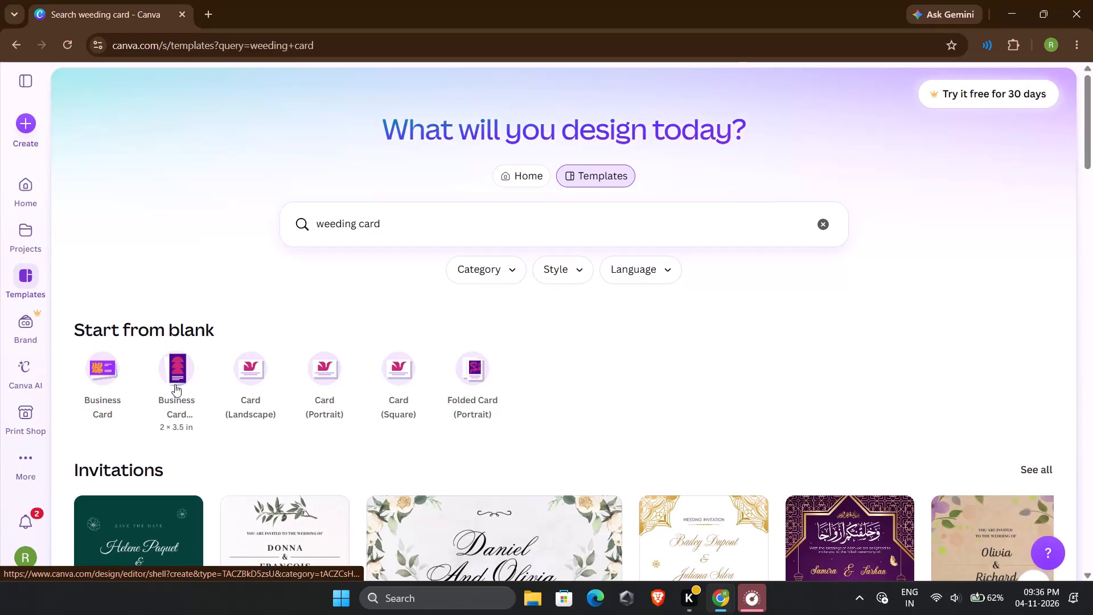
# Look through the "weeding card" template results, including more of the Invitations row and the additional suggested templates.
pyautogui.scroll(-1, 621, 335)
pyautogui.scroll(-1, 517, 392)
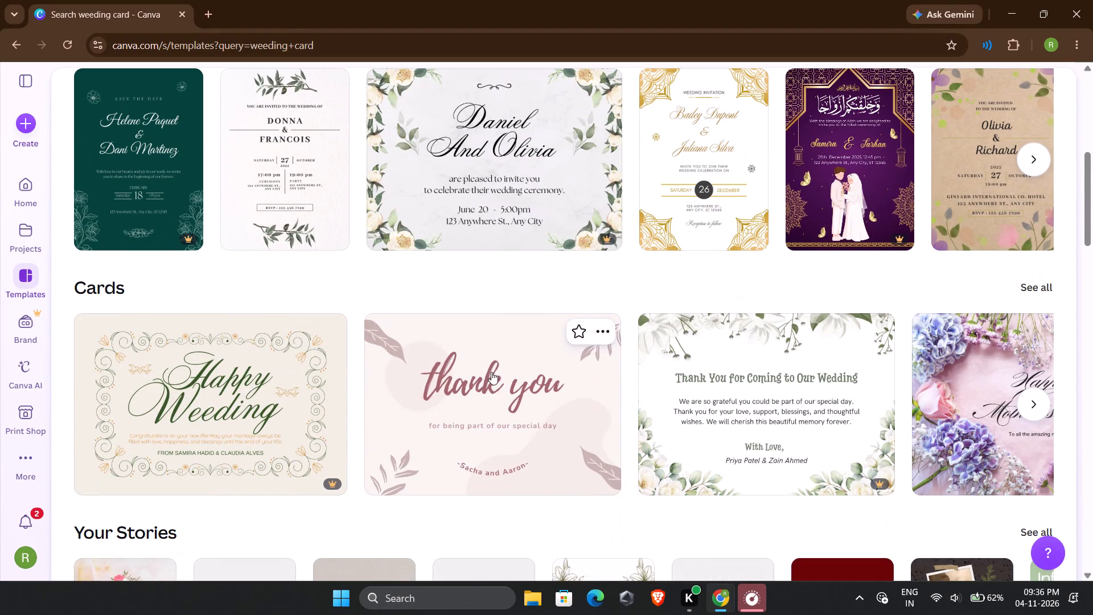
pyautogui.click(1035, 153)
pyautogui.scroll(1, 636, 263)
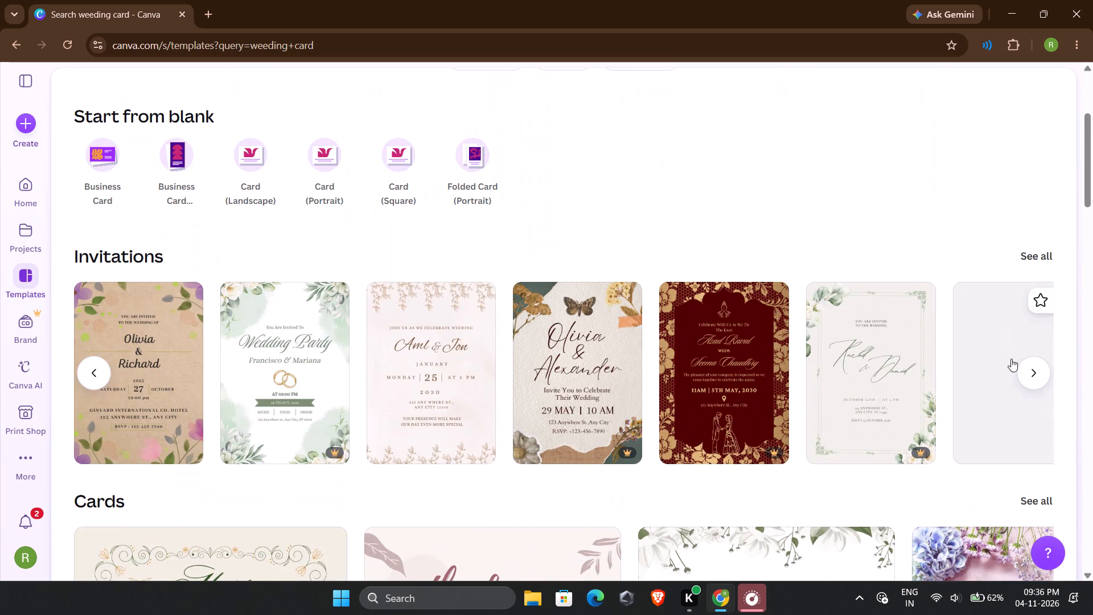
pyautogui.click(1023, 370)
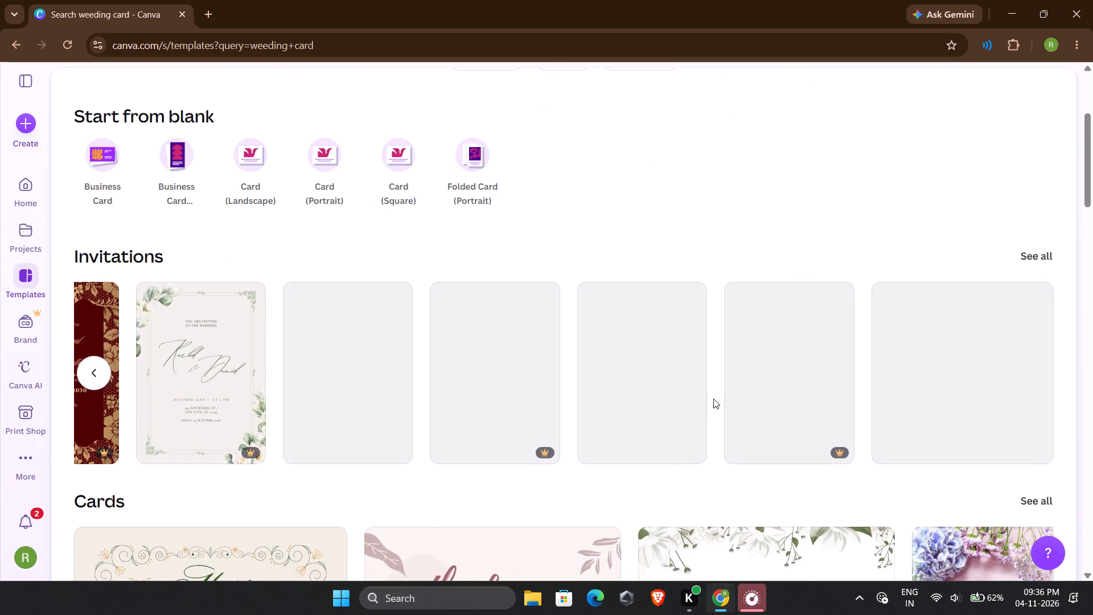
pyautogui.scroll(-3, 708, 378)
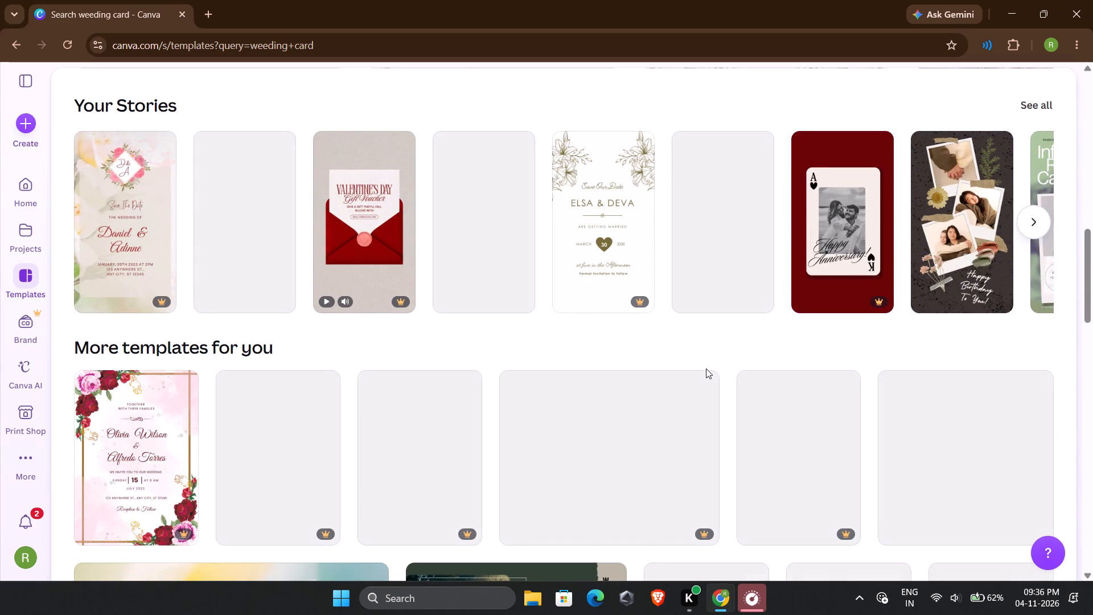
pyautogui.scroll(-1, 706, 368)
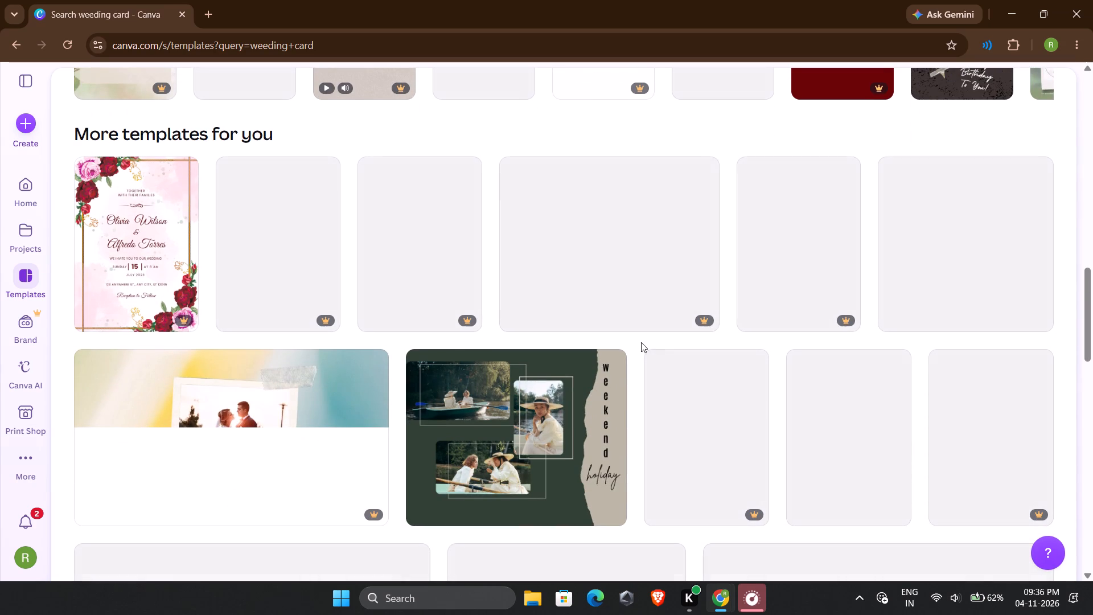
pyautogui.scroll(-1, 633, 338)
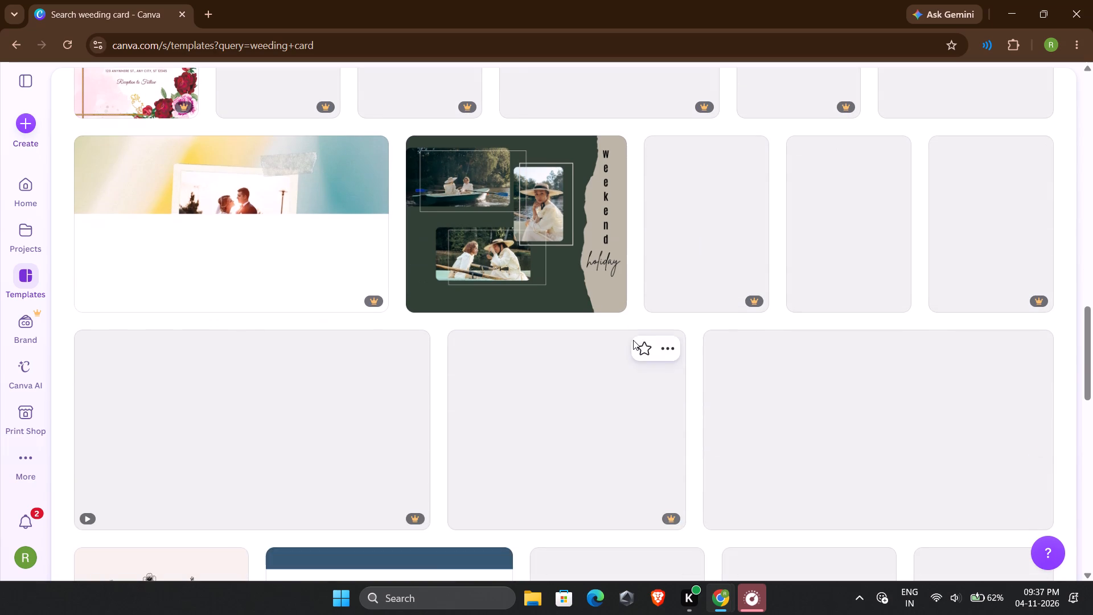
pyautogui.scroll(-2, 633, 340)
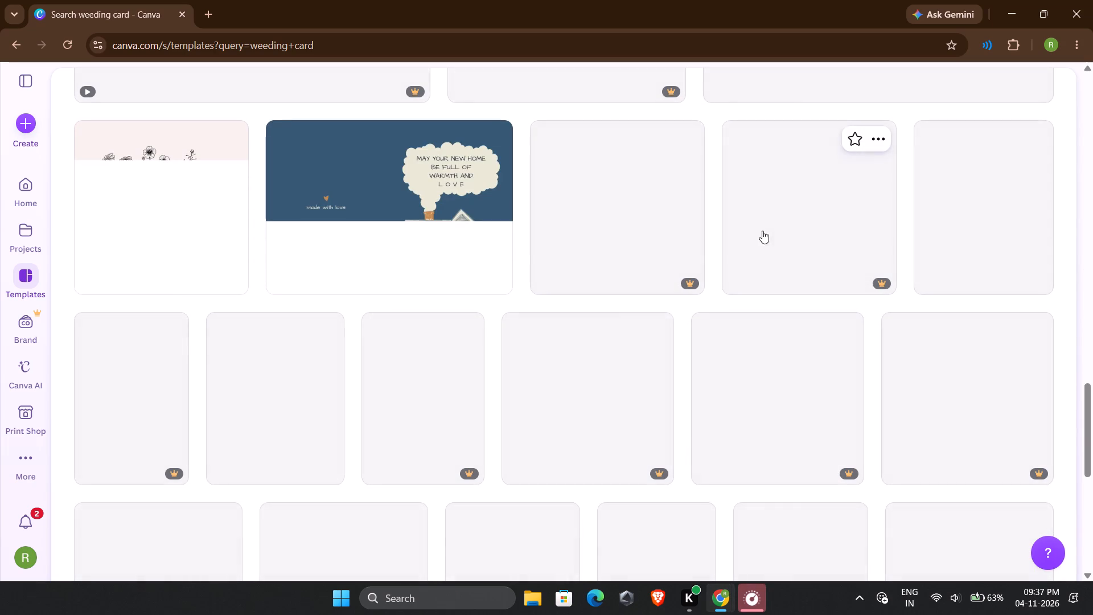
pyautogui.scroll(1, 752, 234)
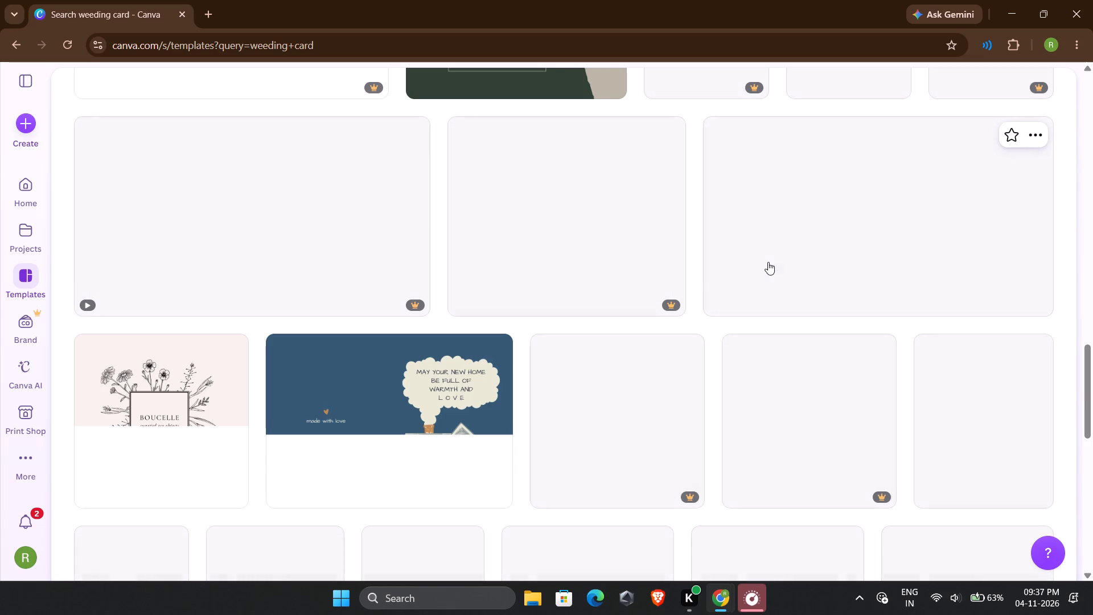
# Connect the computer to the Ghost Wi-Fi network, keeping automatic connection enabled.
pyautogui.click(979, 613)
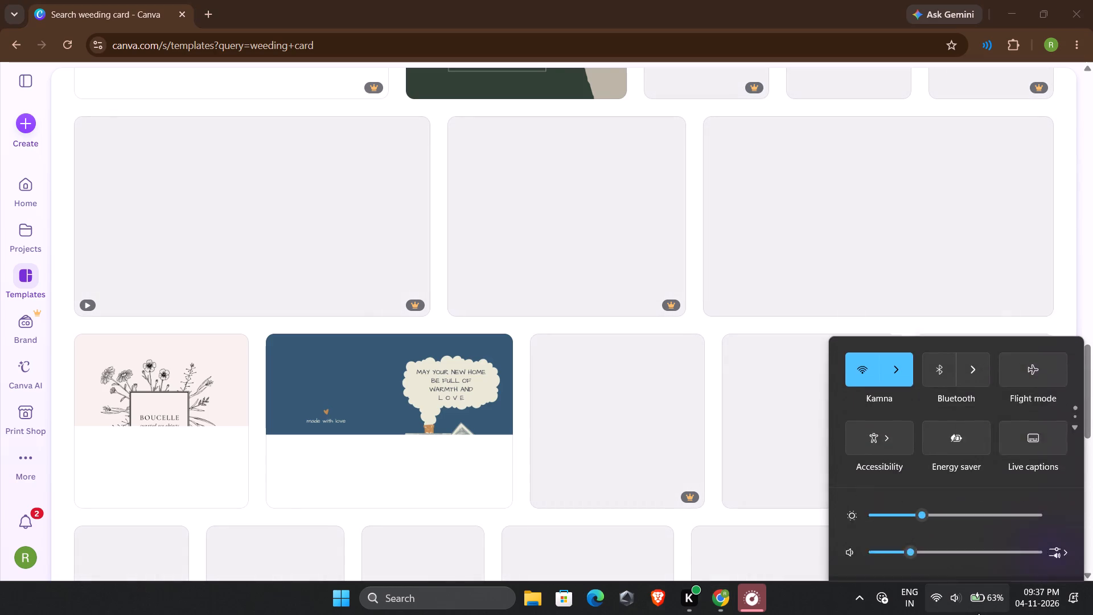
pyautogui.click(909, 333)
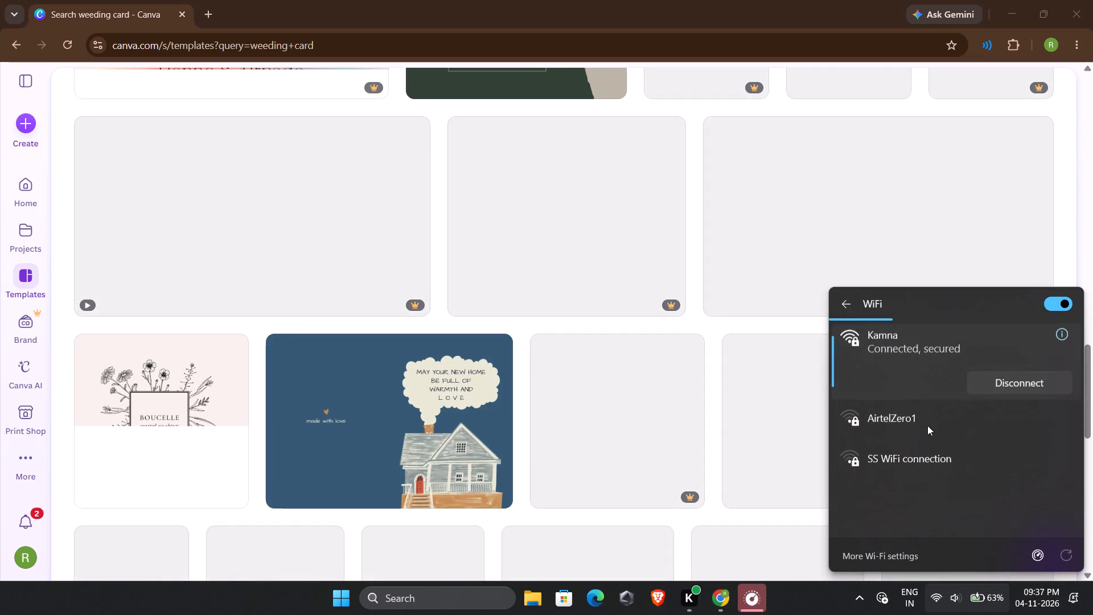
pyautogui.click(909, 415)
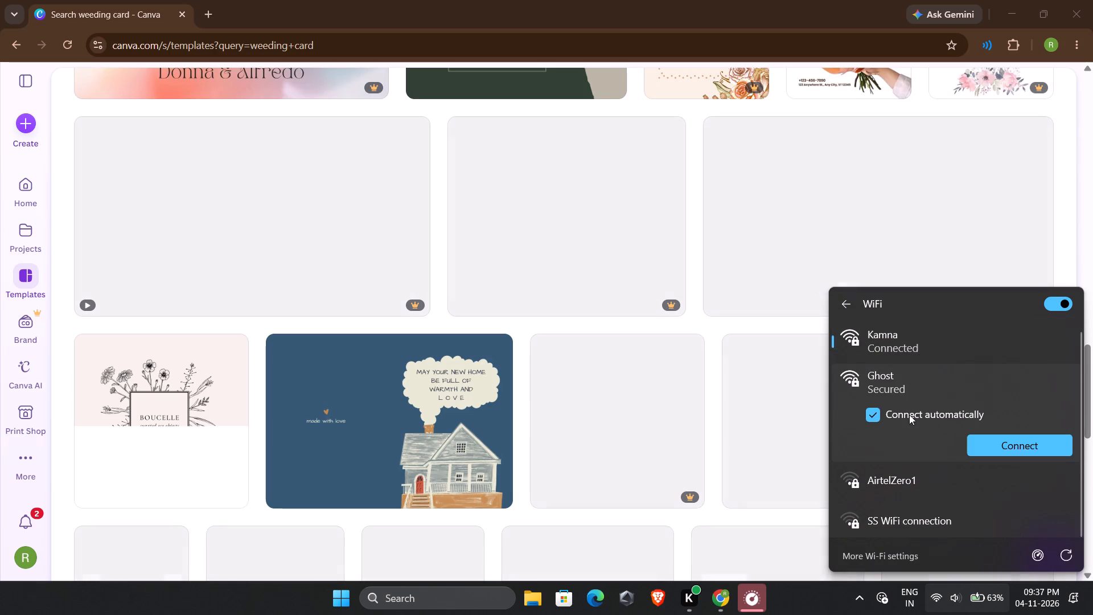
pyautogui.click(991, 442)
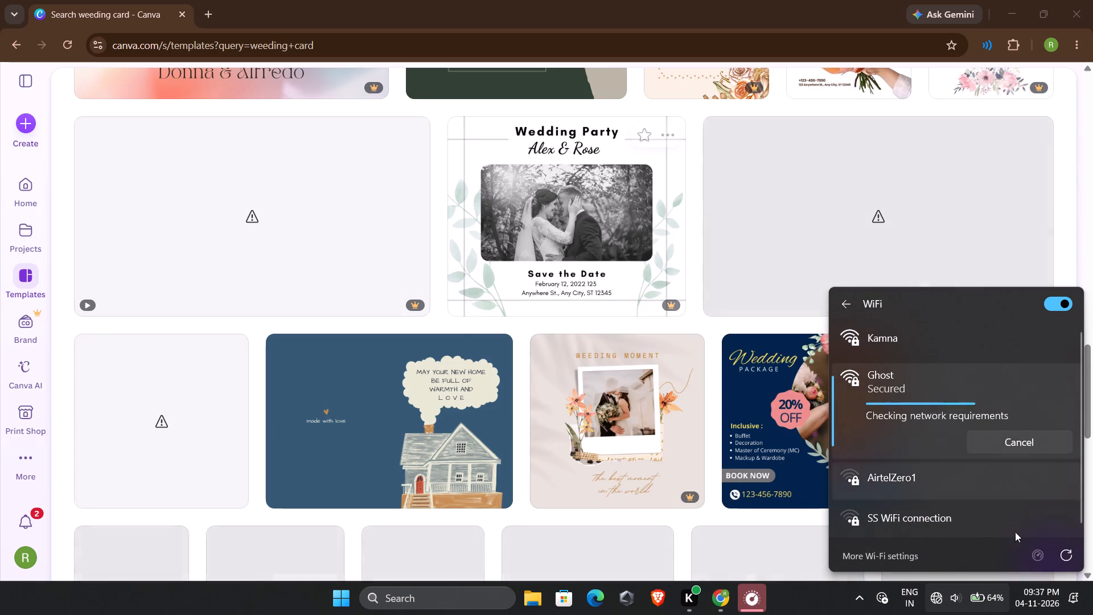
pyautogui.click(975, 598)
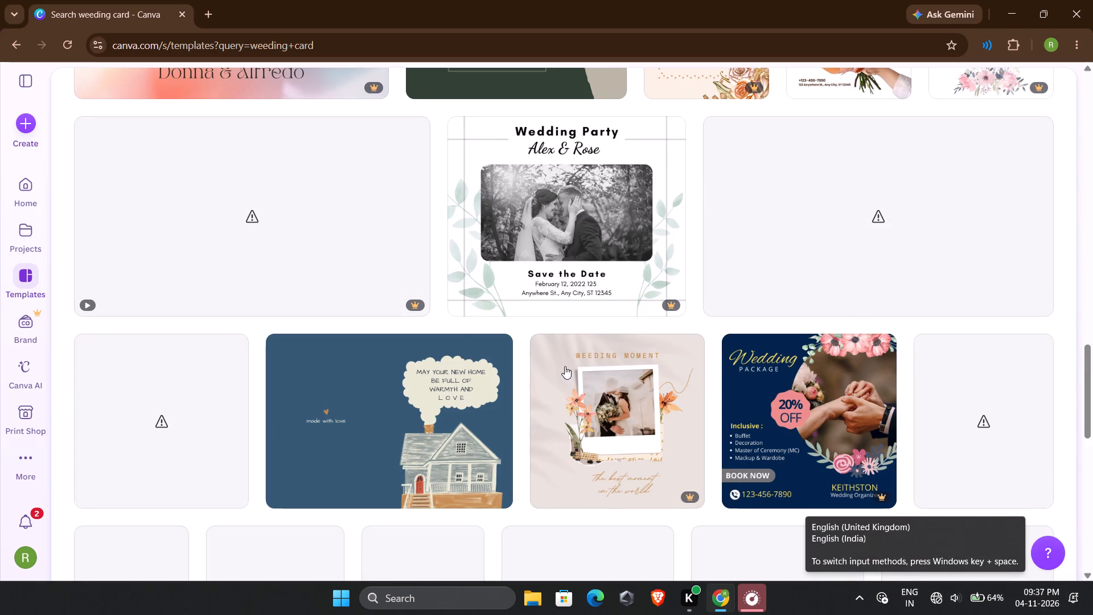
# Open the preview of the pink floral wedding ceremony template in the Invitations row.
pyautogui.scroll(3, 562, 349)
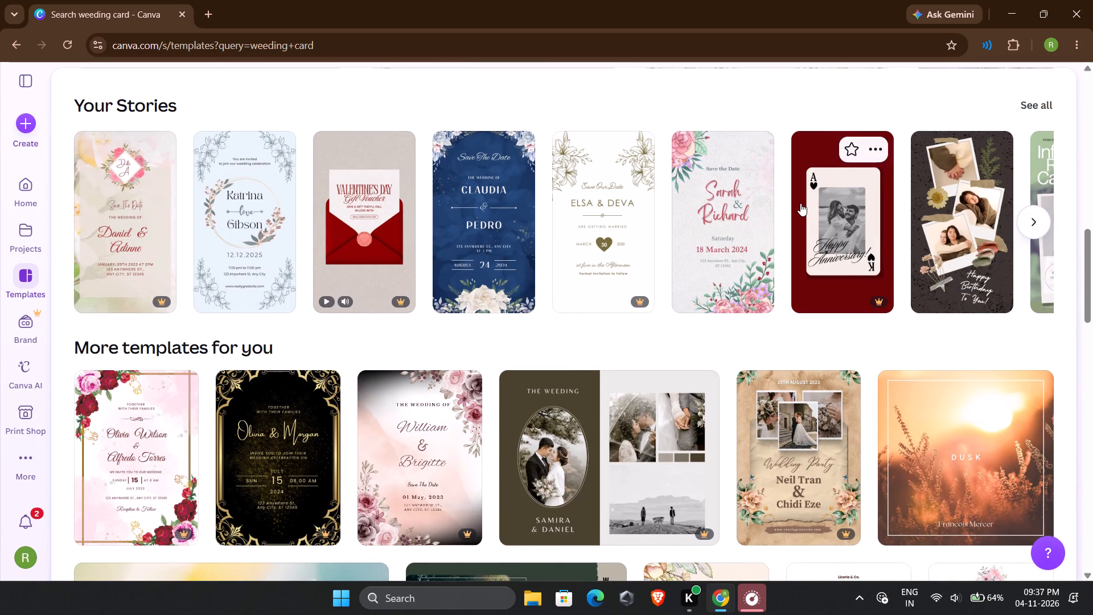
pyautogui.scroll(1, 800, 203)
pyautogui.scroll(1, 625, 161)
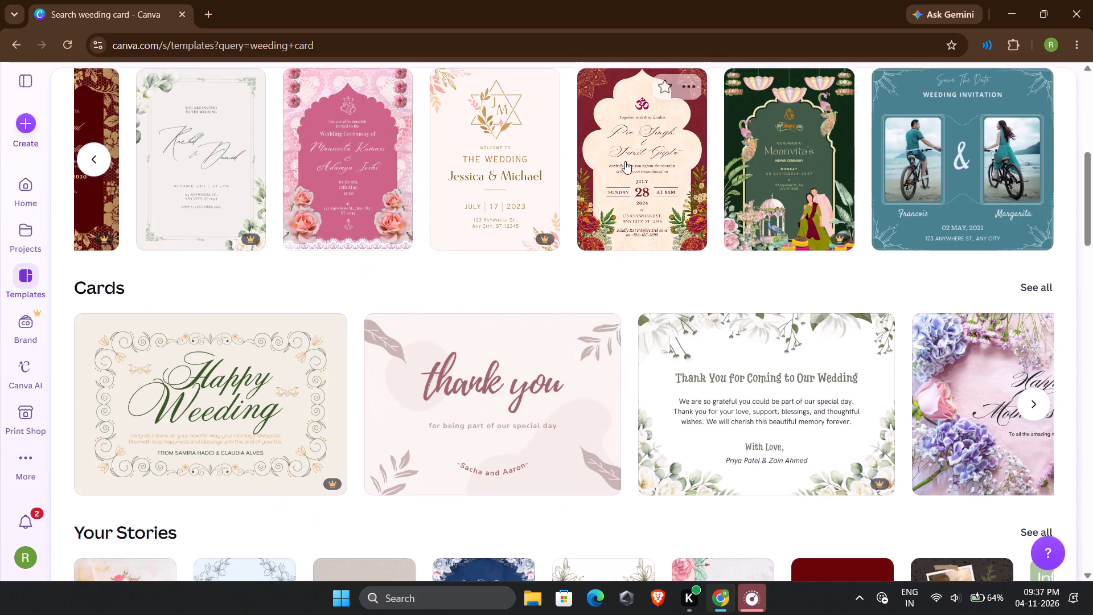
pyautogui.scroll(1, 625, 161)
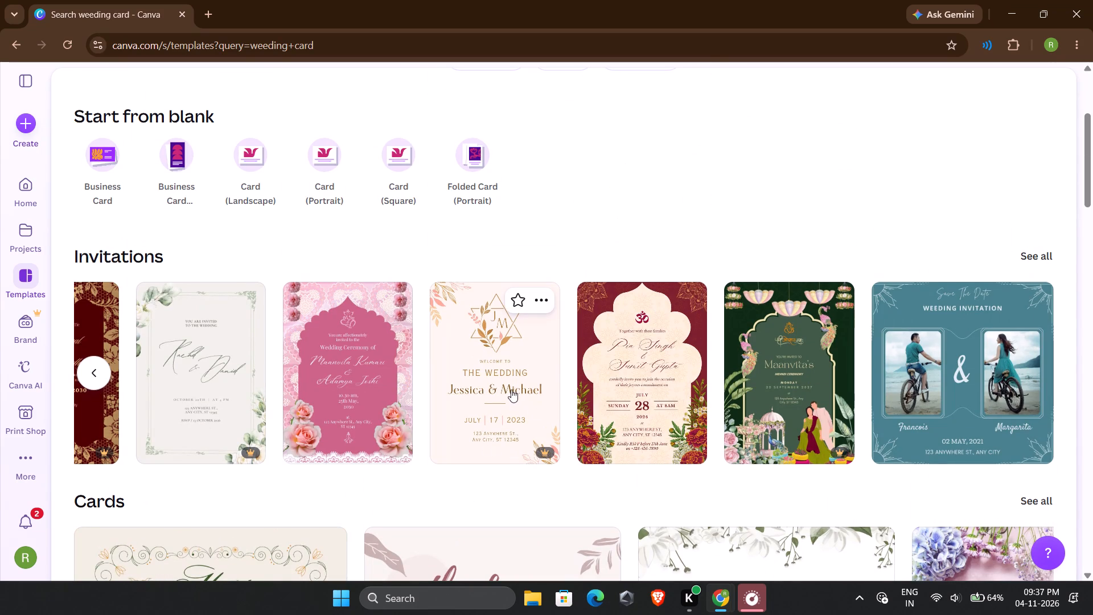
pyautogui.click(361, 367)
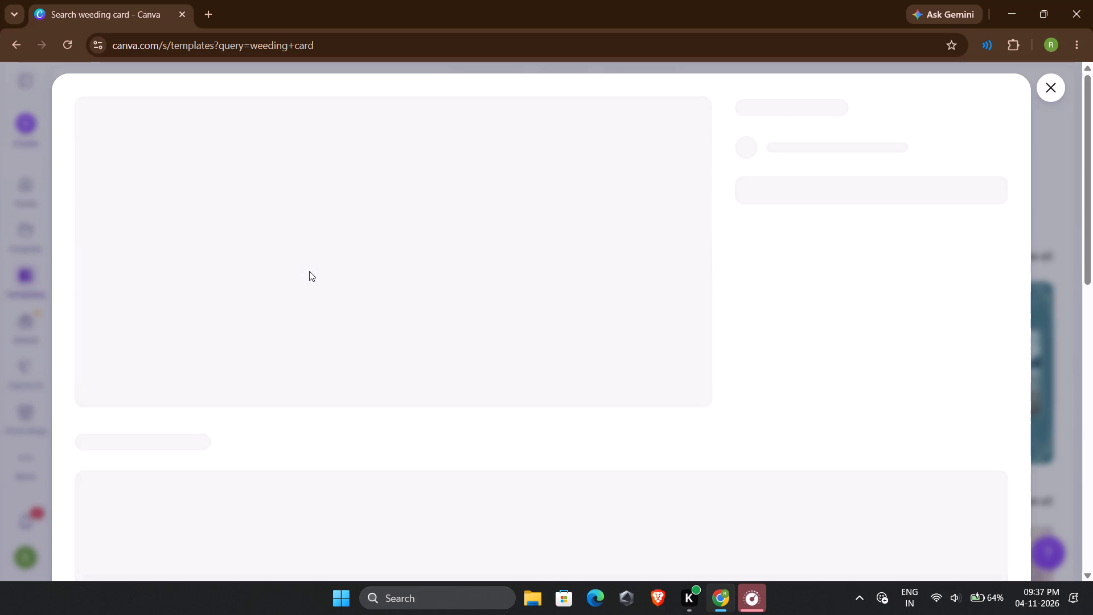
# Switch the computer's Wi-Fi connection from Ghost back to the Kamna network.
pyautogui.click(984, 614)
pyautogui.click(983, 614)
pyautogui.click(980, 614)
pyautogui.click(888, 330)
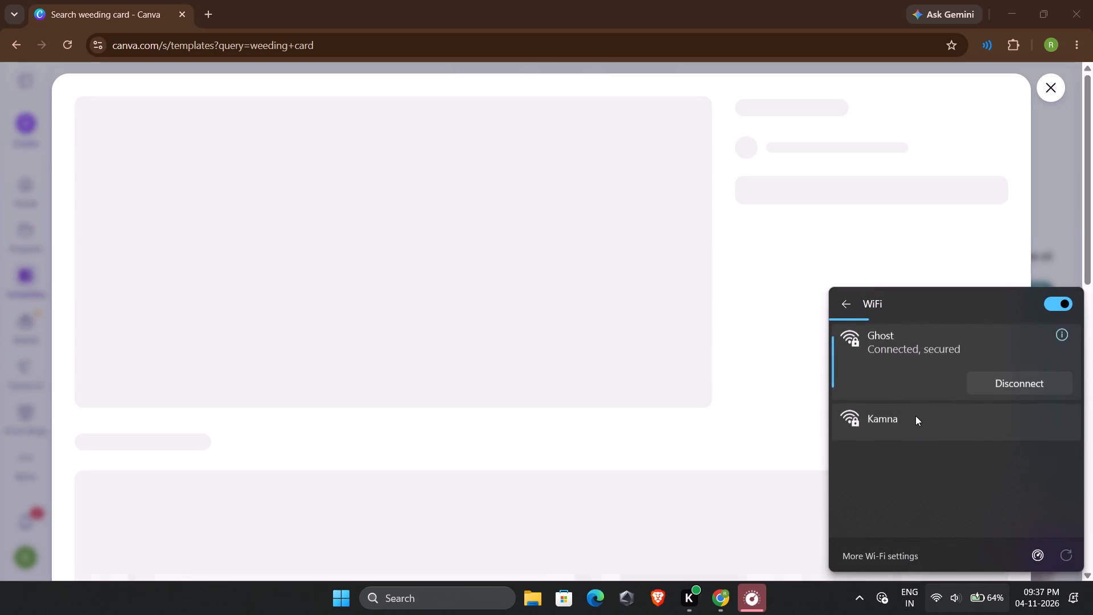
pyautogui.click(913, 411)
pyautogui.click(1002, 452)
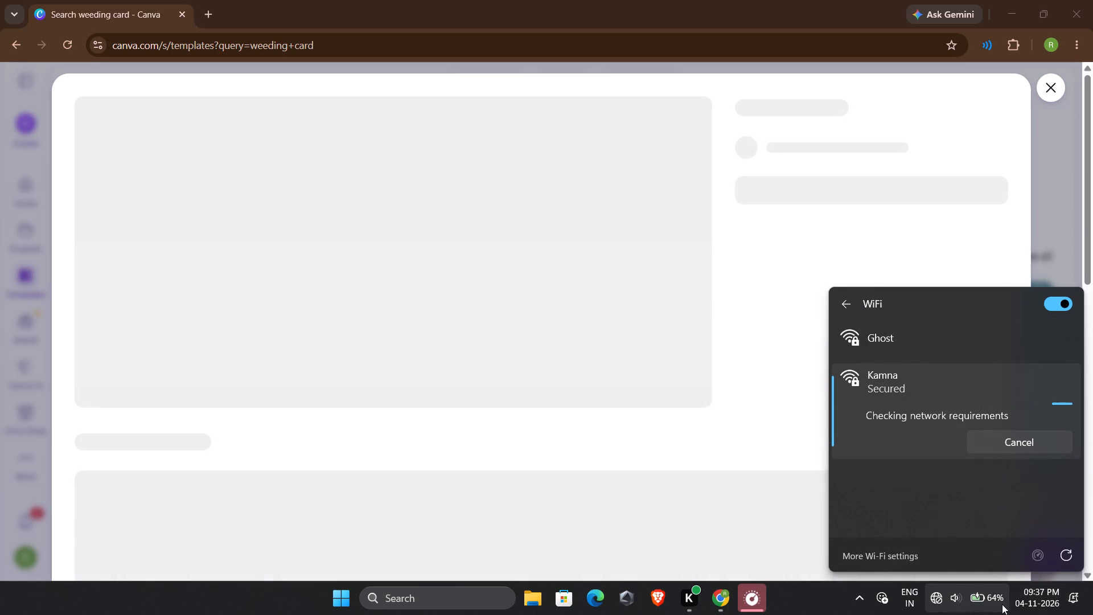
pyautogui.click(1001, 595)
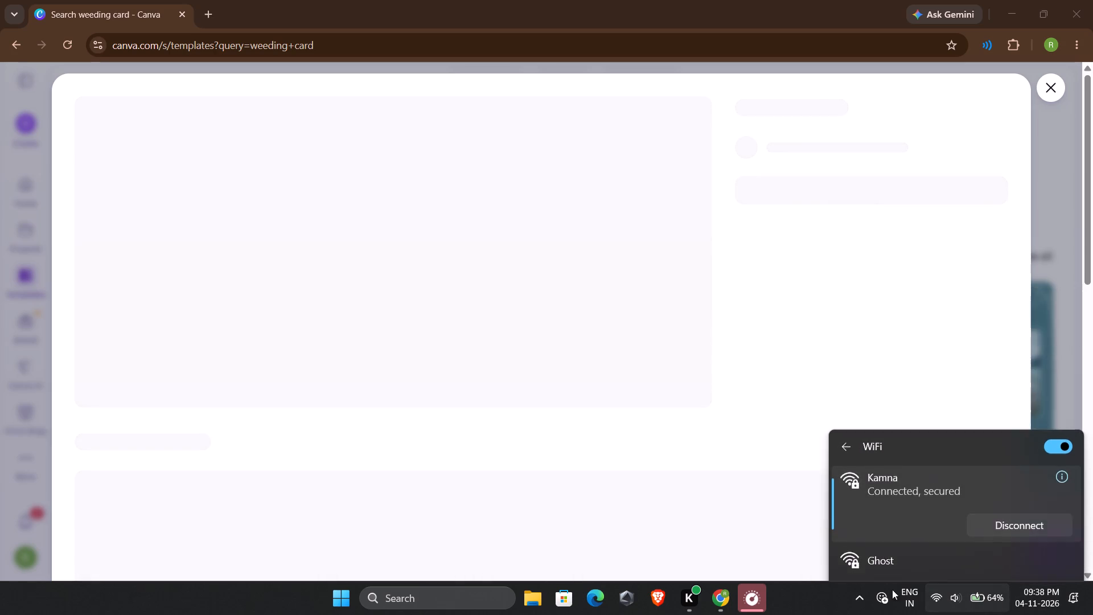
# Reload the template results page and go to the Canva home page.
pyautogui.click(60, 44)
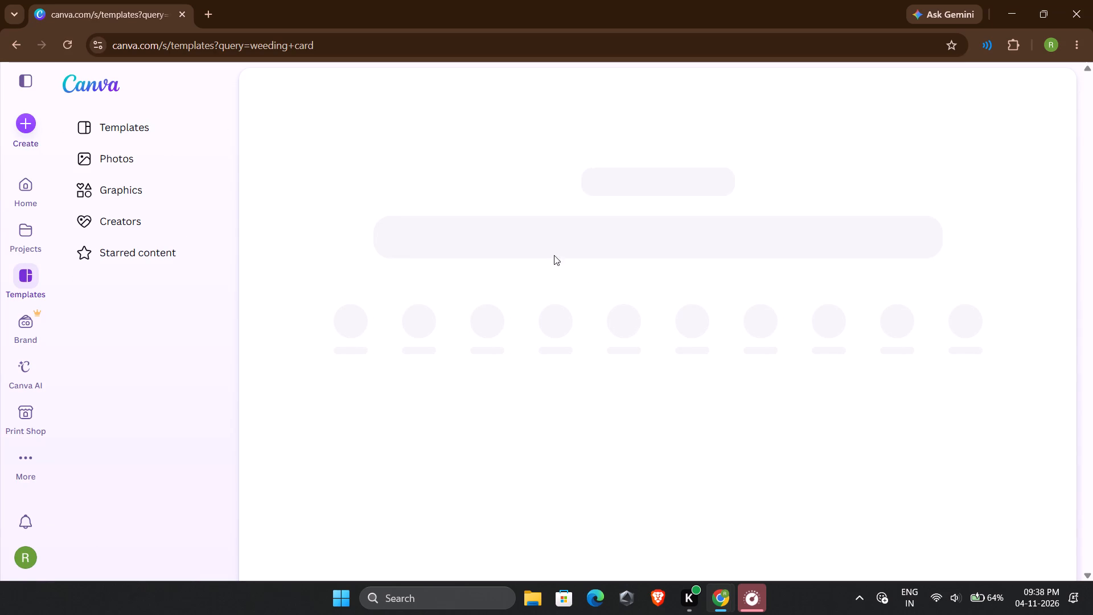
pyautogui.click(19, 191)
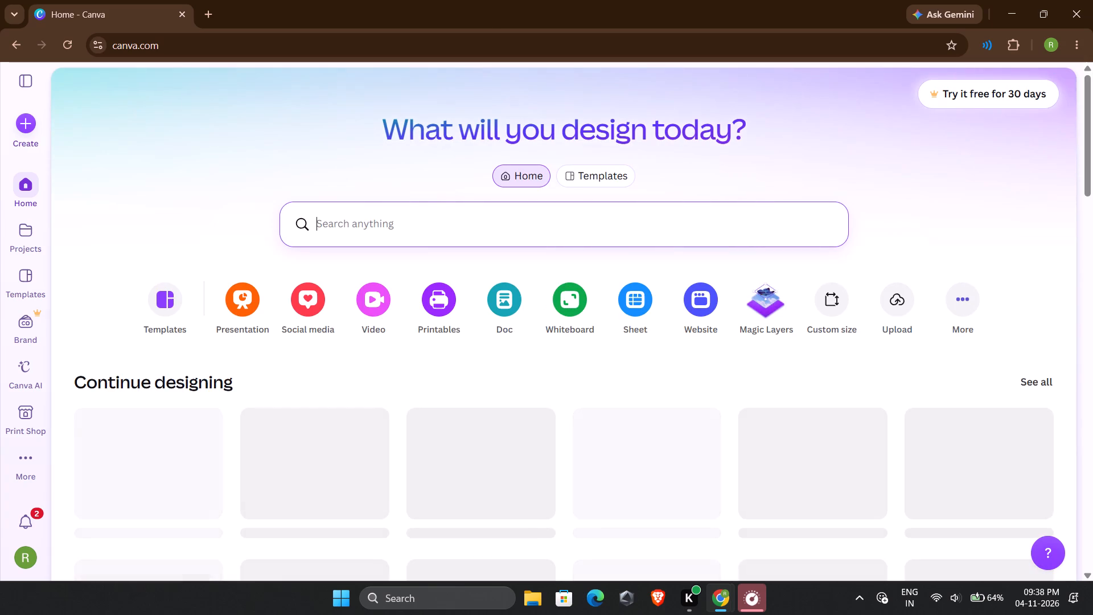
# Search from the home page for "weeding card".
pyautogui.click(461, 232)
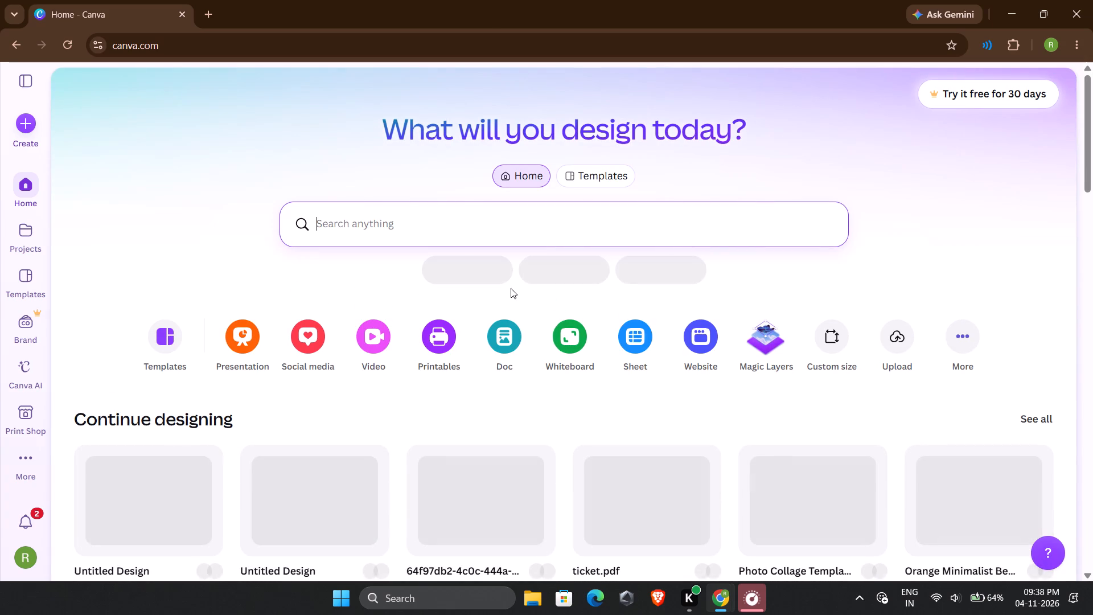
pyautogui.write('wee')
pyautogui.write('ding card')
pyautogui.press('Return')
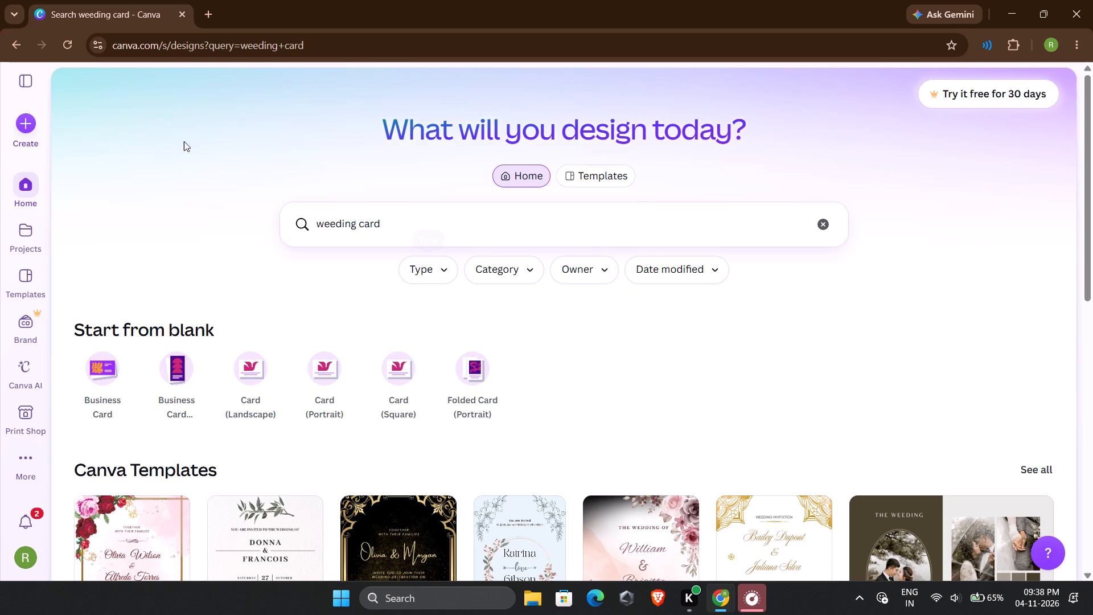
# Examine the Canva Templates results for the card search, expanding the list twice to compare more designs.
pyautogui.scroll(-2, 268, 327)
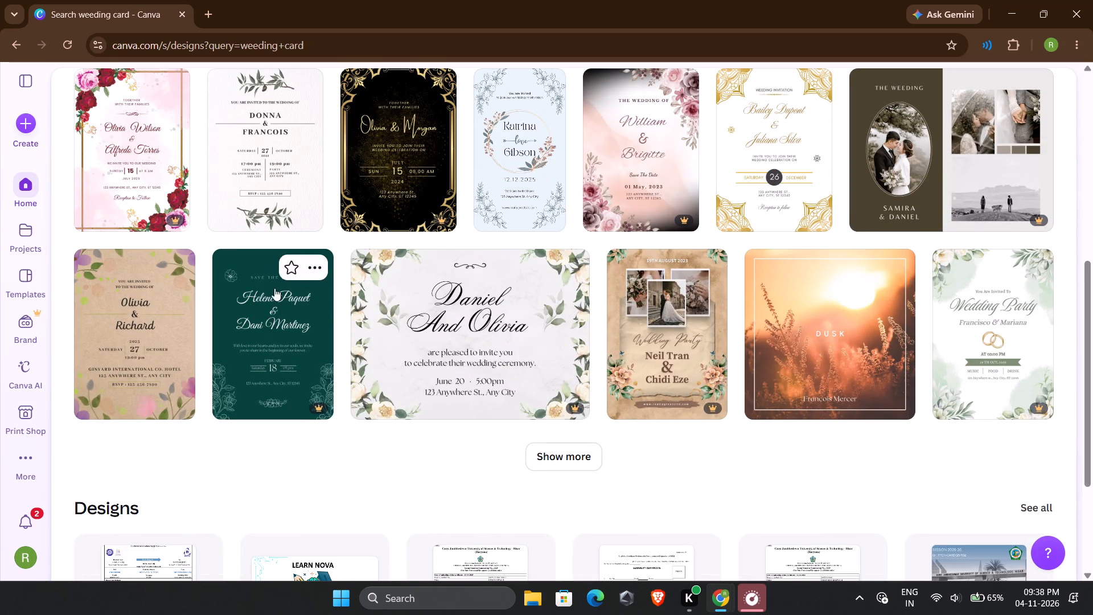
pyautogui.scroll(1, 275, 288)
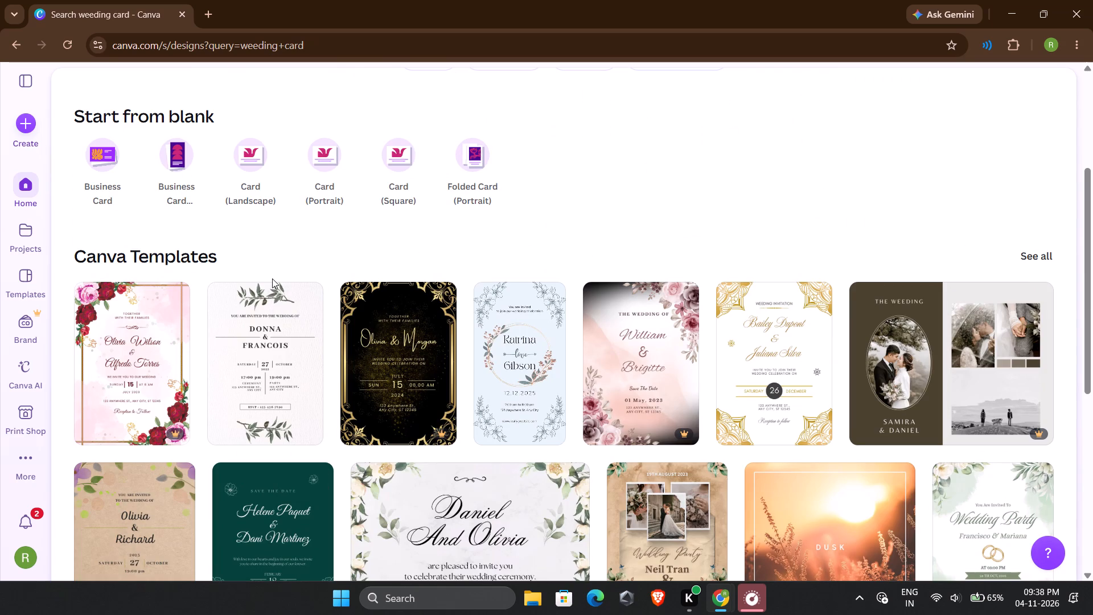
pyautogui.scroll(-2, 270, 277)
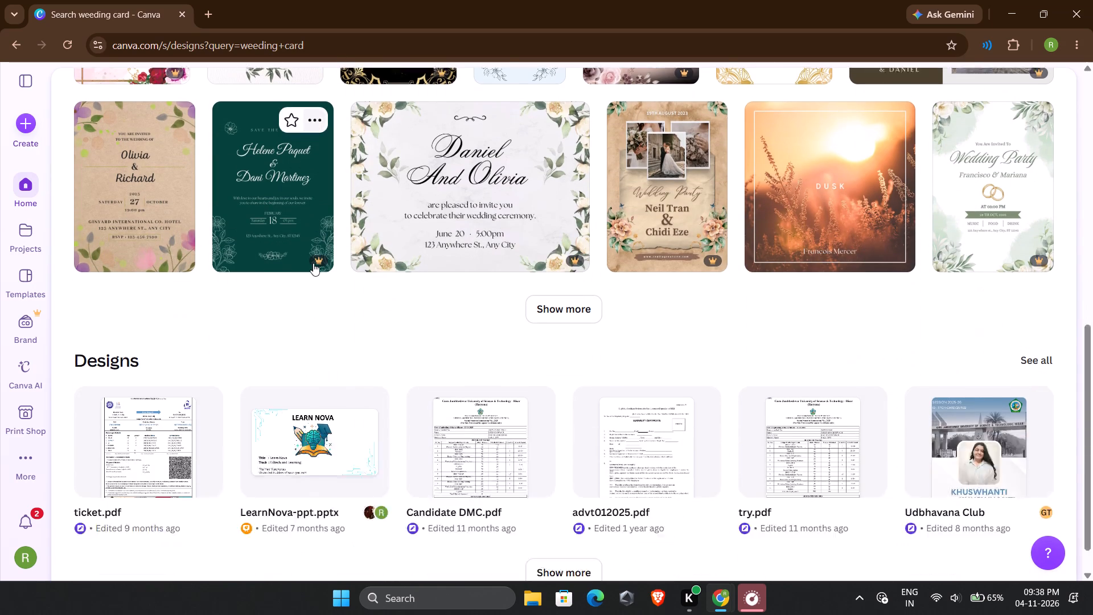
pyautogui.click(553, 285)
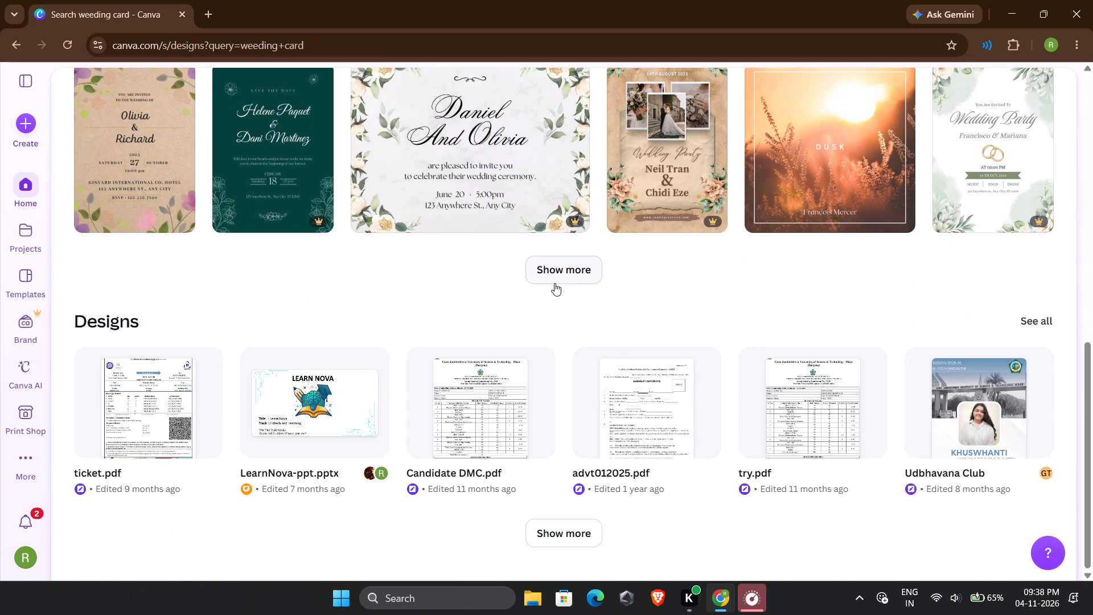
pyautogui.click(573, 268)
pyautogui.scroll(-1, 565, 262)
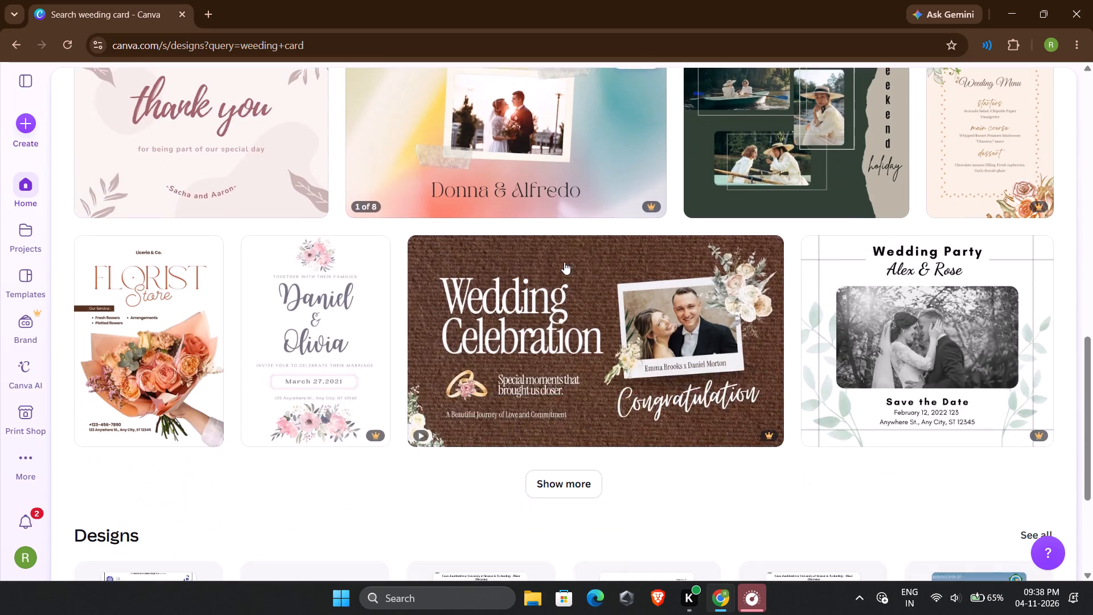
pyautogui.scroll(-3, 557, 260)
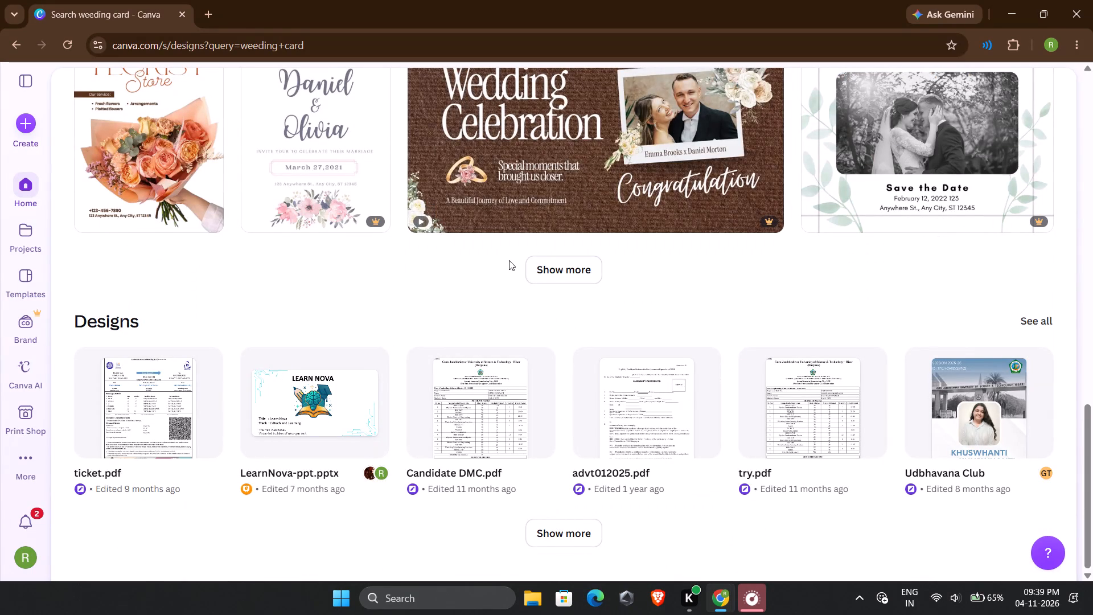
pyautogui.click(549, 280)
pyautogui.scroll(-3, 539, 276)
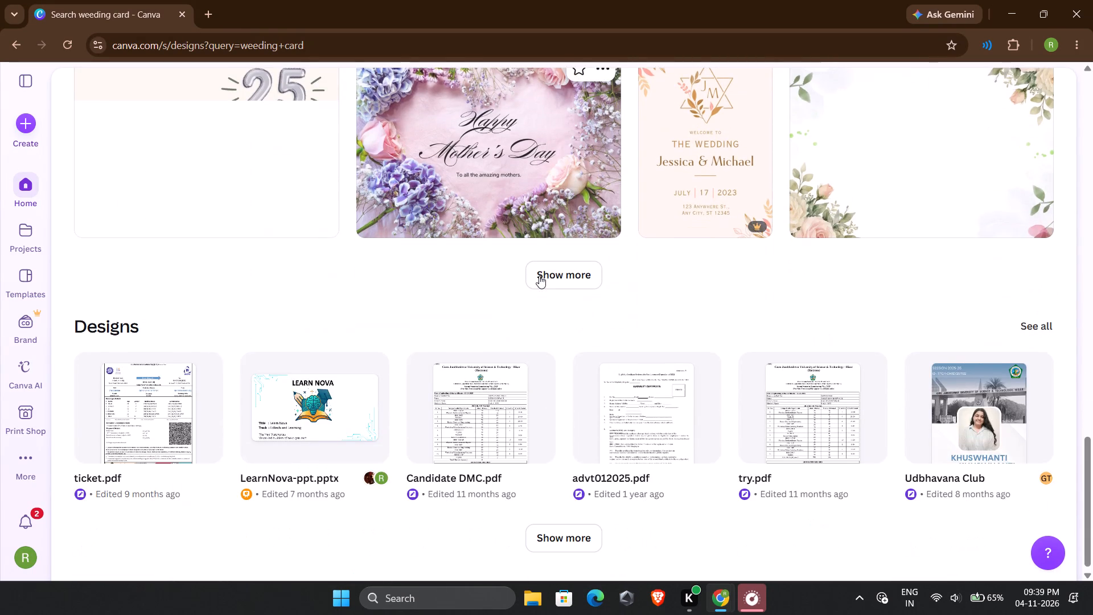
pyautogui.scroll(6, 516, 263)
pyautogui.scroll(-1, 516, 261)
pyautogui.scroll(4, 516, 261)
pyautogui.scroll(-2, 516, 261)
pyautogui.scroll(1, 516, 261)
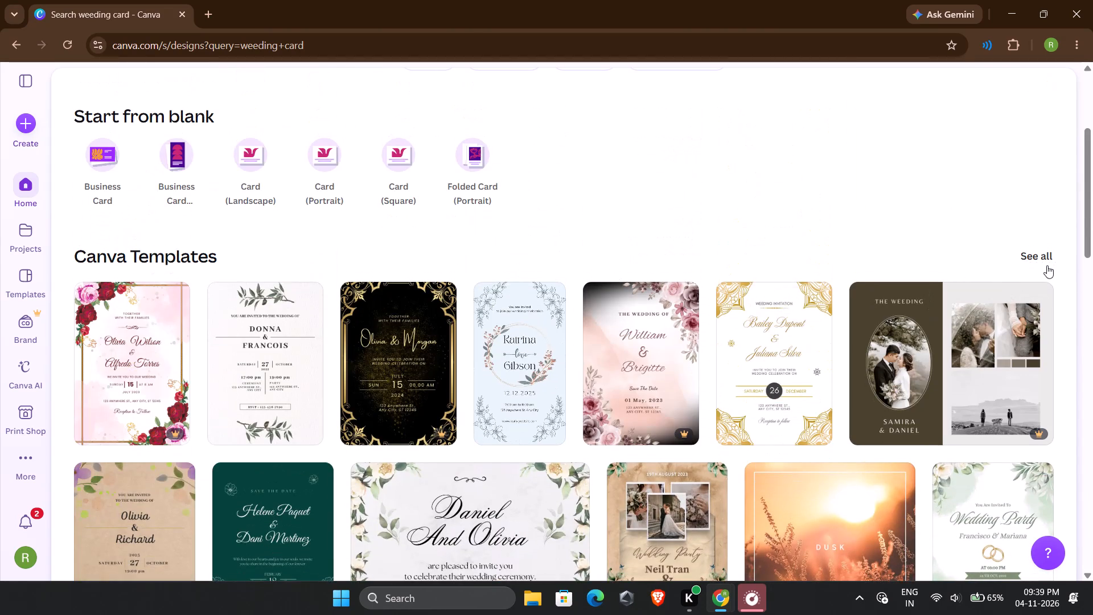
# Open the full set of Canva Templates results and browse through the Your Stories designs.
pyautogui.click(1042, 263)
pyautogui.scroll(-1, 716, 329)
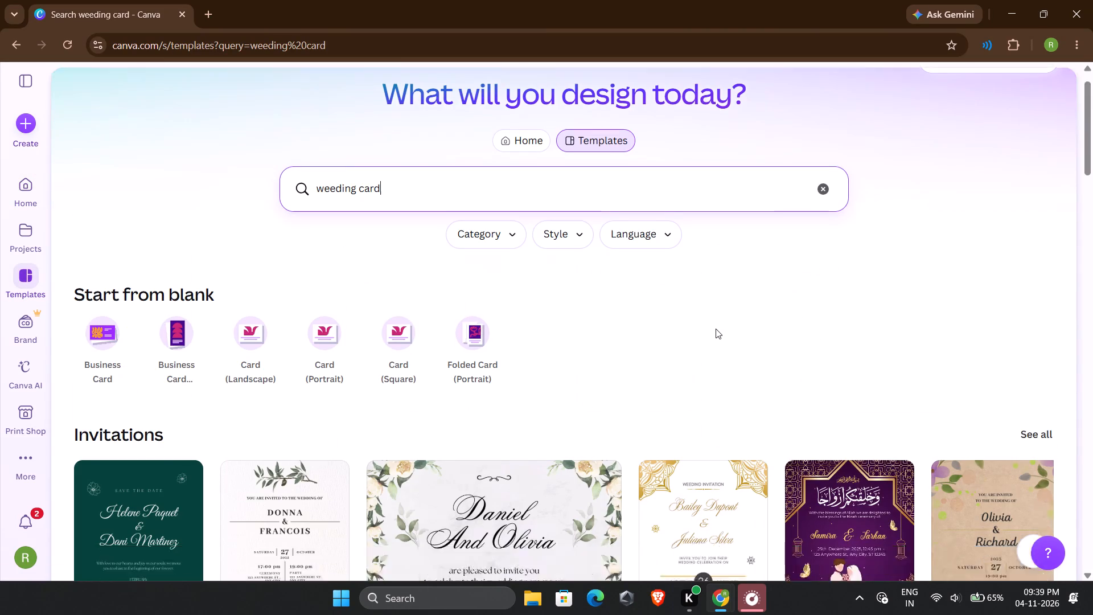
pyautogui.scroll(-3, 716, 329)
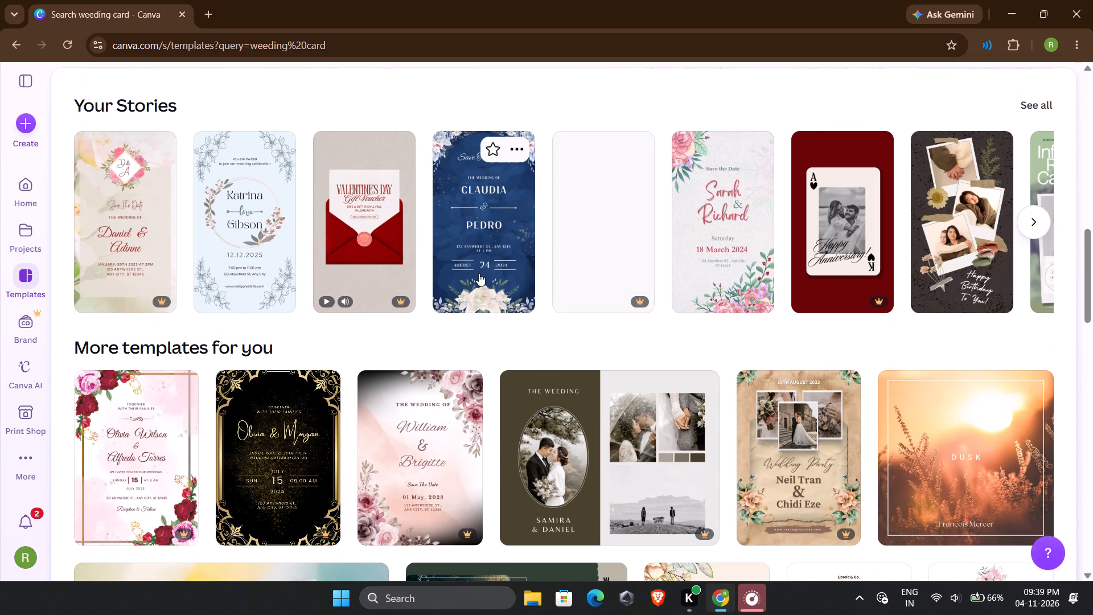
pyautogui.click(1022, 232)
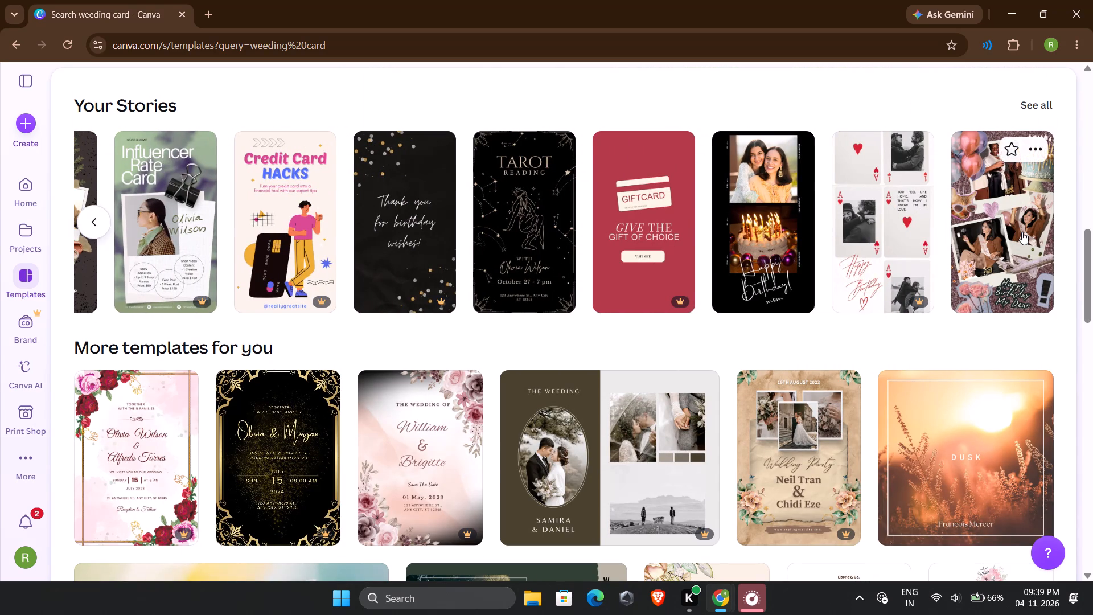
pyautogui.click(1022, 232)
pyautogui.click(1049, 87)
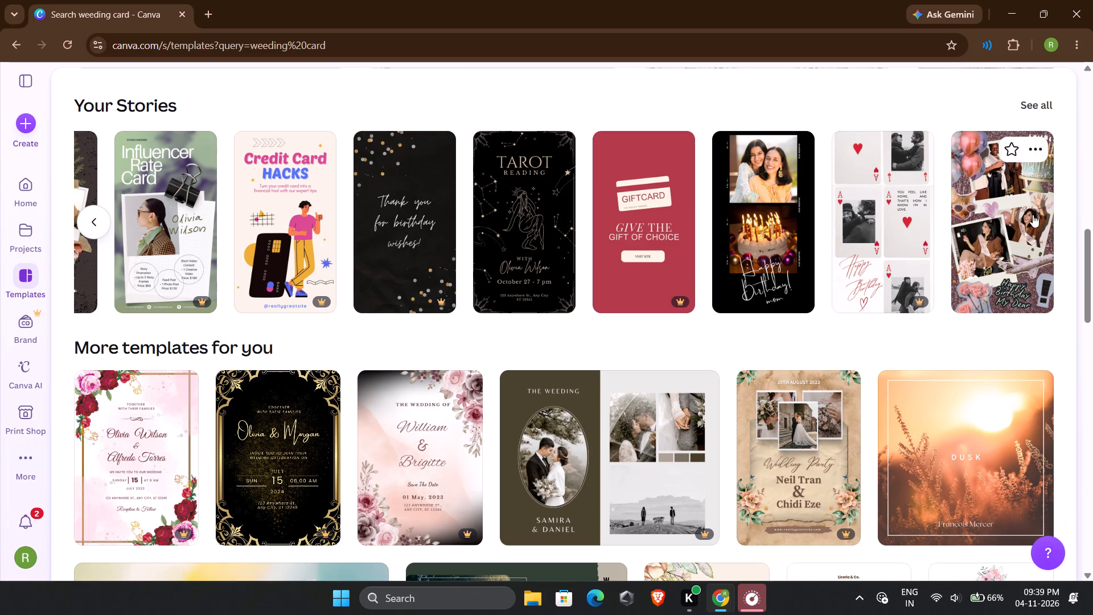
# Examine the designs under More templates for you for a suitable wedding card.
pyautogui.scroll(-1, 544, 399)
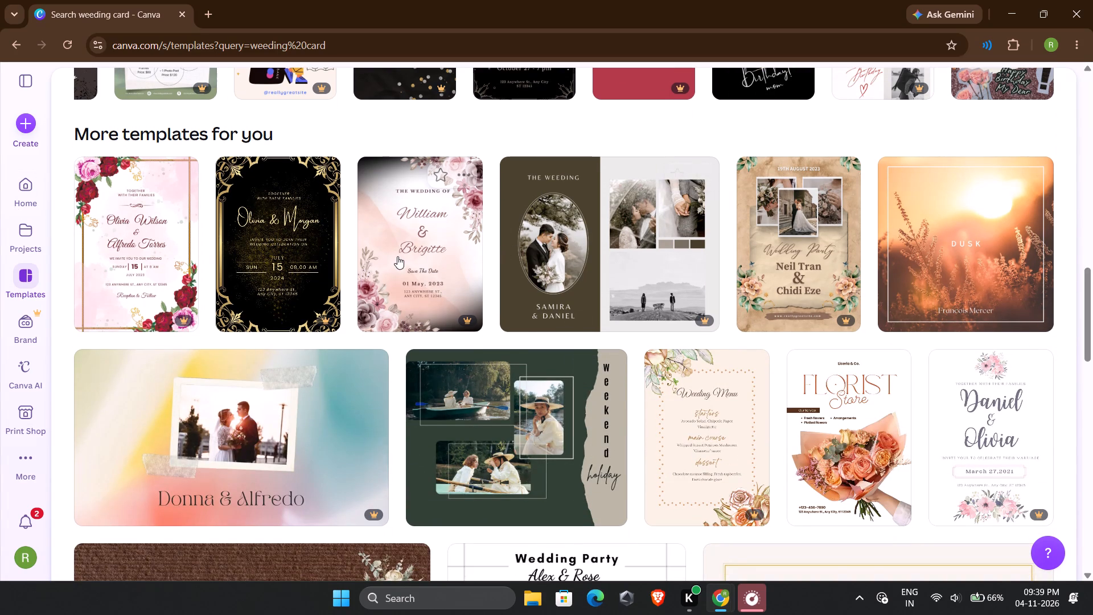
pyautogui.scroll(-1, 395, 256)
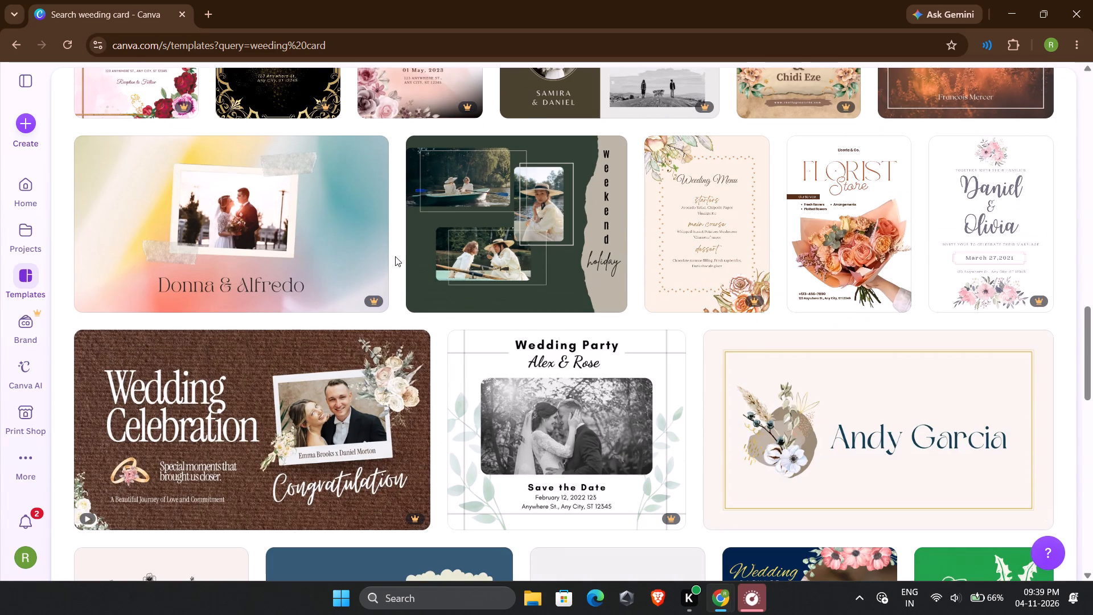
pyautogui.scroll(-1, 395, 256)
pyautogui.scroll(1, 395, 256)
pyautogui.scroll(-1, 393, 256)
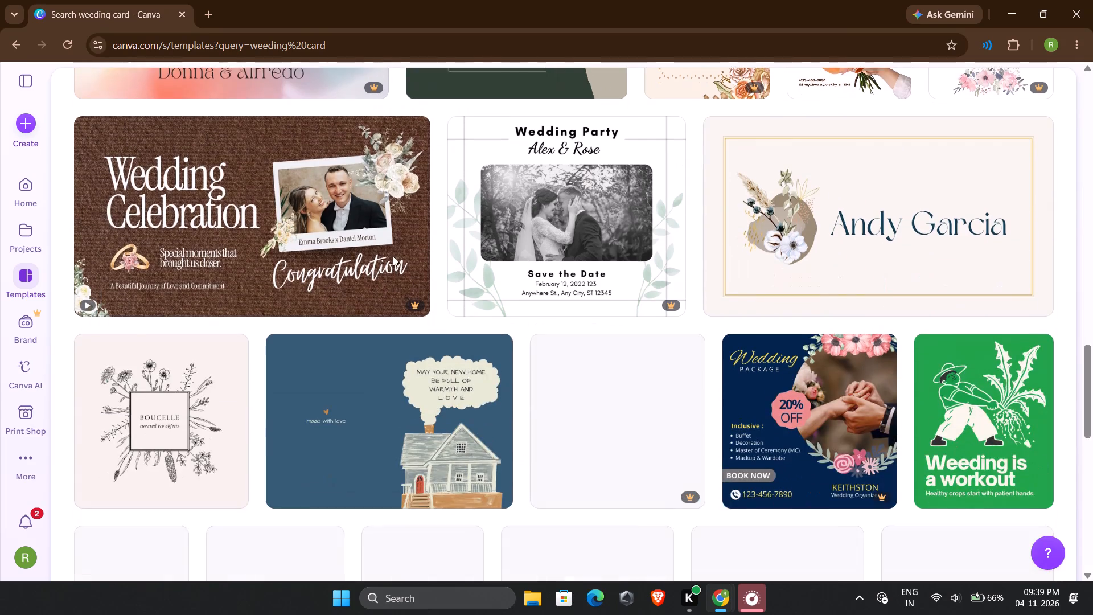
pyautogui.scroll(-3, 393, 256)
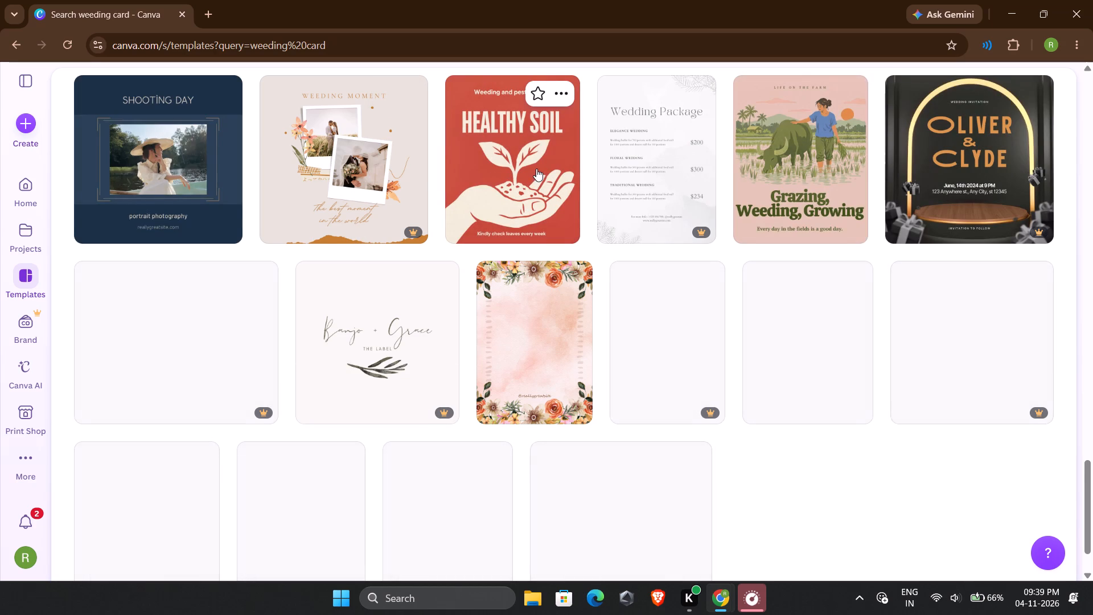
pyautogui.scroll(-3, 536, 169)
pyautogui.scroll(1, 536, 169)
pyautogui.scroll(-2, 536, 169)
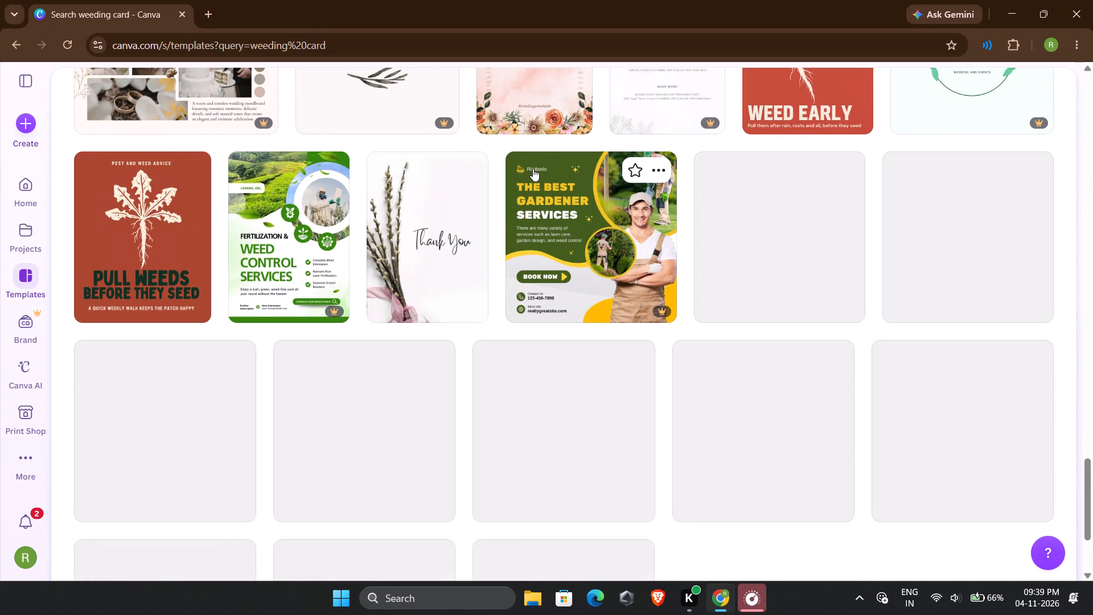
pyautogui.scroll(-1, 533, 169)
pyautogui.scroll(8, 533, 169)
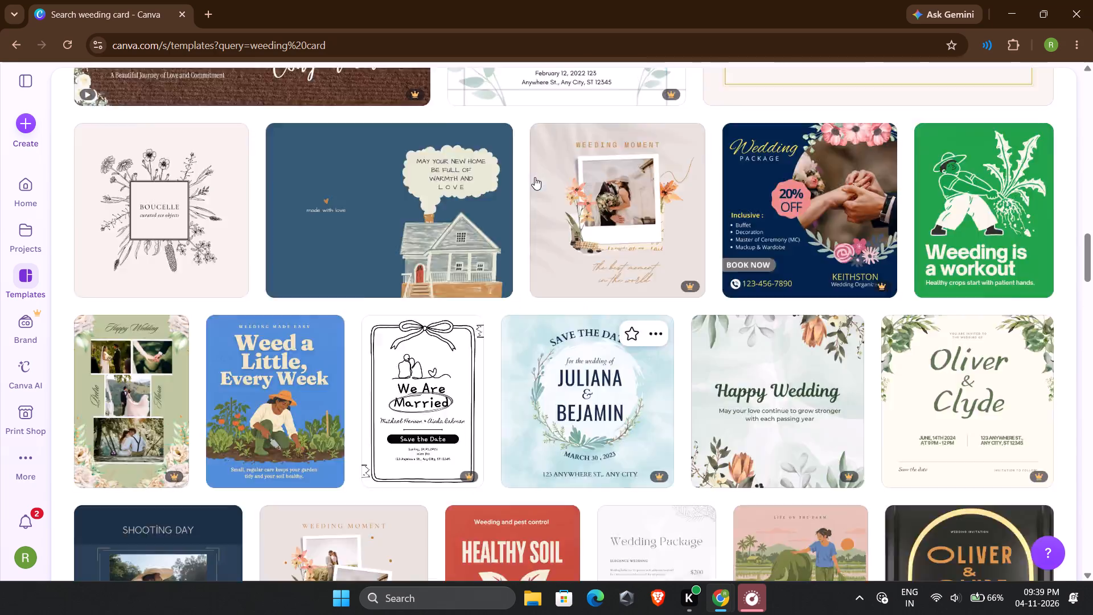
pyautogui.scroll(8, 535, 177)
pyautogui.scroll(-1, 391, 423)
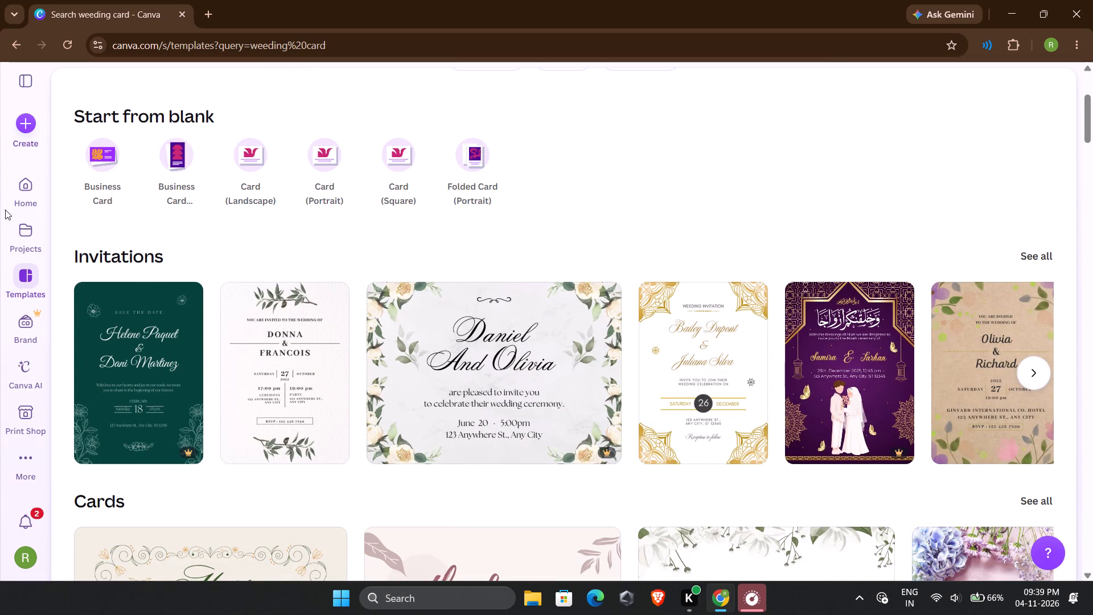
# Return to the home page and try to open the additional design types beyond the ones listed.
pyautogui.click(32, 186)
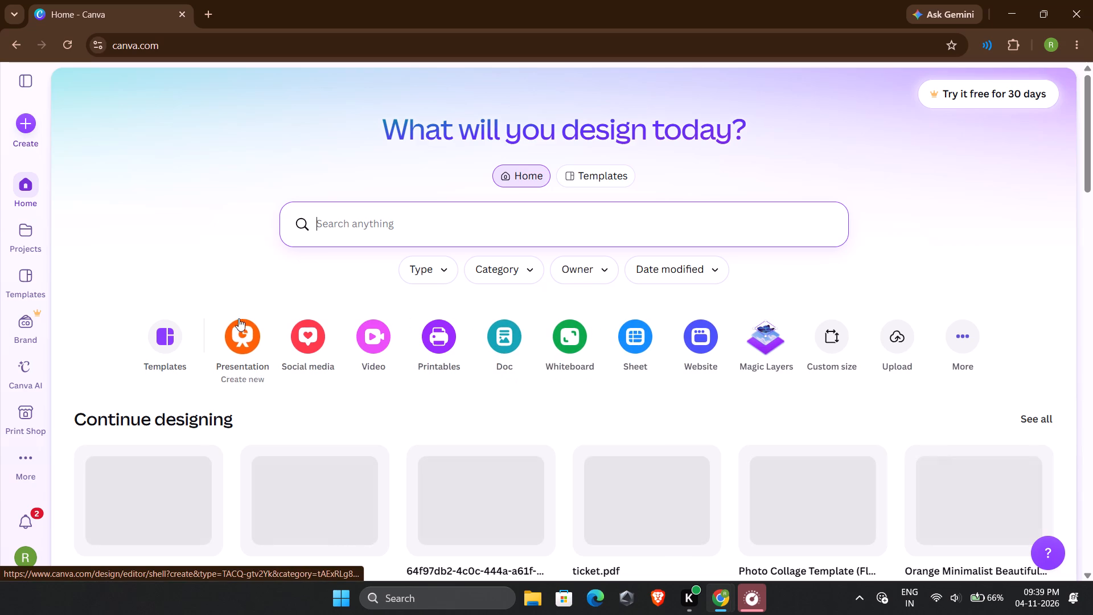
pyautogui.click(963, 348)
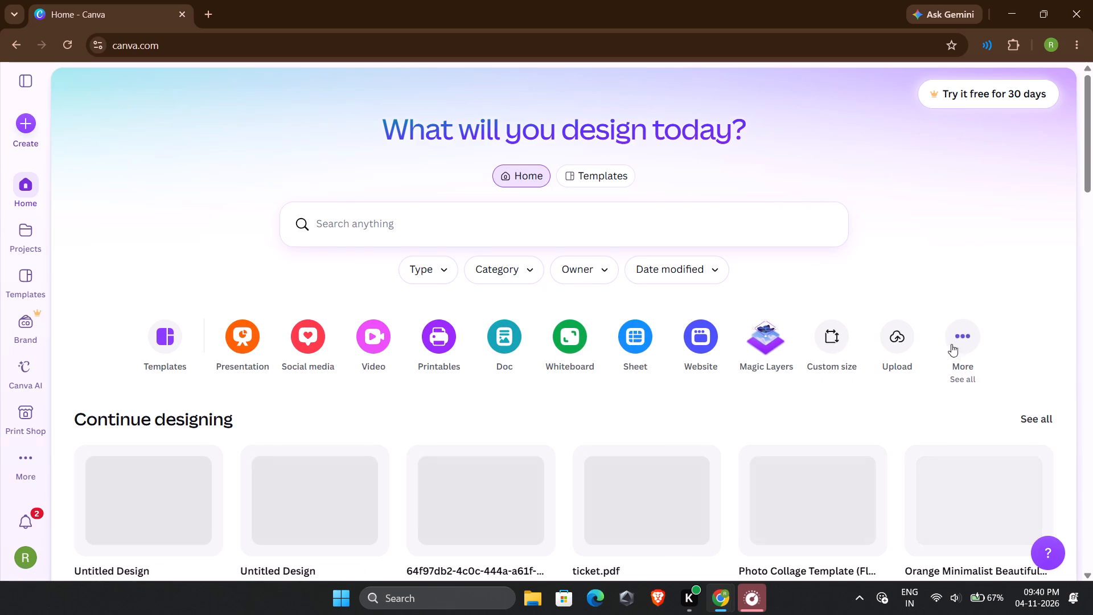
pyautogui.click(944, 325)
pyautogui.click(975, 339)
pyautogui.doubleClick(967, 337)
# Open the Invitation category from the template categories on the home page.
pyautogui.scroll(-3, 681, 325)
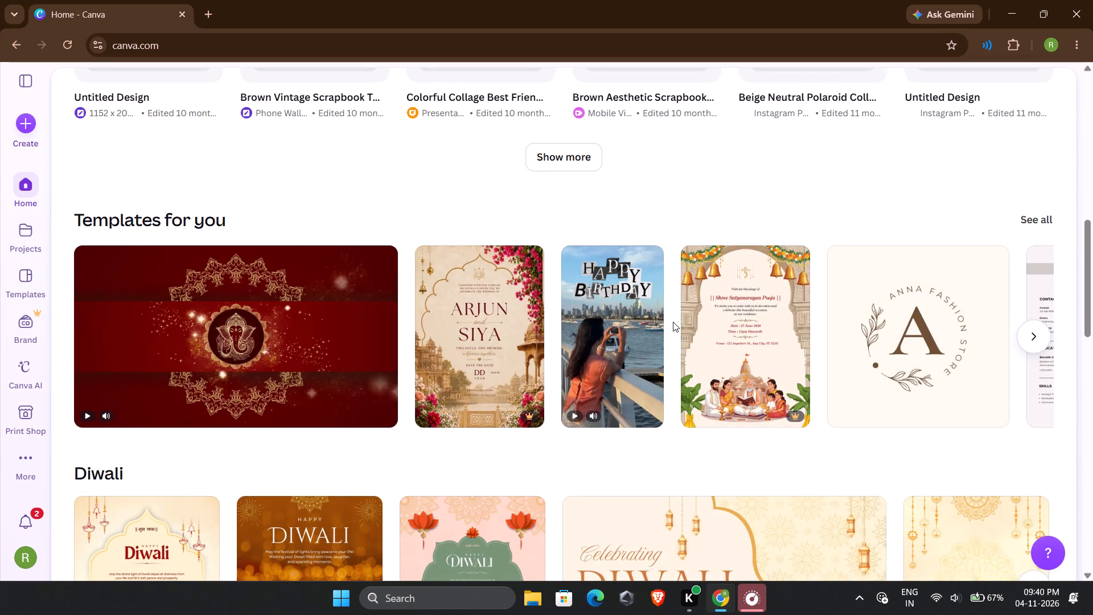
pyautogui.scroll(-2, 673, 322)
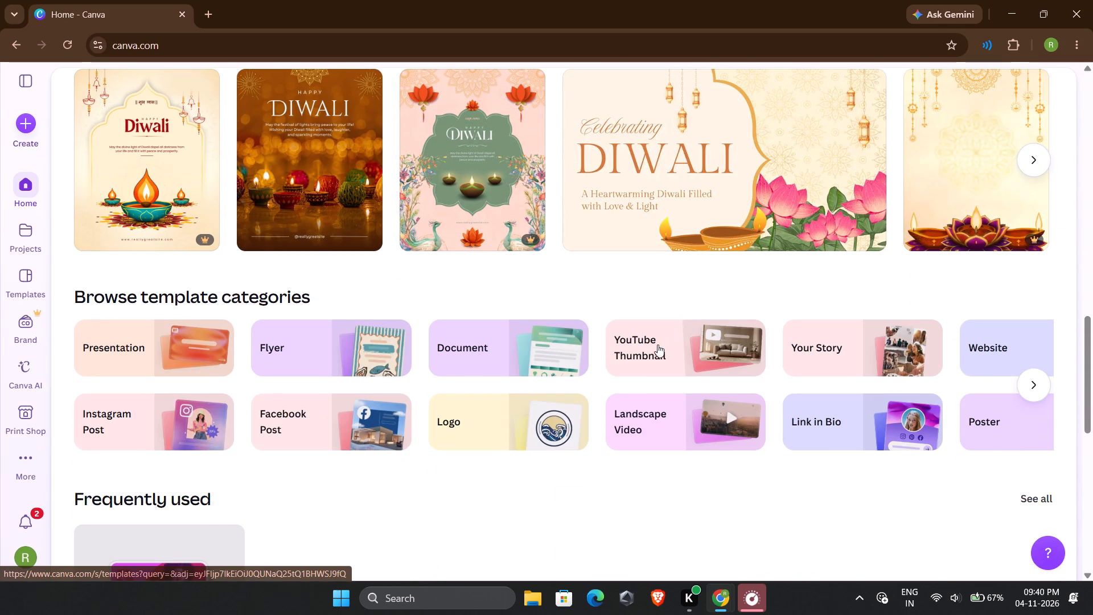
pyautogui.click(1029, 387)
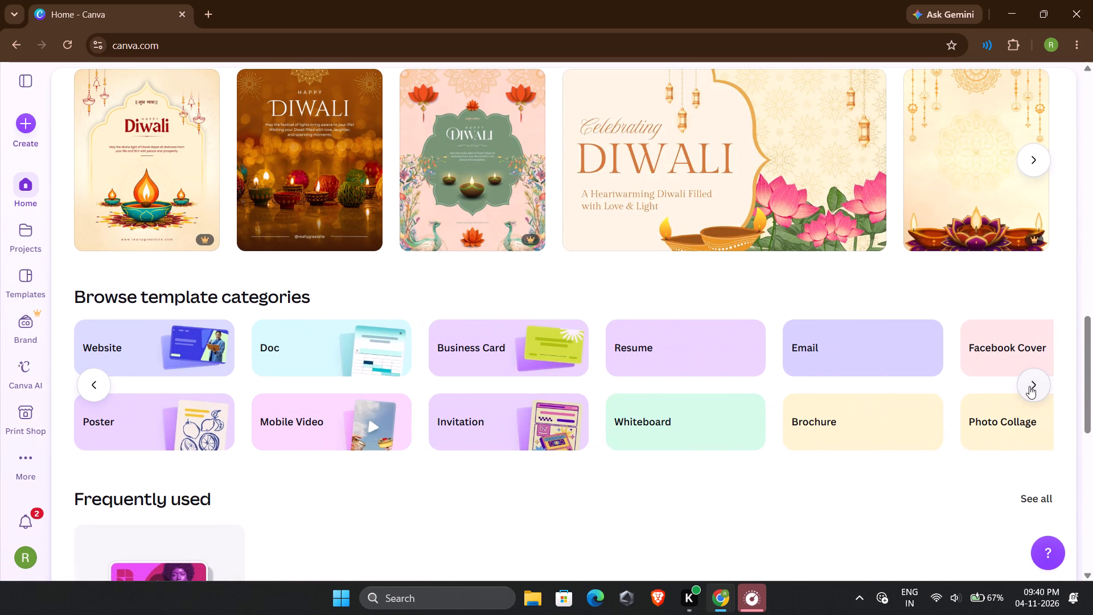
pyautogui.click(498, 438)
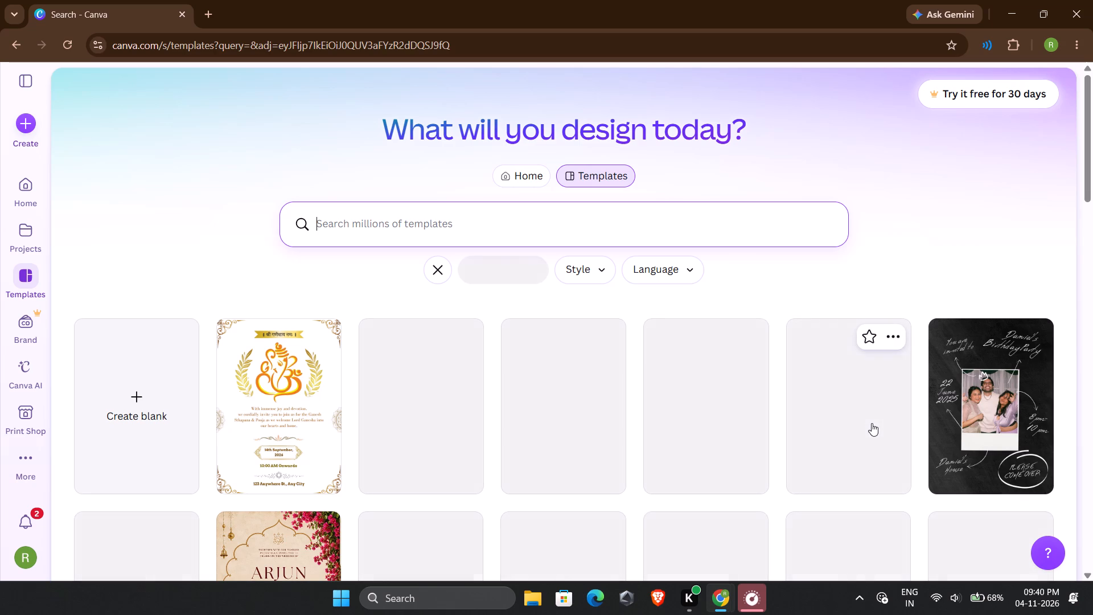
# Switch the computer's Wi-Fi connection to the Ghost network.
pyautogui.click(964, 594)
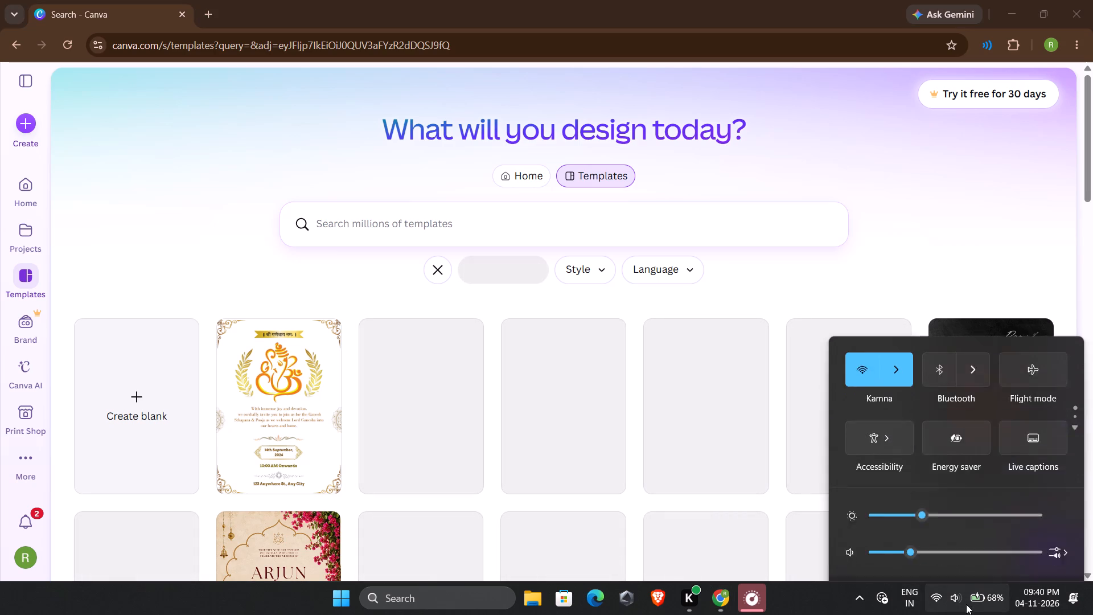
pyautogui.click(898, 338)
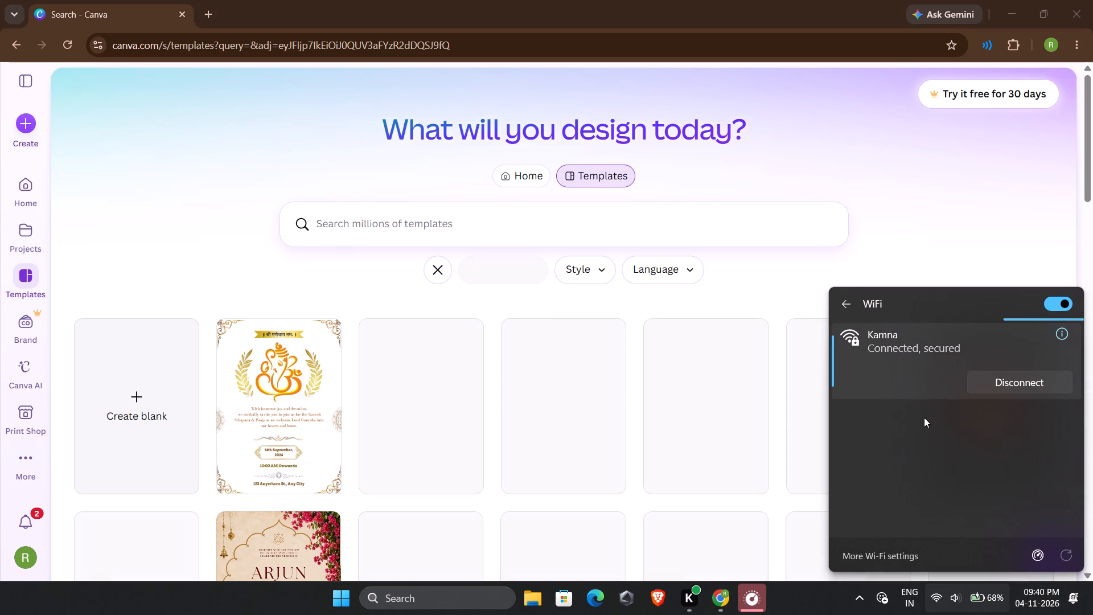
pyautogui.click(954, 418)
pyautogui.click(1018, 444)
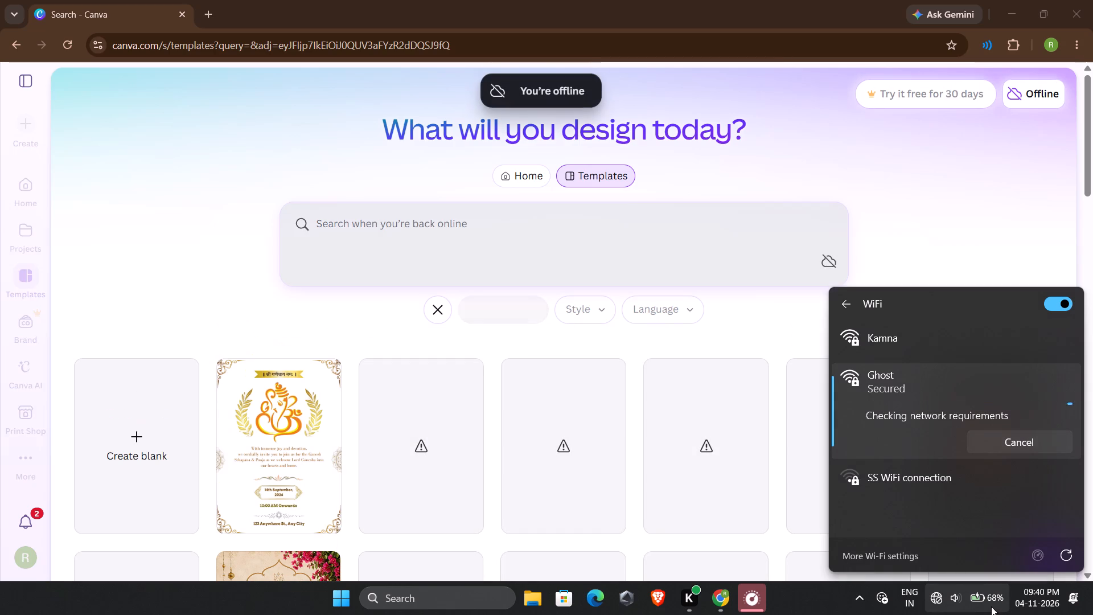
pyautogui.click(991, 606)
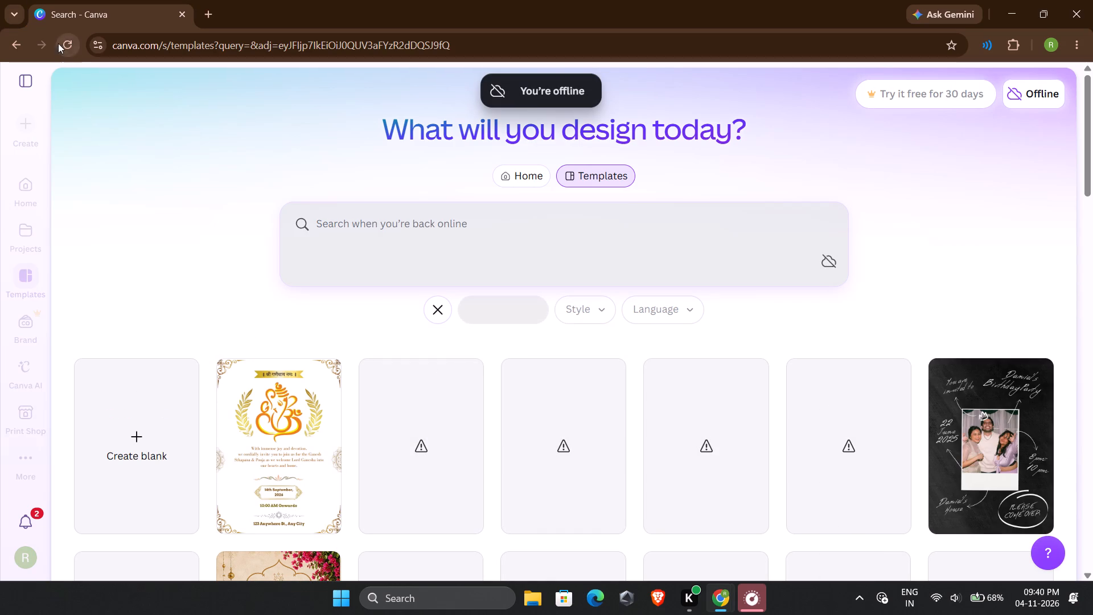
# Reload the Canva invitation templates page over the new connection.
pyautogui.click(63, 36)
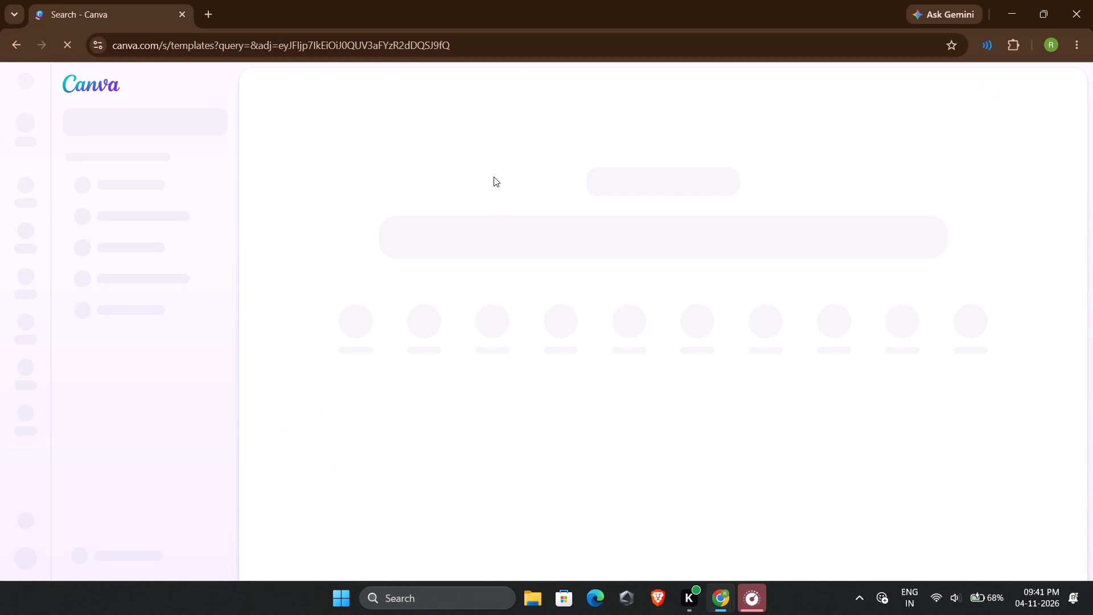
pyautogui.rightClick(492, 175)
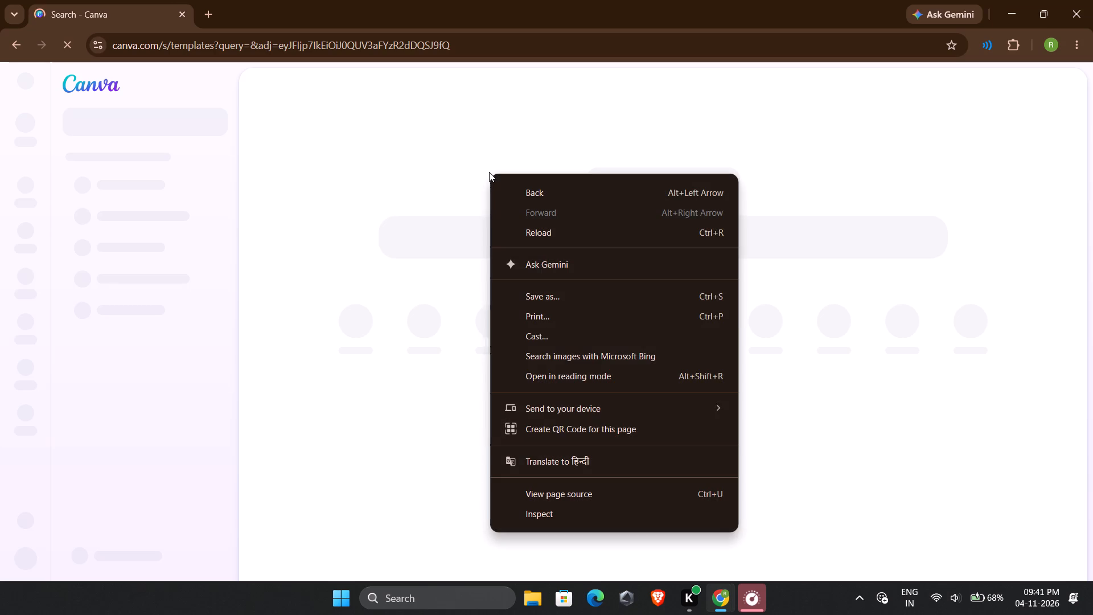
pyautogui.click(453, 228)
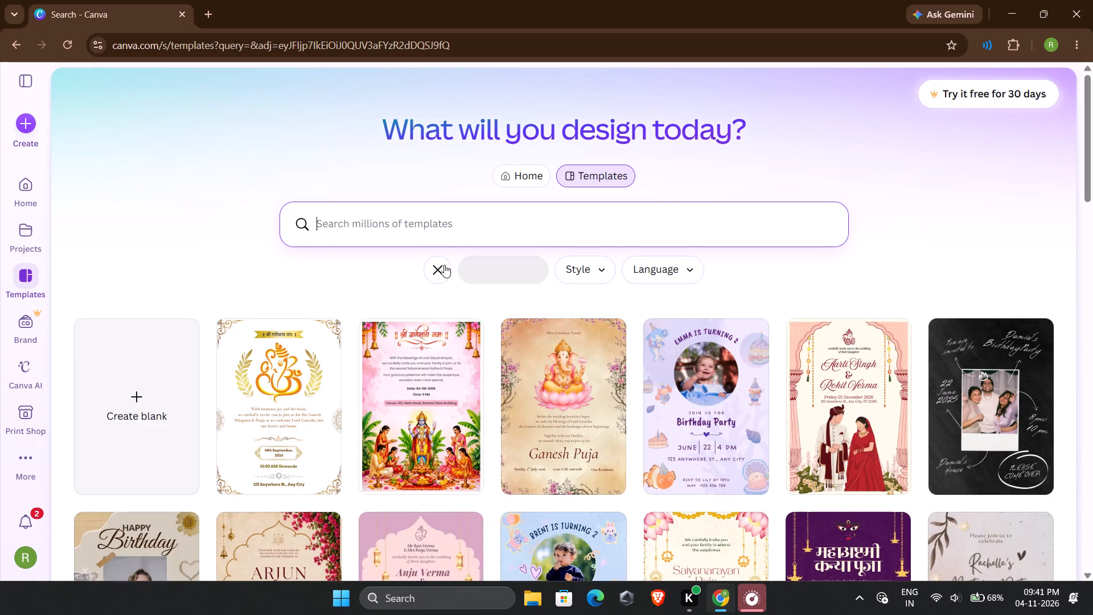
# Browse the invitation templates and preview the images of the Gold and Red Royal Minimal Wedding Invitation.
pyautogui.scroll(-1, 524, 272)
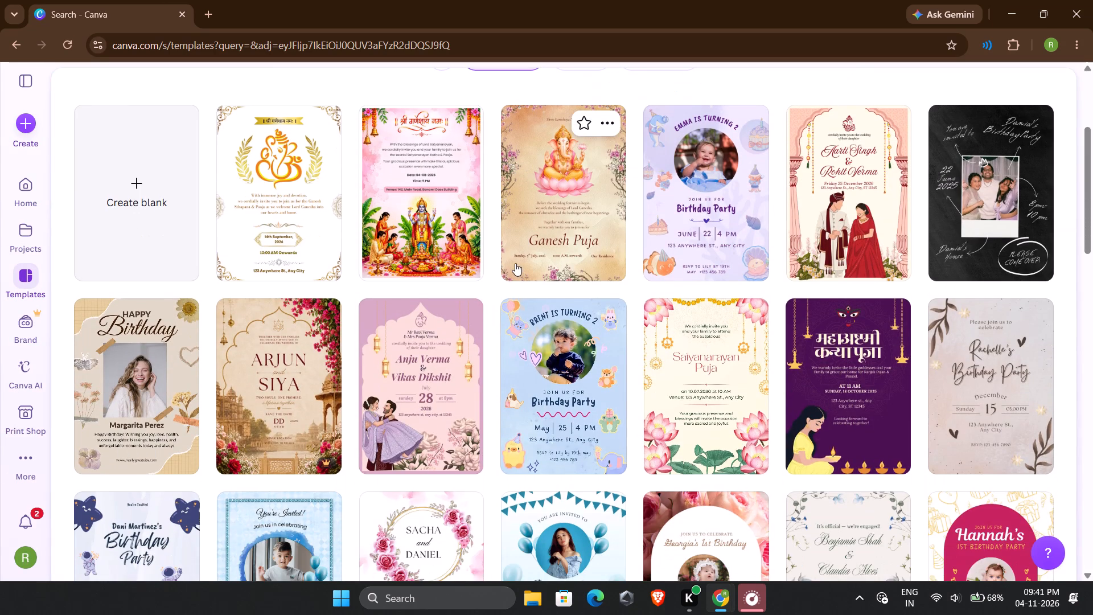
pyautogui.scroll(-1, 473, 252)
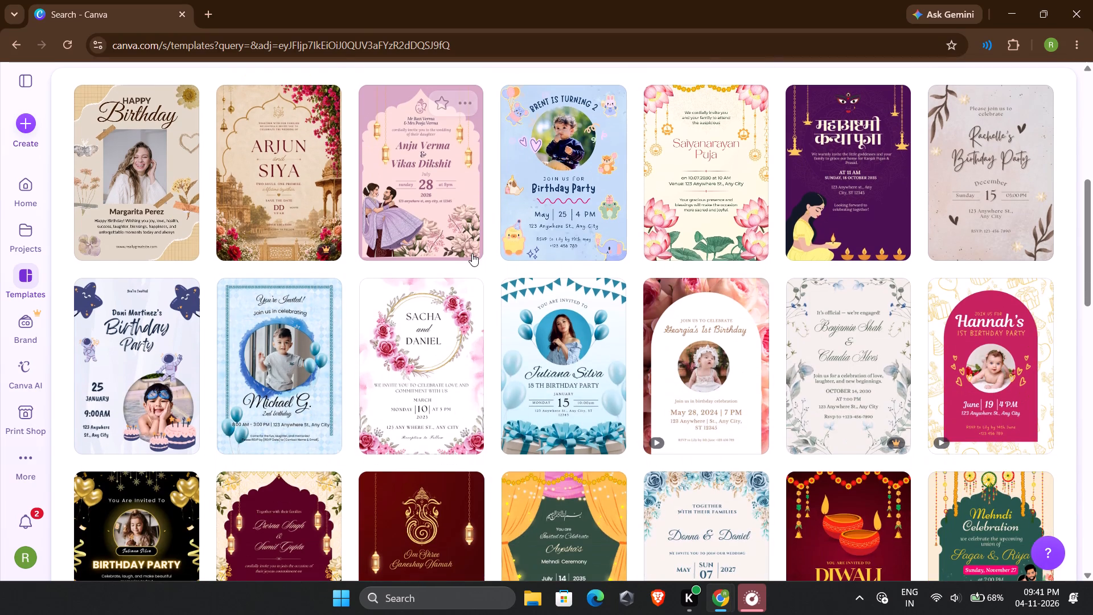
pyautogui.scroll(-2, 472, 253)
pyautogui.scroll(1, 472, 253)
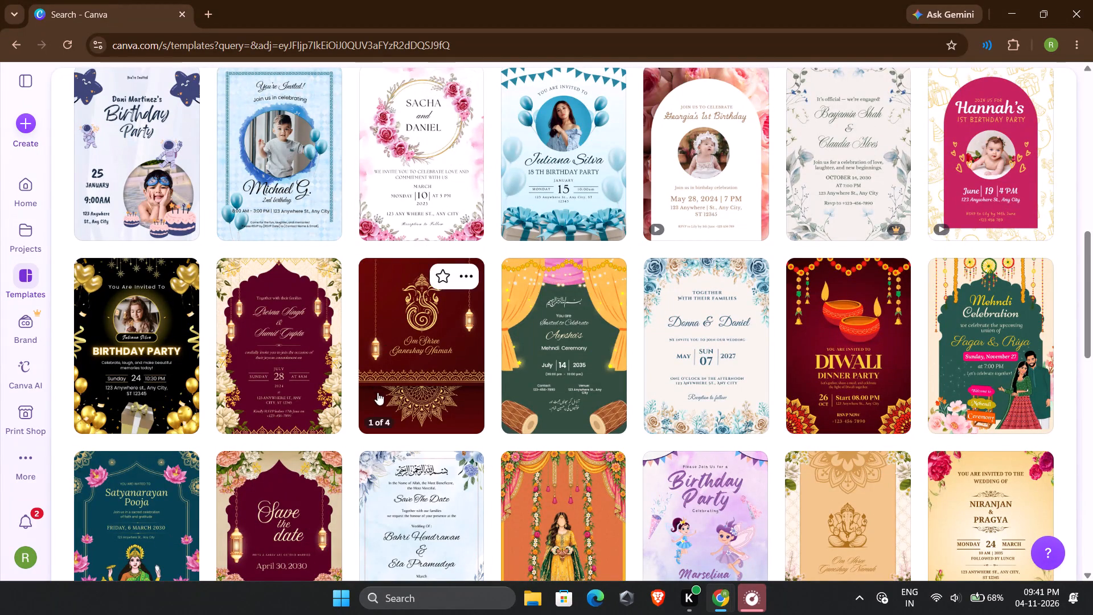
pyautogui.click(417, 375)
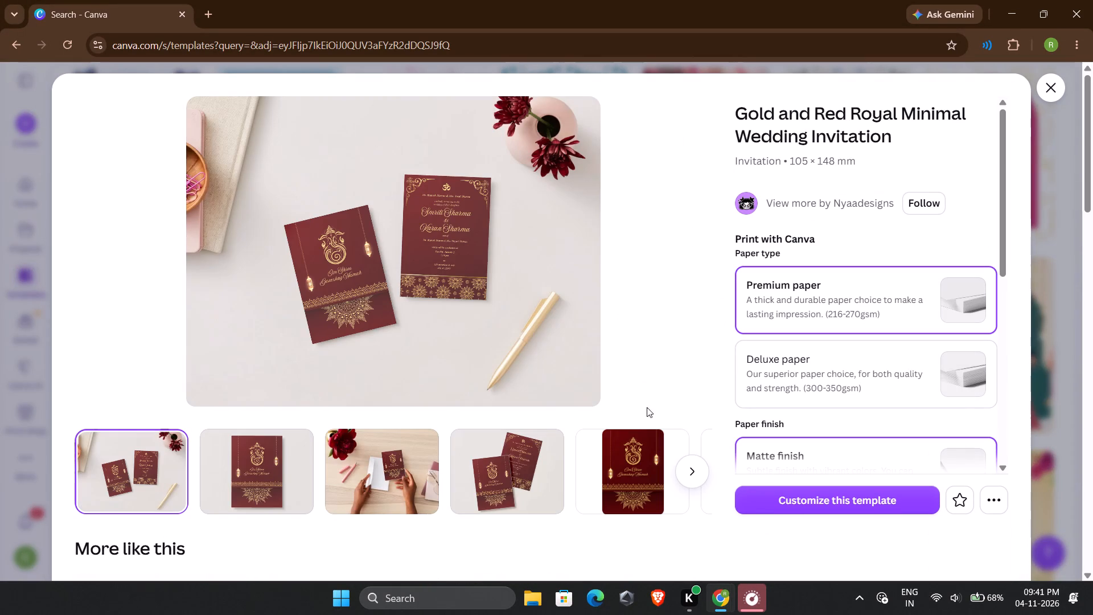
pyautogui.click(274, 452)
pyautogui.click(634, 474)
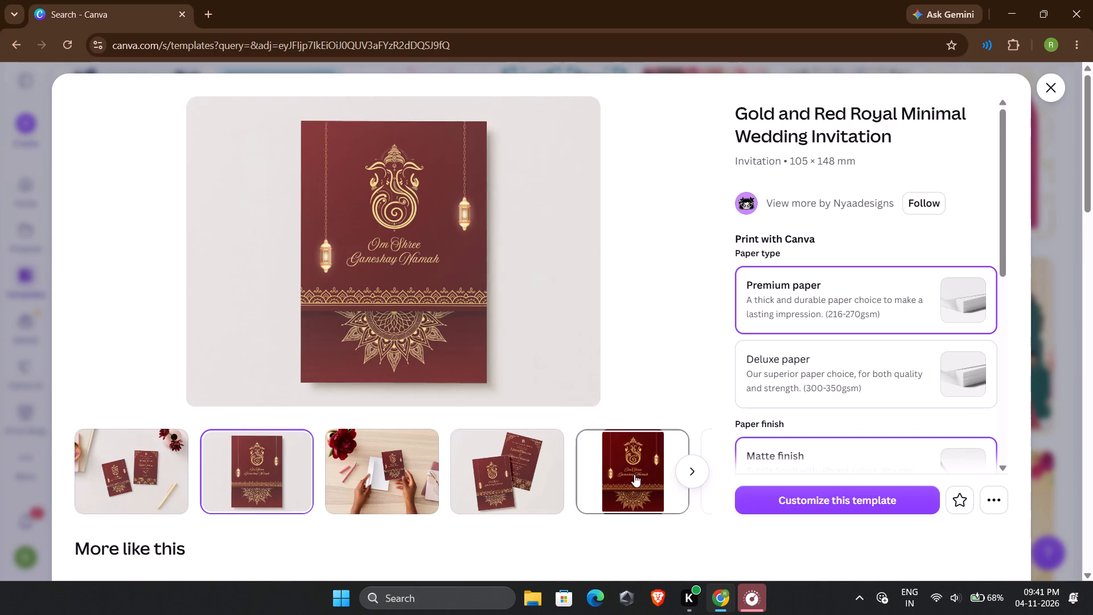
# Browse the similar designs under More like this and open the Gold and Green Wedding Invitation.
pyautogui.scroll(3, 383, 306)
pyautogui.scroll(-4, 387, 309)
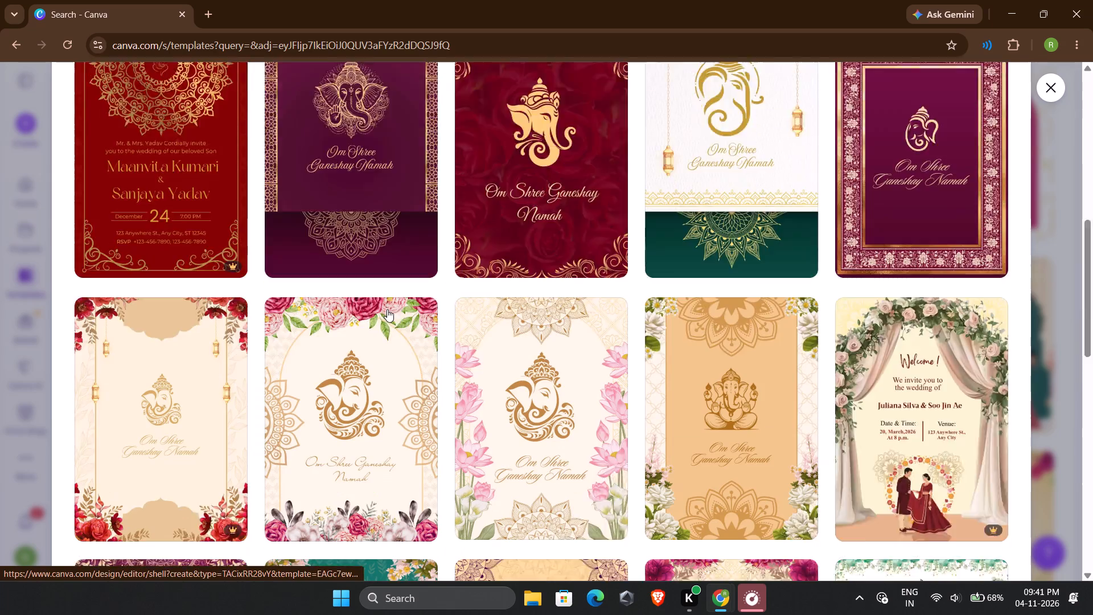
pyautogui.scroll(-2, 409, 300)
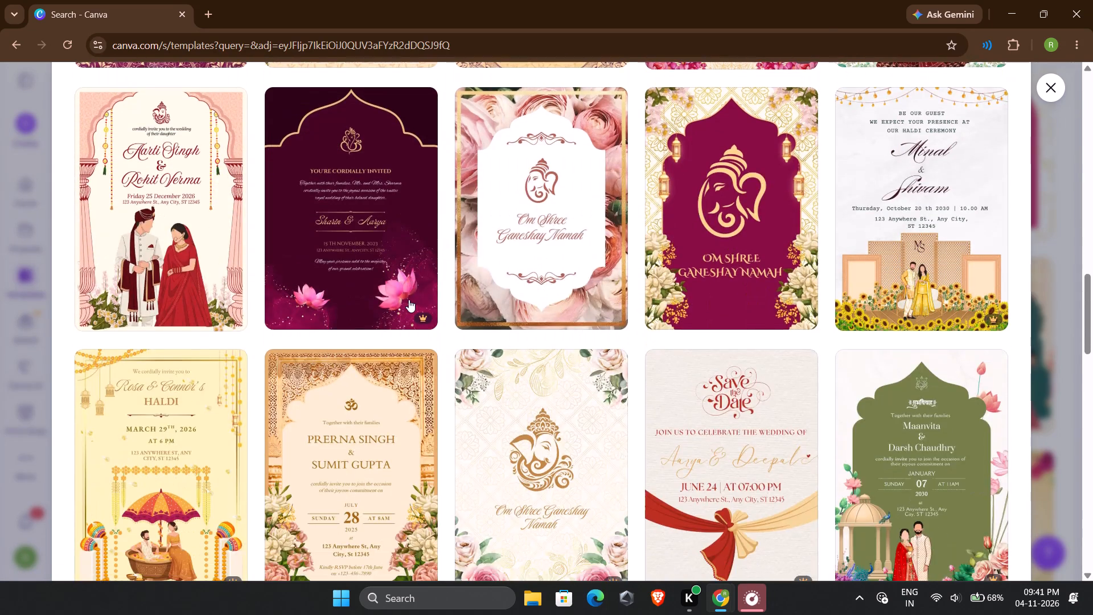
pyautogui.scroll(3, 409, 300)
pyautogui.scroll(-1, 382, 478)
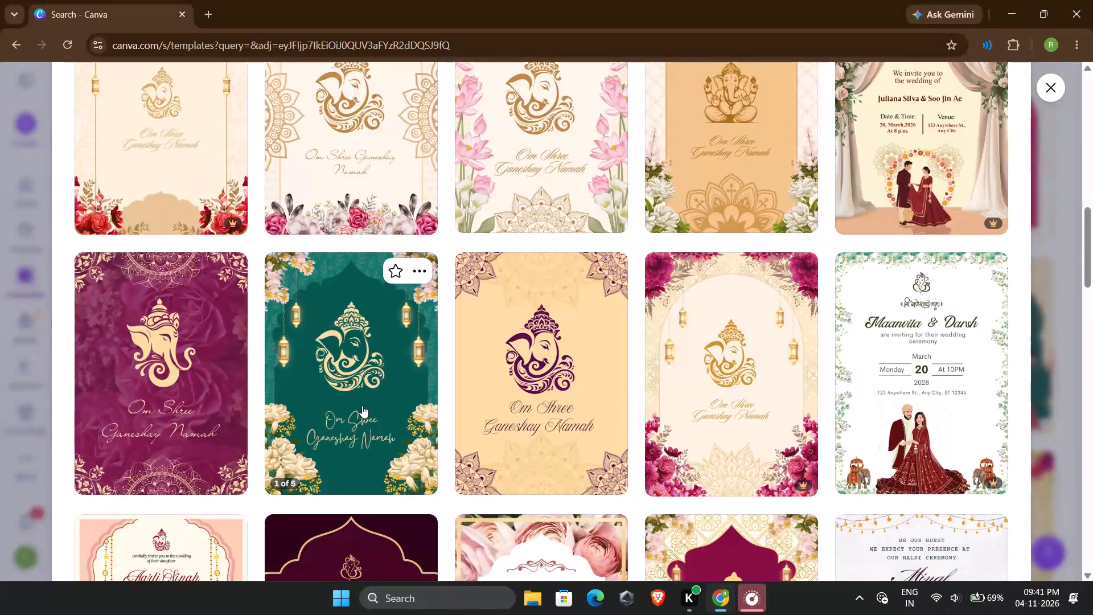
pyautogui.scroll(-1, 361, 403)
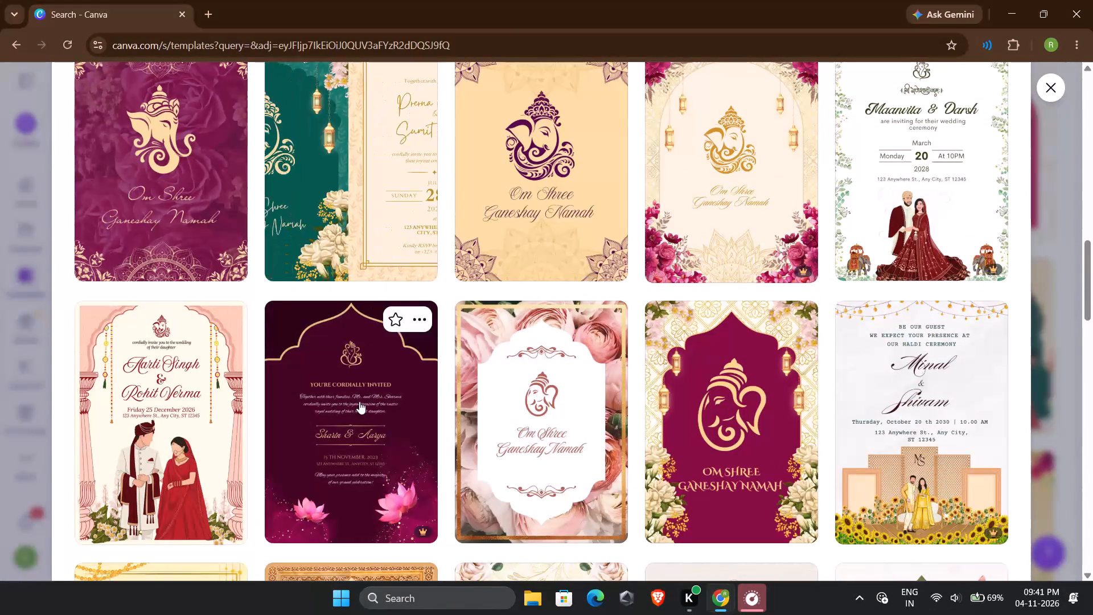
pyautogui.click(394, 224)
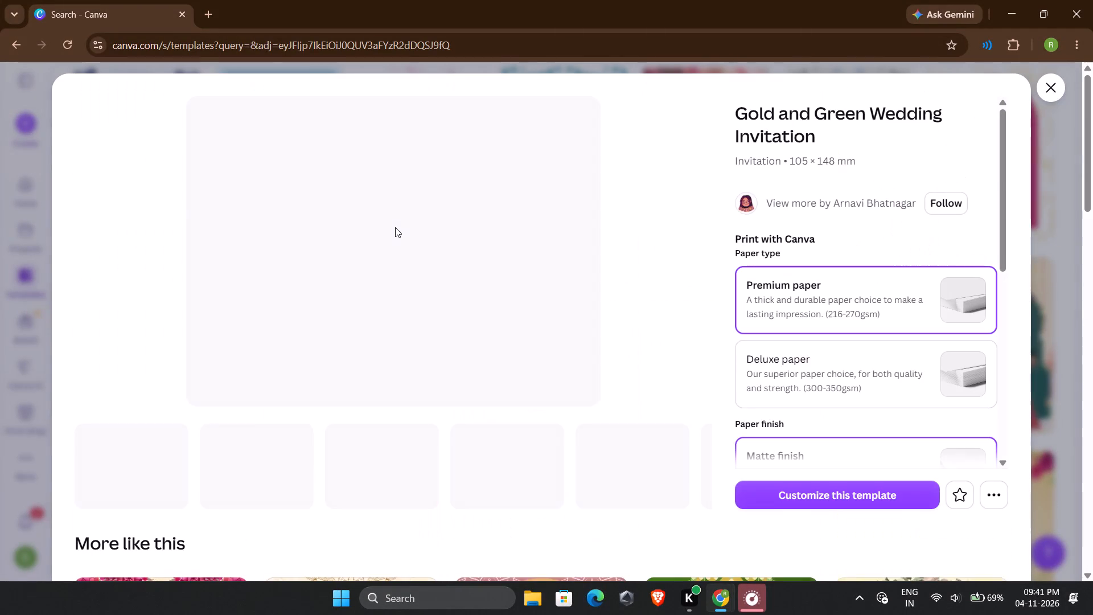
# Examine the mockups and individual pages of the Gold and Green Wedding Invitation, and close its preview.
pyautogui.click(276, 454)
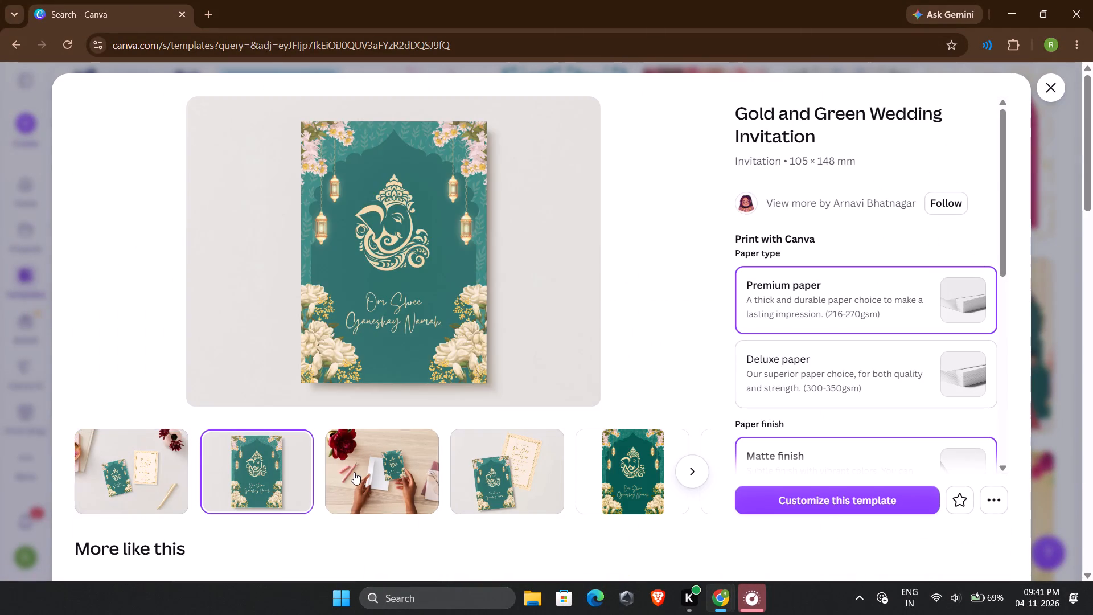
pyautogui.click(355, 471)
pyautogui.click(531, 486)
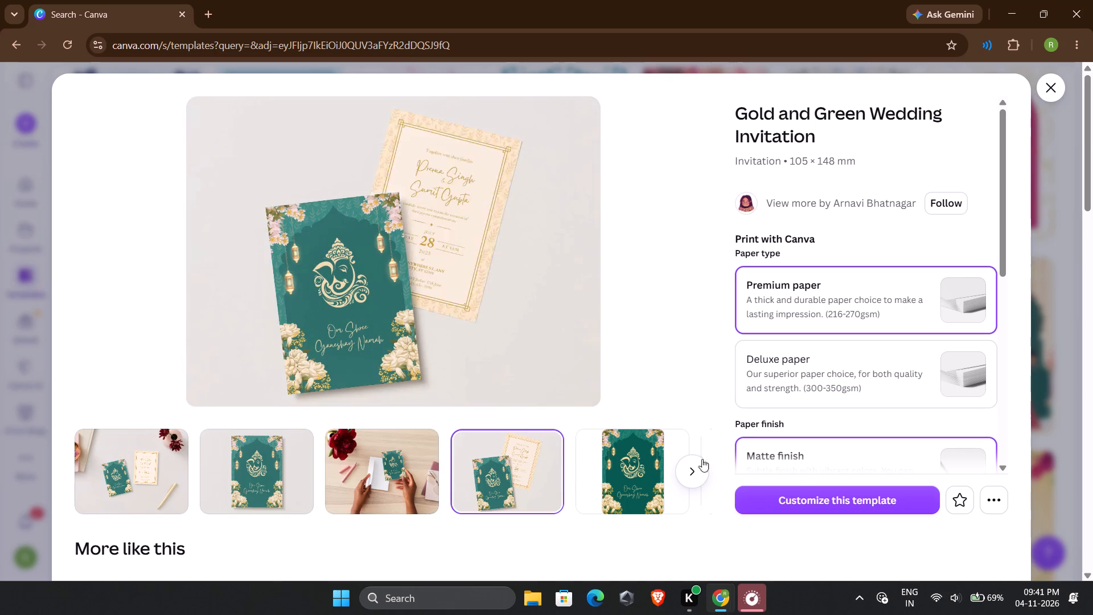
pyautogui.click(623, 478)
pyautogui.click(686, 470)
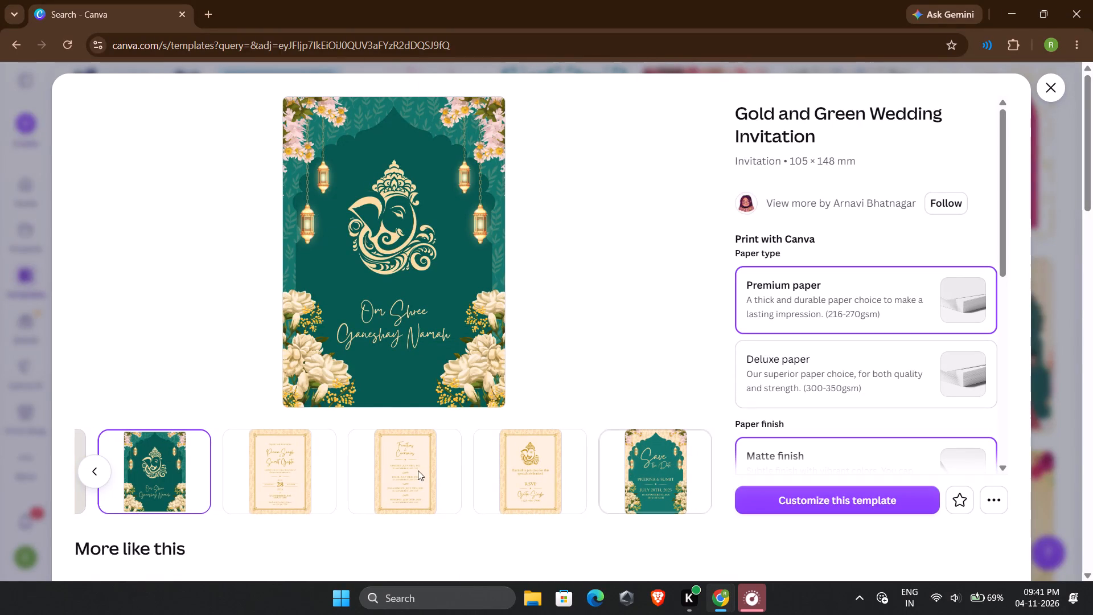
pyautogui.click(297, 477)
pyautogui.click(417, 486)
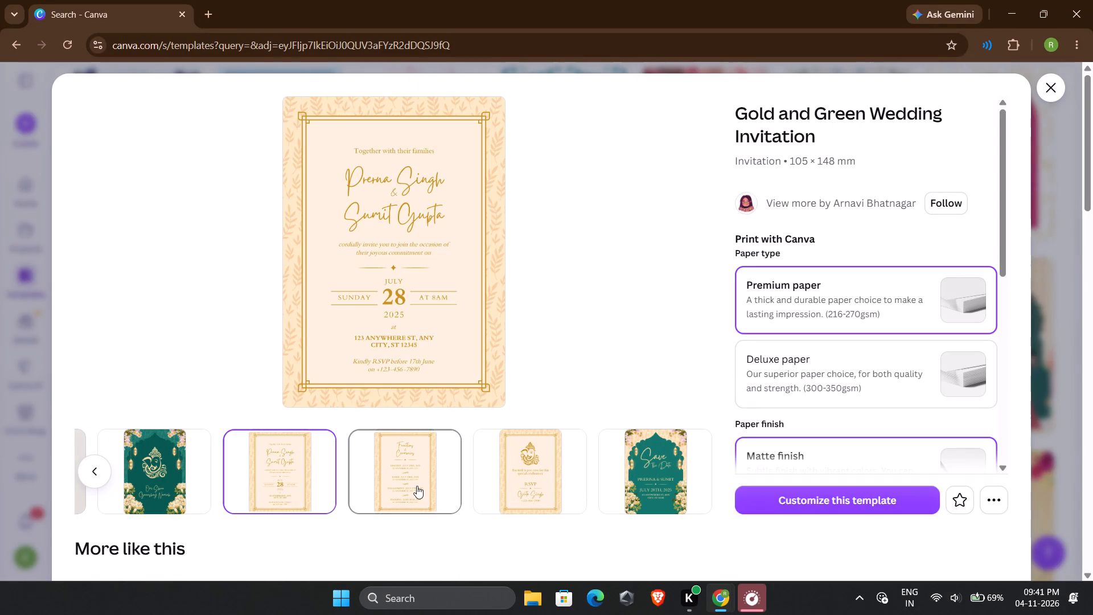
pyautogui.click(538, 475)
pyautogui.click(646, 469)
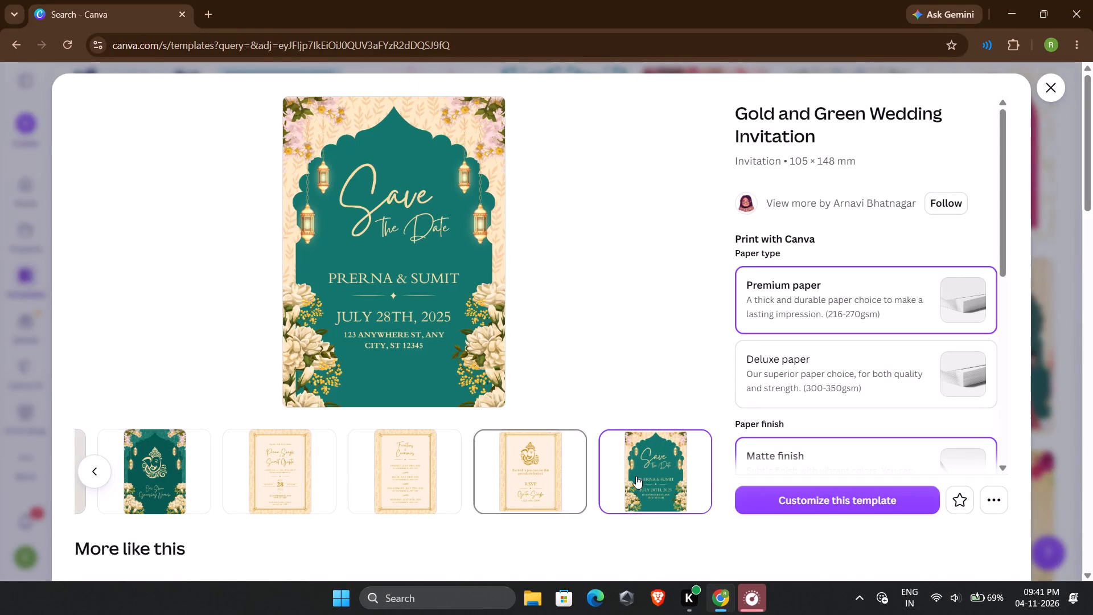
pyautogui.click(147, 487)
pyautogui.click(264, 483)
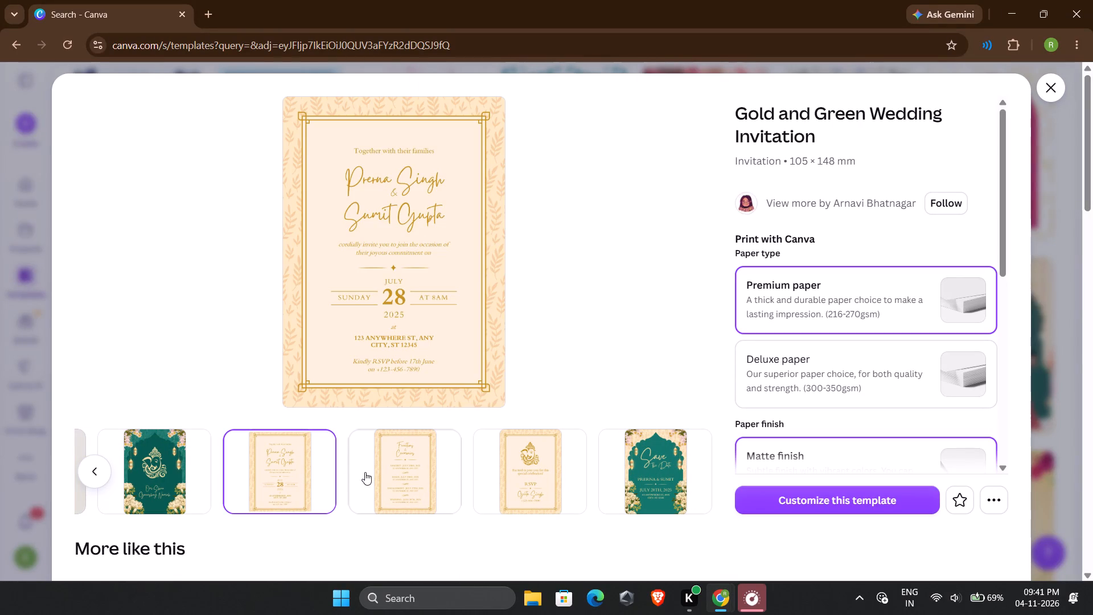
pyautogui.click(388, 478)
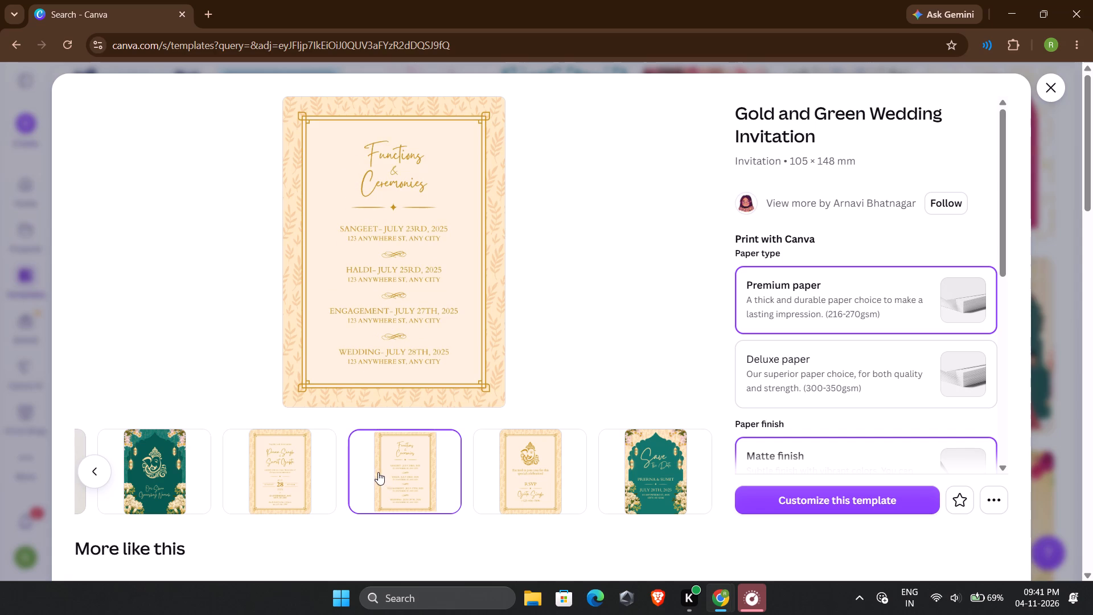
pyautogui.click(265, 473)
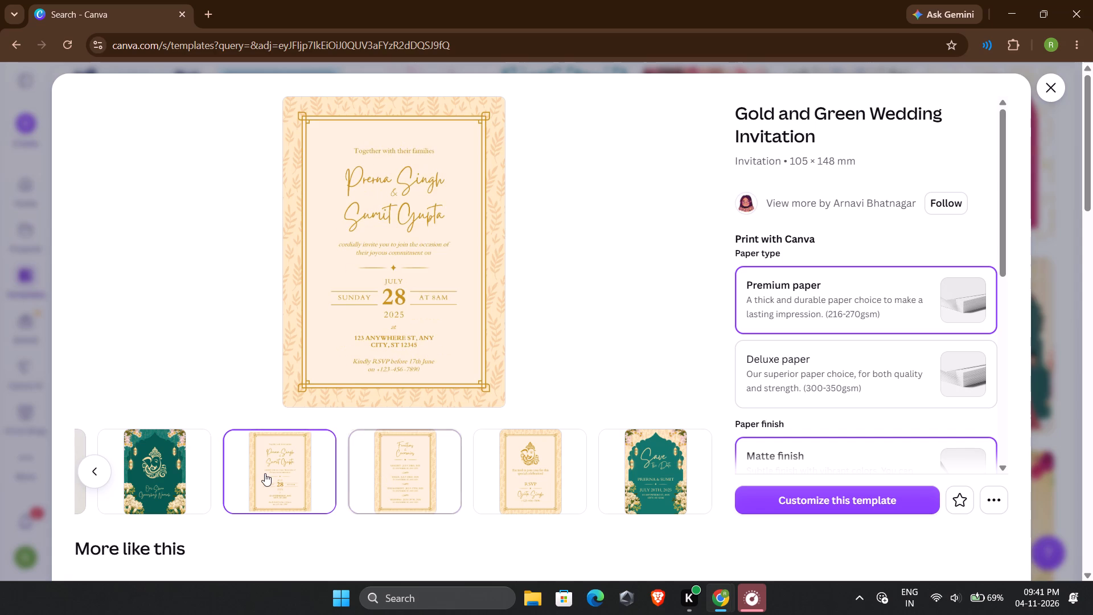
pyautogui.click(196, 460)
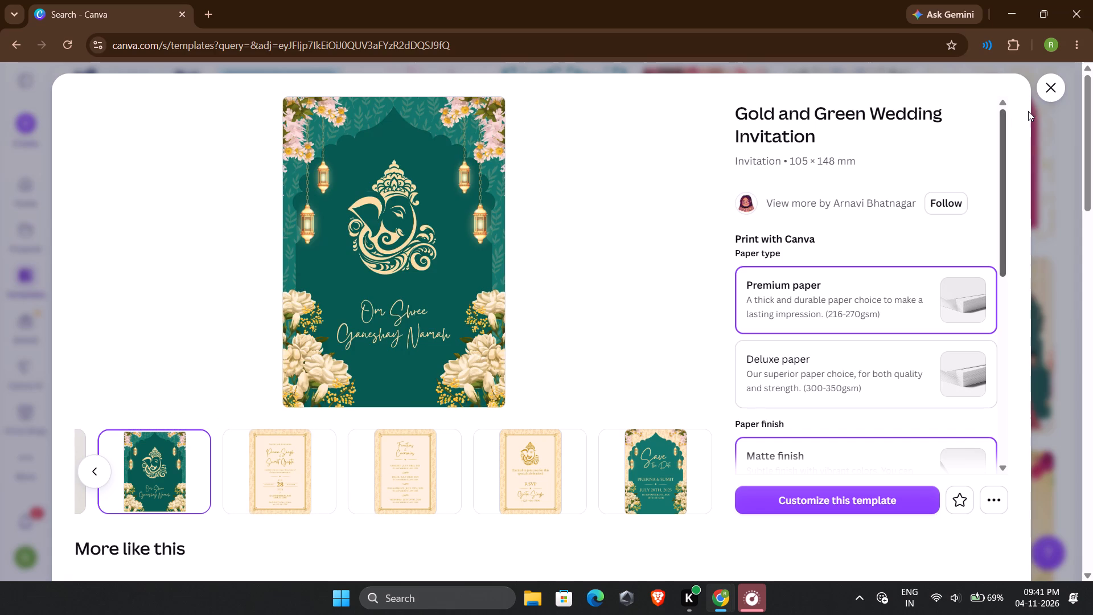
pyautogui.click(1039, 93)
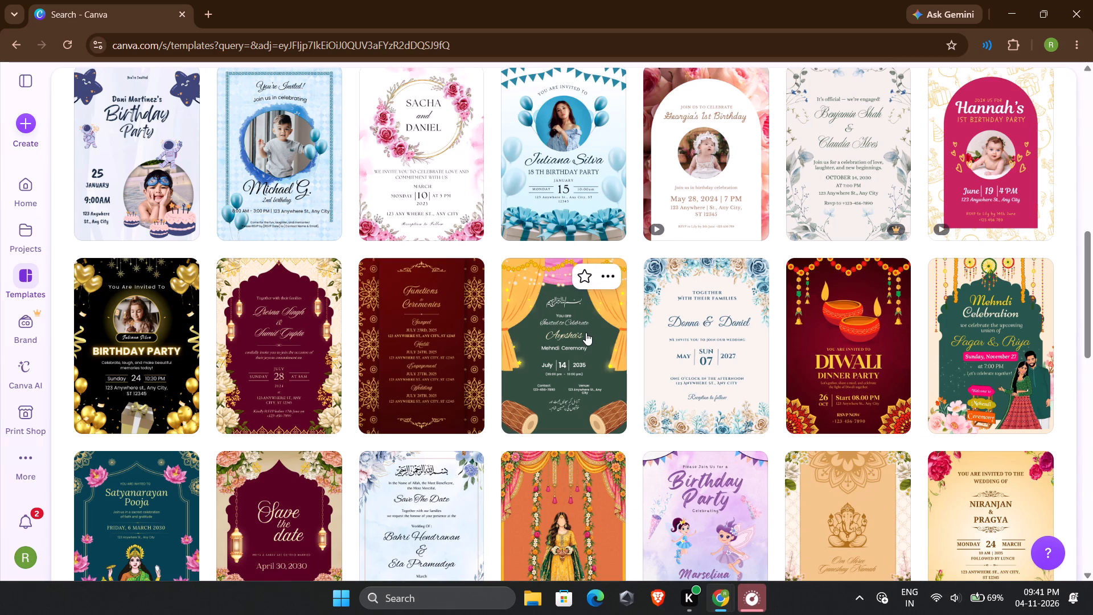
# Preview each page of the orange Pakistani Mehndi Video Wedding Invitation and return to the invitation templates.
pyautogui.scroll(-1, 582, 336)
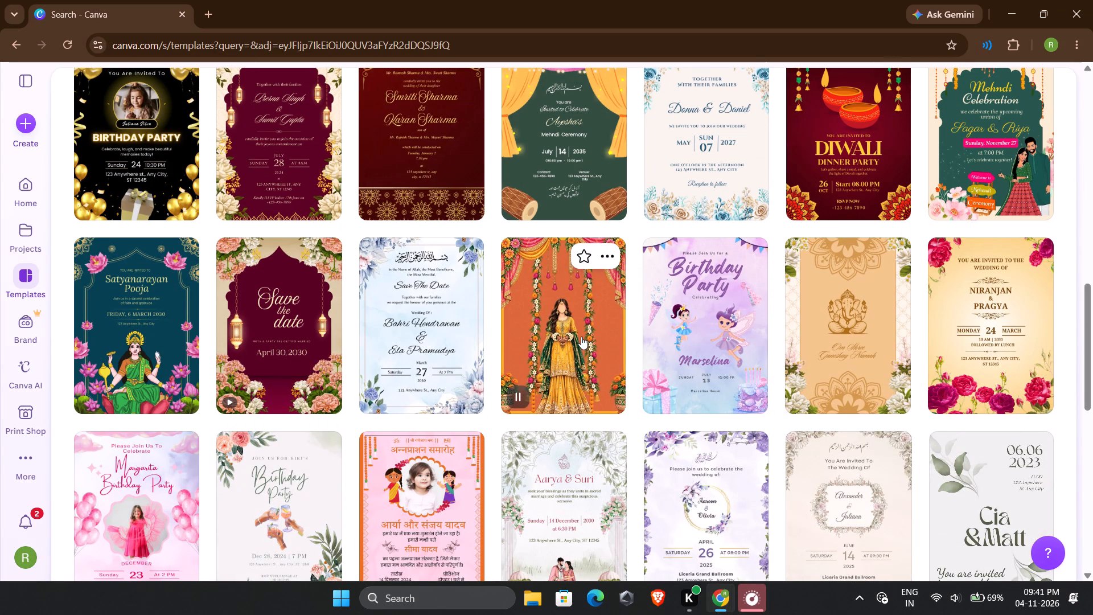
pyautogui.click(581, 338)
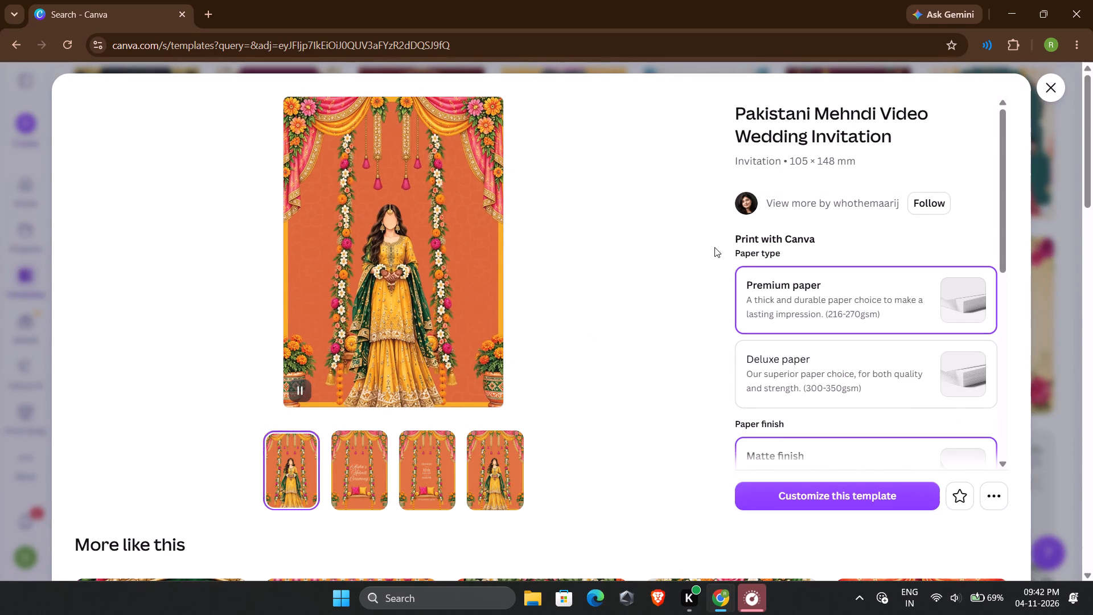
pyautogui.click(369, 467)
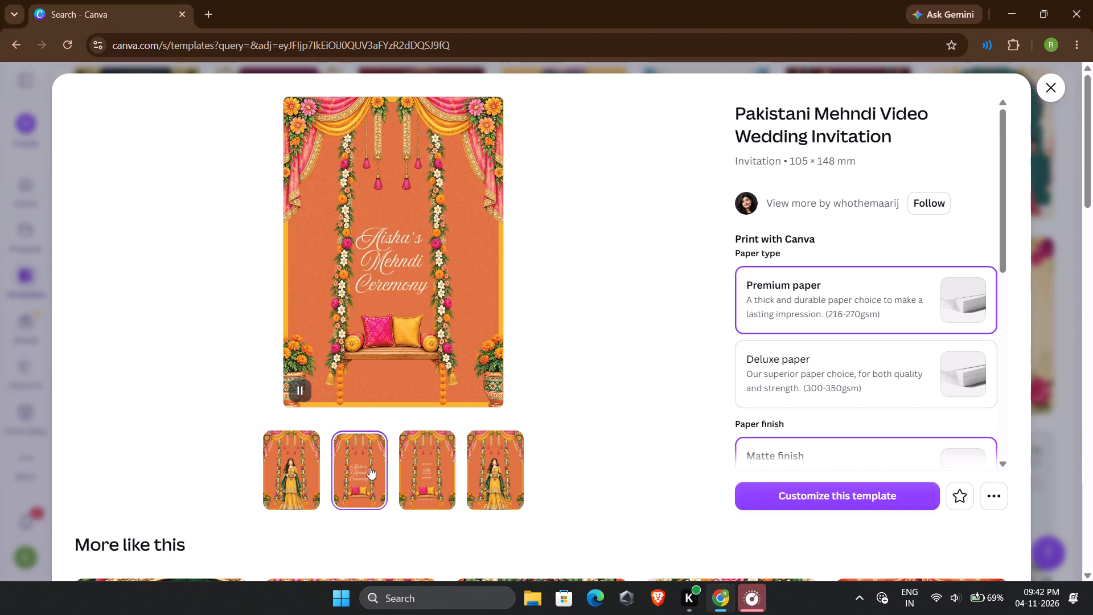
pyautogui.click(418, 470)
pyautogui.click(477, 476)
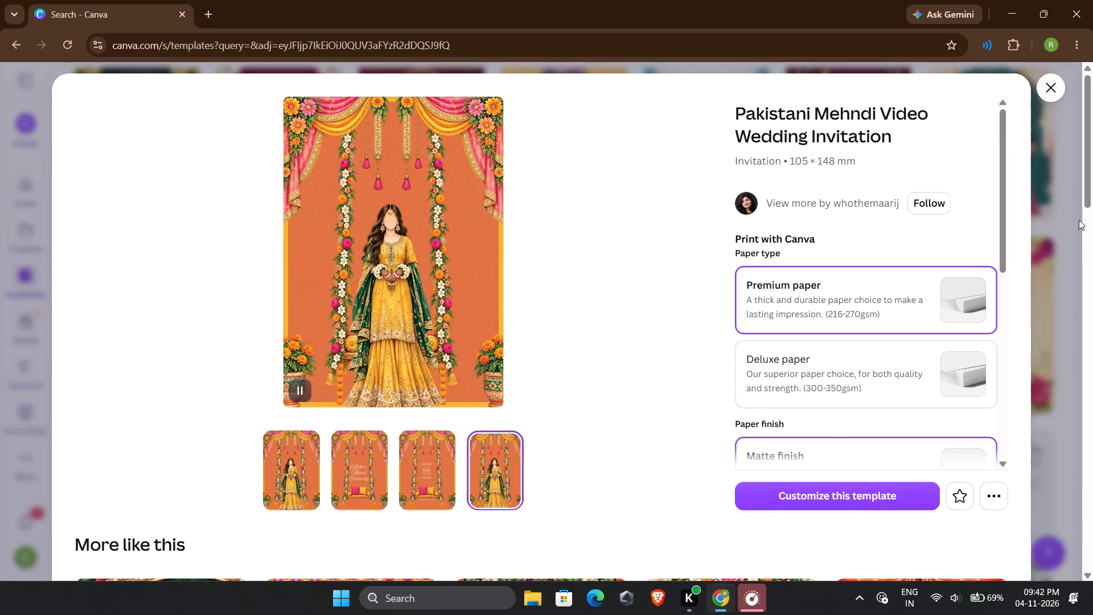
pyautogui.click(1054, 92)
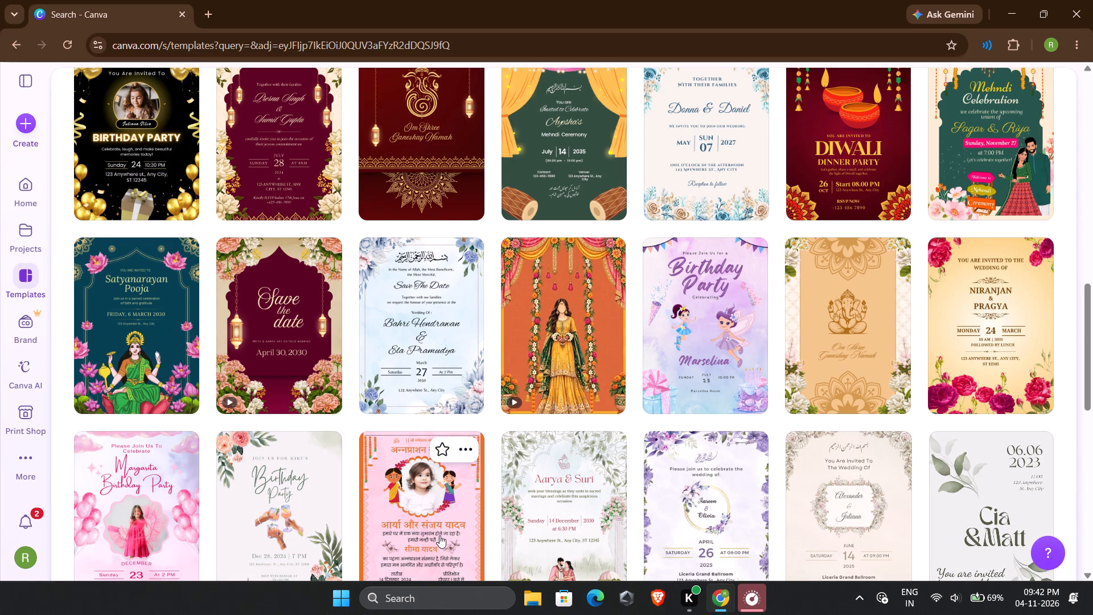
# Open the Purple and Yellow Festive Wedding Invitation and examine its pages from the Ganesha cover through to Save the Date.
pyautogui.scroll(-2, 445, 535)
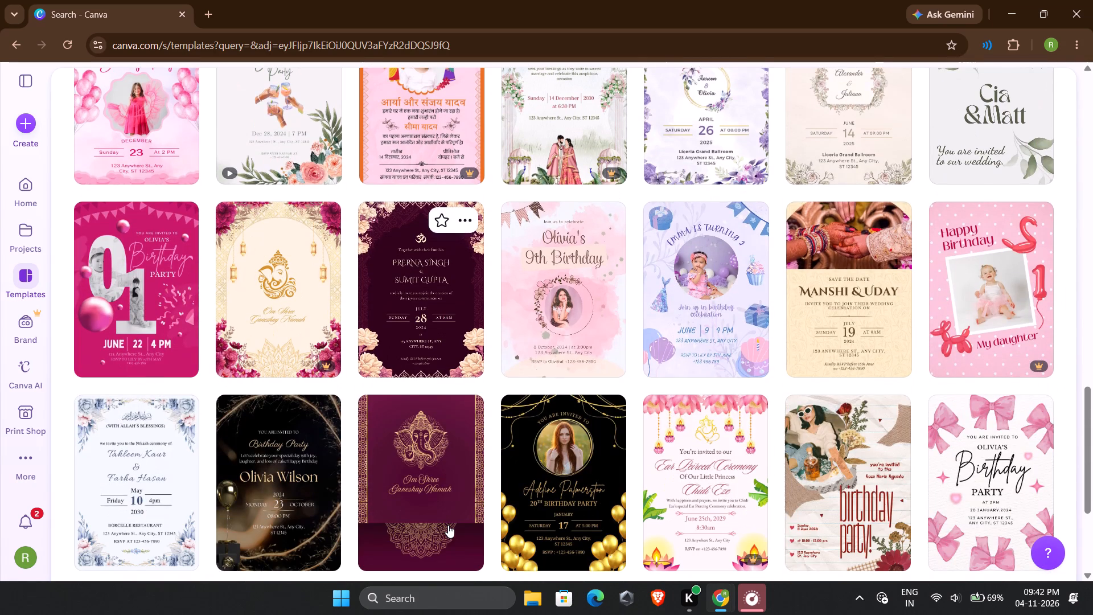
pyautogui.click(434, 511)
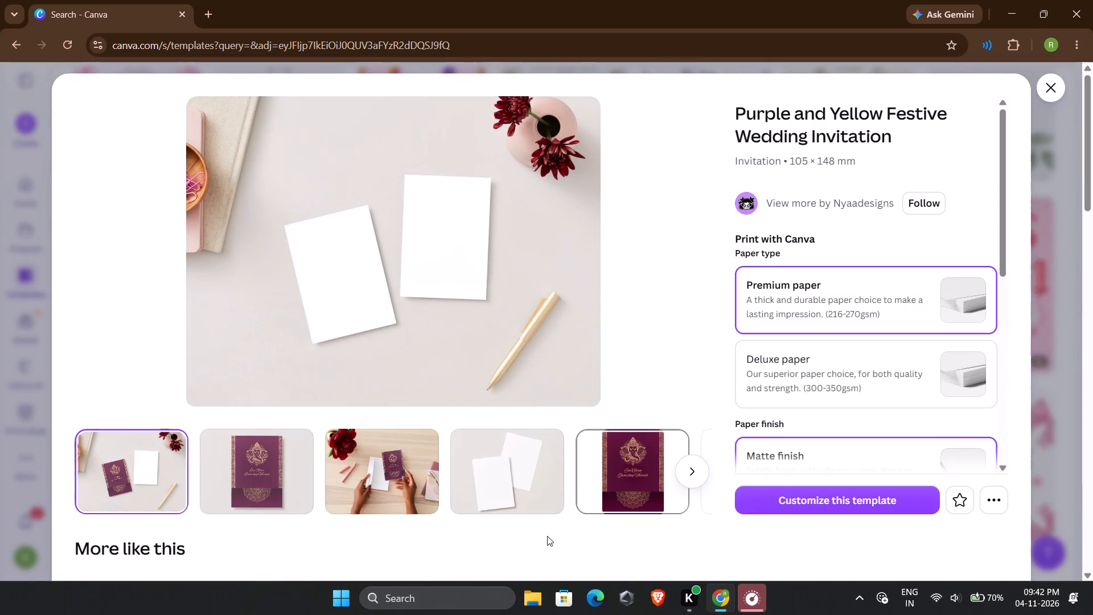
pyautogui.click(627, 469)
pyautogui.click(689, 452)
pyautogui.click(695, 476)
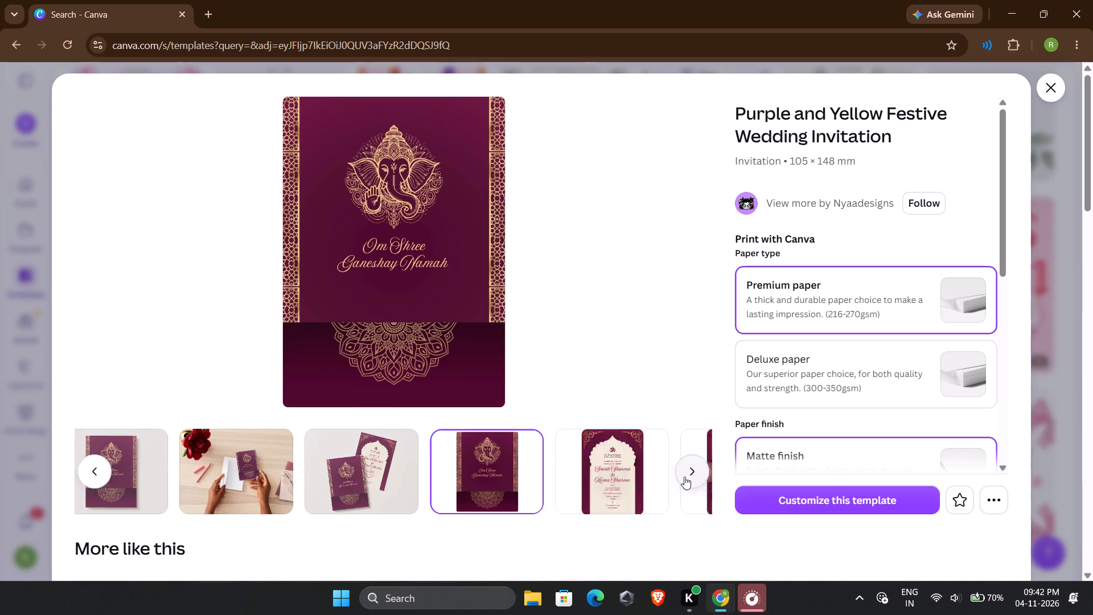
pyautogui.click(268, 483)
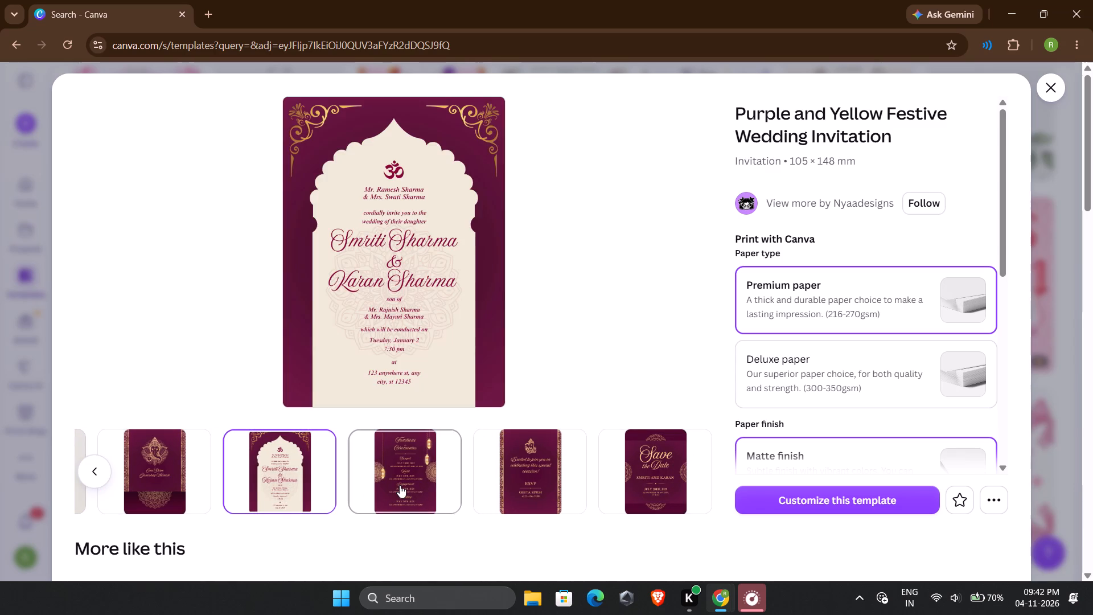
pyautogui.click(400, 485)
pyautogui.click(506, 476)
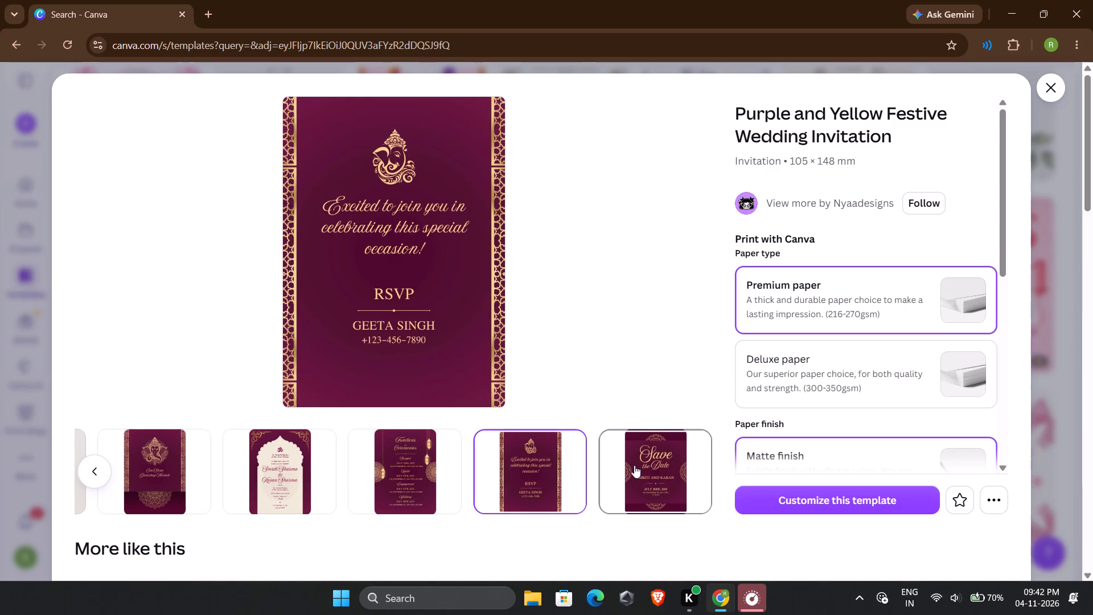
pyautogui.click(638, 468)
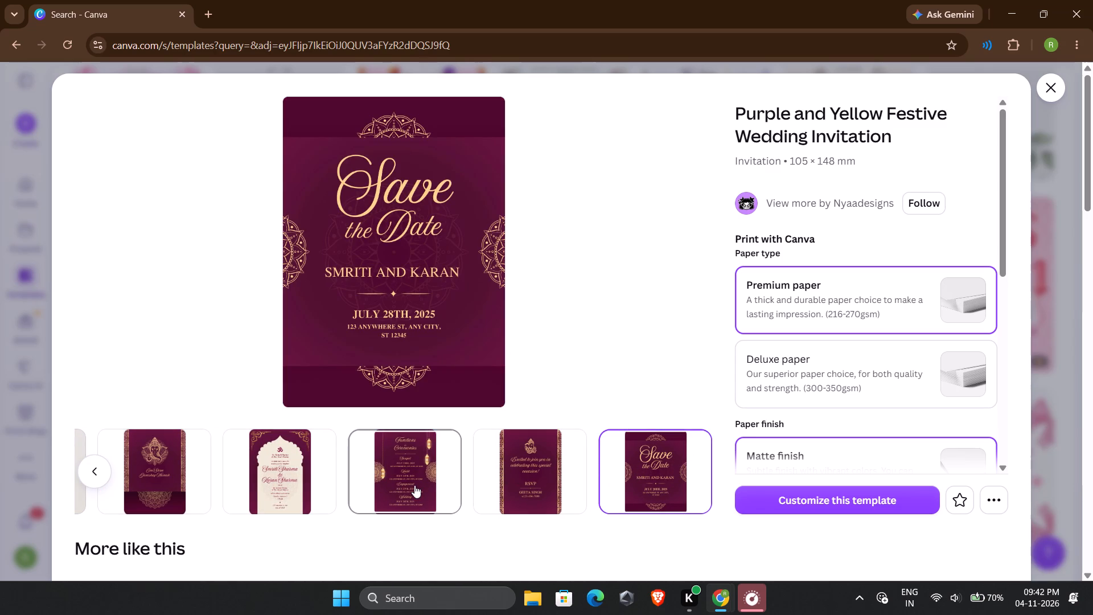
# Review the Purple and Yellow Festive Wedding Invitation's inner pages, Ganesha cover and cover mockup again, and close its preview.
pyautogui.click(414, 485)
pyautogui.click(305, 494)
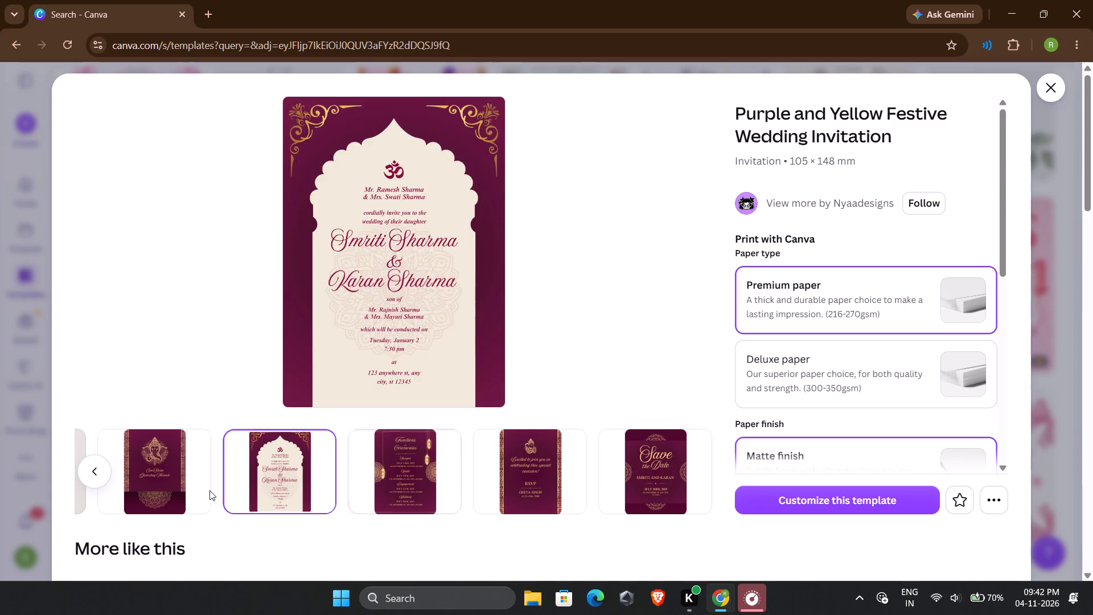
pyautogui.click(195, 483)
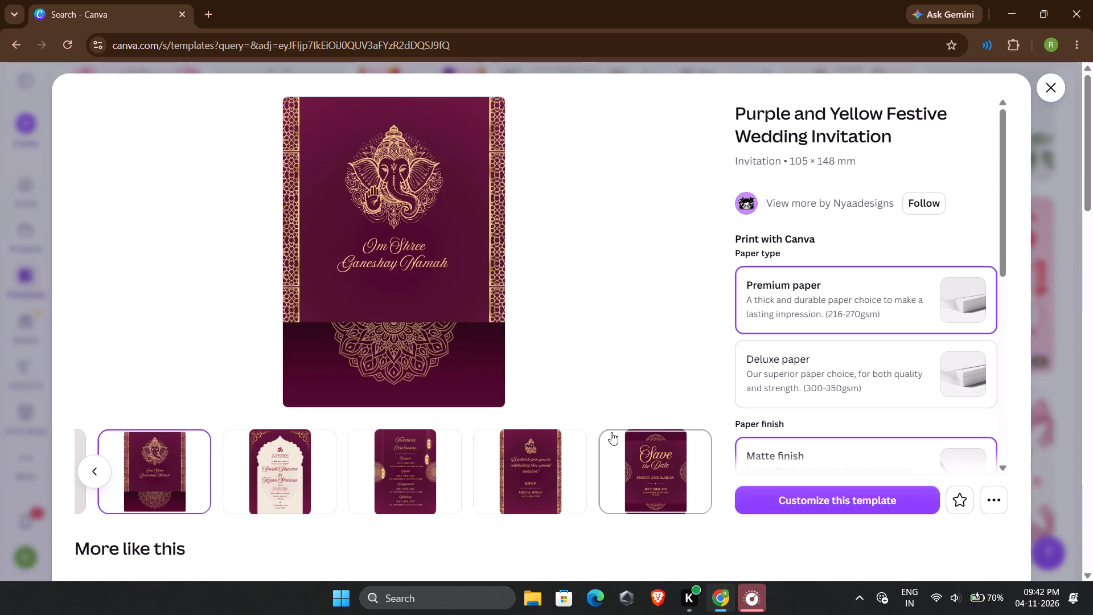
pyautogui.click(97, 469)
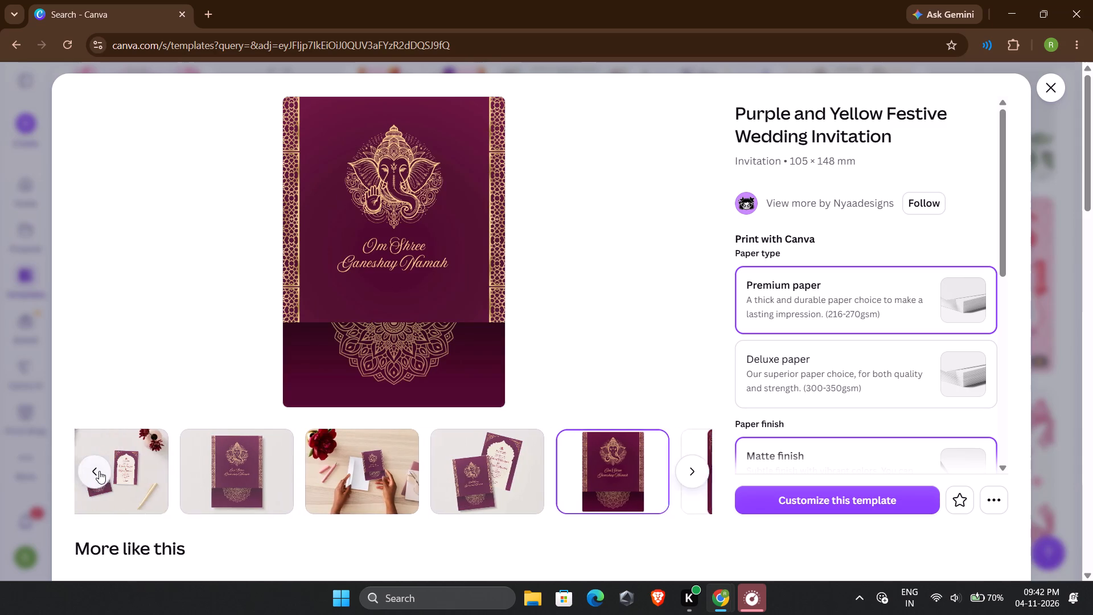
pyautogui.click(657, 481)
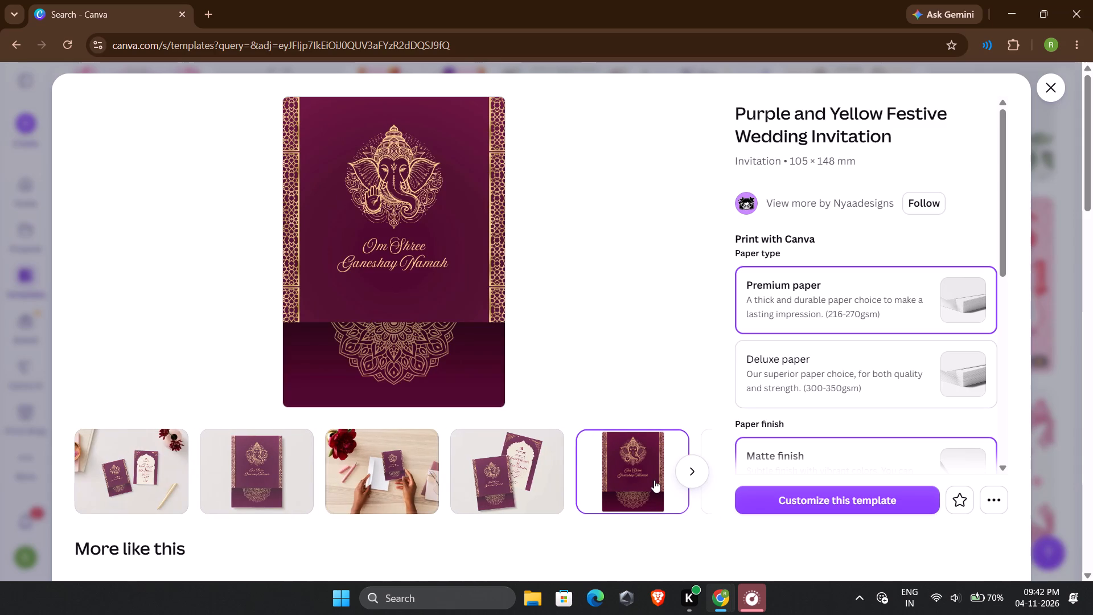
pyautogui.click(248, 483)
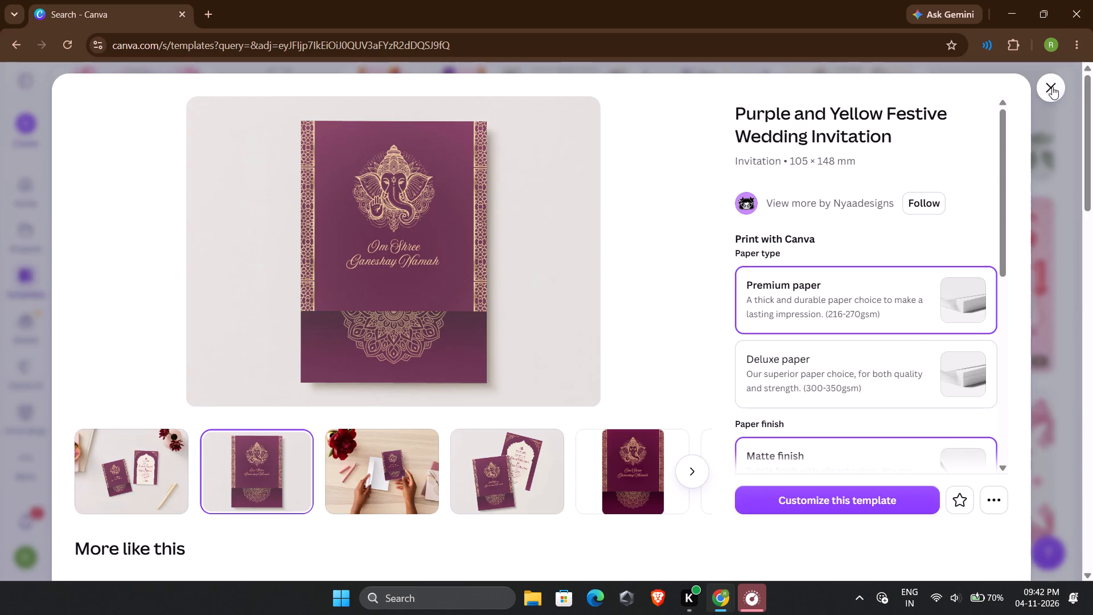
pyautogui.click(1052, 87)
# Open the pink floral Gold Pink and Beige Save The Date Wedding Invitation and examine each page from the Ganesha cover to Save the Date.
pyautogui.scroll(-3, 715, 311)
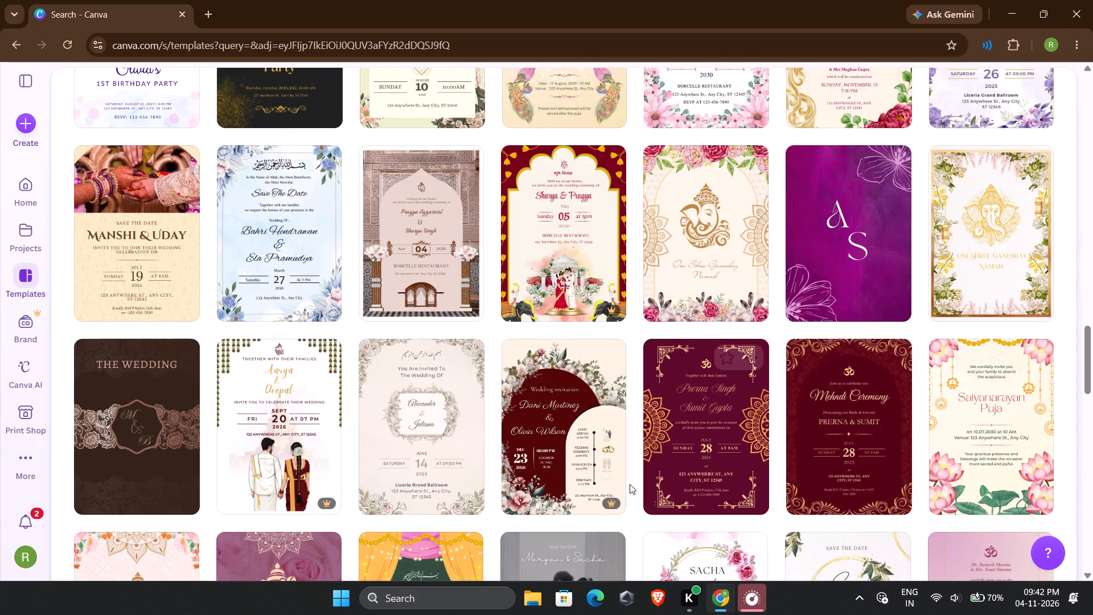
pyautogui.scroll(-1, 603, 444)
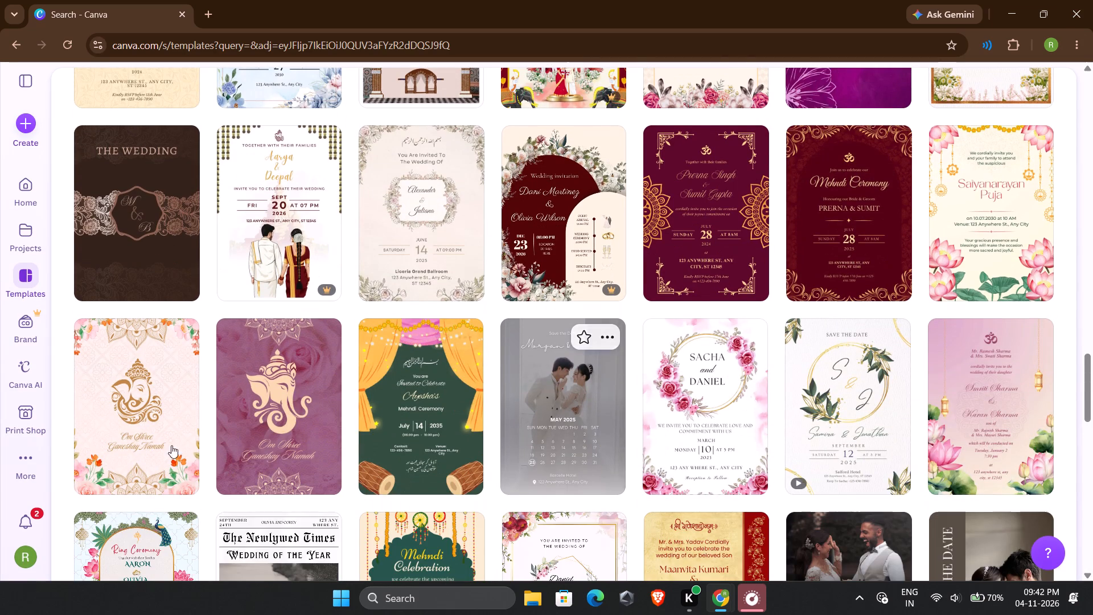
pyautogui.click(109, 430)
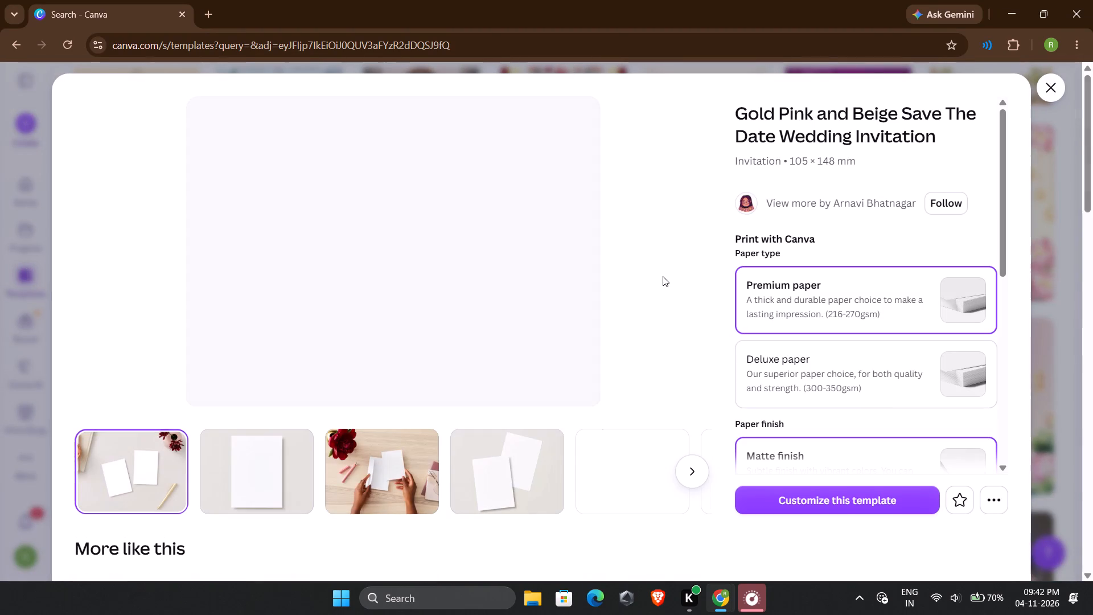
pyautogui.click(692, 475)
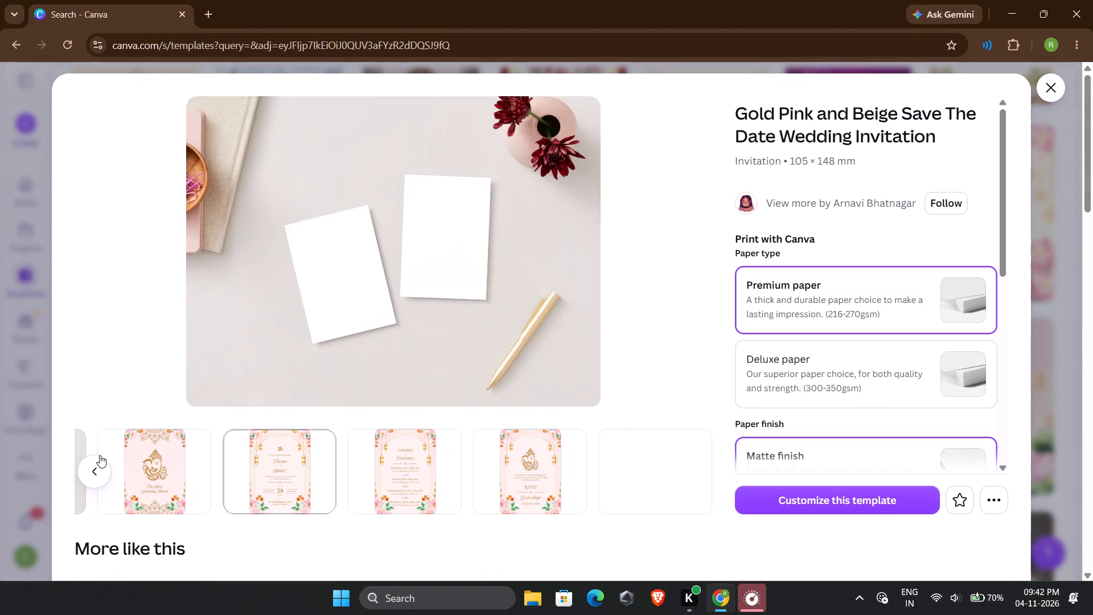
pyautogui.click(151, 490)
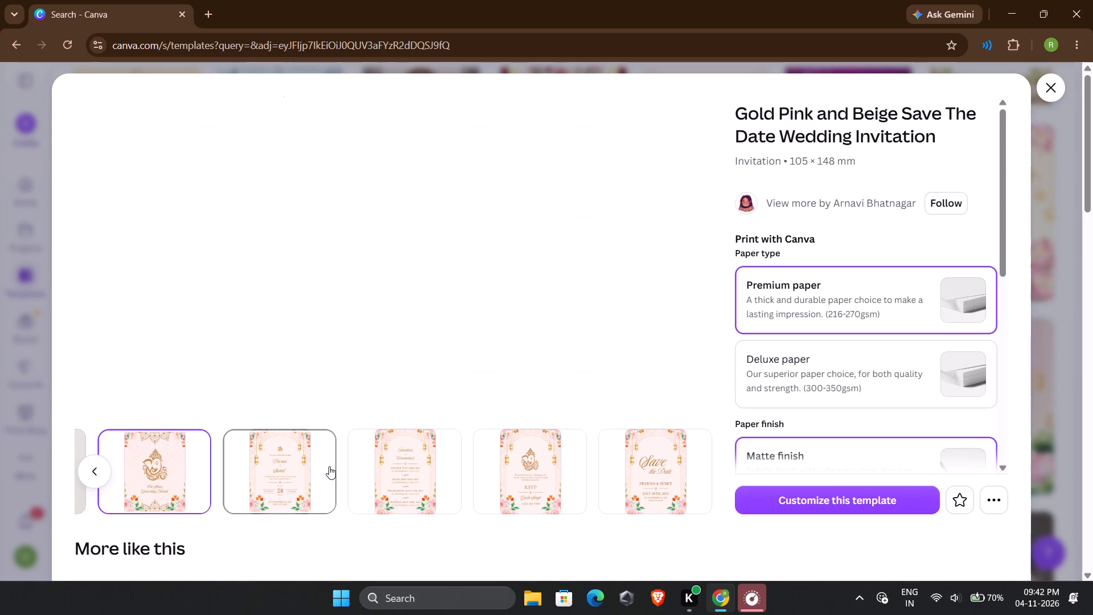
pyautogui.click(329, 466)
pyautogui.click(398, 454)
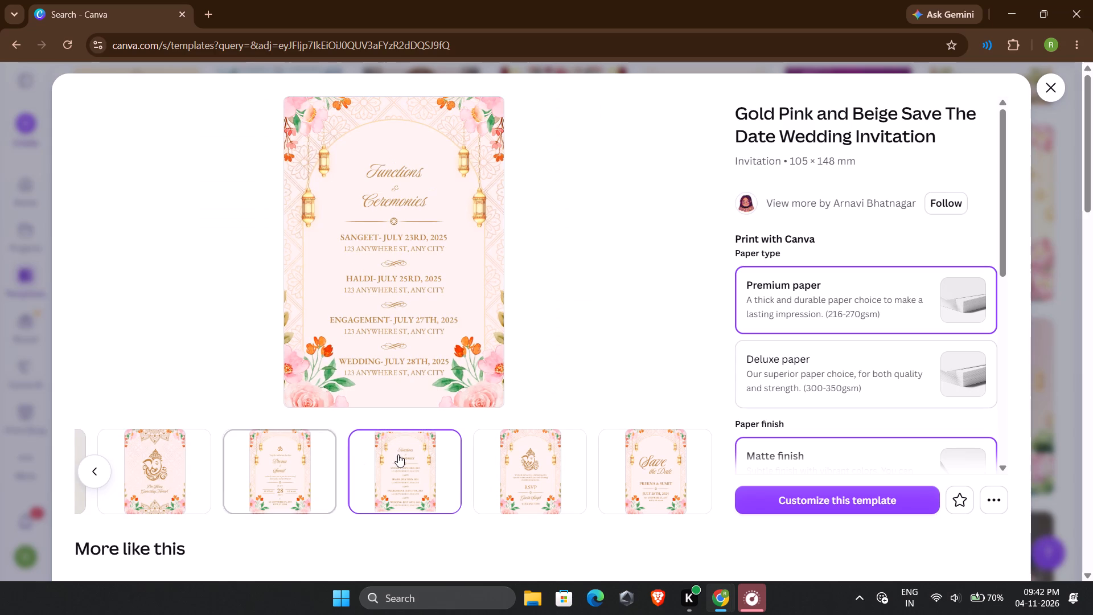
pyautogui.click(540, 485)
pyautogui.click(621, 466)
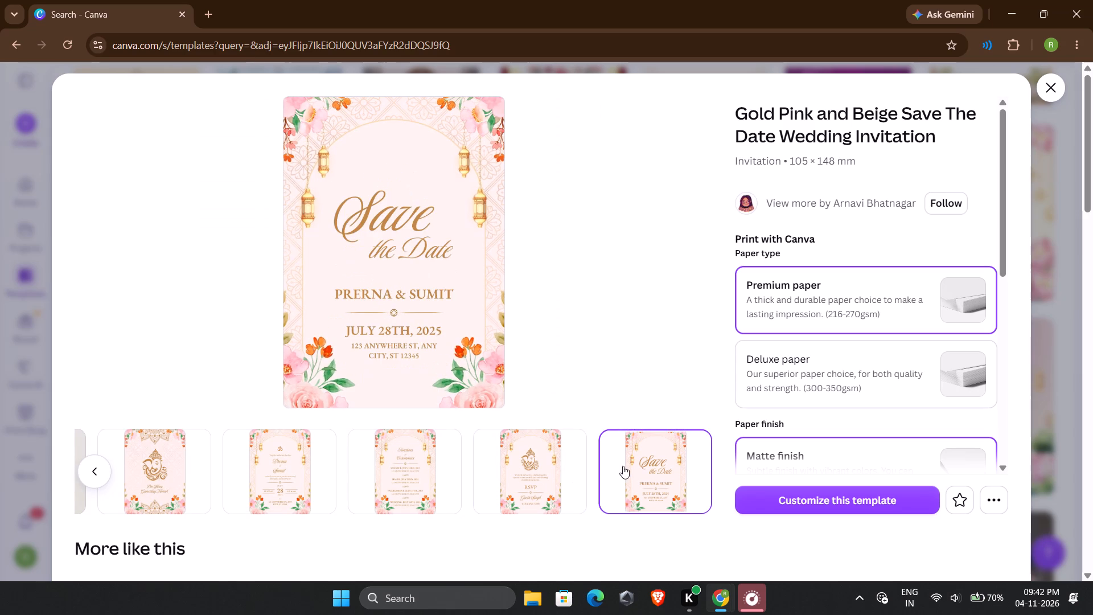
pyautogui.click(524, 478)
pyautogui.click(398, 472)
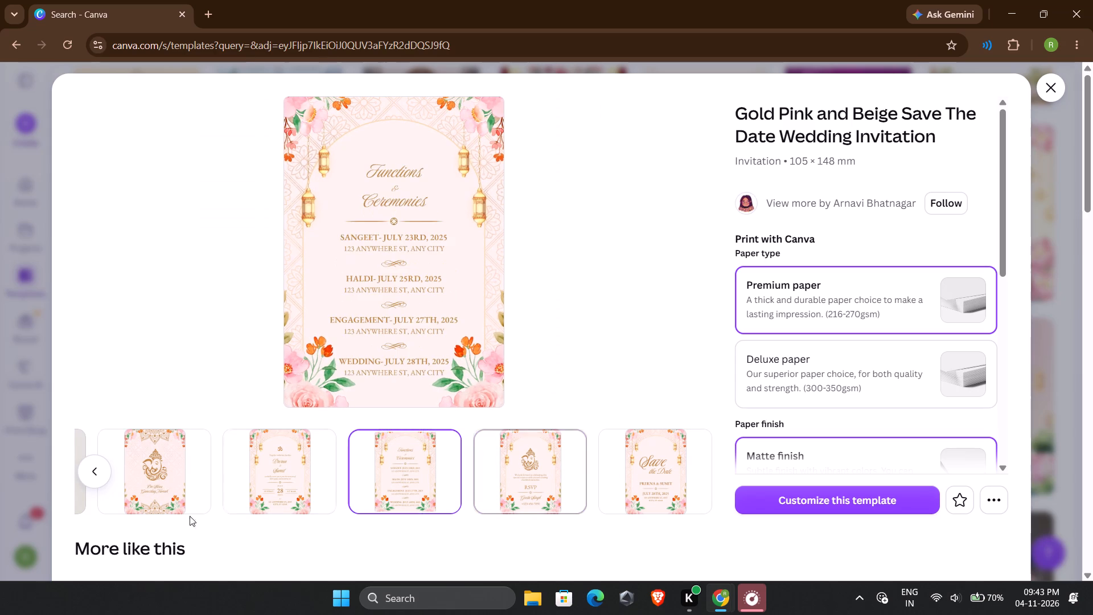
pyautogui.click(269, 468)
pyautogui.click(155, 474)
# Start a design from the Gold Pink and Beige Save The Date template, and return to the invitation template results.
pyautogui.click(806, 499)
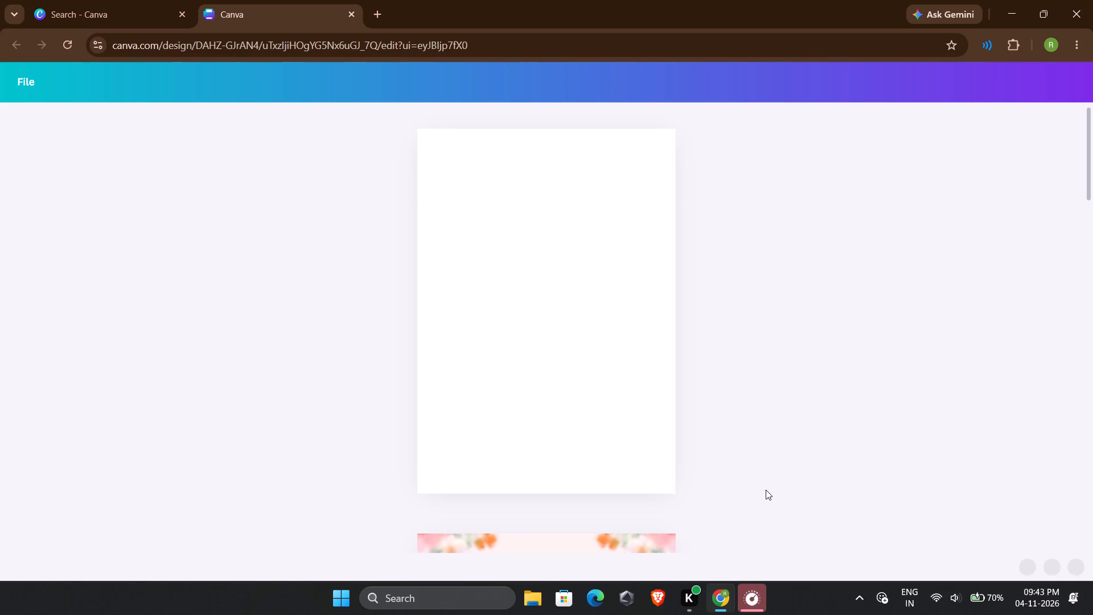
pyautogui.click(83, 0)
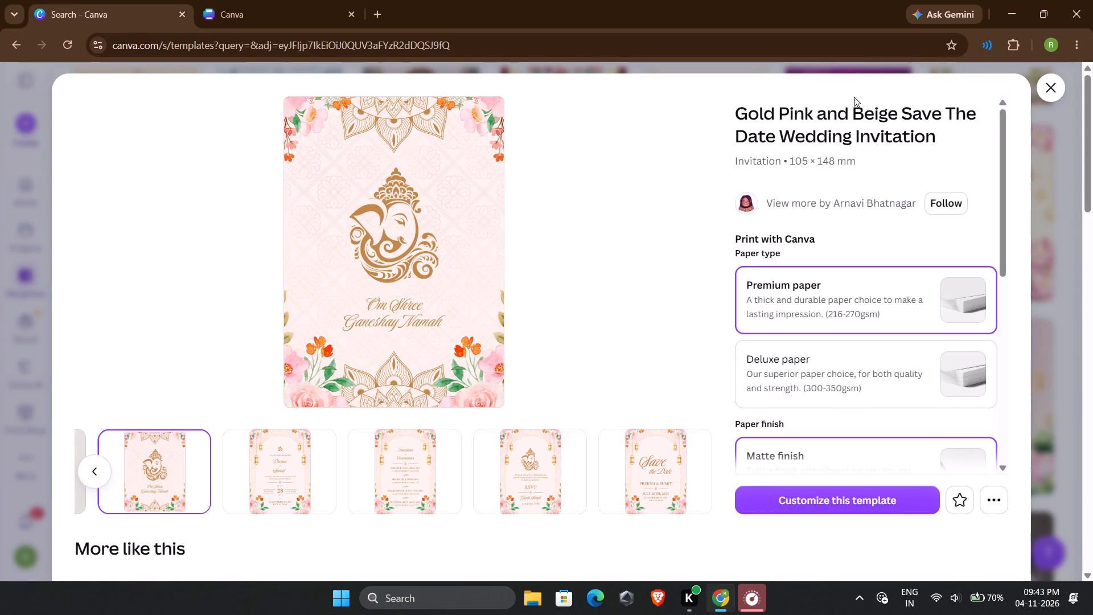
pyautogui.click(1056, 86)
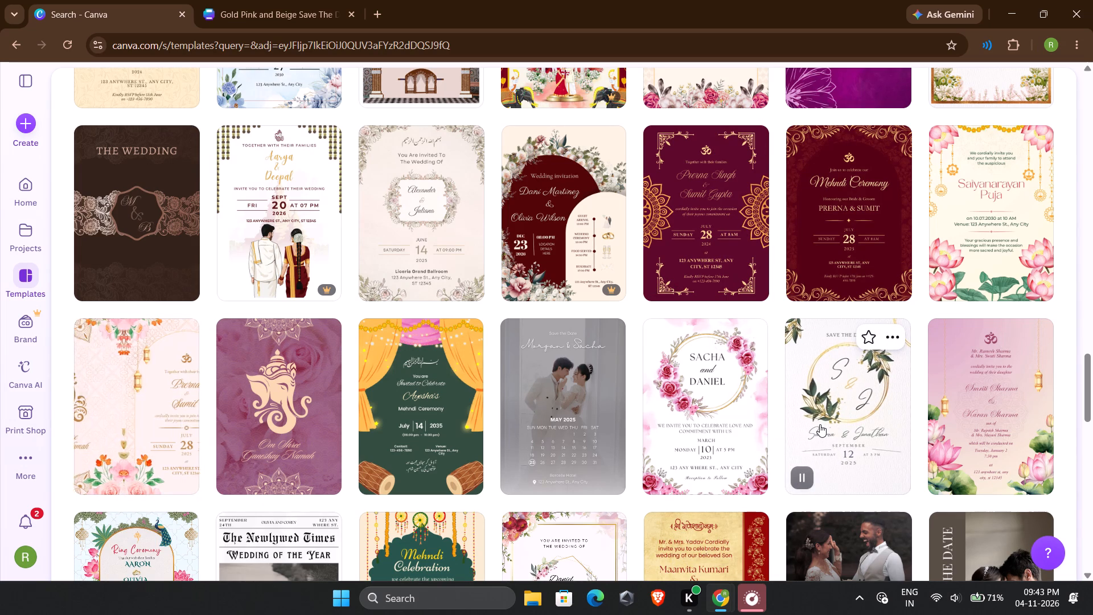
# Open the Gold and Pink Traditional Indian Wedding Invitation, examine its pages from the cover to the RSVP, and close its preview.
pyautogui.scroll(-1, 622, 442)
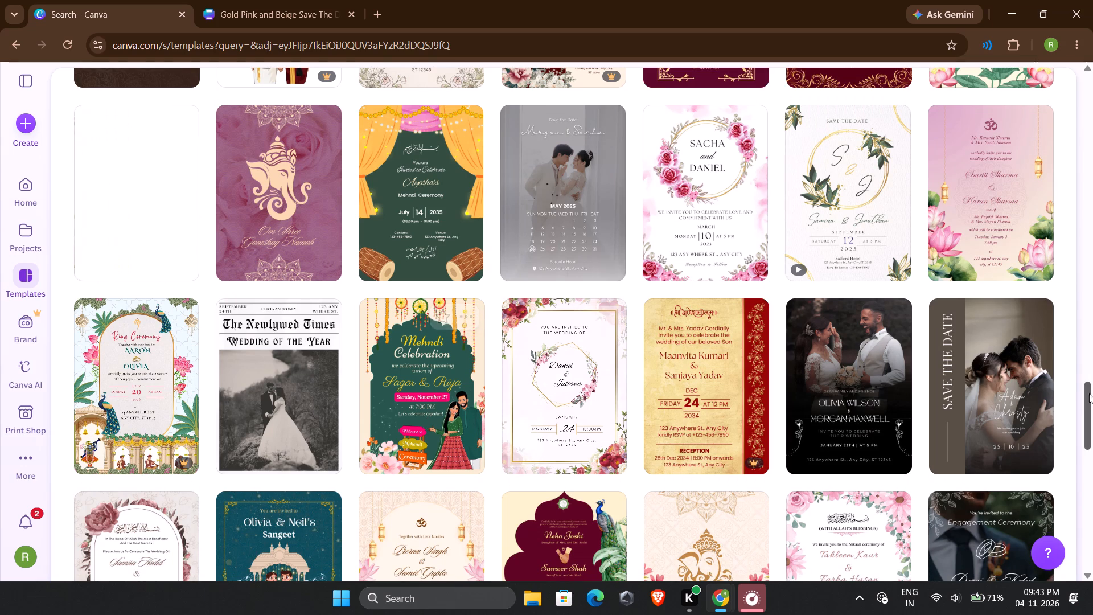
pyautogui.scroll(-1, 952, 393)
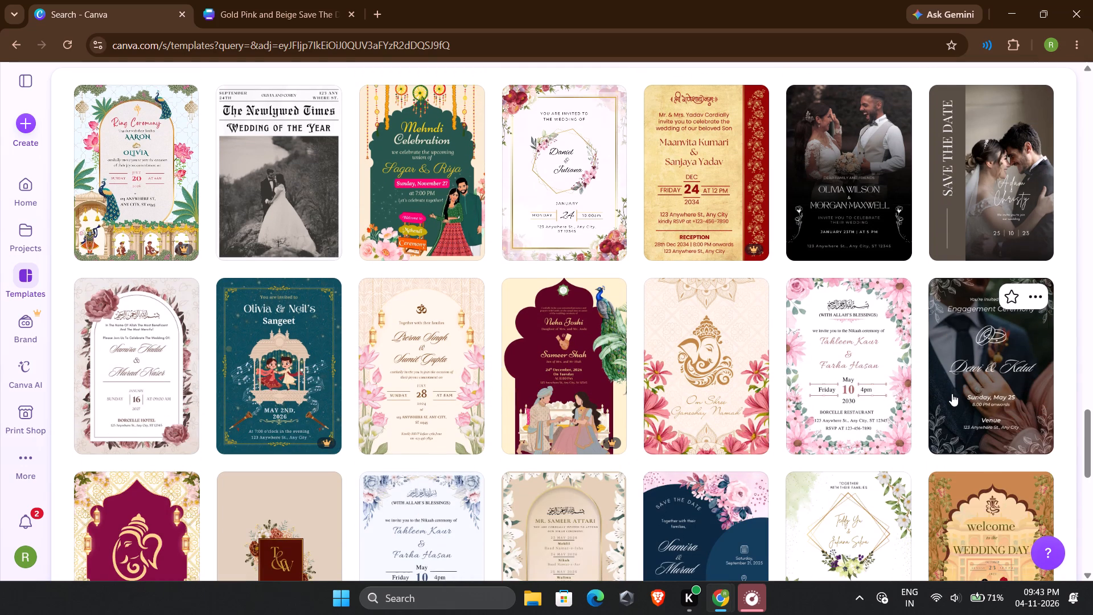
pyautogui.scroll(-1, 947, 390)
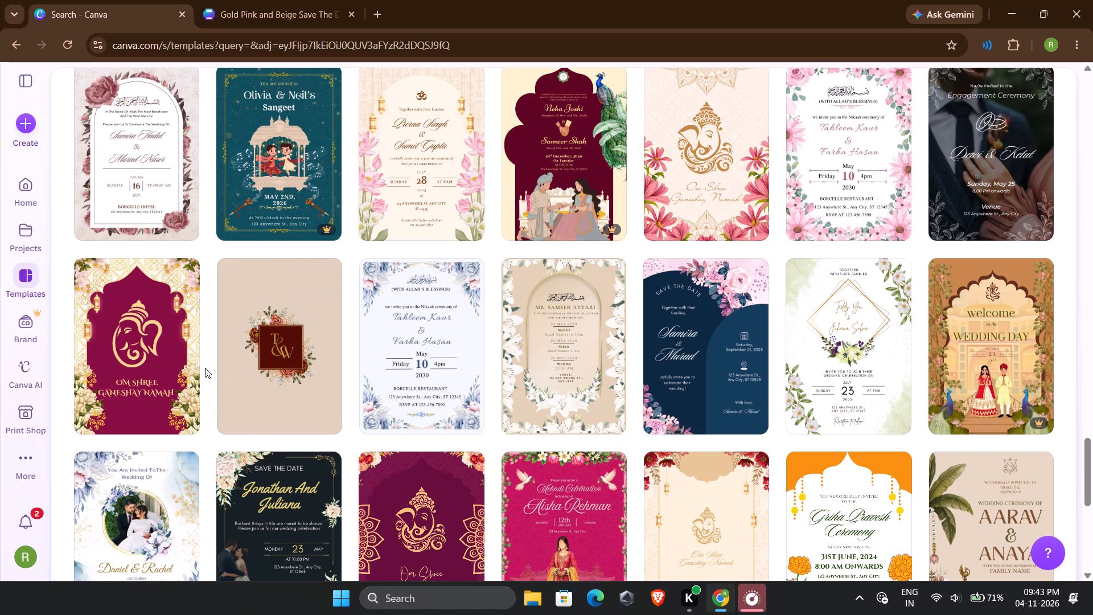
pyautogui.click(161, 367)
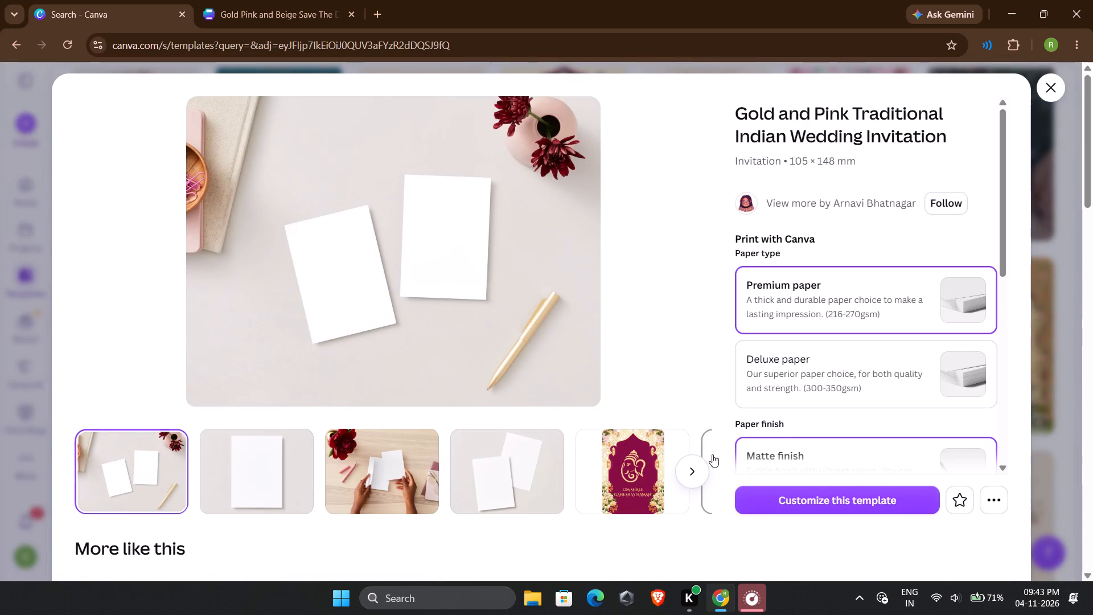
pyautogui.click(687, 467)
pyautogui.click(280, 462)
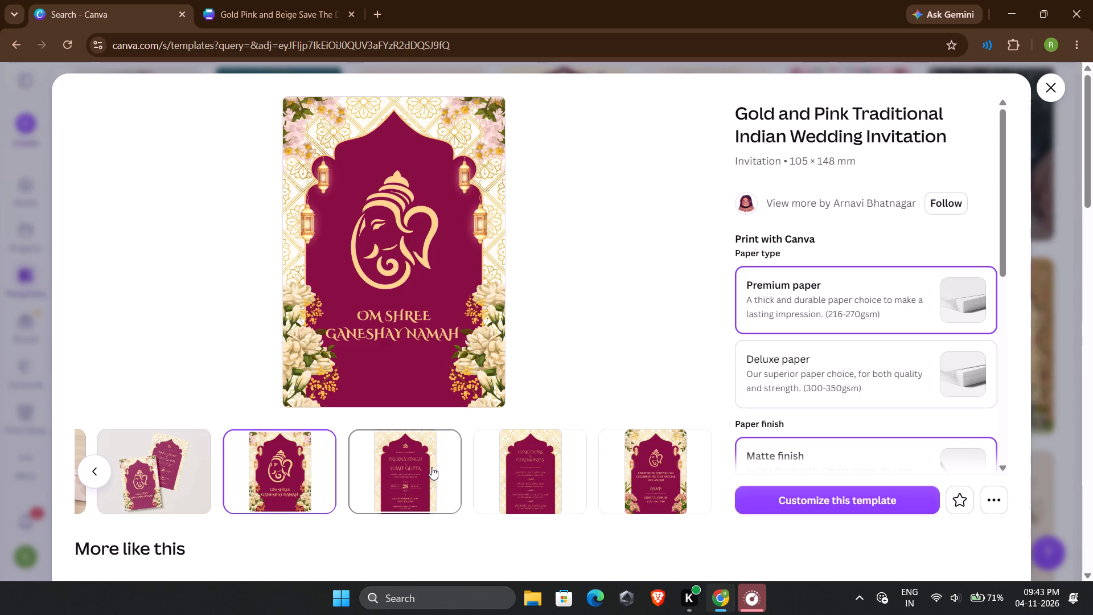
pyautogui.click(432, 467)
pyautogui.click(531, 459)
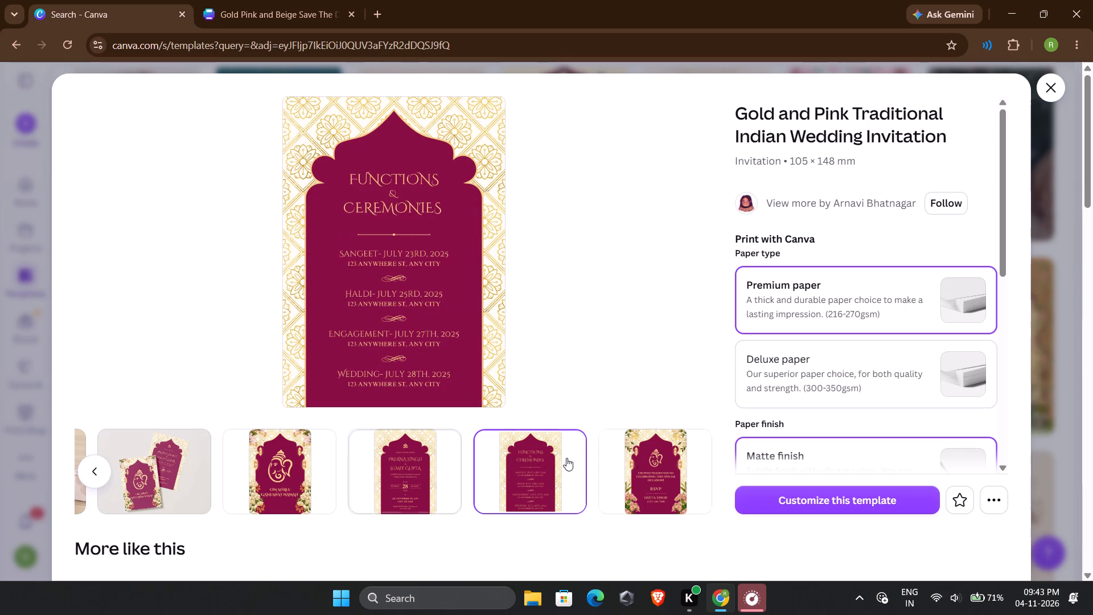
pyautogui.click(658, 466)
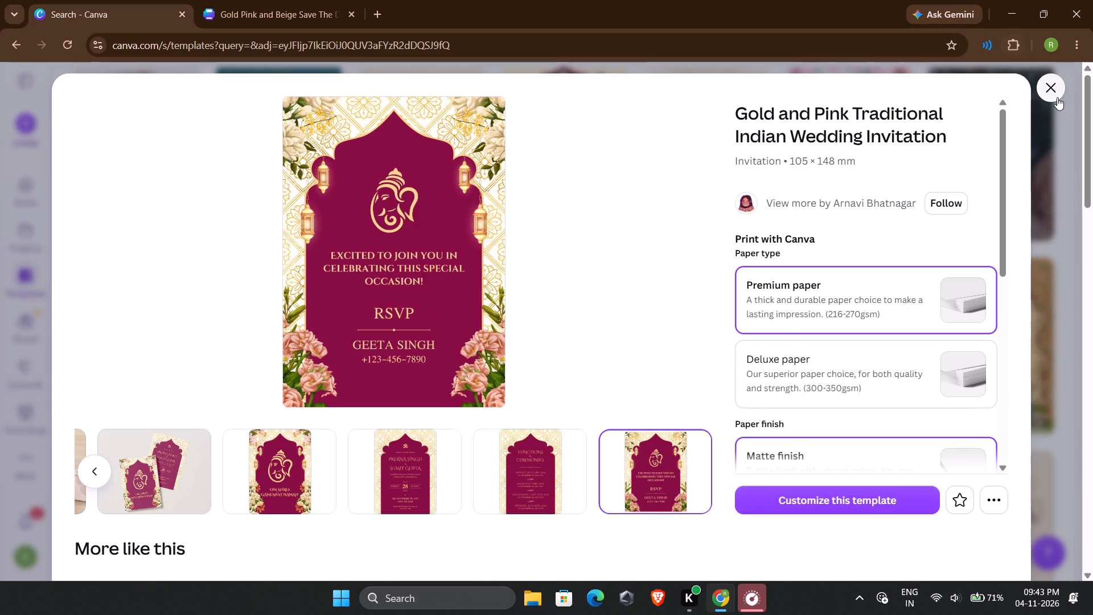
pyautogui.click(1057, 97)
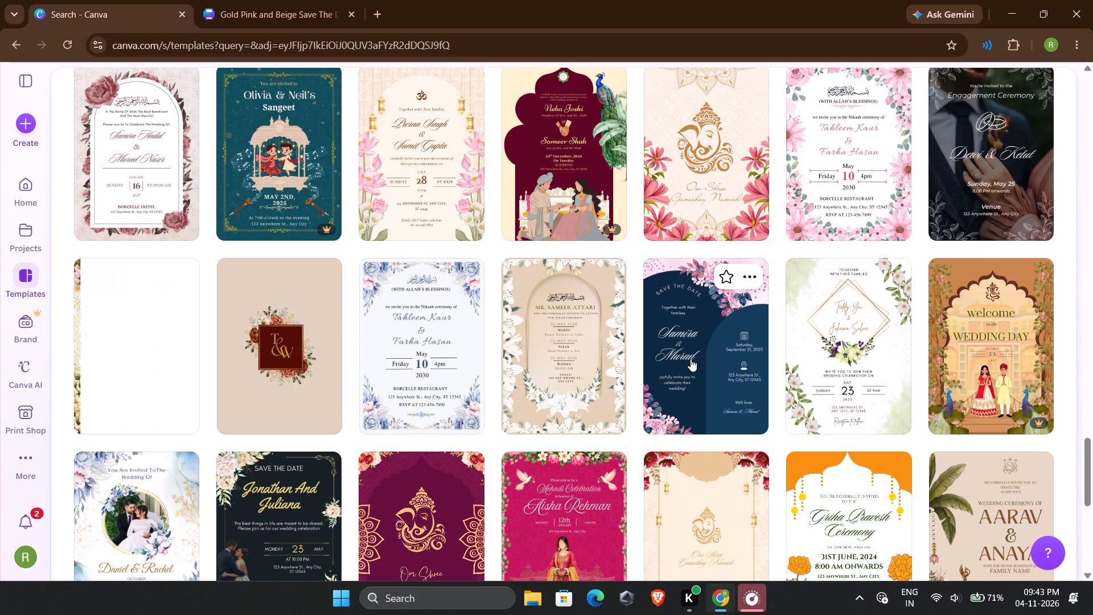
# Open the Purple and Beige Wedding and Save the Date Invitation and compare its cover, invitation, functions, RSVP and Save the Date pages.
pyautogui.scroll(-2, 628, 377)
pyautogui.scroll(1, 617, 369)
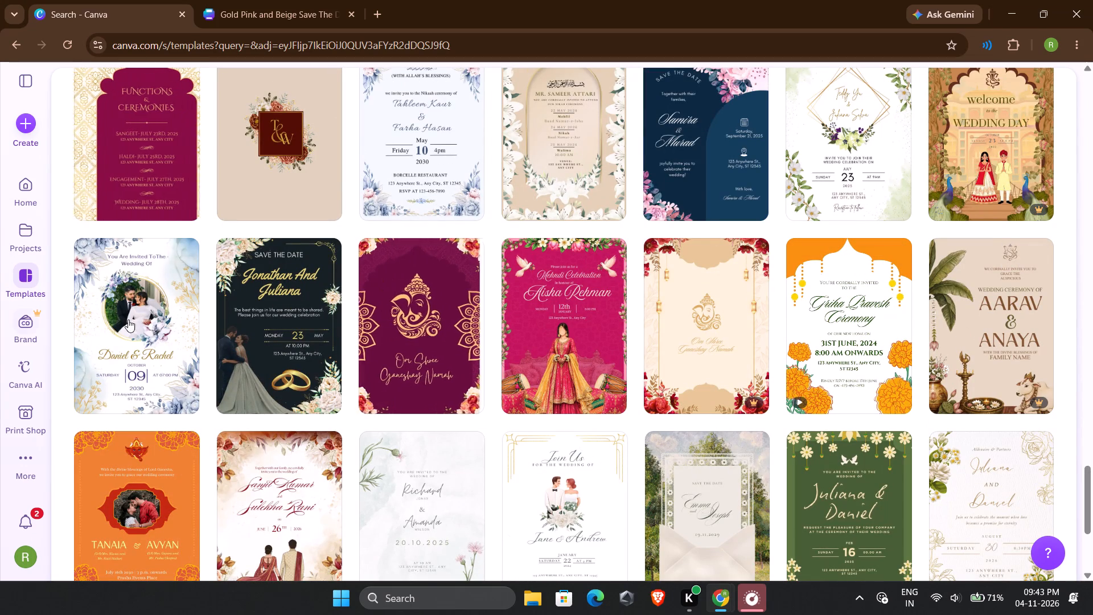
pyautogui.click(396, 336)
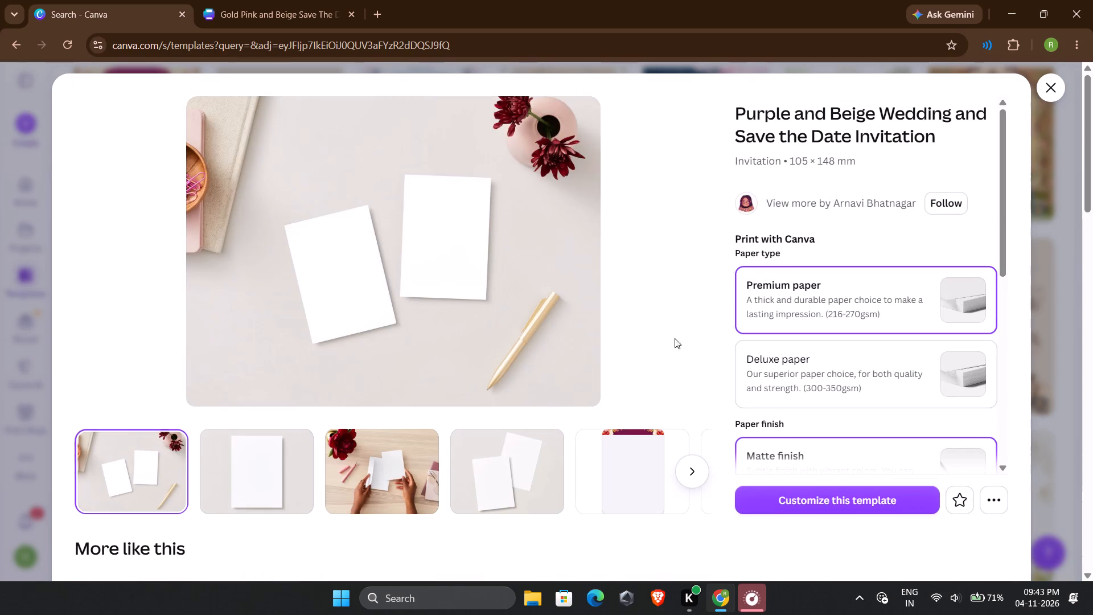
pyautogui.click(646, 446)
pyautogui.click(687, 464)
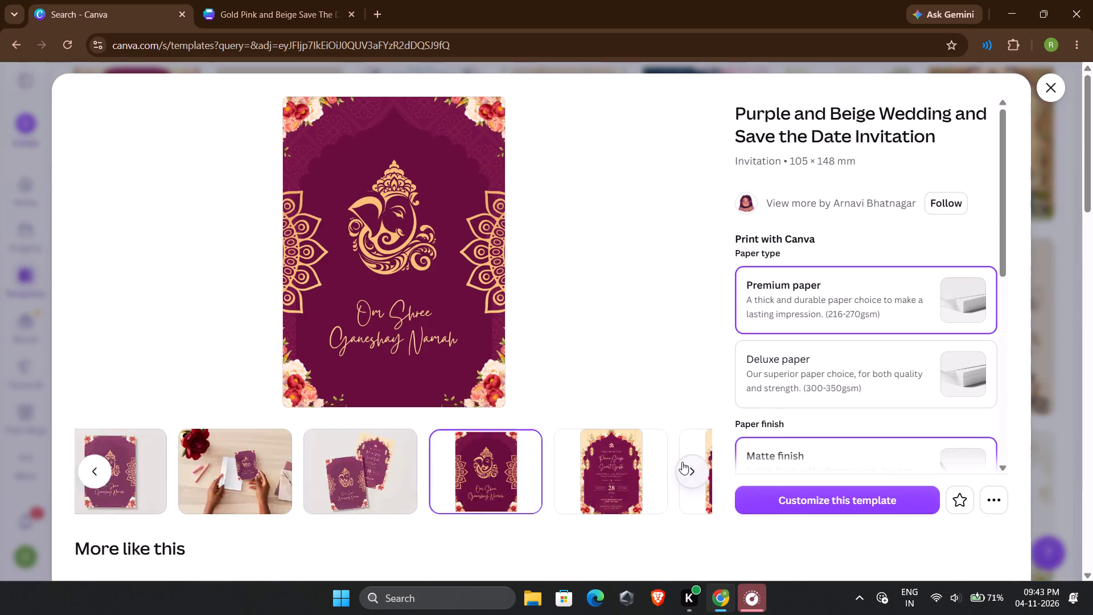
pyautogui.click(262, 454)
pyautogui.click(393, 453)
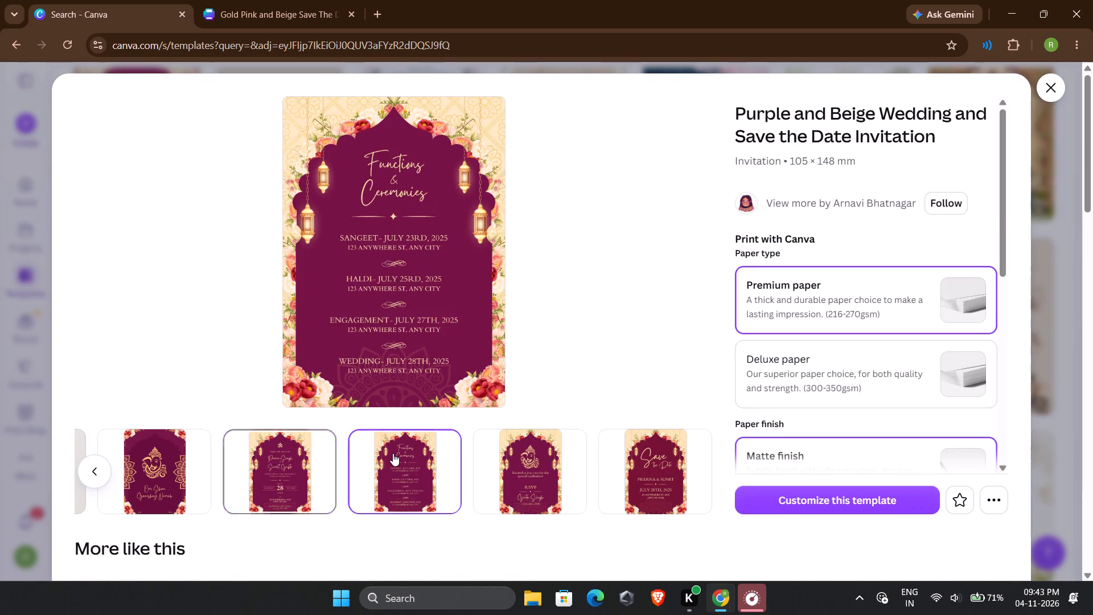
pyautogui.click(523, 479)
pyautogui.click(636, 466)
pyautogui.moveTo(560, 473); pyautogui.dragTo(557, 479)
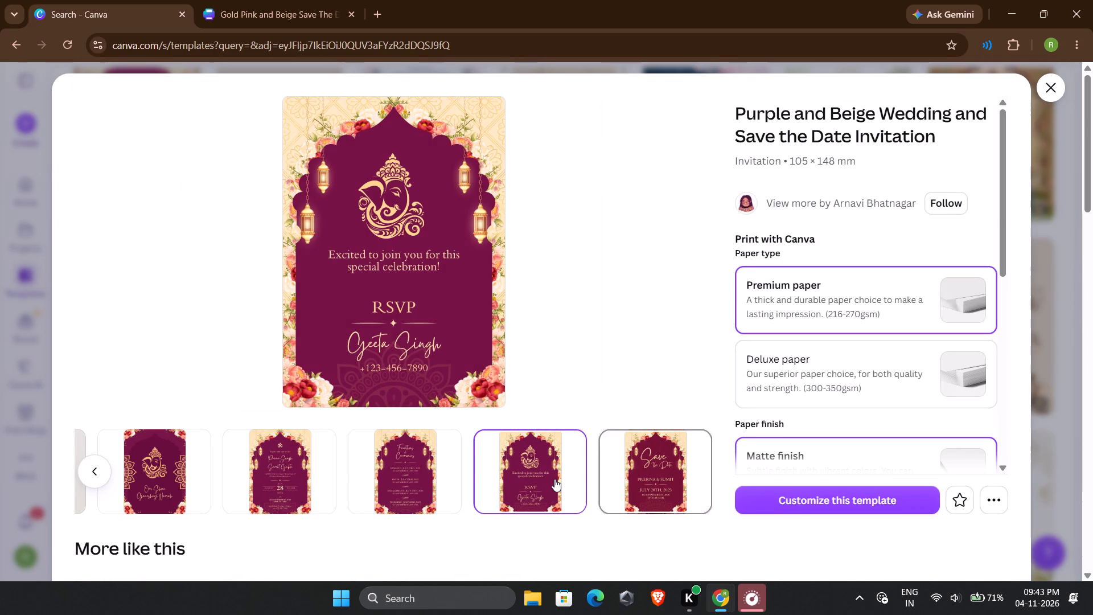
pyautogui.click(447, 463)
pyautogui.click(523, 472)
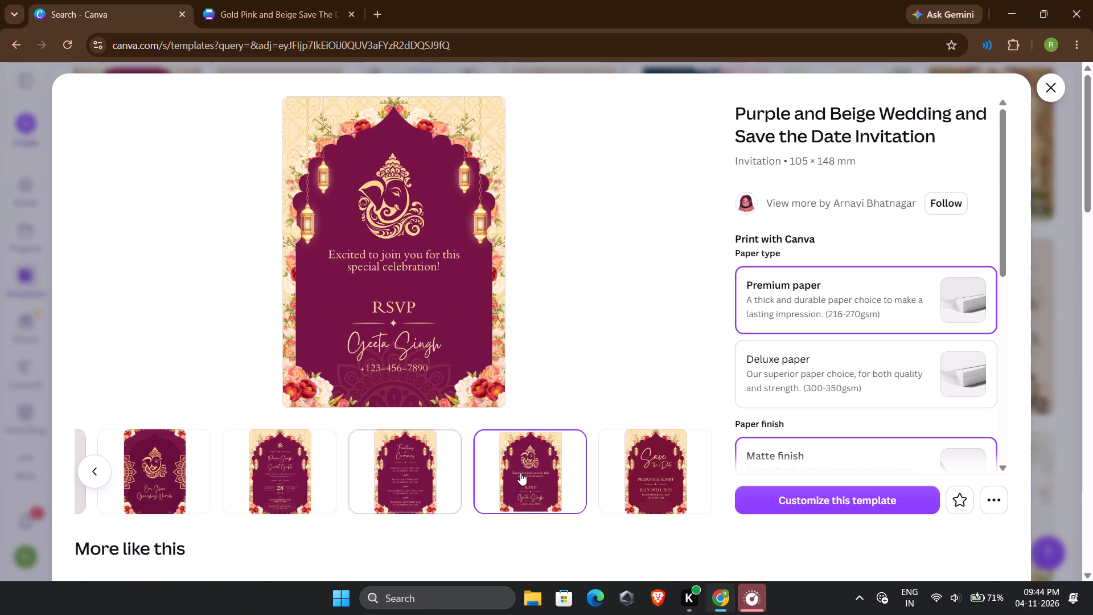
pyautogui.click(413, 484)
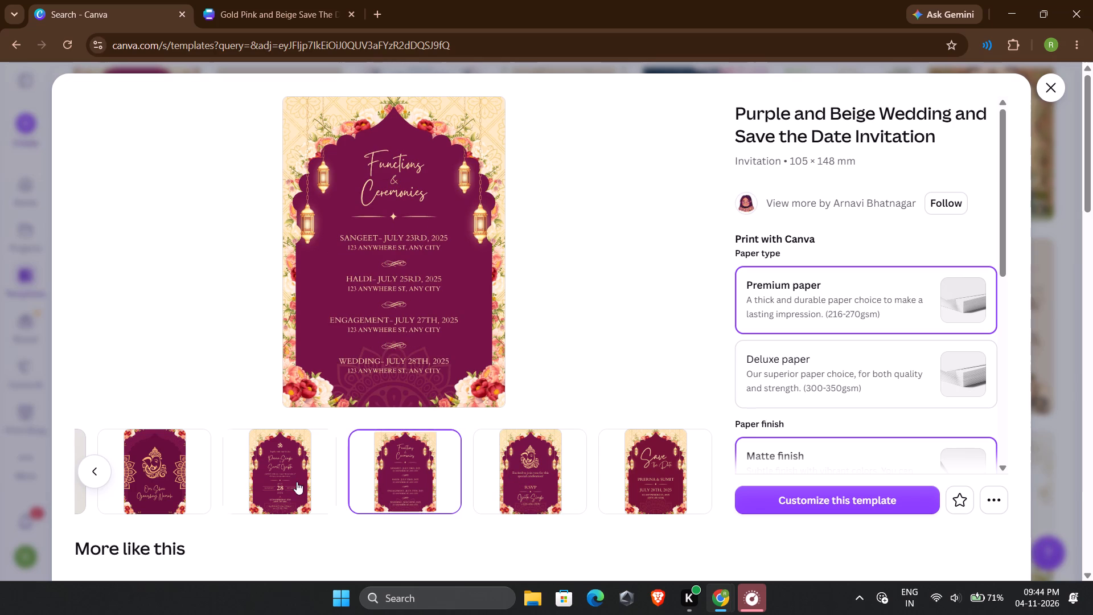
pyautogui.click(287, 475)
pyautogui.click(165, 478)
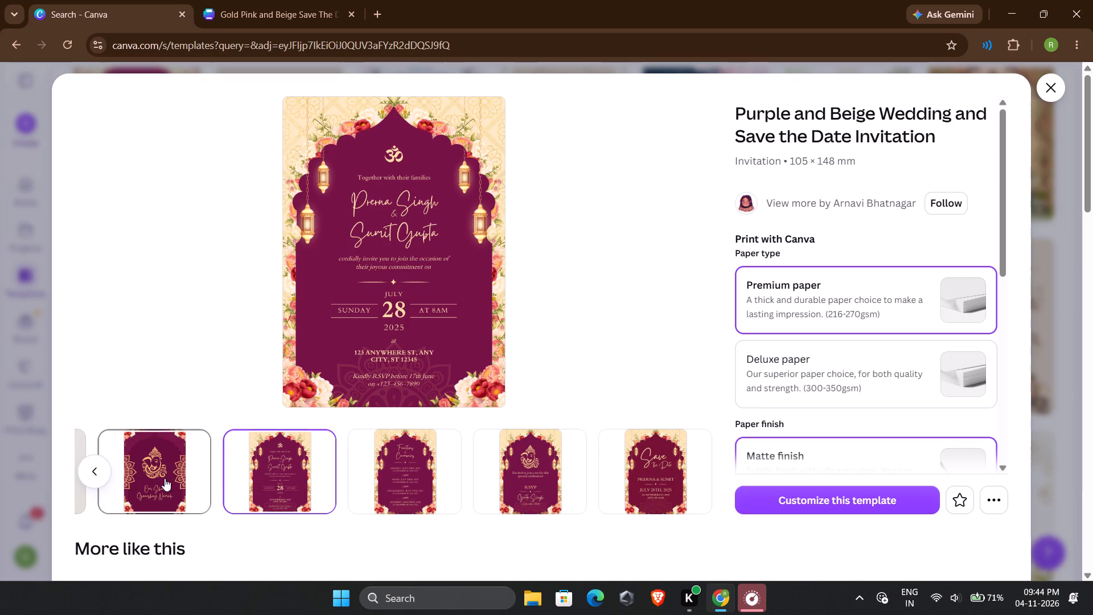
pyautogui.moveTo(467, 487); pyautogui.dragTo(511, 489)
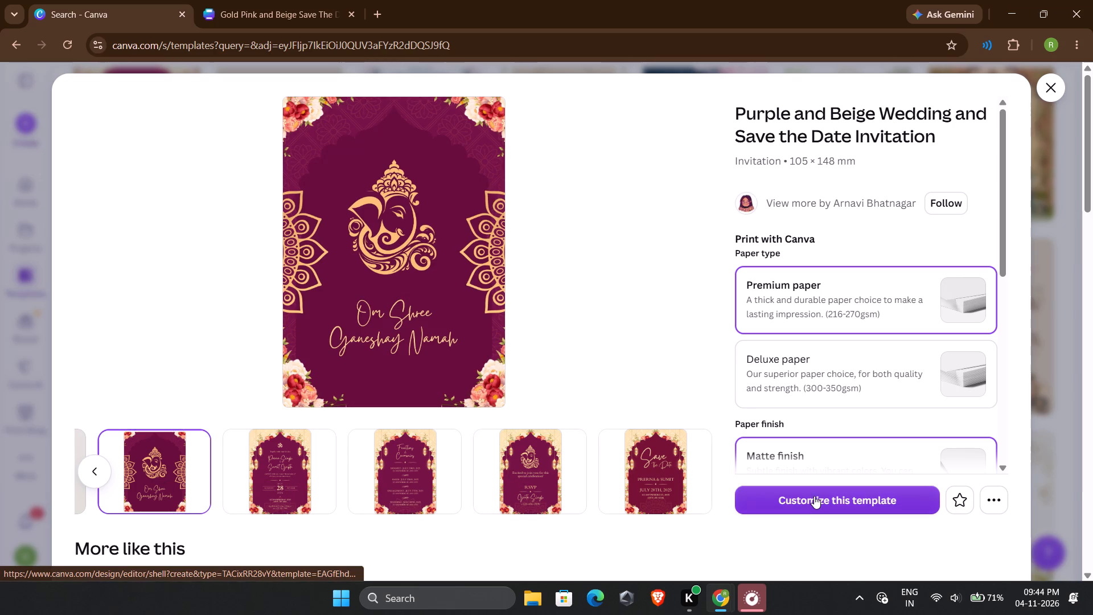
# Start a design from the Purple and Beige Wedding and Save the Date template, and switch back to the template search.
pyautogui.click(770, 503)
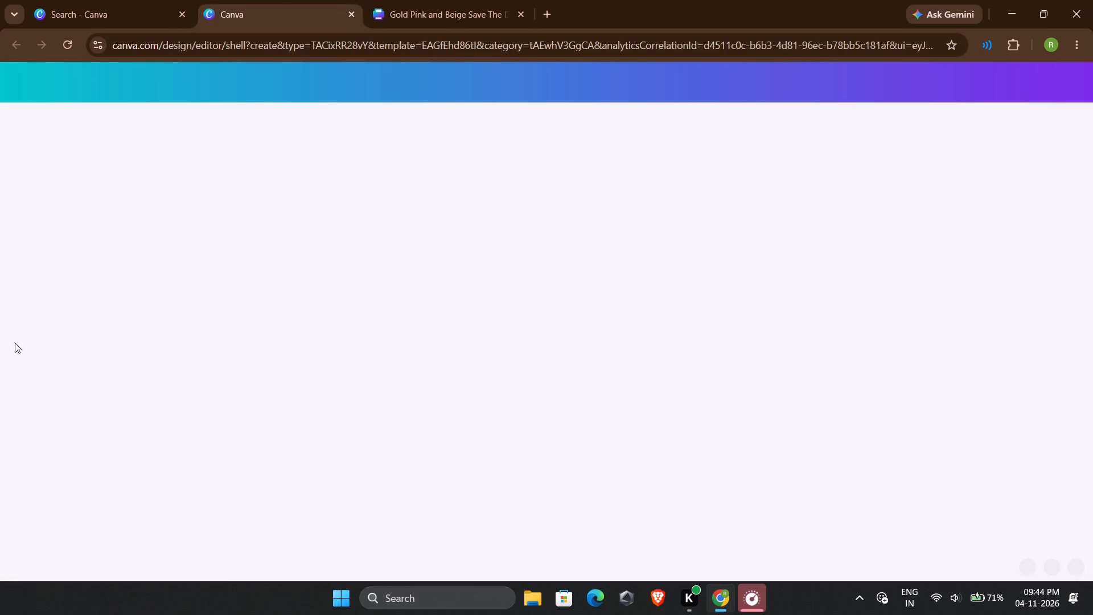
pyautogui.click(70, 7)
pyautogui.click(1029, 91)
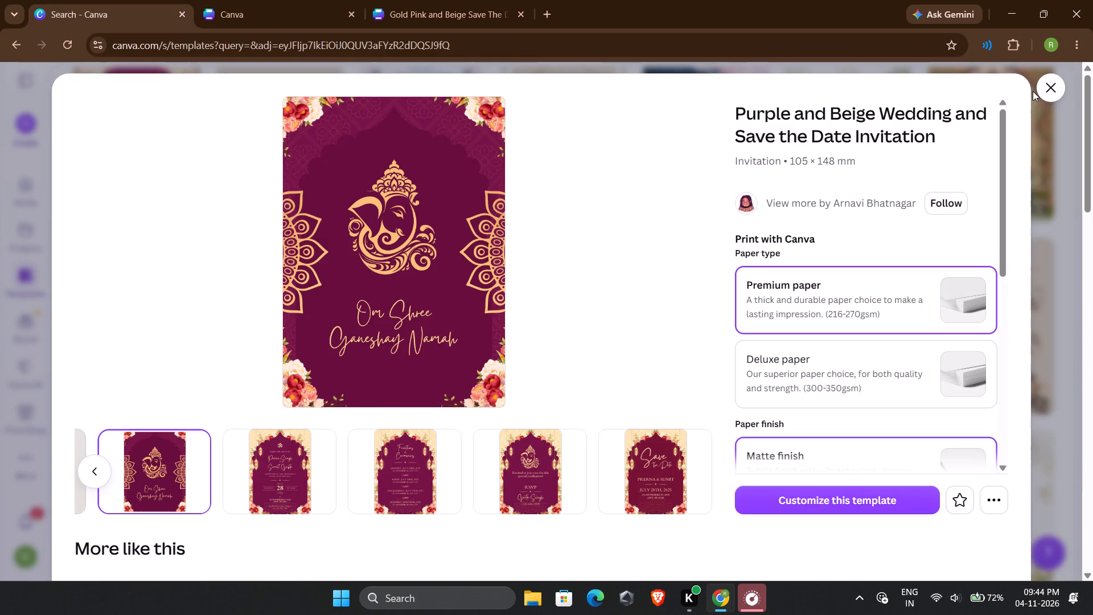
# Open the Beige Green and White Wedding and Save The Date Invitation, compare its cover, functions, RSVP and Save the Date pages, and close it.
pyautogui.click(1038, 89)
pyautogui.scroll(-1, 598, 266)
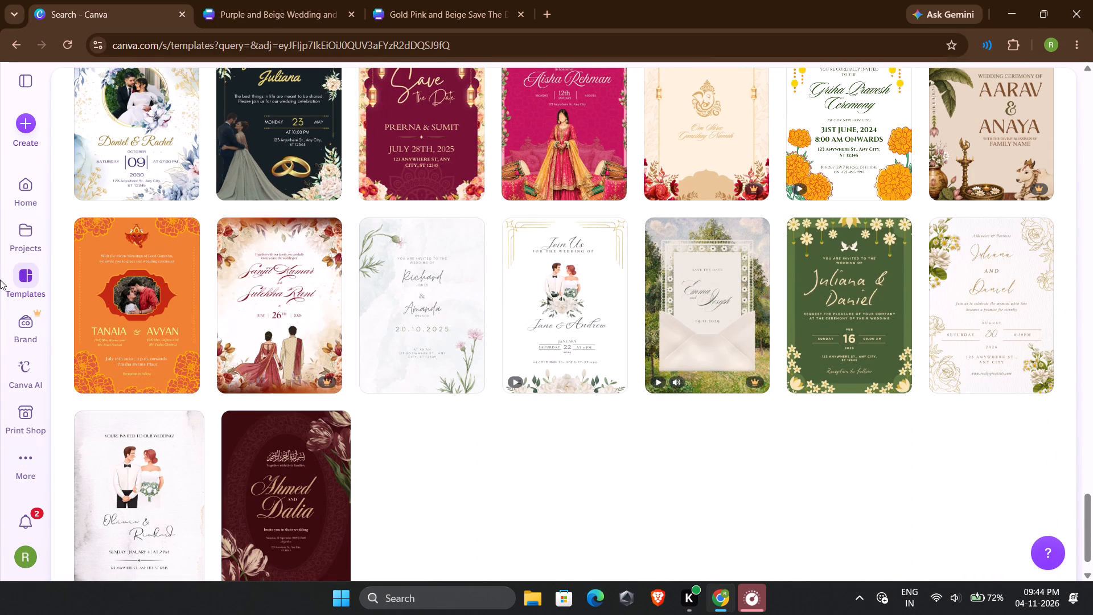
pyautogui.scroll(-1, 123, 296)
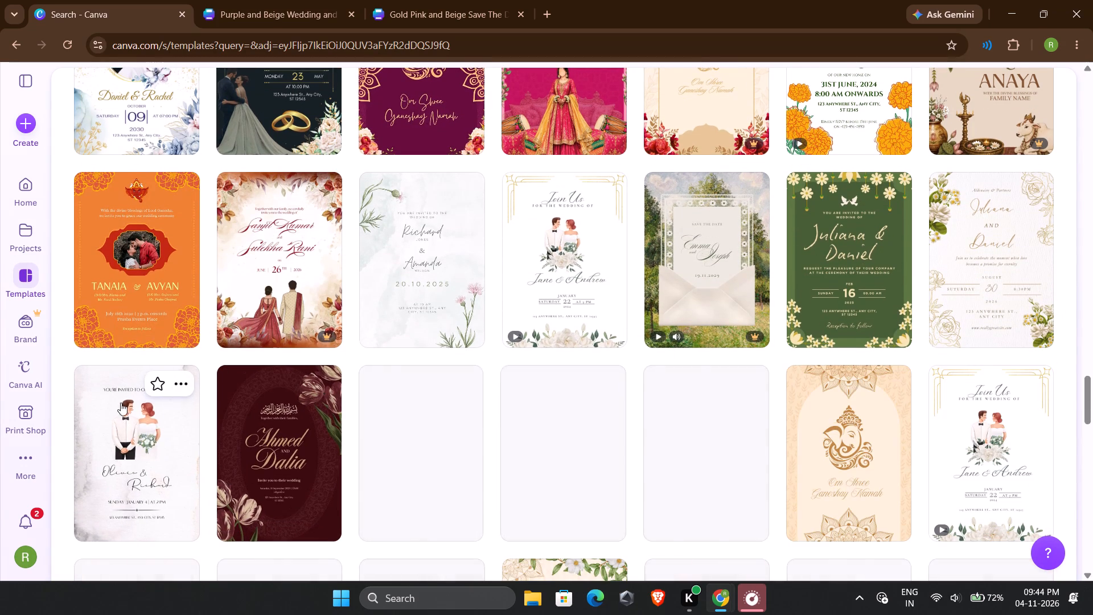
pyautogui.scroll(-1, 128, 400)
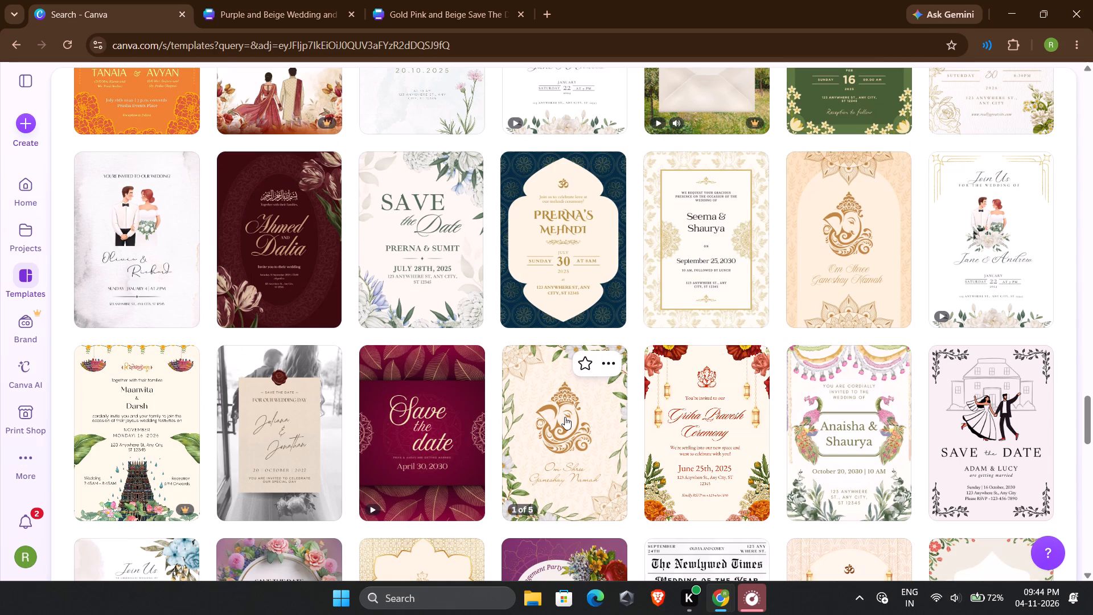
pyautogui.click(535, 391)
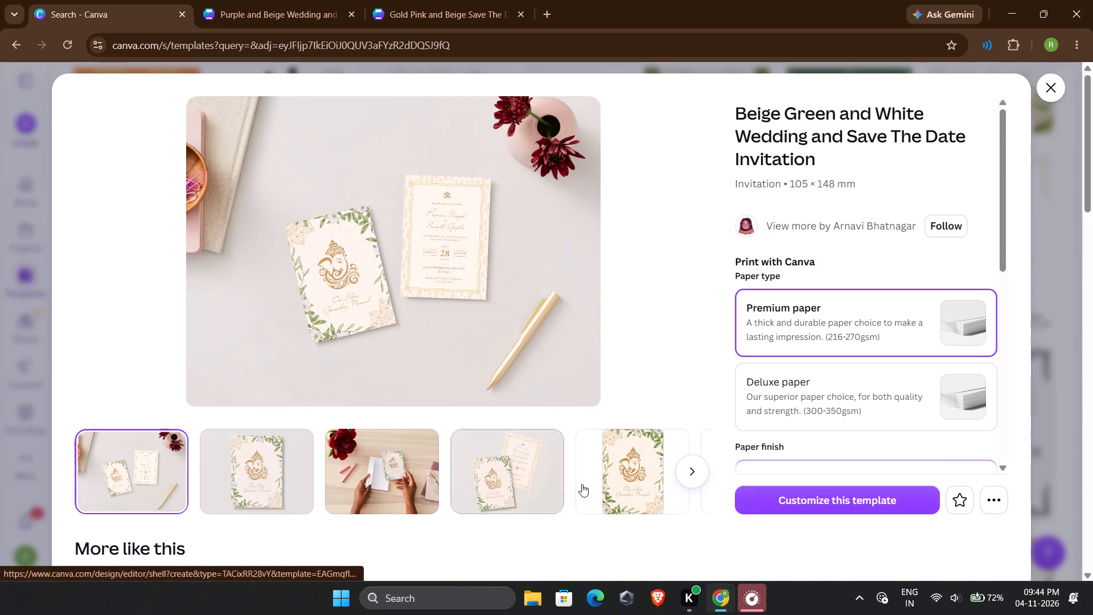
pyautogui.click(585, 483)
pyautogui.click(694, 471)
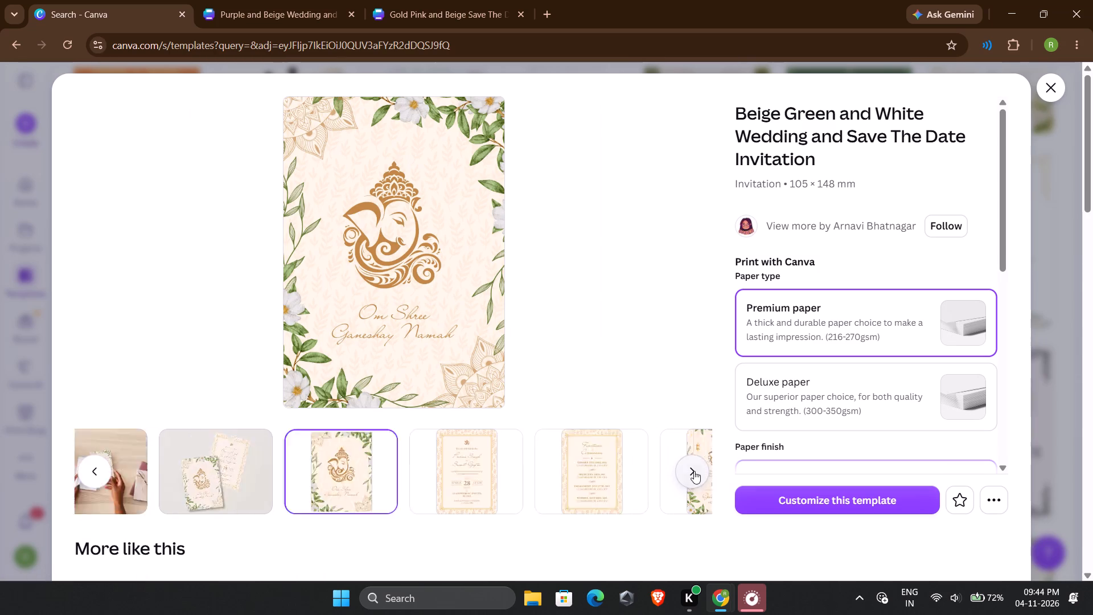
pyautogui.click(307, 476)
pyautogui.click(446, 475)
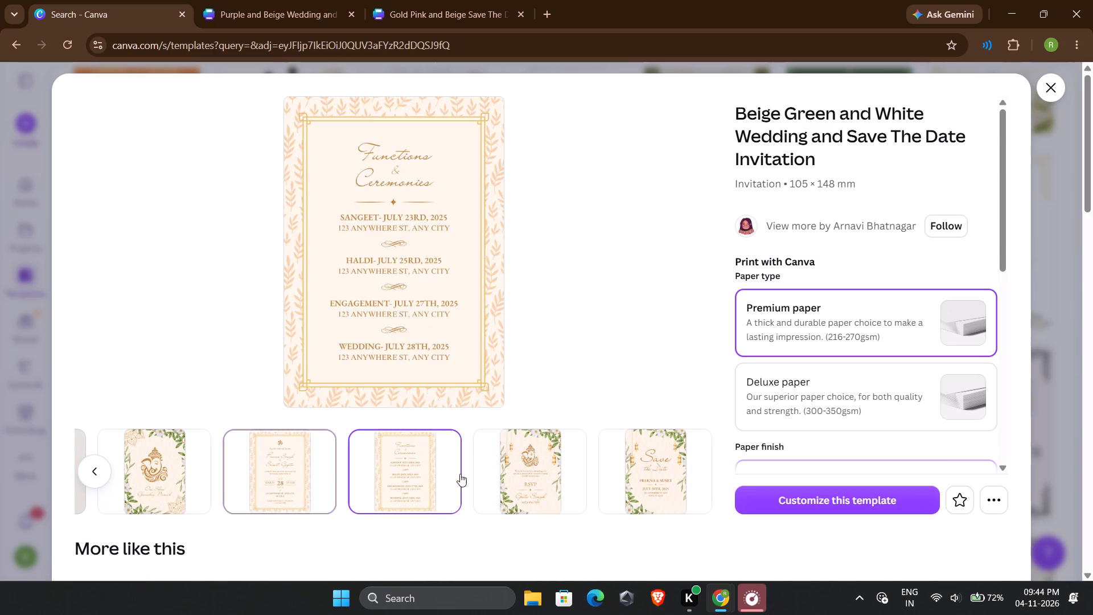
pyautogui.click(498, 472)
pyautogui.moveTo(658, 466); pyautogui.dragTo(662, 481)
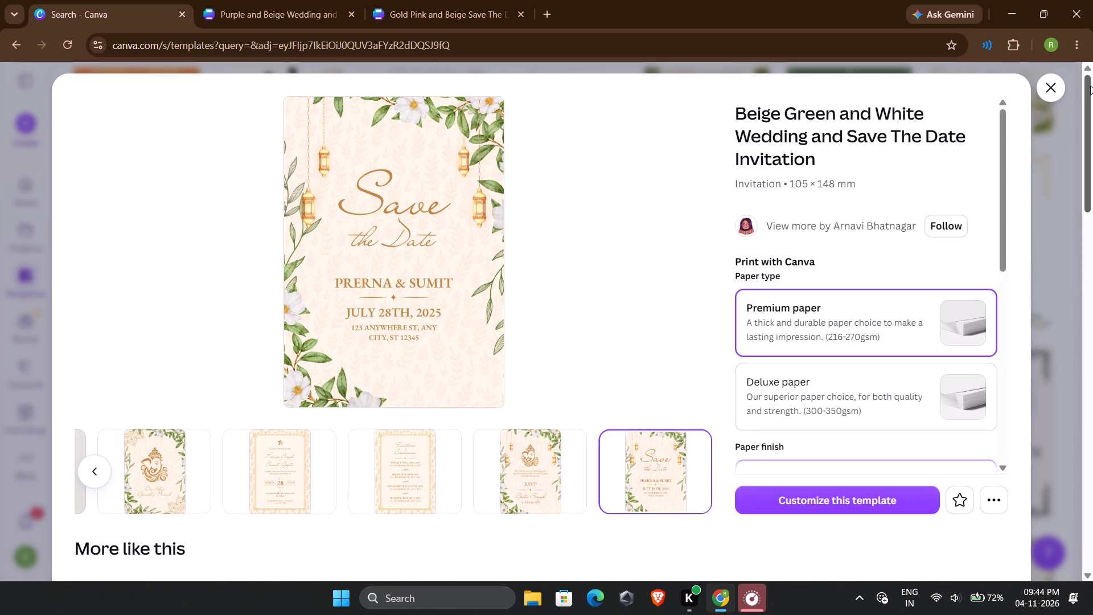
pyautogui.click(1061, 92)
# Compare the pages of the opened Purple and Beige design with those of the Gold Pink and Beige design.
pyautogui.scroll(-1, 535, 380)
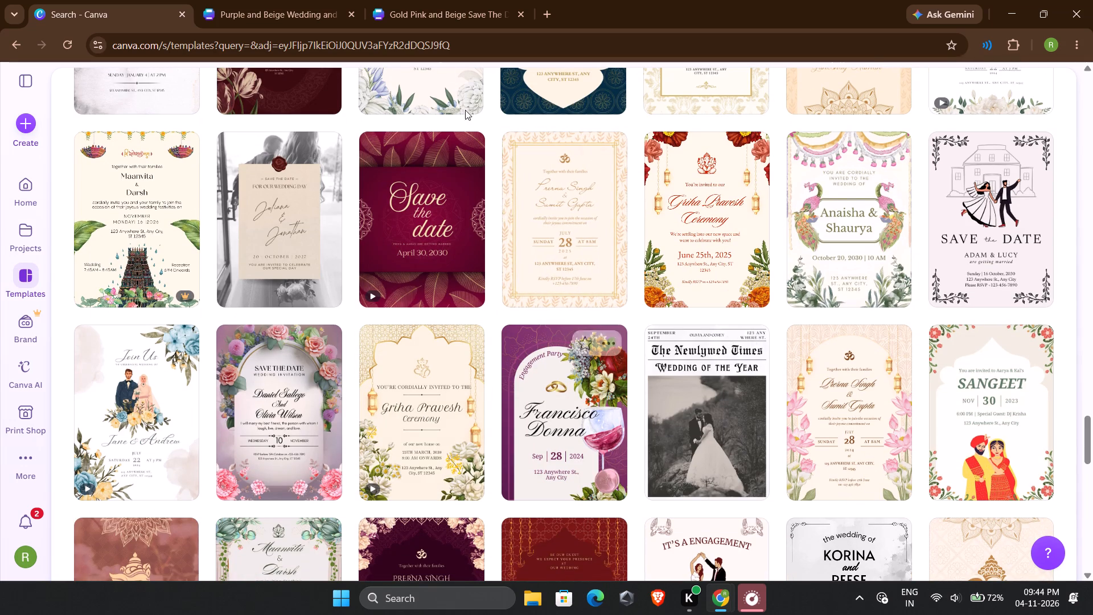
pyautogui.click(303, 0)
pyautogui.scroll(-4, 581, 329)
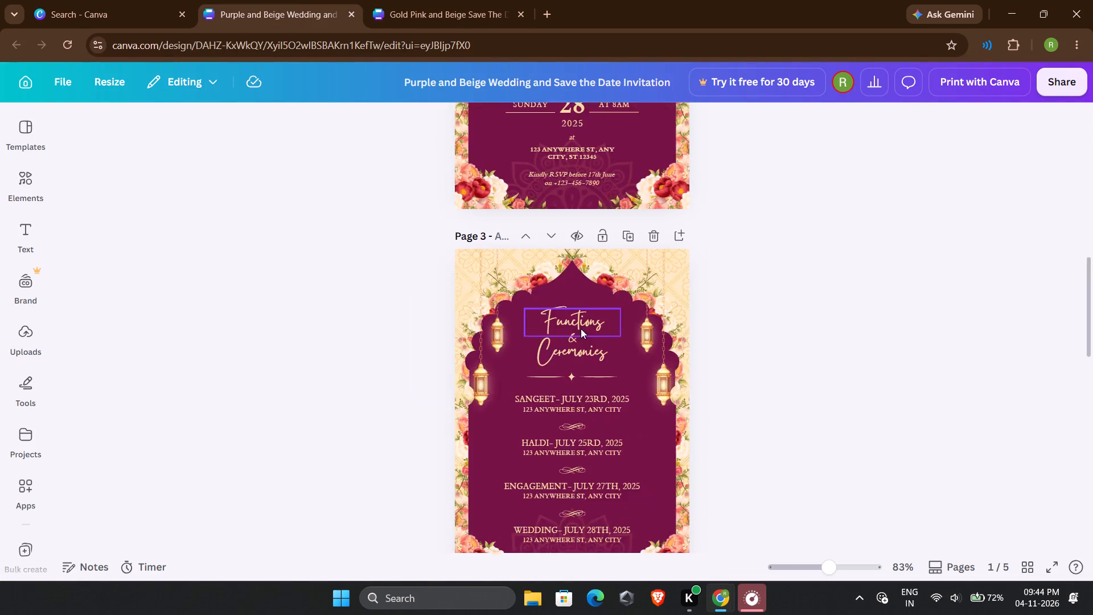
pyautogui.scroll(-3, 581, 329)
pyautogui.click(428, 0)
pyautogui.scroll(-7, 546, 313)
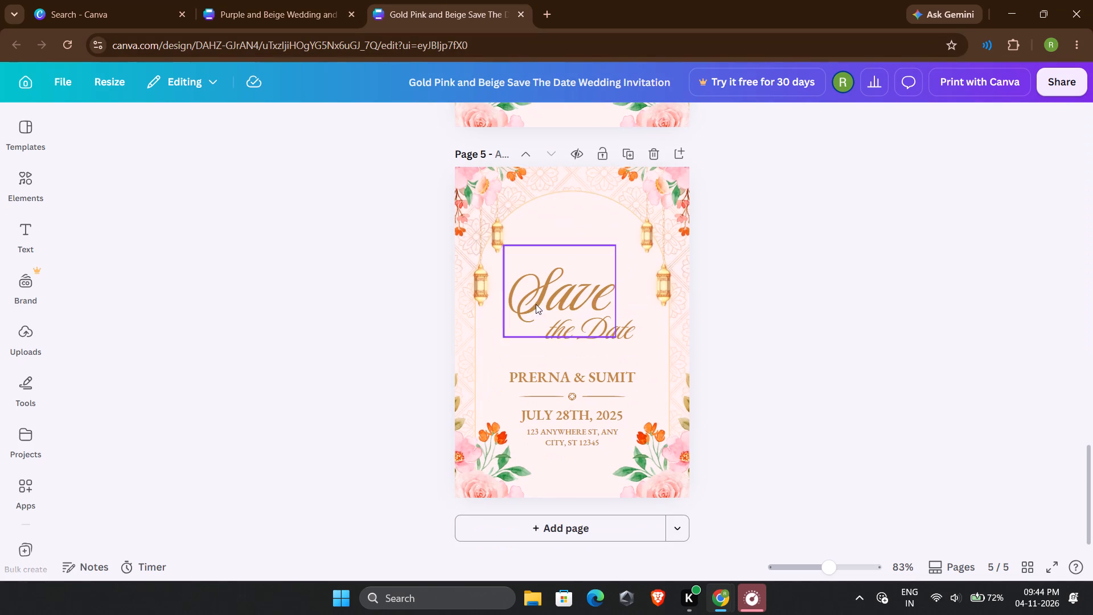
pyautogui.scroll(-4, 536, 304)
pyautogui.click(289, 9)
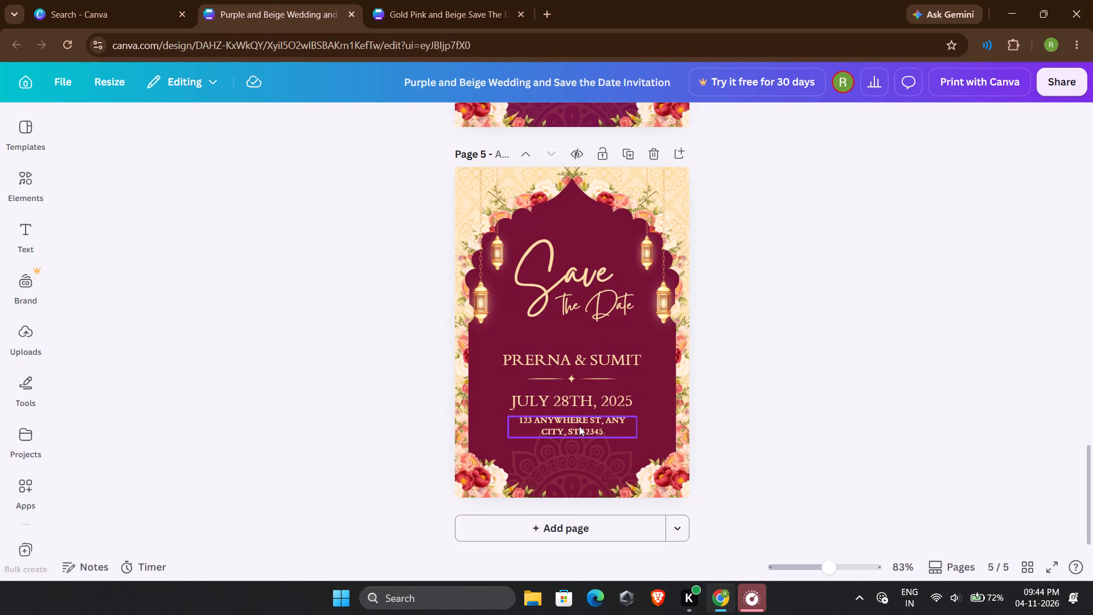
pyautogui.scroll(7, 553, 265)
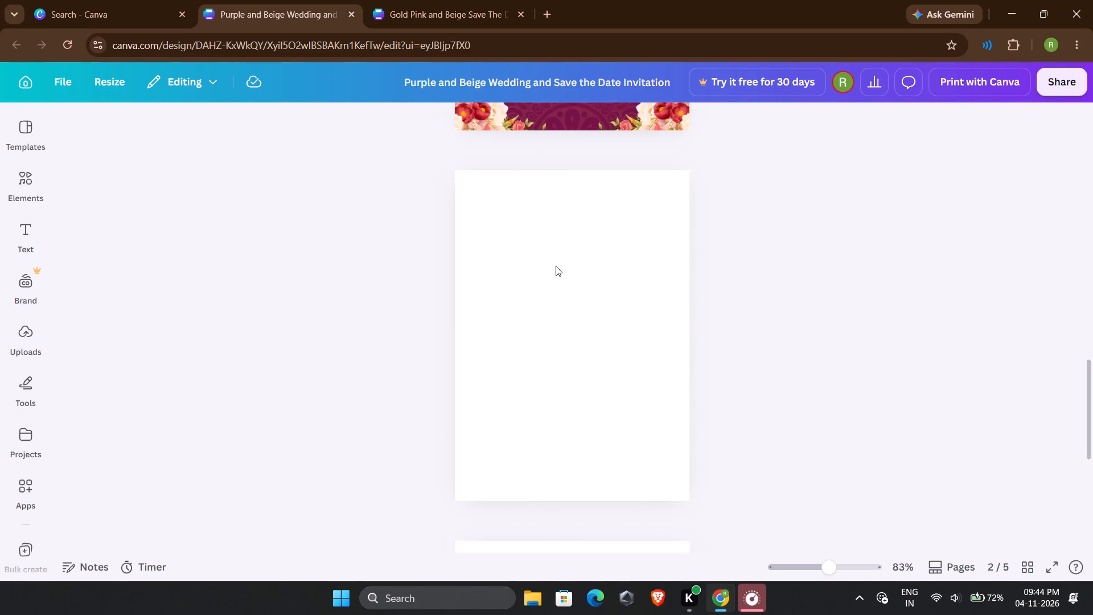
pyautogui.scroll(9, 556, 266)
# Examine the Gold Pink and Beige design's pages from the Ganesha cover to the Save the Date page.
pyautogui.click(441, 0)
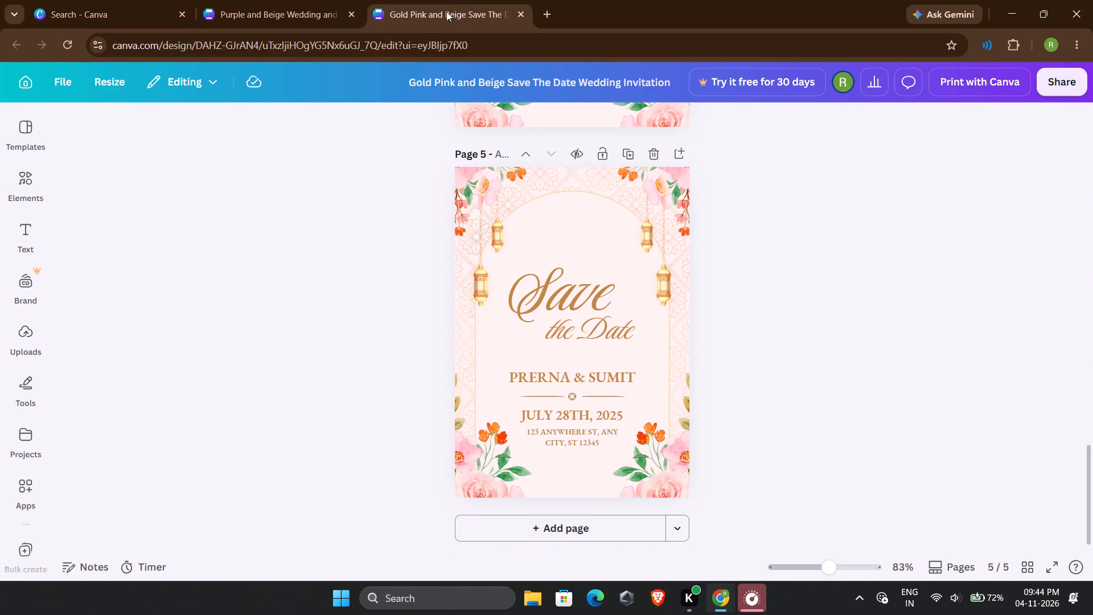
pyautogui.scroll(10, 669, 306)
pyautogui.scroll(4, 624, 296)
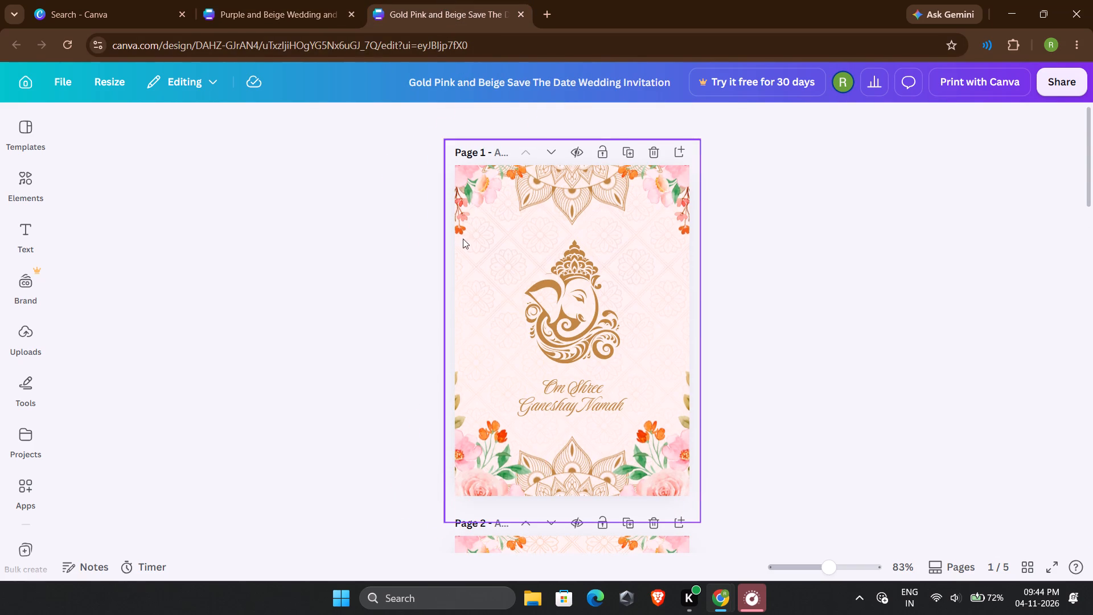
pyautogui.scroll(-1, 605, 396)
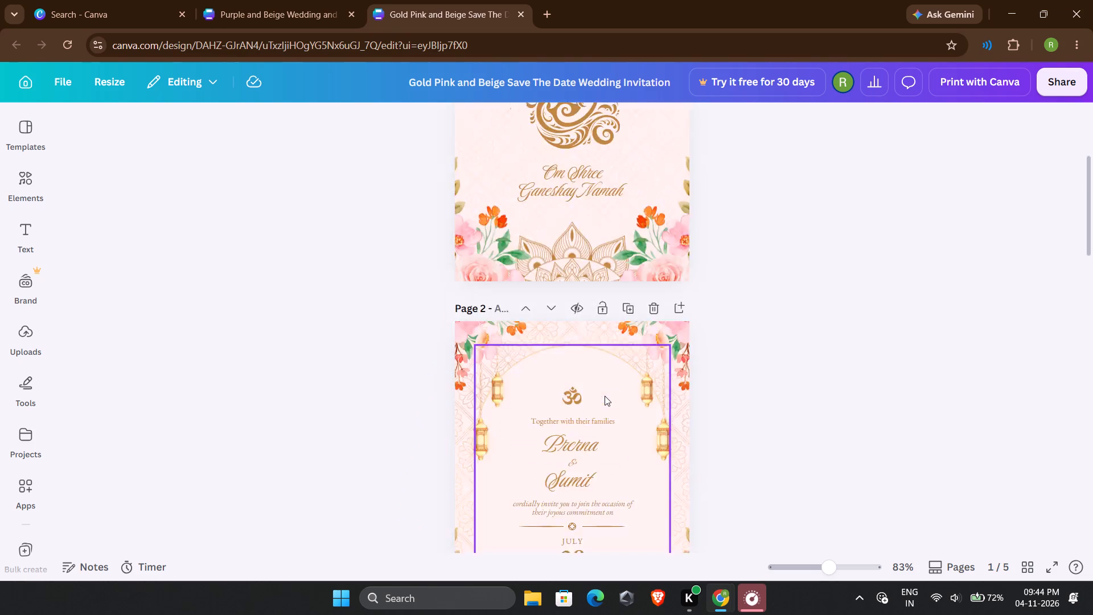
pyautogui.scroll(-10, 605, 396)
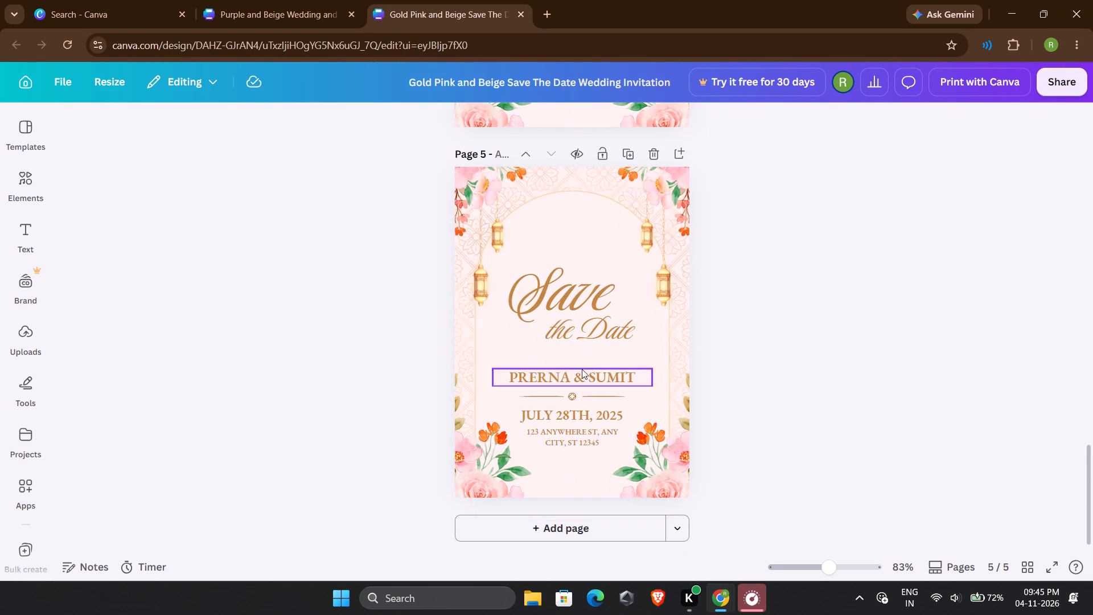
pyautogui.scroll(13, 580, 362)
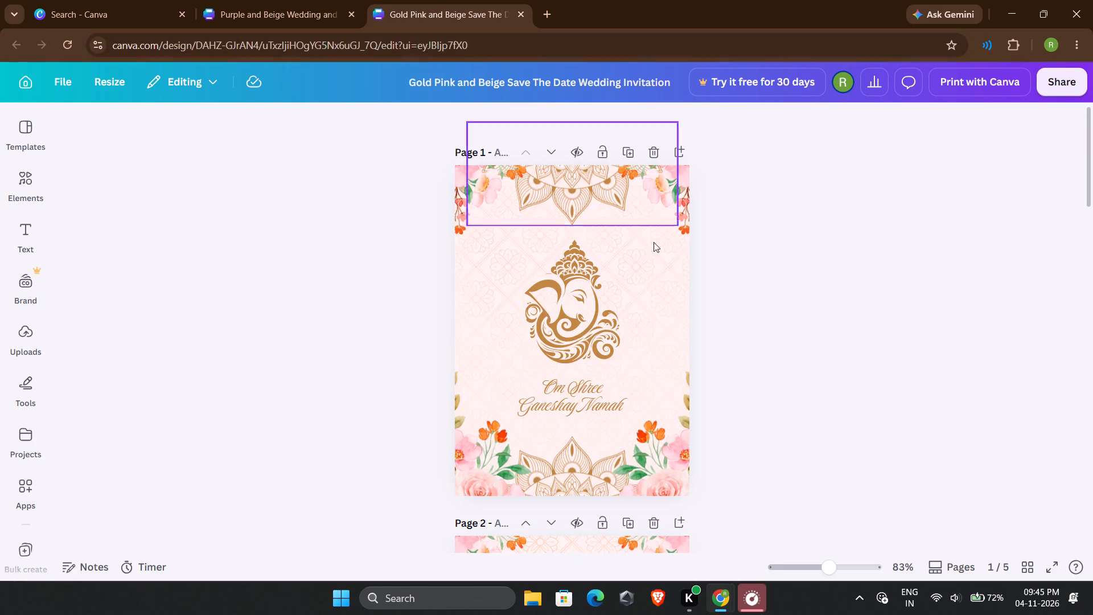
pyautogui.scroll(-7, 663, 290)
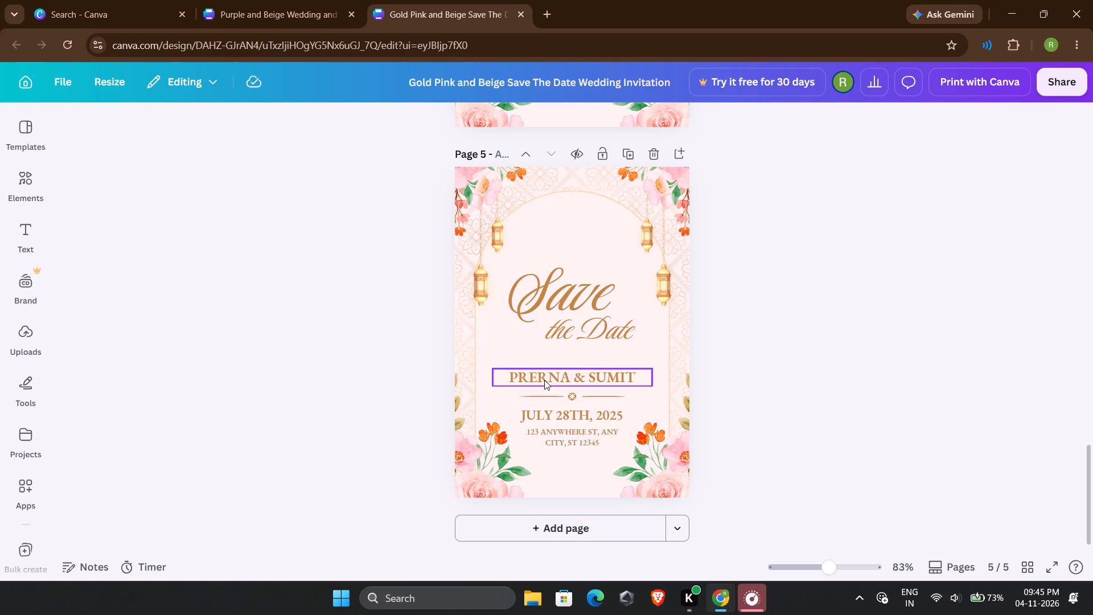
# On page 1 of the Purple and Beige design, move the dark arch shape slightly right and down over the patterned background.
pyautogui.click(248, 12)
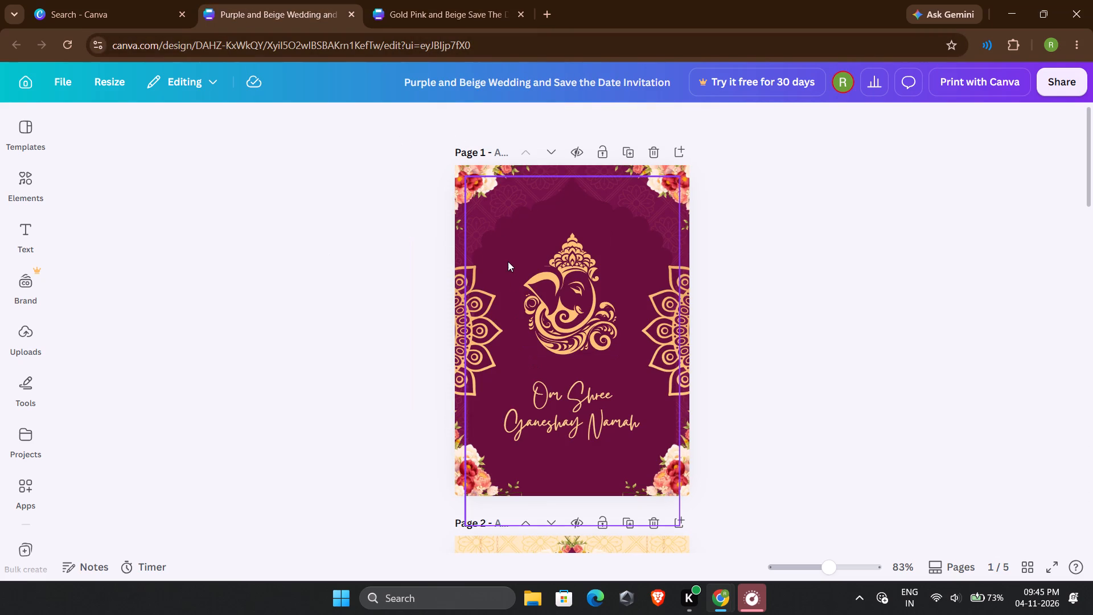
pyautogui.click(508, 261)
pyautogui.moveTo(509, 261); pyautogui.dragTo(563, 252)
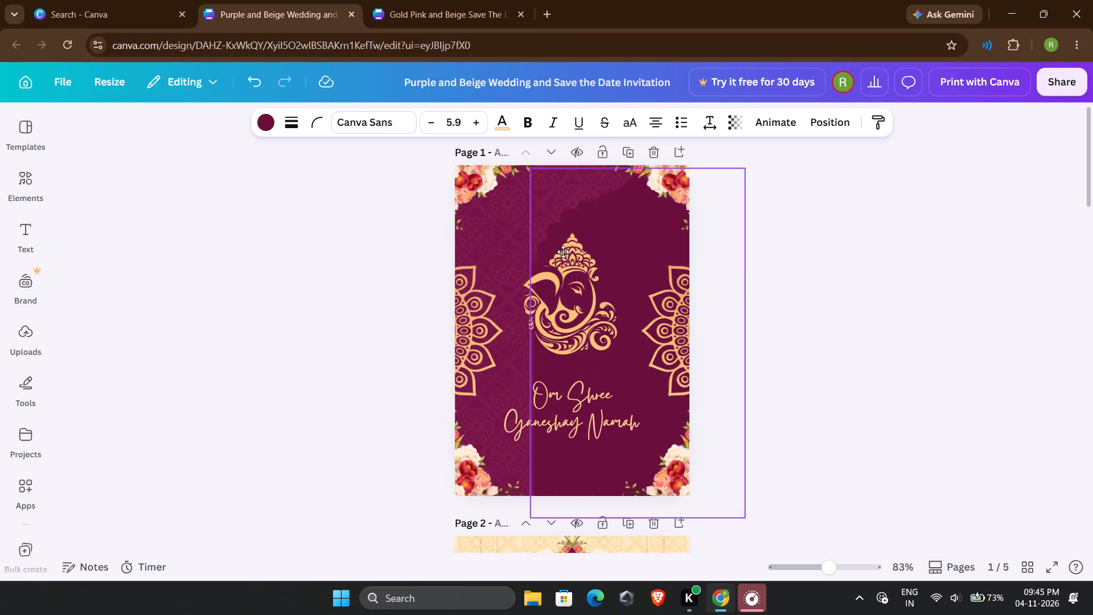
pyautogui.moveTo(563, 252); pyautogui.dragTo(537, 282)
pyautogui.click(537, 283)
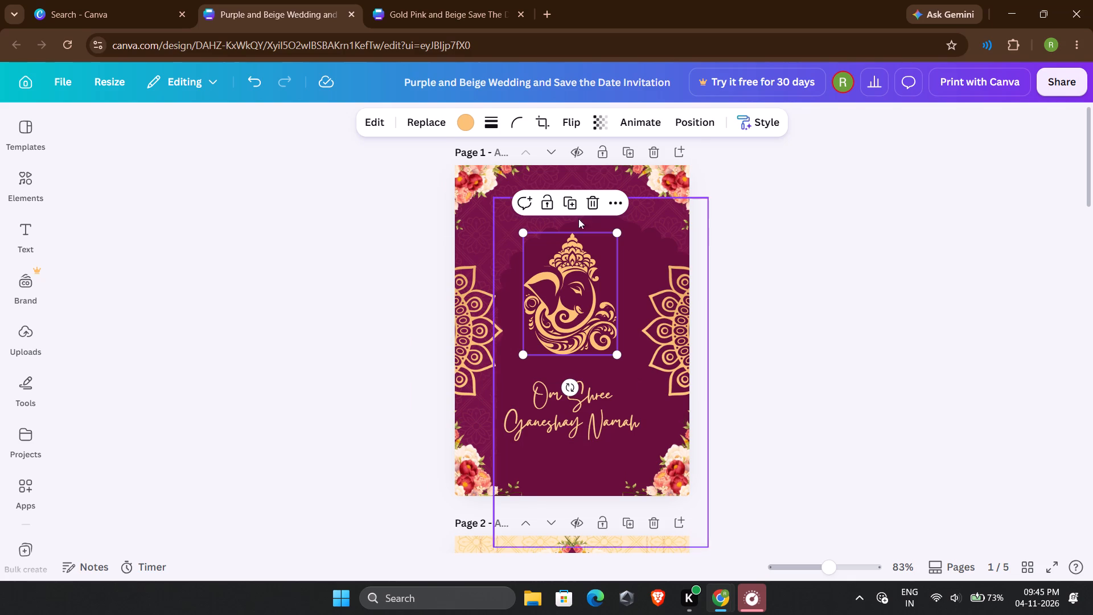
# Copy the background pattern group from the Purple and Beige cover and paste it onto page 5 of the Gold Pink and Beige design.
pyautogui.click(593, 184)
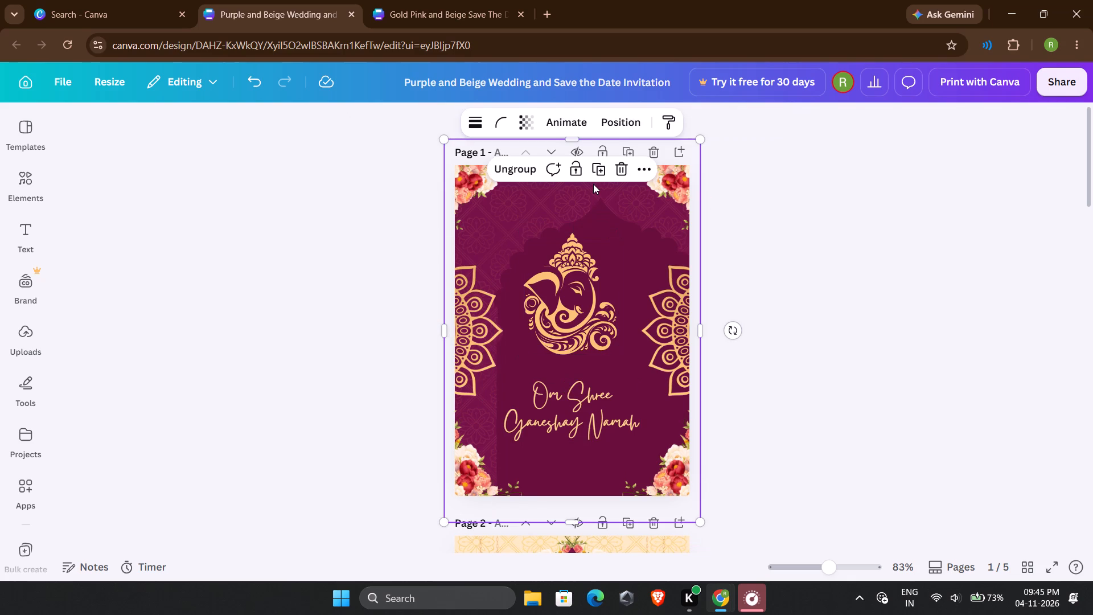
pyautogui.hotkey('ctrl', 'c')
pyautogui.click(444, 0)
pyautogui.click(554, 217)
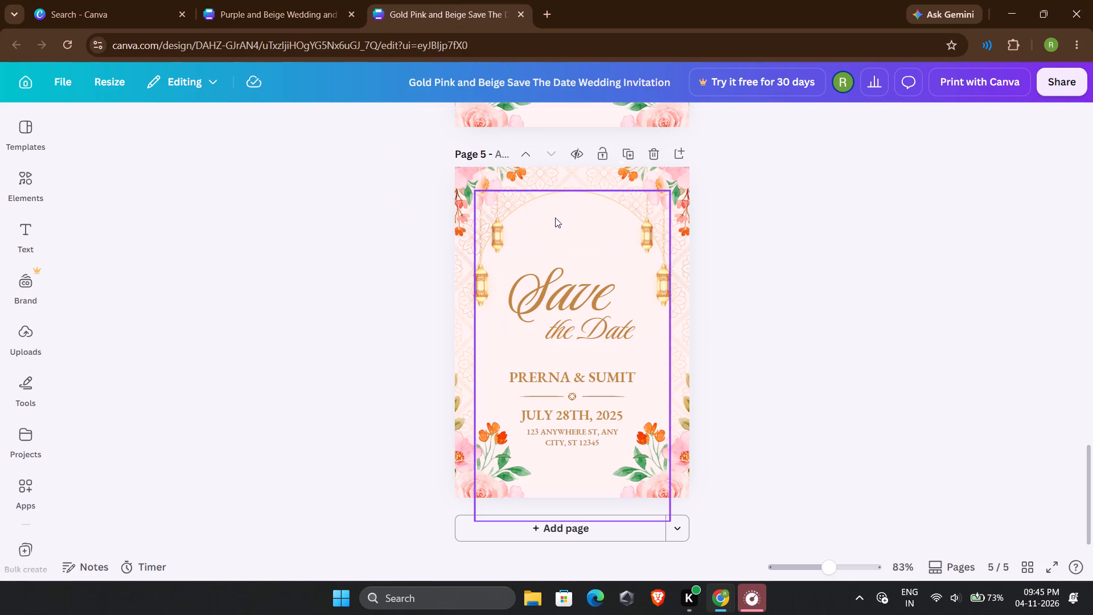
pyautogui.click(749, 237)
pyautogui.hotkey('ctrl', 'v')
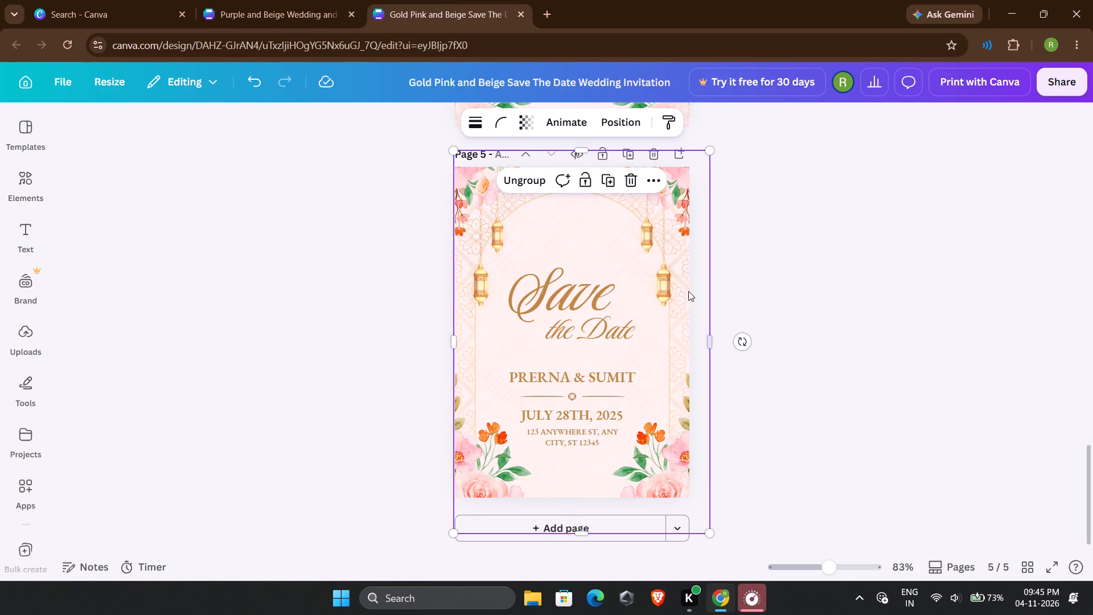
# Send the pasted pattern group to the back of page 5 in the Gold Pink and Beige design.
pyautogui.click(698, 349)
pyautogui.click(694, 346)
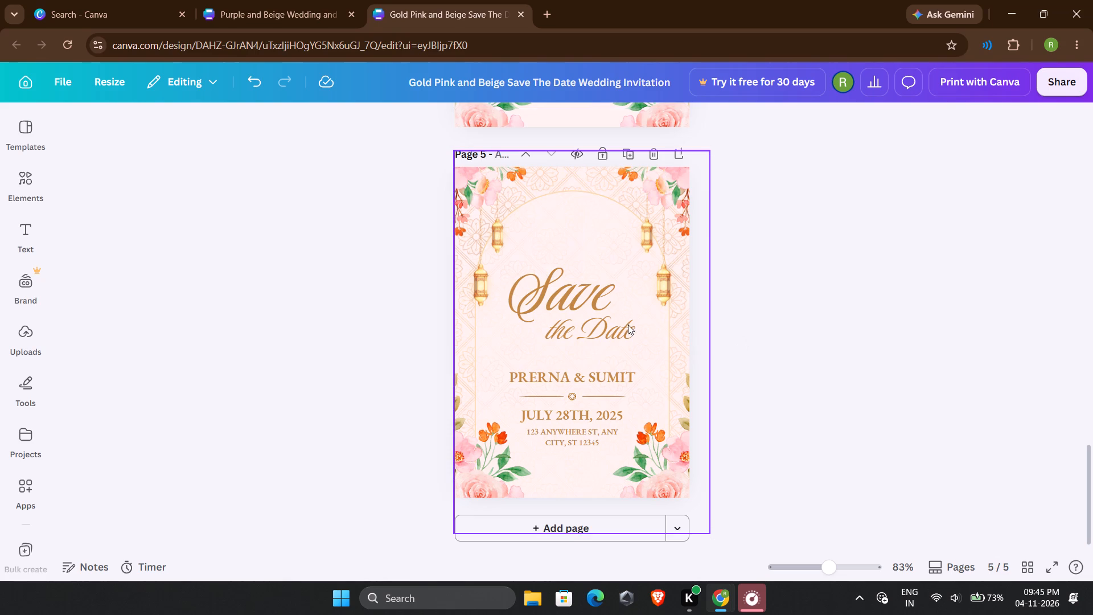
pyautogui.rightClick(626, 321)
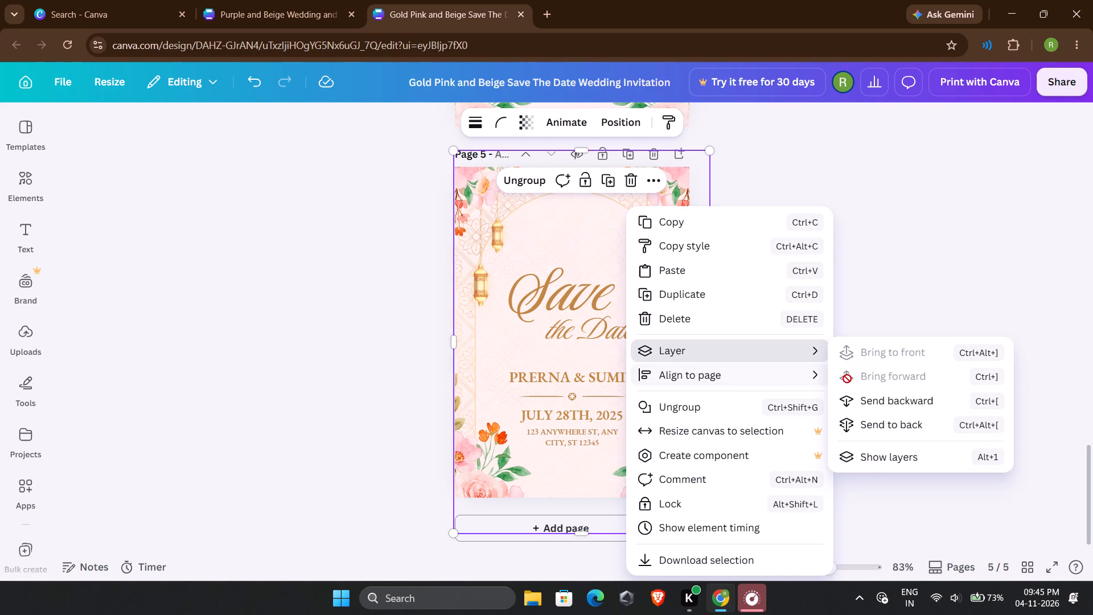
pyautogui.click(895, 427)
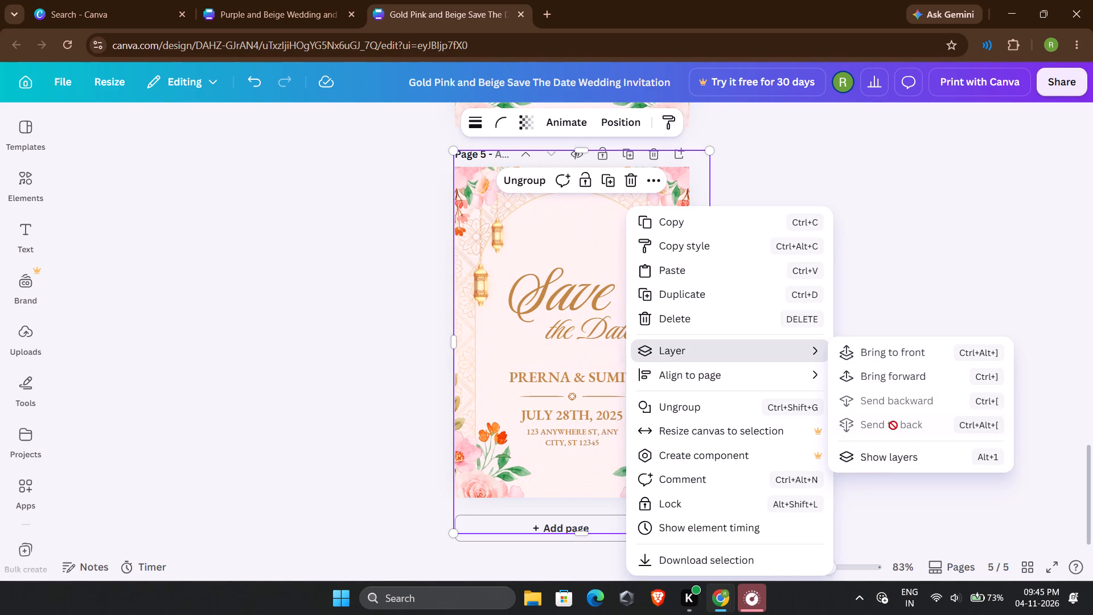
# Show the layers of page 5 and examine the stacking order and the elements inside the pasted pattern group.
pyautogui.click(895, 459)
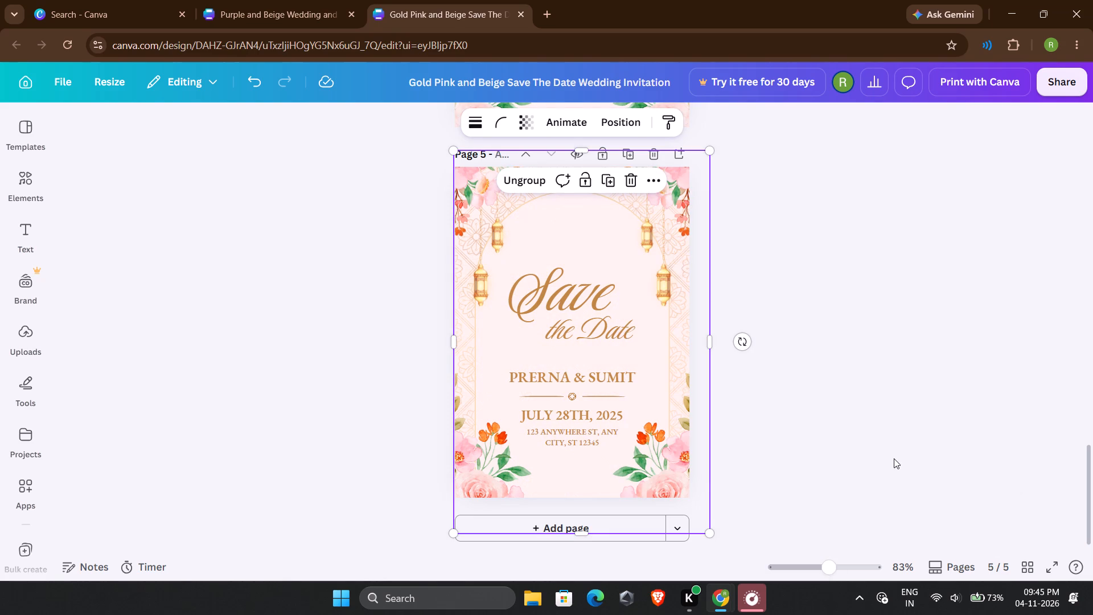
pyautogui.scroll(-9, 168, 495)
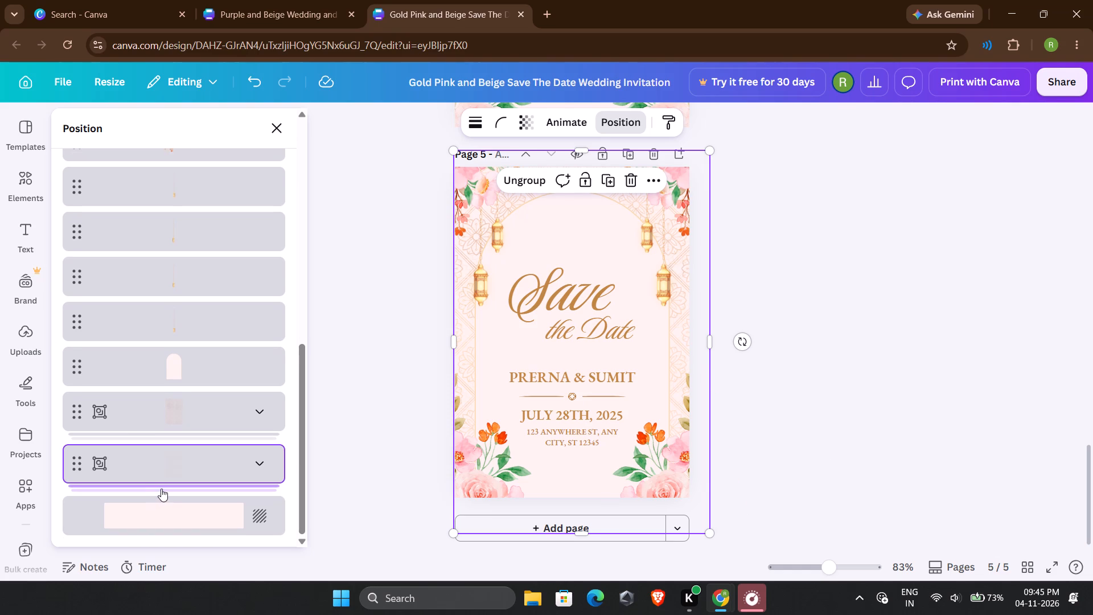
pyautogui.scroll(-3, 161, 489)
pyautogui.scroll(12, 161, 489)
pyautogui.scroll(-12, 157, 477)
pyautogui.click(188, 454)
pyautogui.click(263, 460)
pyautogui.scroll(-5, 248, 455)
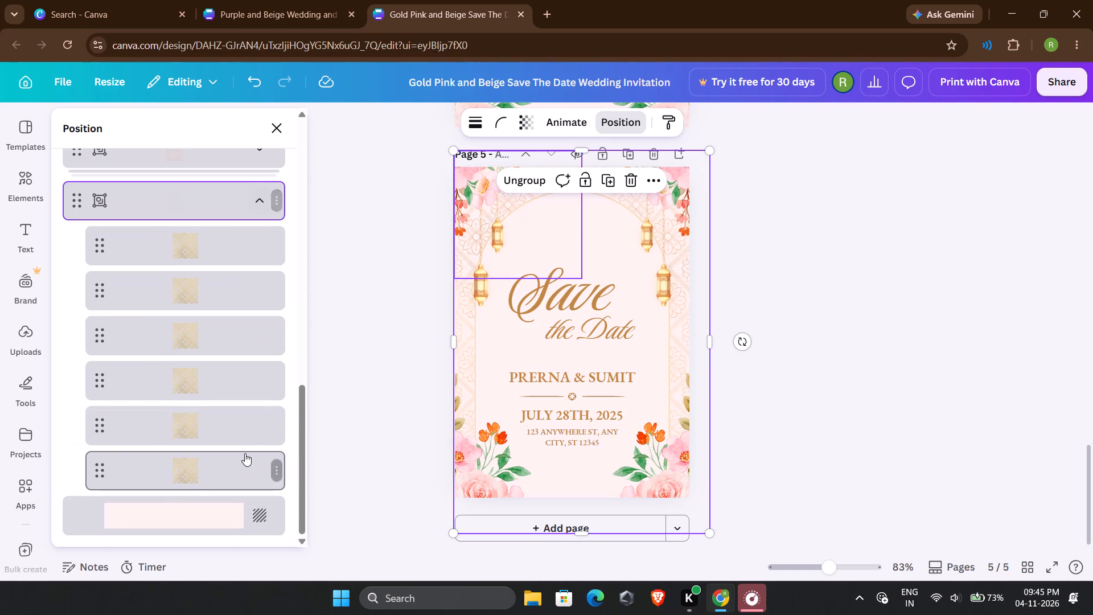
pyautogui.scroll(4, 241, 451)
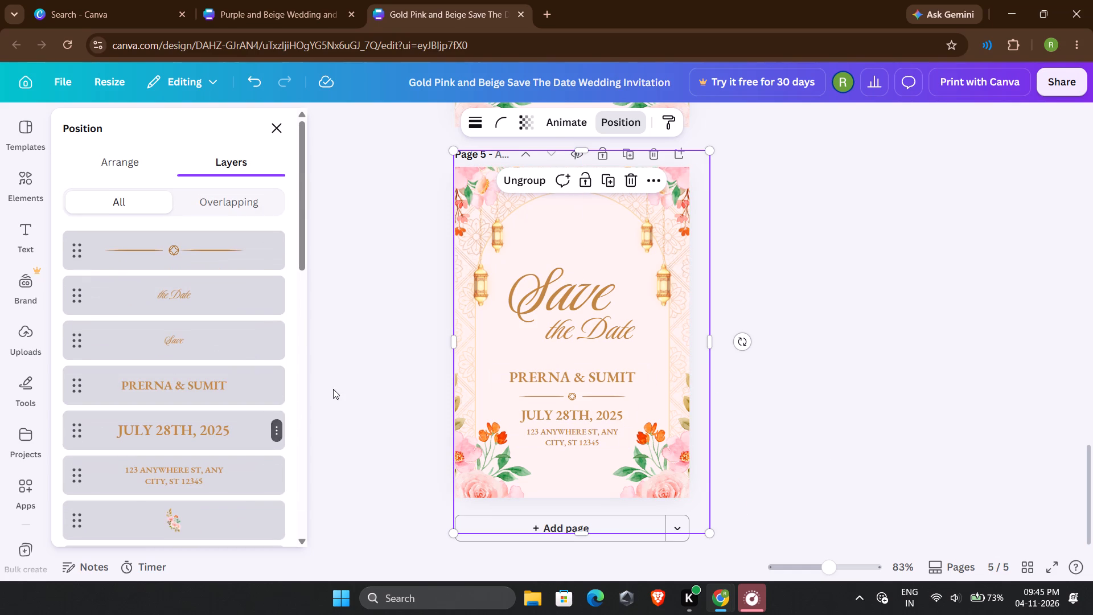
pyautogui.click(333, 389)
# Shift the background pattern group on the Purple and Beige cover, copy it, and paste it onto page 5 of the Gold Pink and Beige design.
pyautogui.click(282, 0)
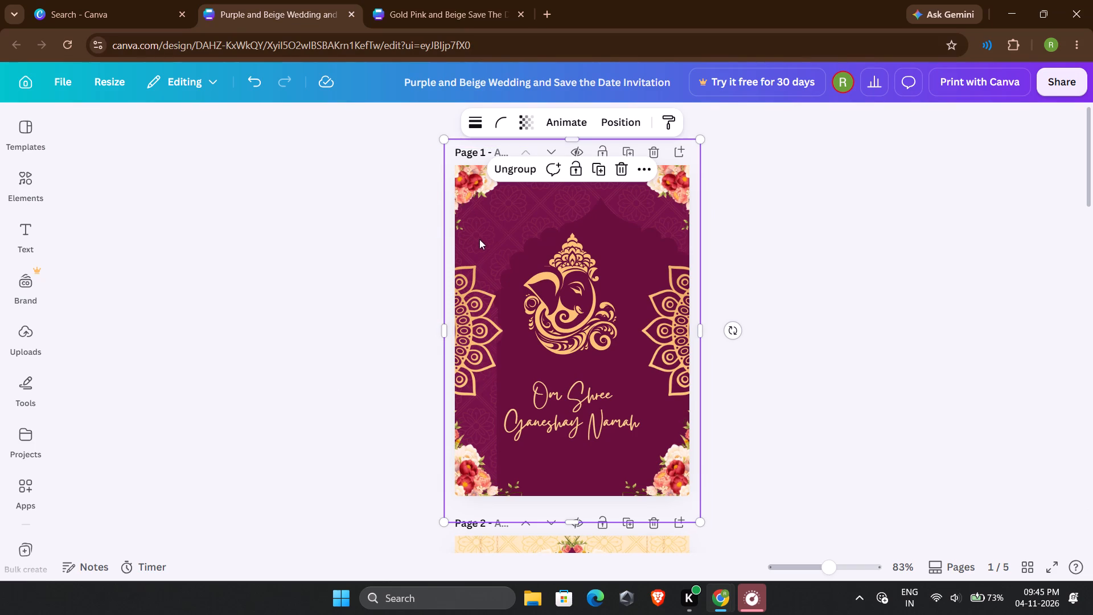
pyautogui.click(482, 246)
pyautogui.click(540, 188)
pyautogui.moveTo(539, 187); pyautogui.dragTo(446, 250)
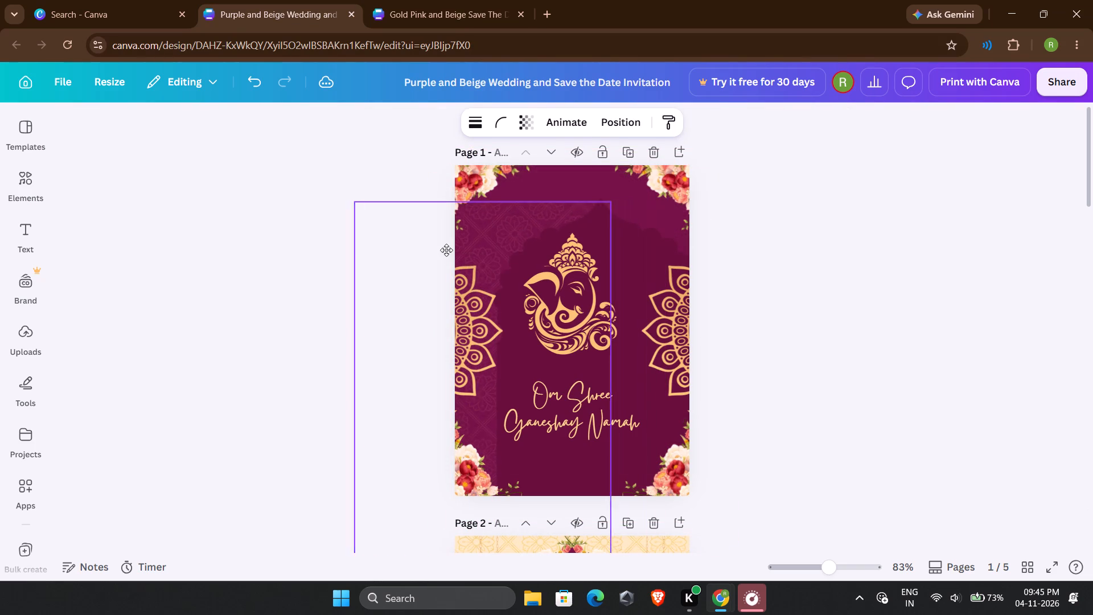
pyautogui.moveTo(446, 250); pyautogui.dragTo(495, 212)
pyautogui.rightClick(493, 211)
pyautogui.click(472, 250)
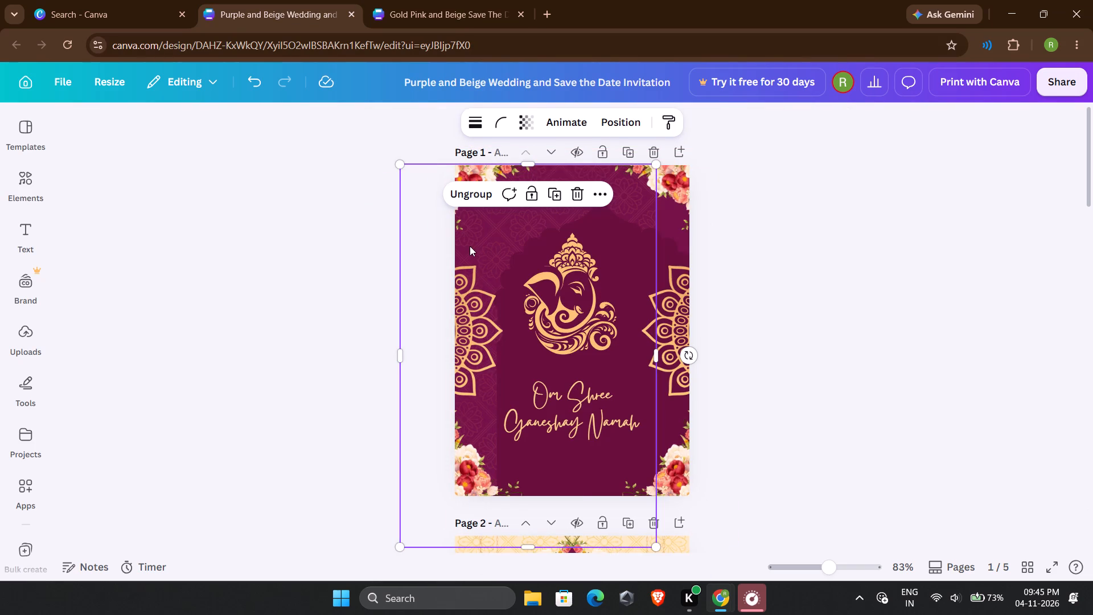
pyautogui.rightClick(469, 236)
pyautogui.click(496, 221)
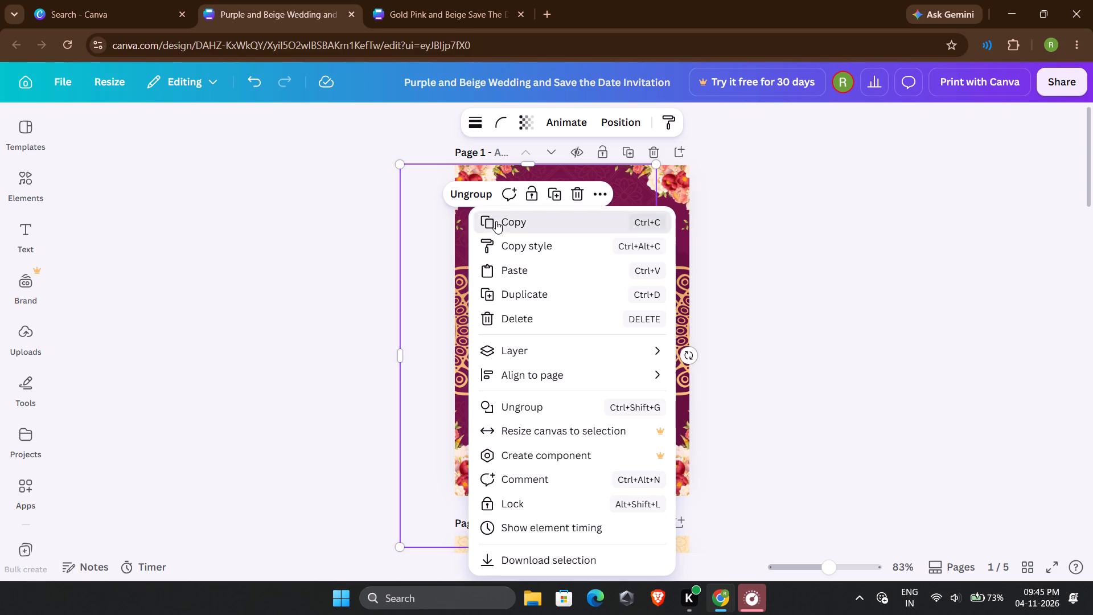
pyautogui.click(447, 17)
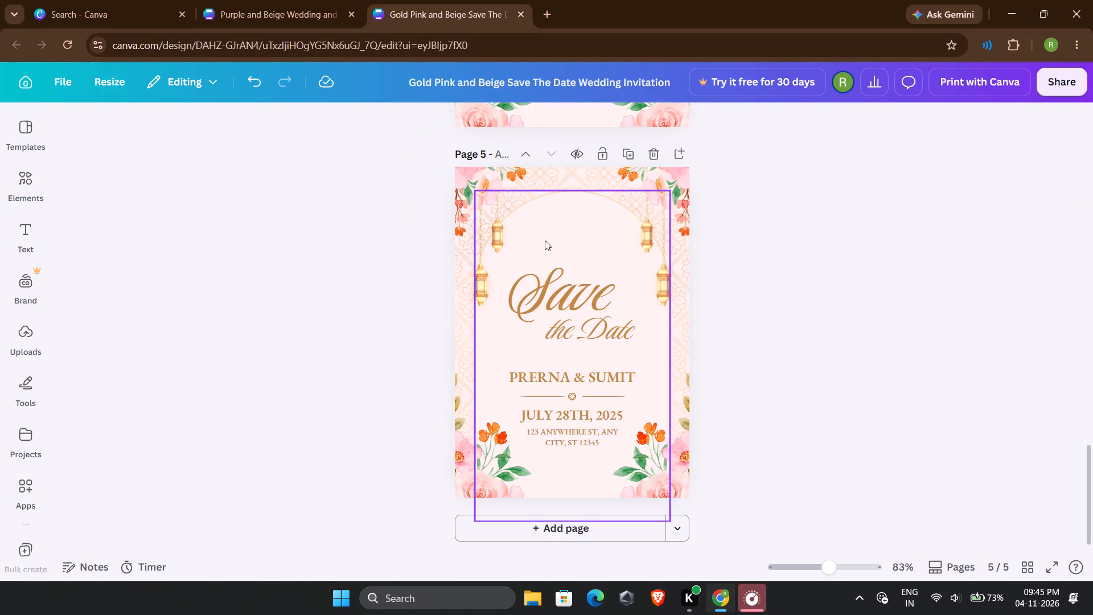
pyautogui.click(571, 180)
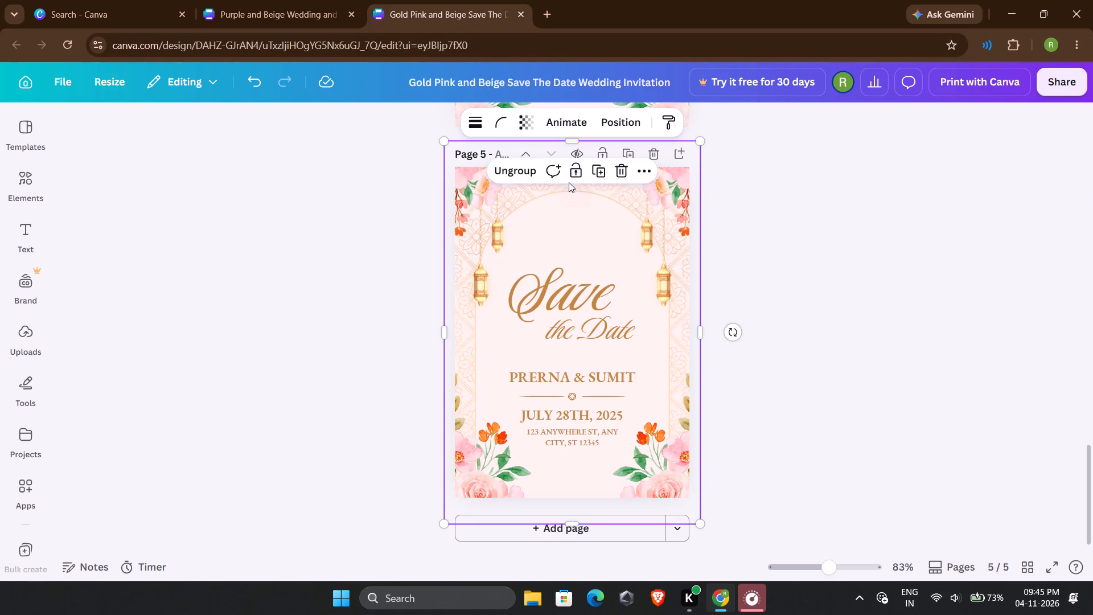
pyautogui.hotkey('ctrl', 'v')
# Show the layers of page 5 and examine the pattern groups, the arch and the background in the stacking order.
pyautogui.rightClick(569, 228)
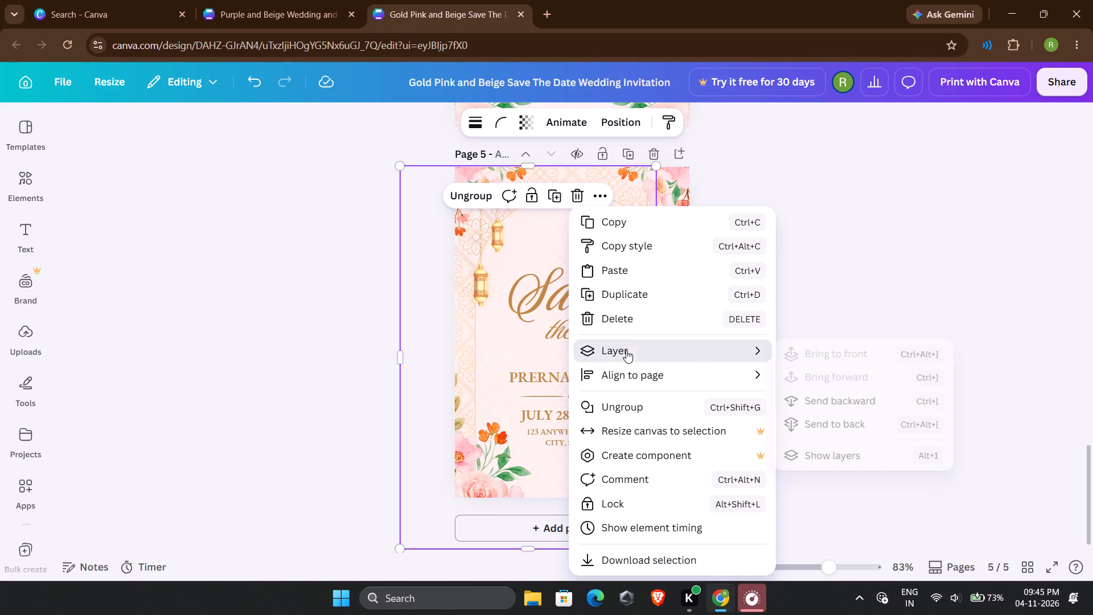
pyautogui.click(847, 464)
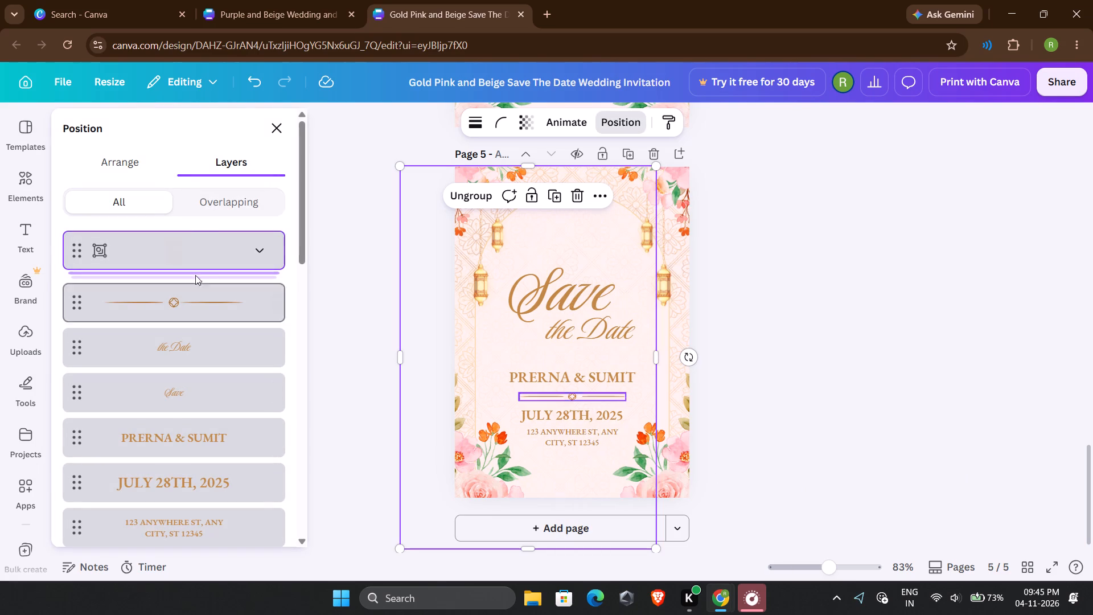
pyautogui.click(253, 246)
pyautogui.scroll(-3, 251, 351)
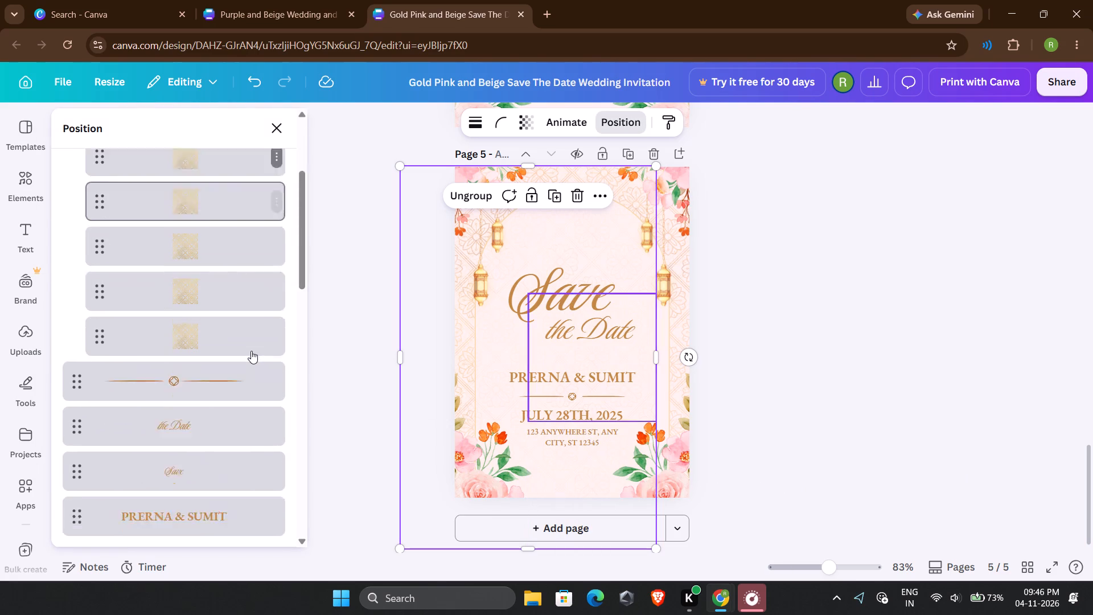
pyautogui.scroll(-8, 251, 351)
pyautogui.scroll(2, 240, 341)
pyautogui.scroll(-2, 231, 402)
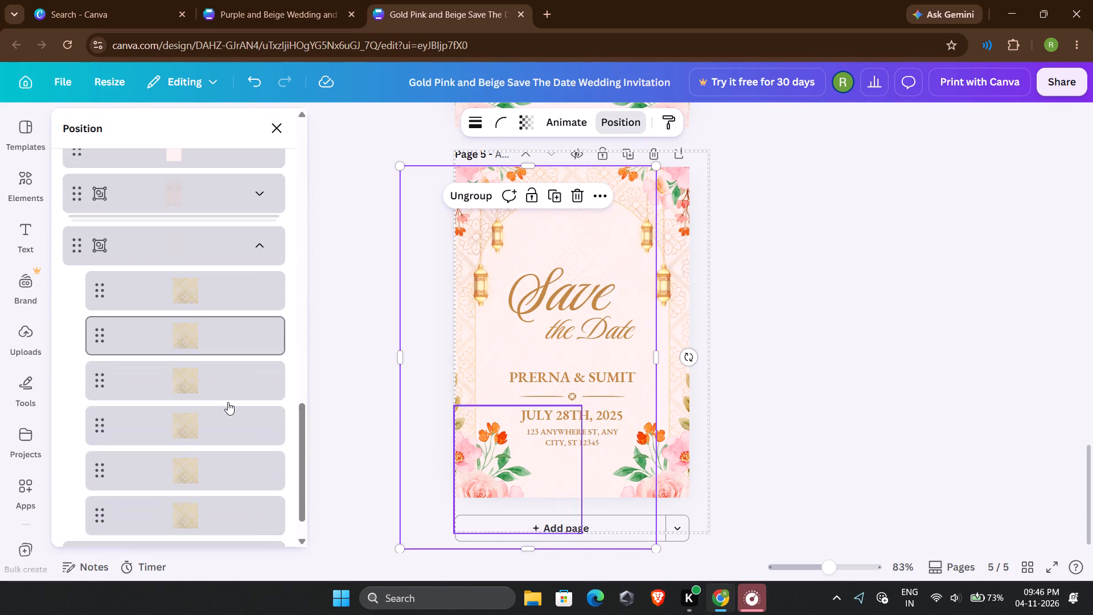
pyautogui.click(250, 198)
pyautogui.scroll(-1, 216, 308)
pyautogui.scroll(5, 214, 322)
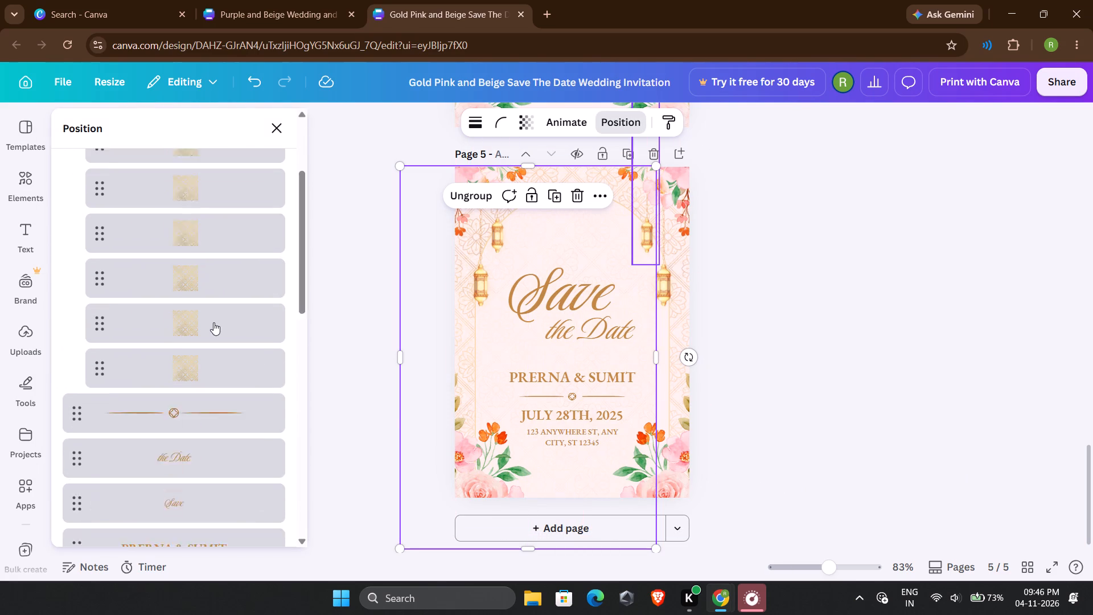
pyautogui.scroll(5, 211, 322)
pyautogui.click(263, 249)
pyautogui.scroll(-6, 215, 346)
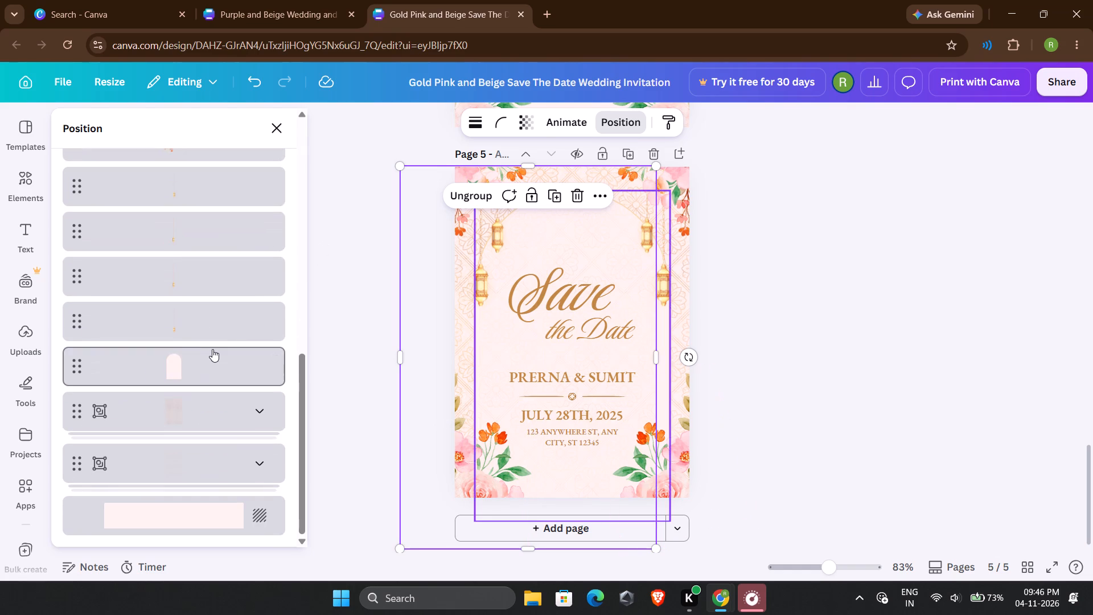
pyautogui.scroll(-5, 212, 353)
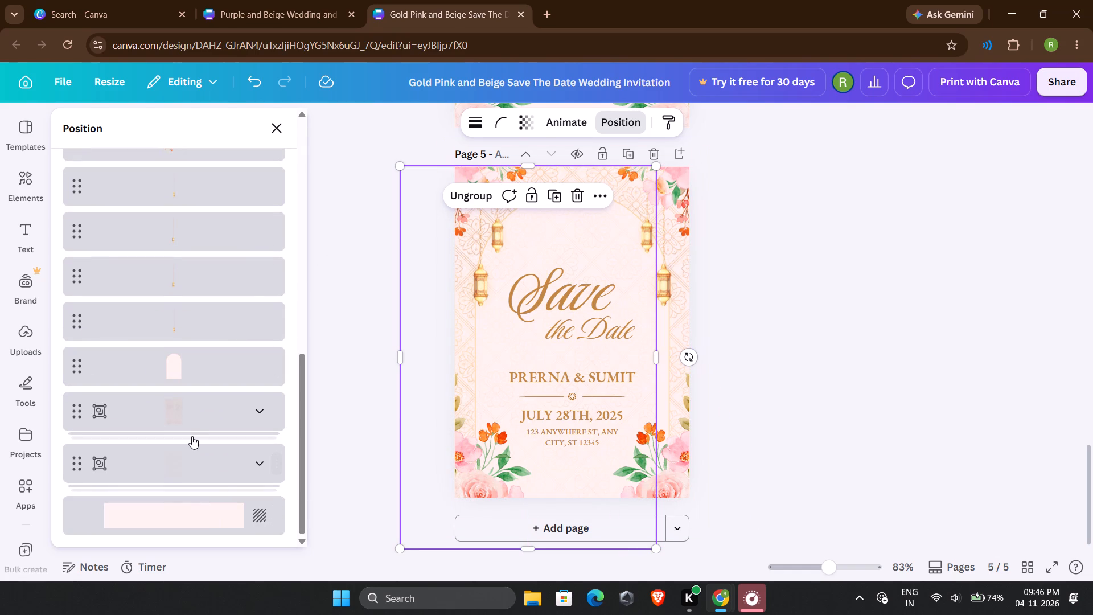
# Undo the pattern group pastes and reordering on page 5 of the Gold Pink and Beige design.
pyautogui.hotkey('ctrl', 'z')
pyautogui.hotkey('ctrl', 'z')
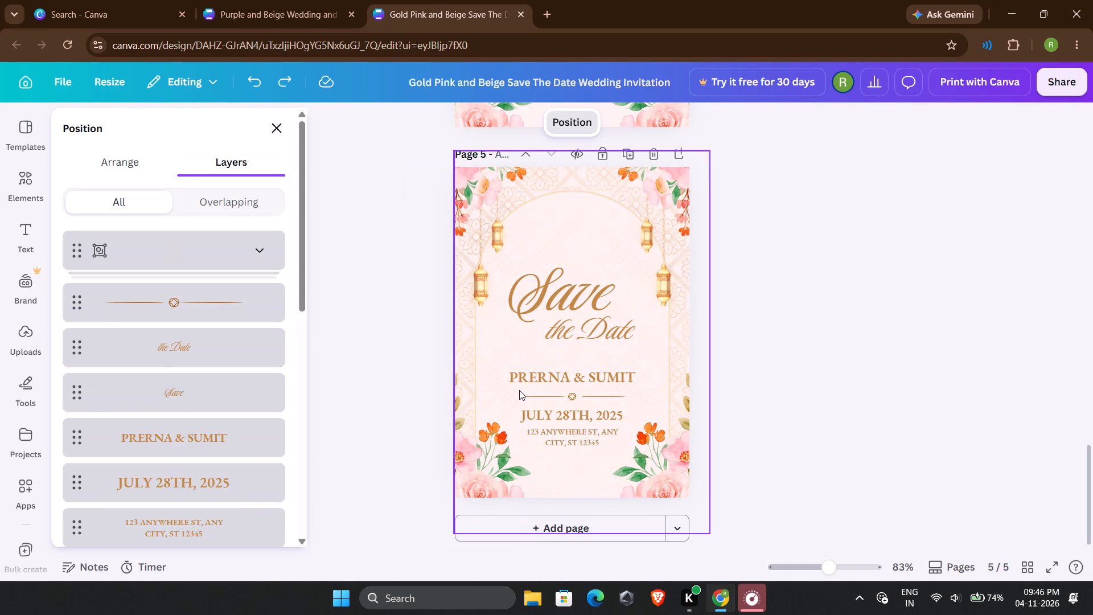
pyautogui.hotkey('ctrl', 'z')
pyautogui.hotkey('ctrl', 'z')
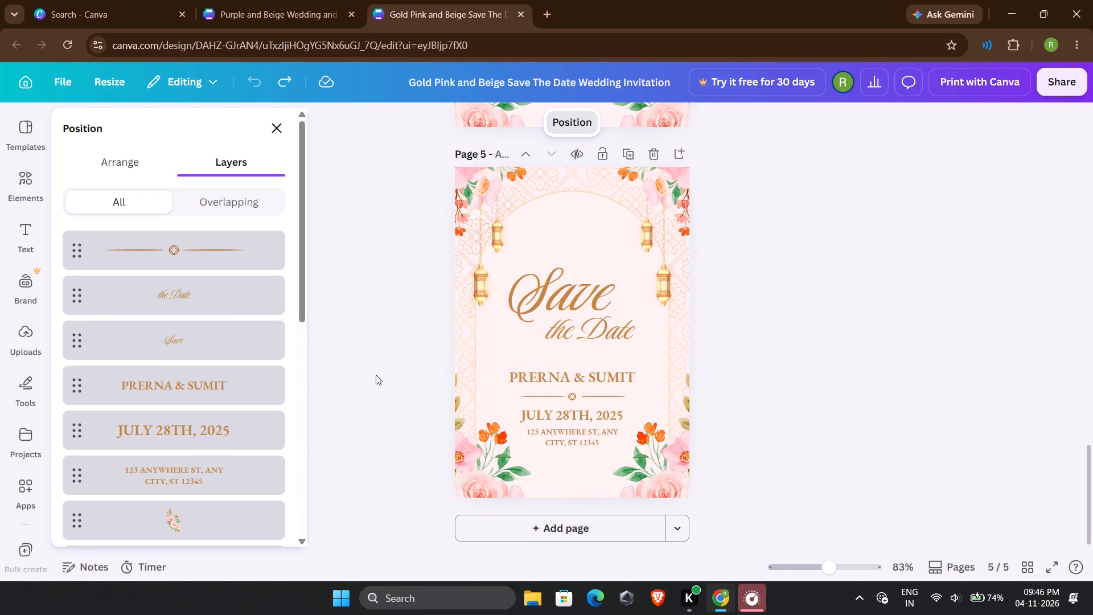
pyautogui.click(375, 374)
# On the Purple and Beige cover, move the pattern group down and partly off the page's left edge to expose the plain background.
pyautogui.click(248, 0)
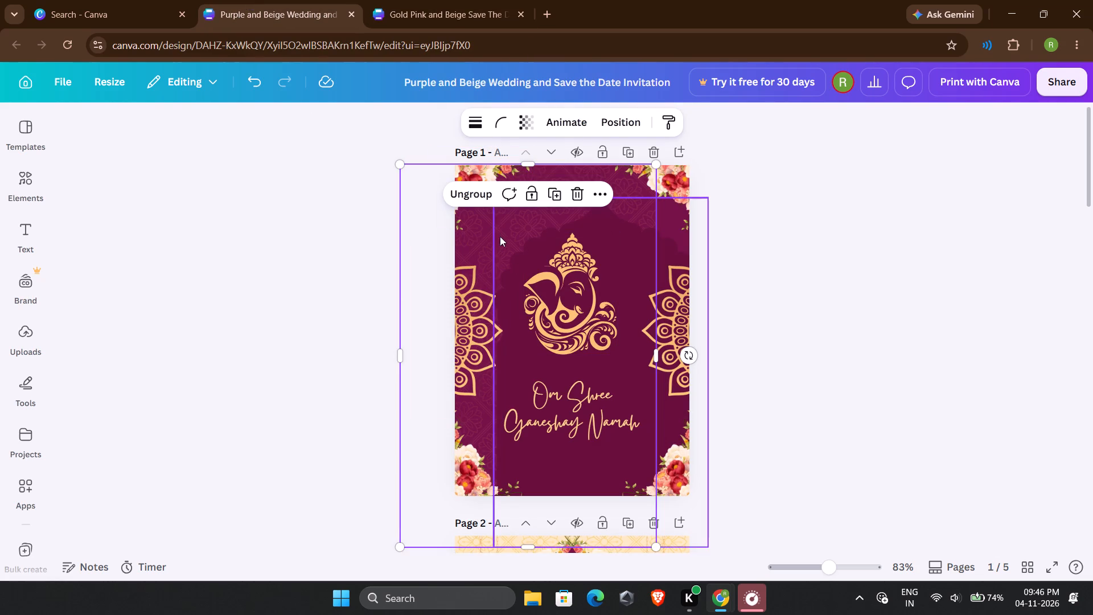
pyautogui.moveTo(507, 218); pyautogui.dragTo(669, 169)
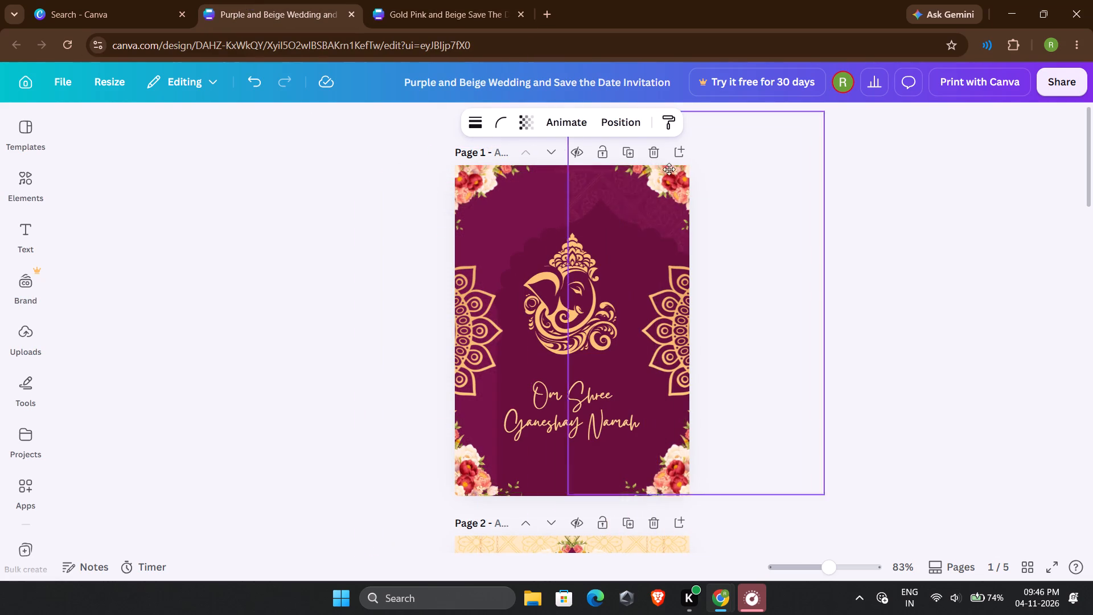
pyautogui.moveTo(669, 169); pyautogui.dragTo(548, 234)
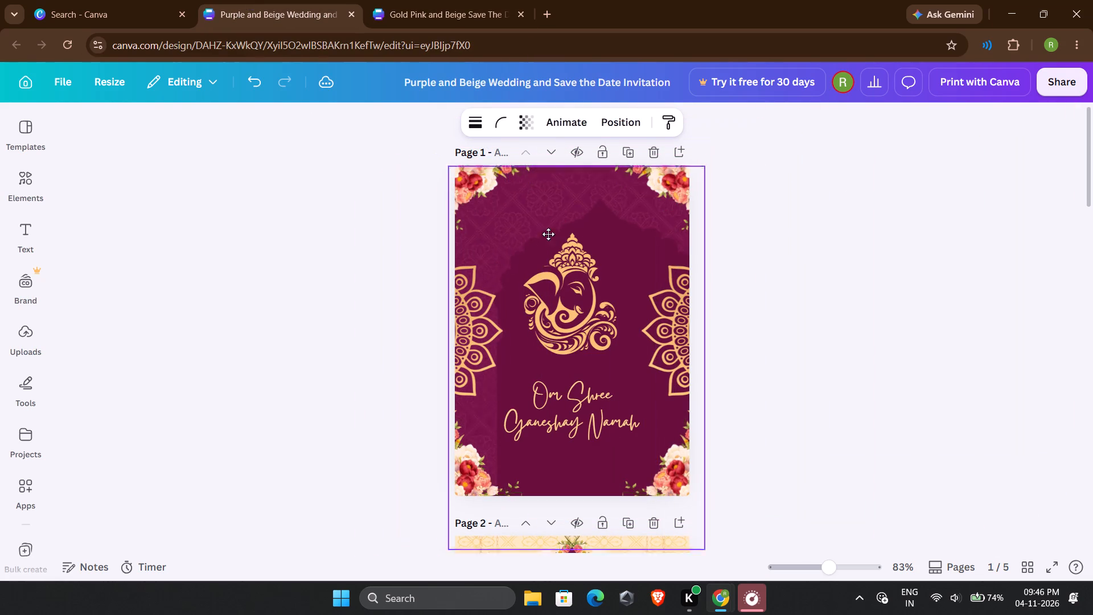
pyautogui.moveTo(548, 234); pyautogui.dragTo(486, 262)
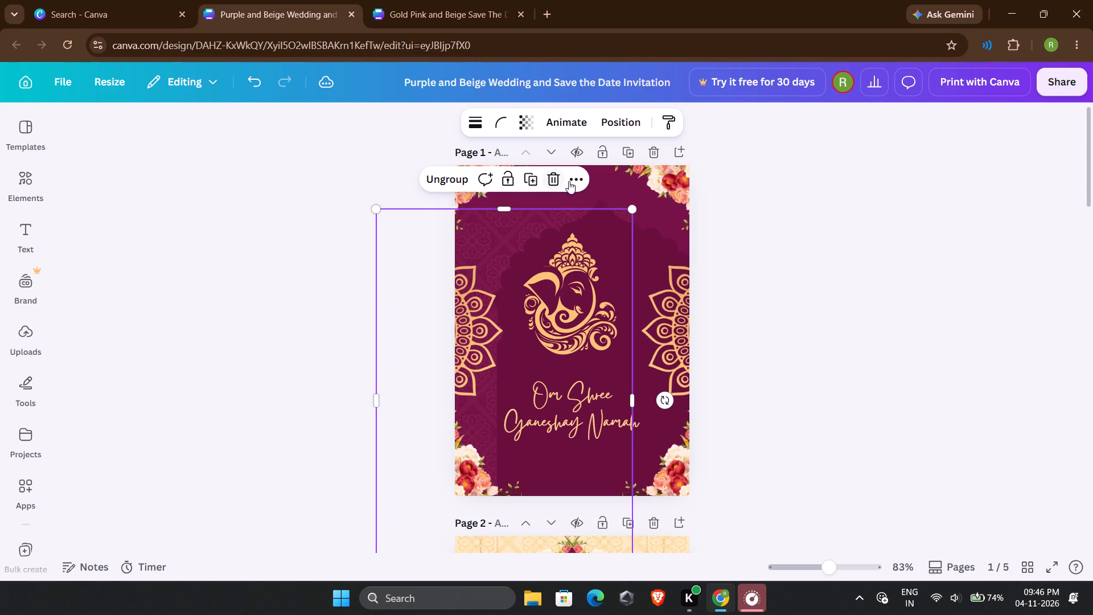
# Copy the plain maroon page background of the Purple and Beige cover.
pyautogui.click(581, 195)
pyautogui.moveTo(564, 189); pyautogui.dragTo(589, 186)
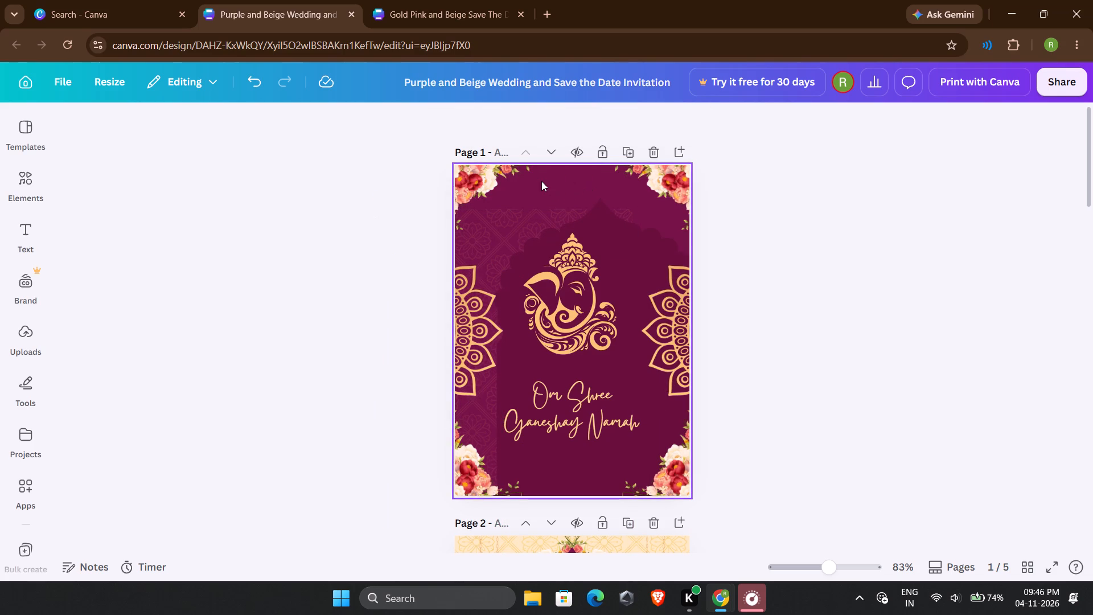
pyautogui.moveTo(541, 181); pyautogui.dragTo(556, 184)
pyautogui.click(565, 183)
pyautogui.moveTo(566, 183); pyautogui.dragTo(567, 196)
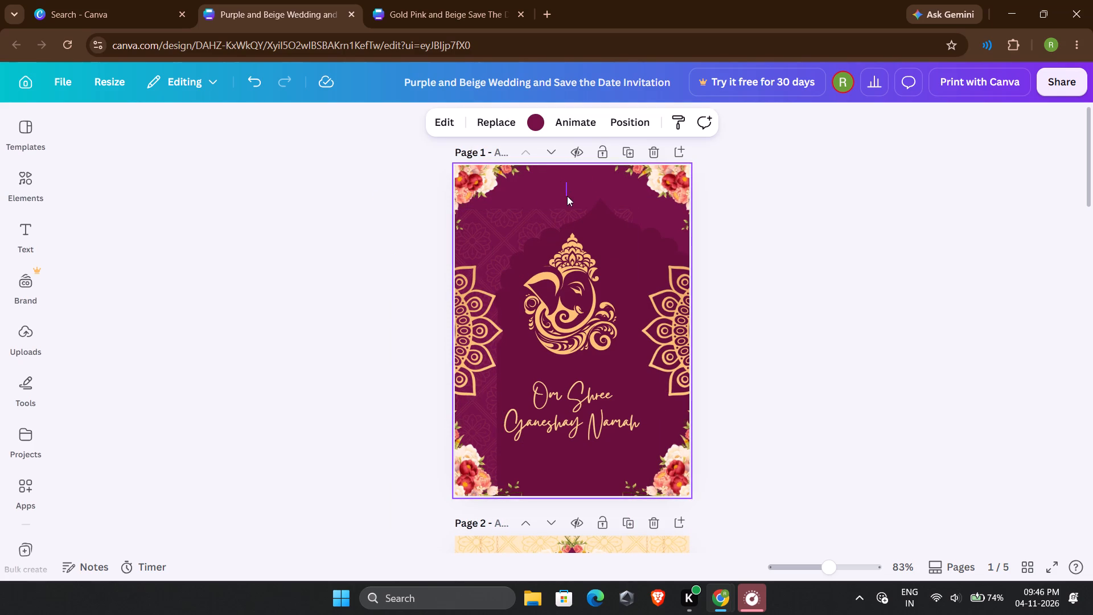
pyautogui.moveTo(567, 196); pyautogui.dragTo(561, 191)
pyautogui.rightClick(552, 179)
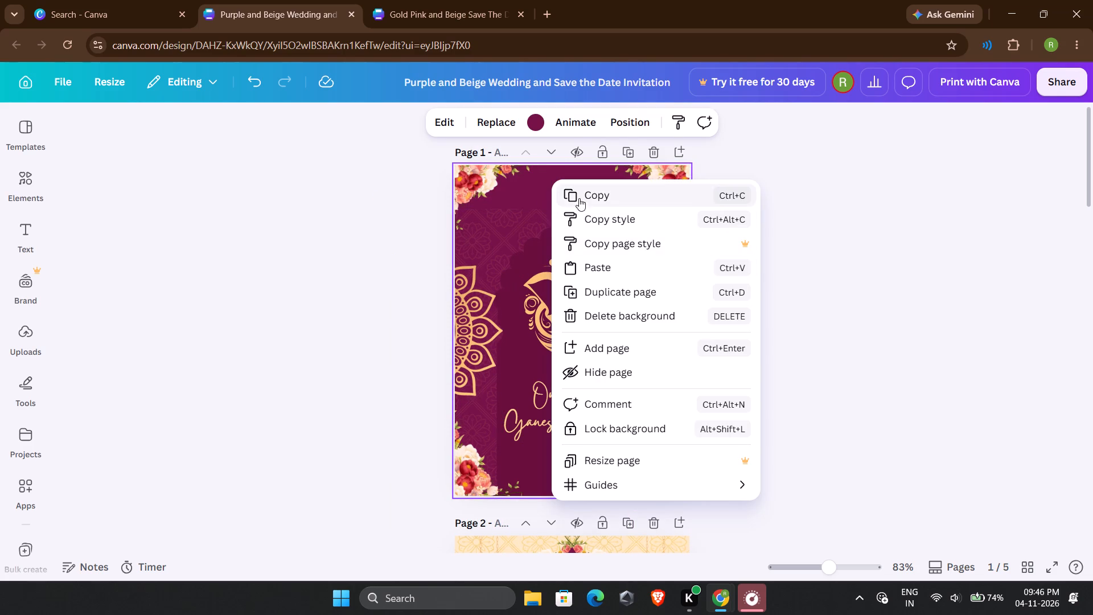
pyautogui.click(579, 190)
# On page 5 of the Gold Pink and Beige design, move the pale arch shape down and mostly off the page's left edge.
pyautogui.click(447, 0)
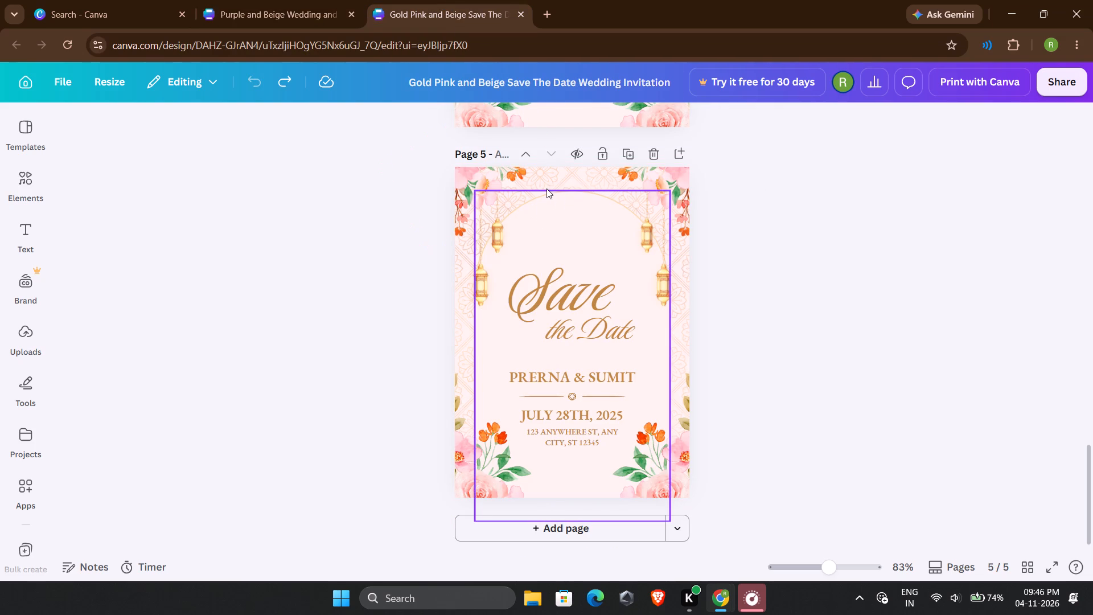
pyautogui.click(566, 471)
pyautogui.rightClick(566, 471)
pyautogui.moveTo(534, 470); pyautogui.dragTo(523, 490)
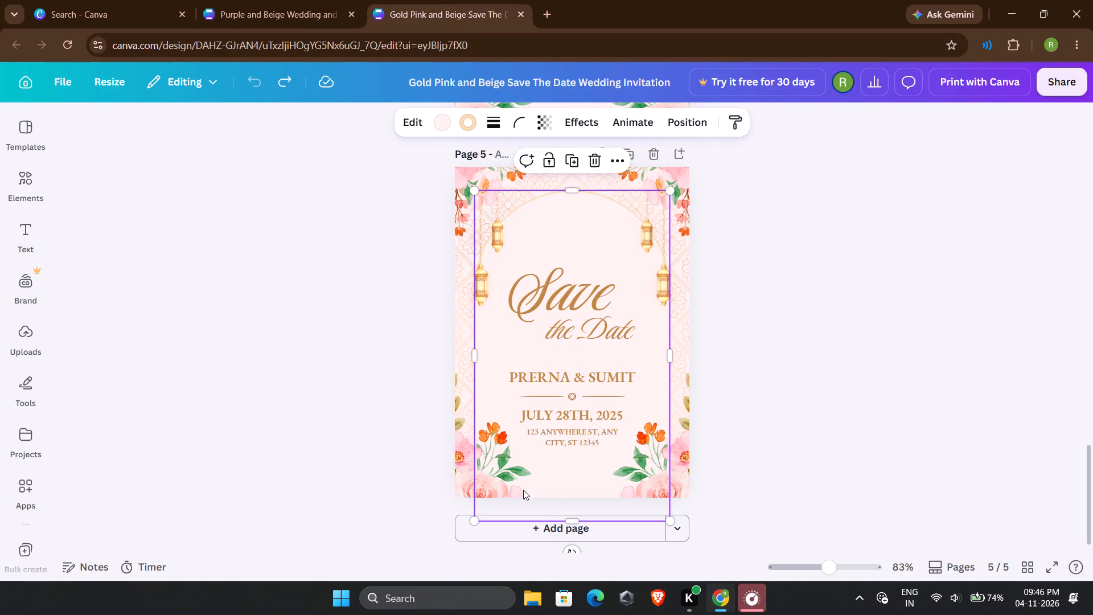
pyautogui.moveTo(523, 490); pyautogui.dragTo(523, 489)
pyautogui.moveTo(556, 458); pyautogui.dragTo(536, 530)
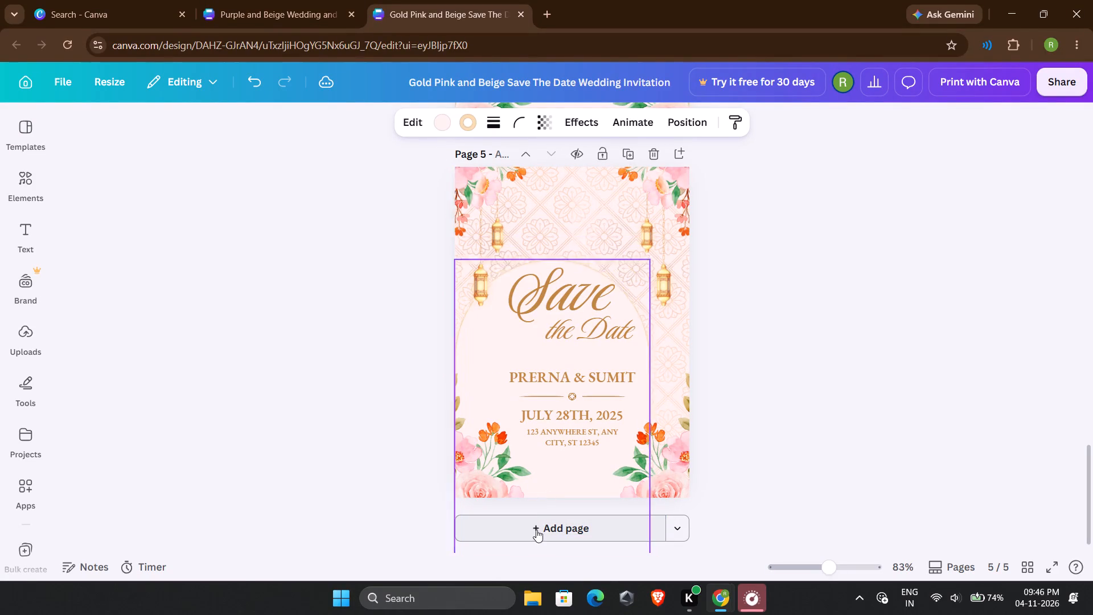
pyautogui.moveTo(536, 530); pyautogui.dragTo(373, 537)
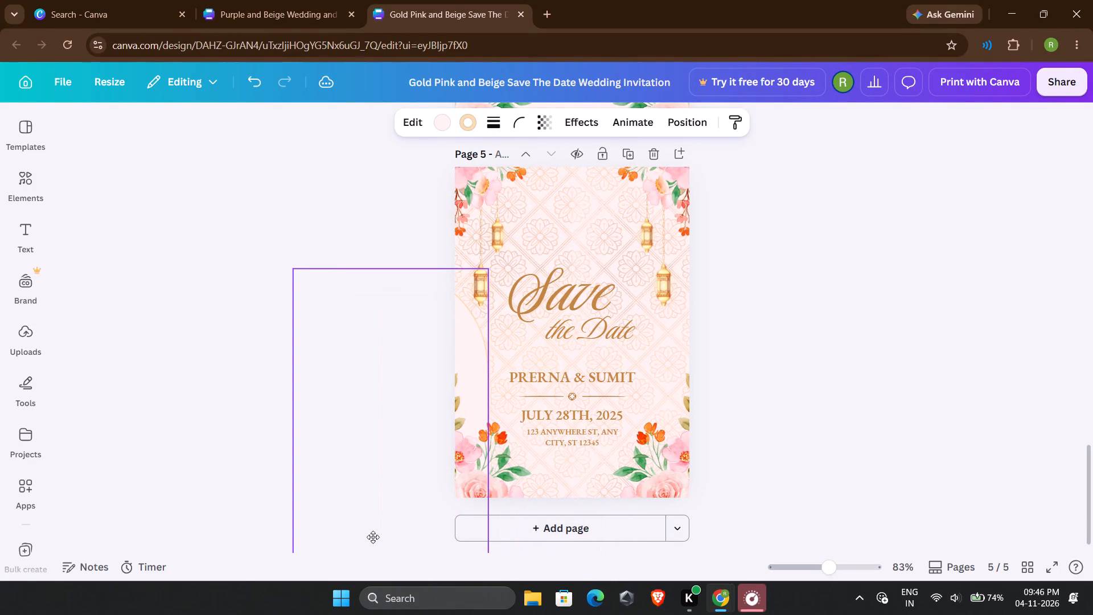
pyautogui.moveTo(373, 537); pyautogui.dragTo(354, 525)
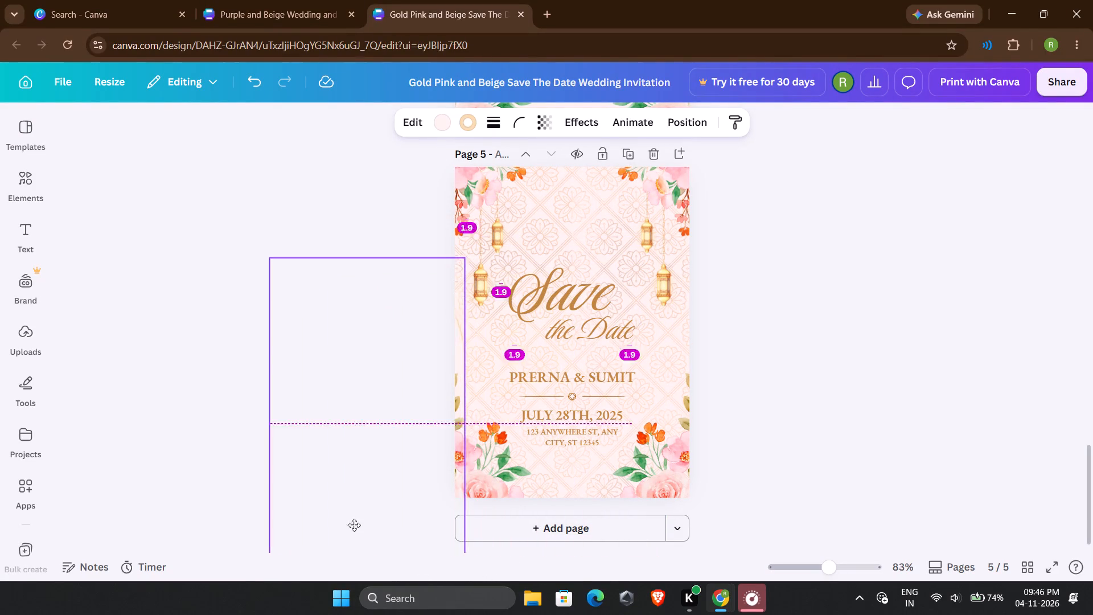
pyautogui.moveTo(354, 525); pyautogui.dragTo(369, 489)
# Move page 5's background pattern group down and mostly off the page's left edge, undoing any accidental shift of the "Save" text.
pyautogui.moveTo(545, 246); pyautogui.dragTo(545, 266)
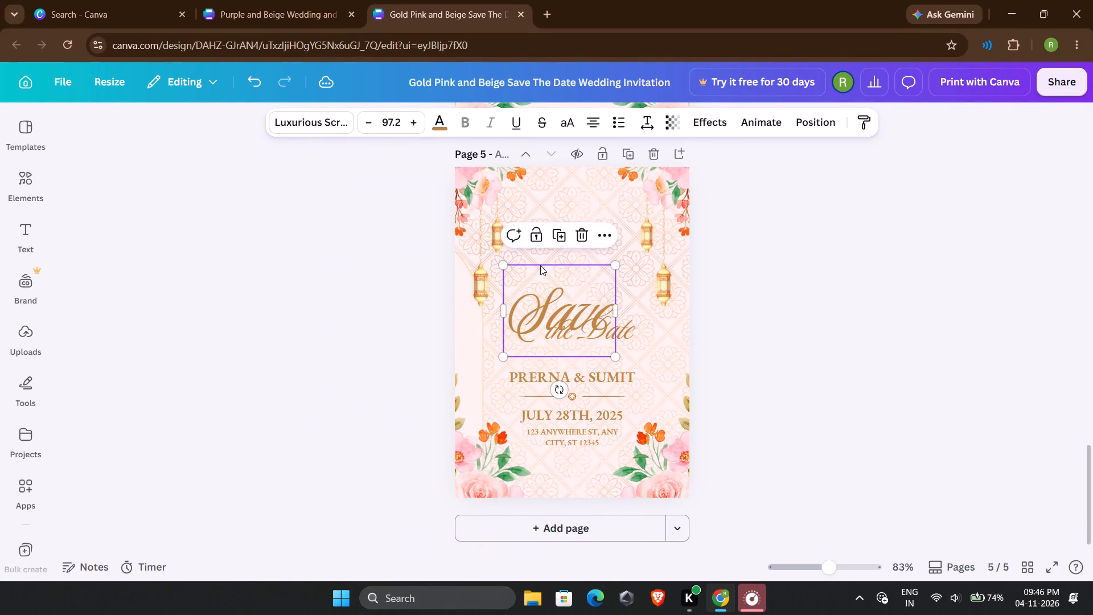
pyautogui.hotkey('ctrl', 'z')
pyautogui.click(578, 182)
pyautogui.moveTo(585, 214); pyautogui.dragTo(569, 231)
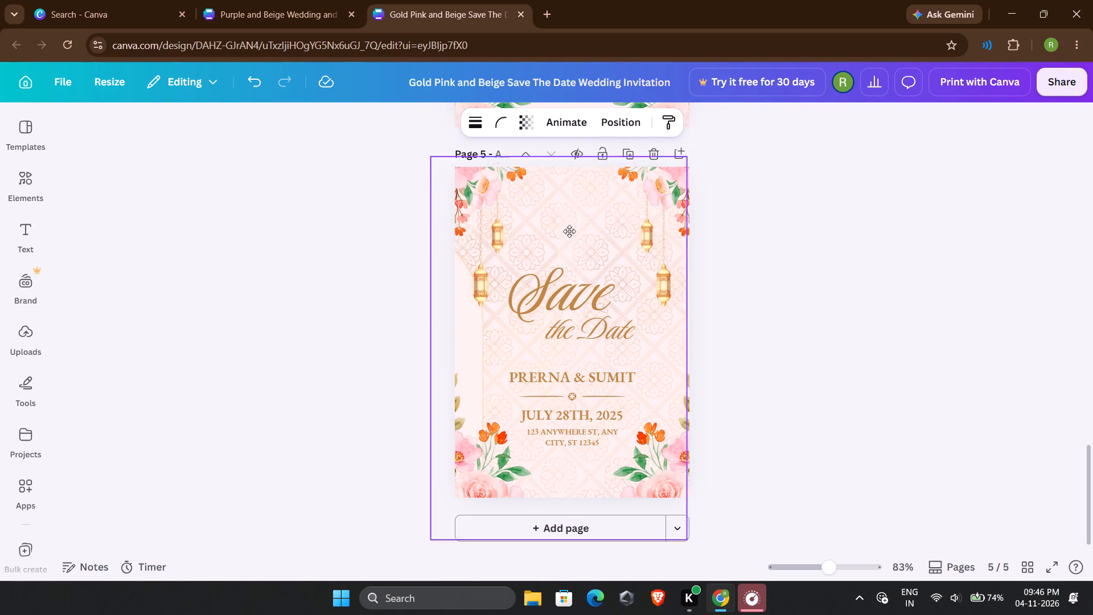
pyautogui.moveTo(569, 231); pyautogui.dragTo(410, 298)
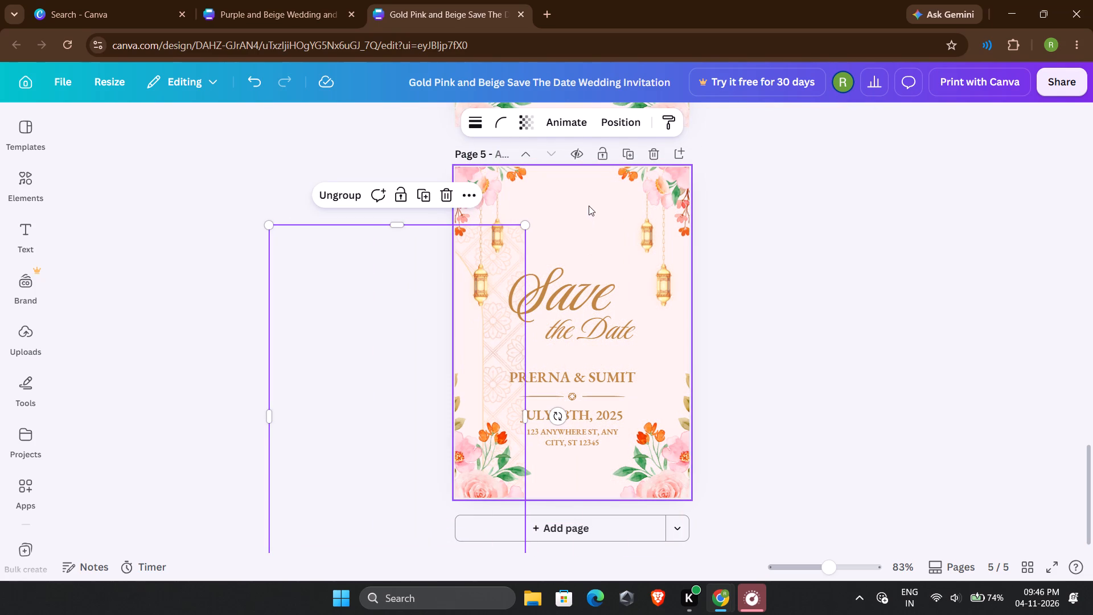
# Paste the copied maroon background onto page 5's background, allowing clipboard access for the site.
pyautogui.click(589, 206)
pyautogui.rightClick(591, 207)
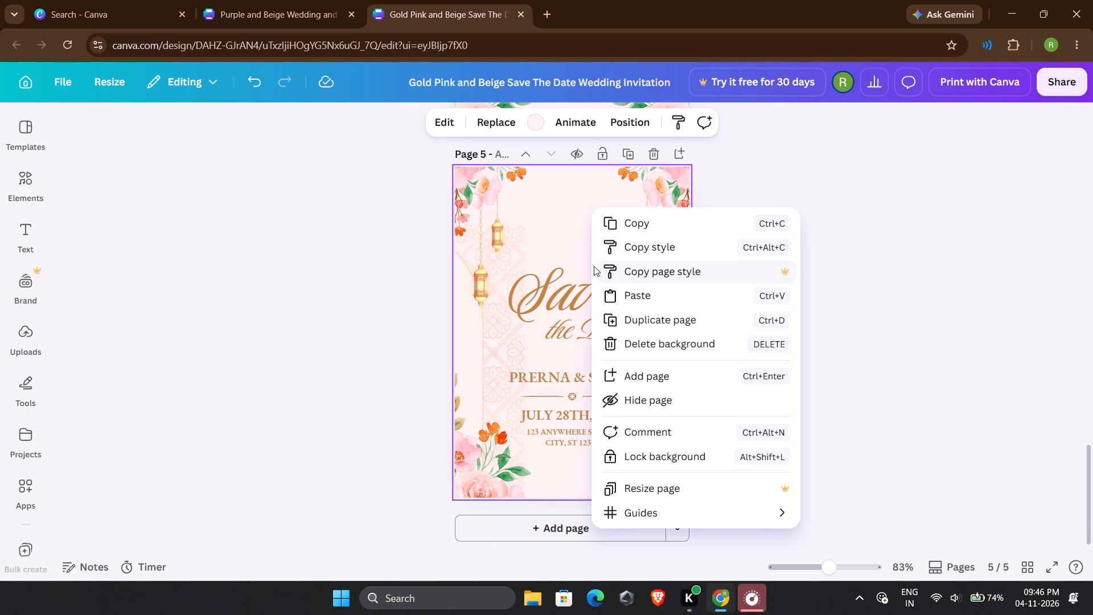
pyautogui.click(644, 293)
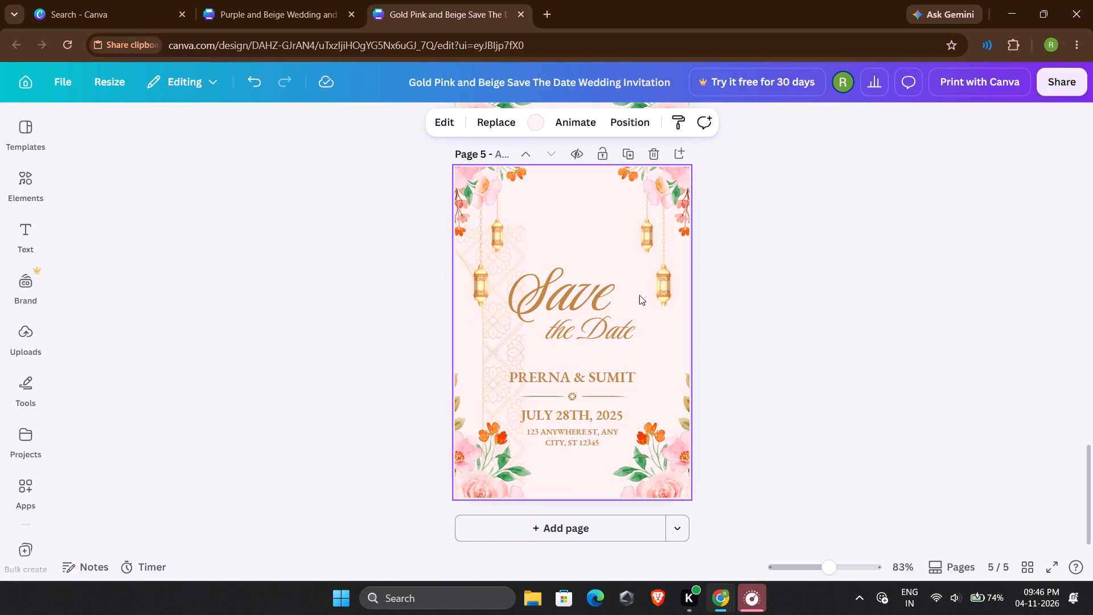
pyautogui.click(235, 151)
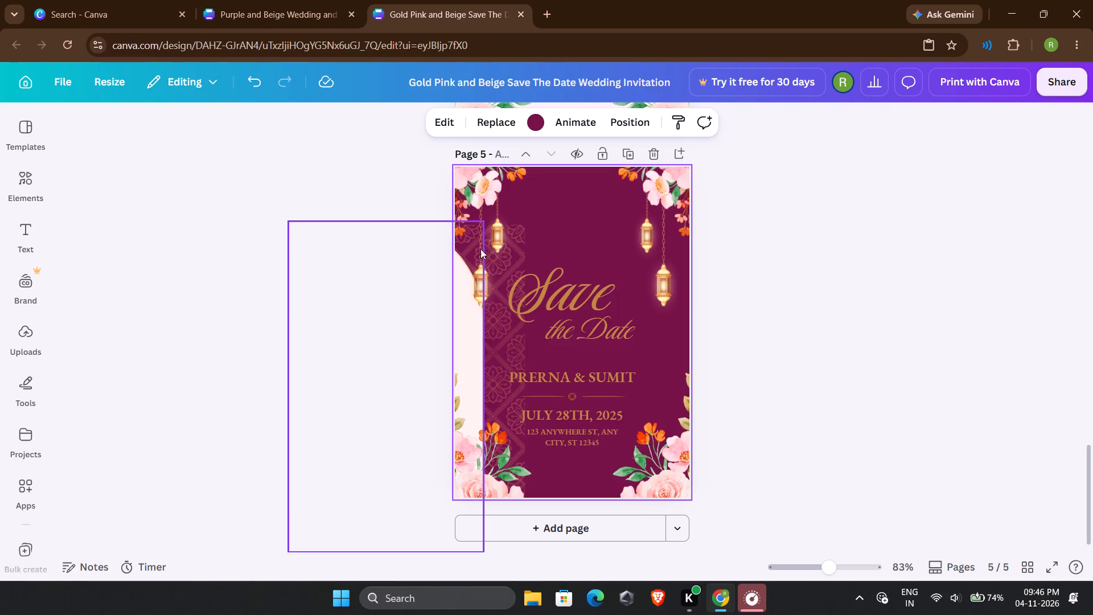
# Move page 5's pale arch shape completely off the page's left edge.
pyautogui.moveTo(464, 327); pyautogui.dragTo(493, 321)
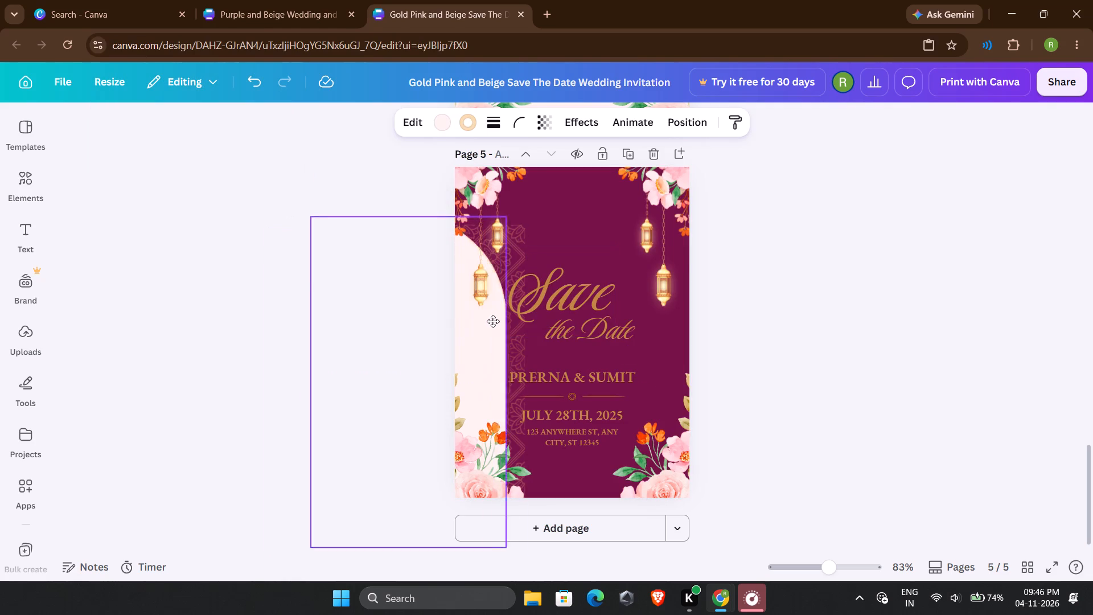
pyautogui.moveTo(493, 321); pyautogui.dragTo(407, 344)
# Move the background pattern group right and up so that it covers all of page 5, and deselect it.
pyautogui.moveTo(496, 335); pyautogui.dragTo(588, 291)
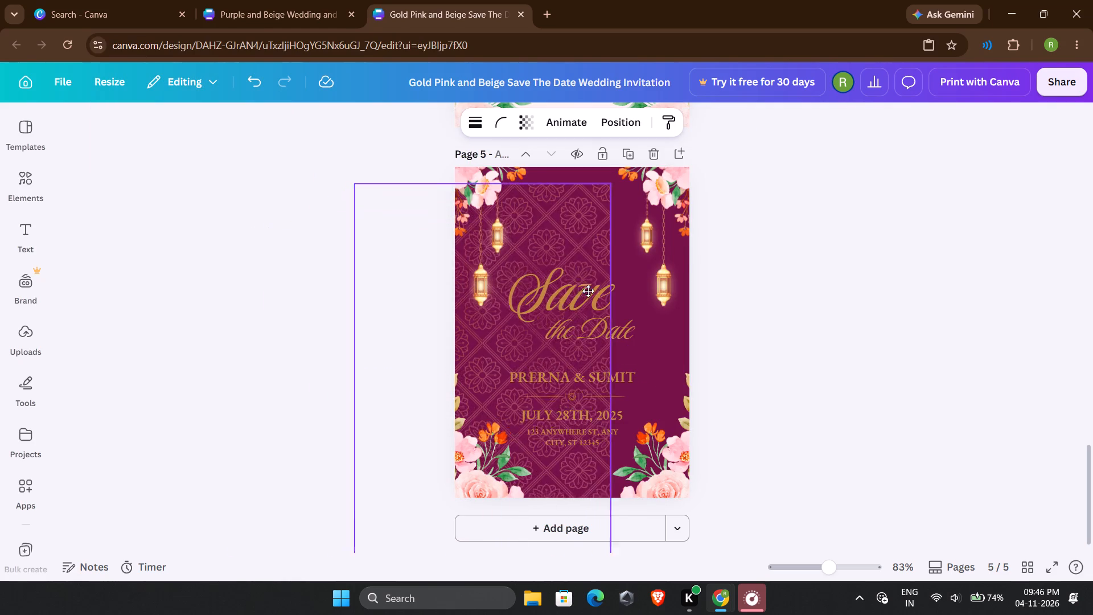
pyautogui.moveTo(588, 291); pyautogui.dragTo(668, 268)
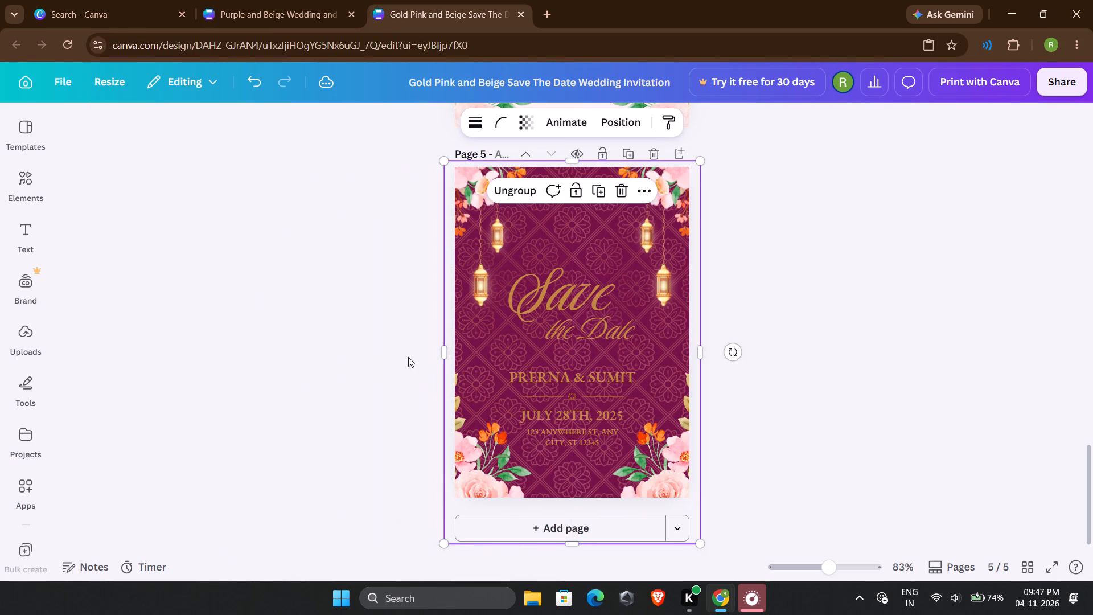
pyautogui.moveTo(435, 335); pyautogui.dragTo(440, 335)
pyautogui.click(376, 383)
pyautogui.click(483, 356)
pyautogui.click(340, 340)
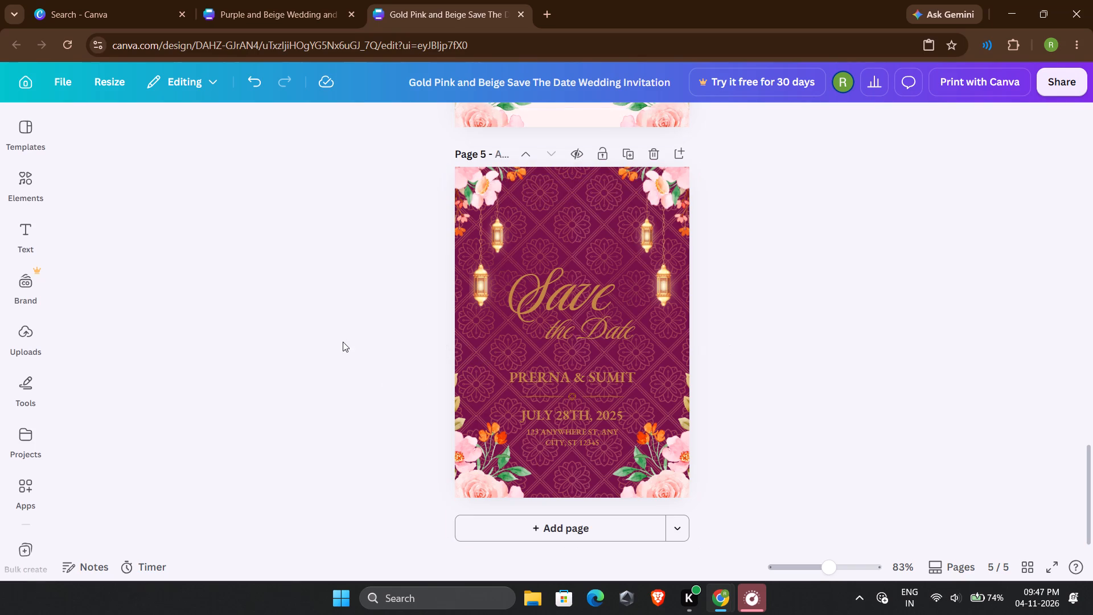
# Show page 5's layers for the pattern group and examine the stacking order of its elements.
pyautogui.rightClick(517, 346)
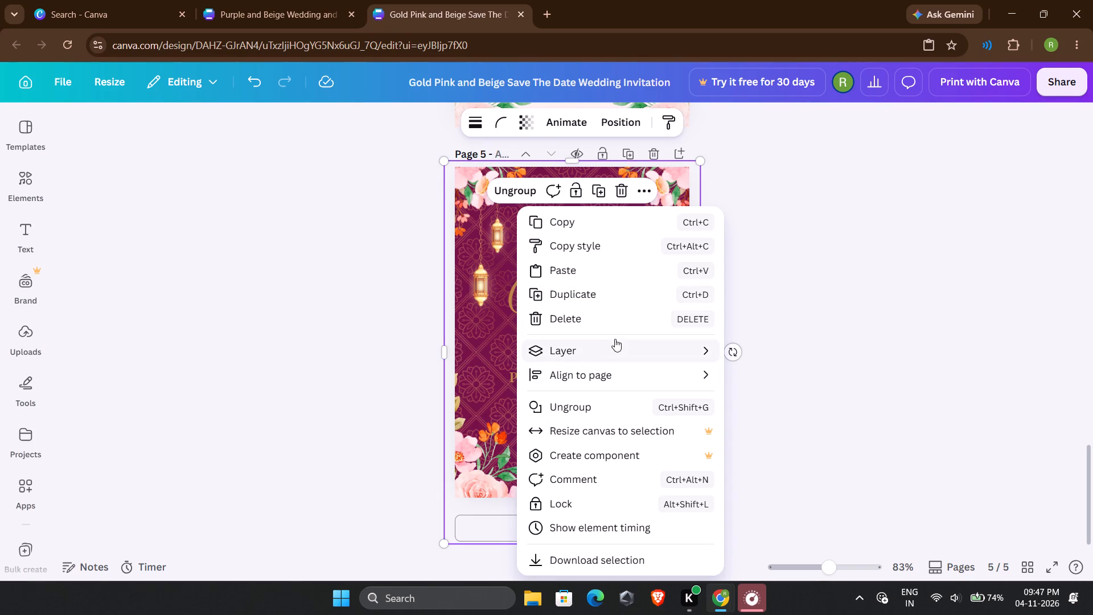
pyautogui.click(771, 452)
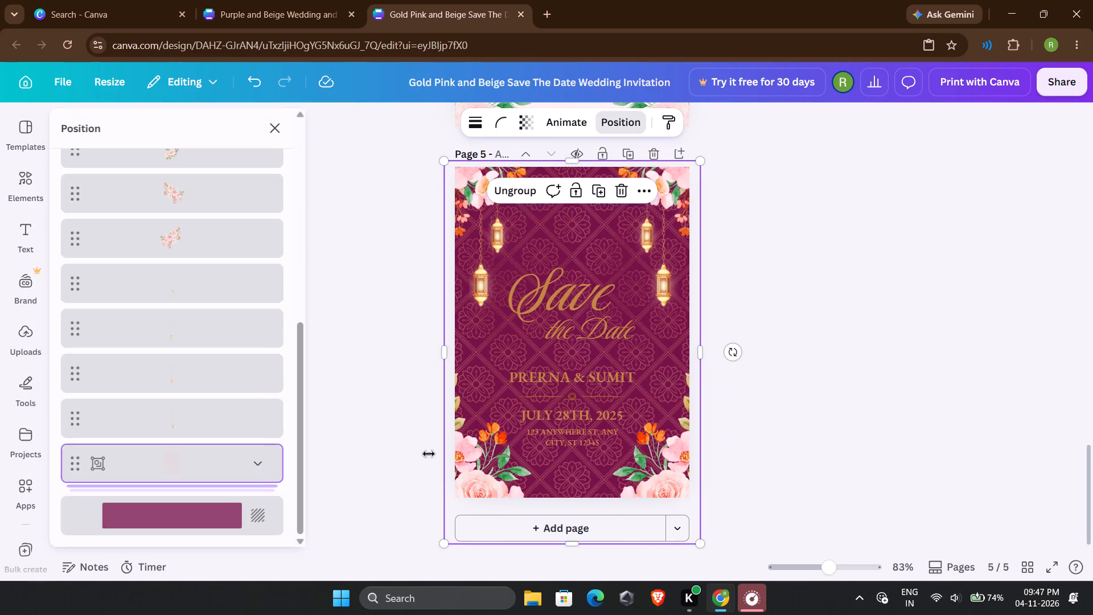
pyautogui.scroll(-5, 210, 368)
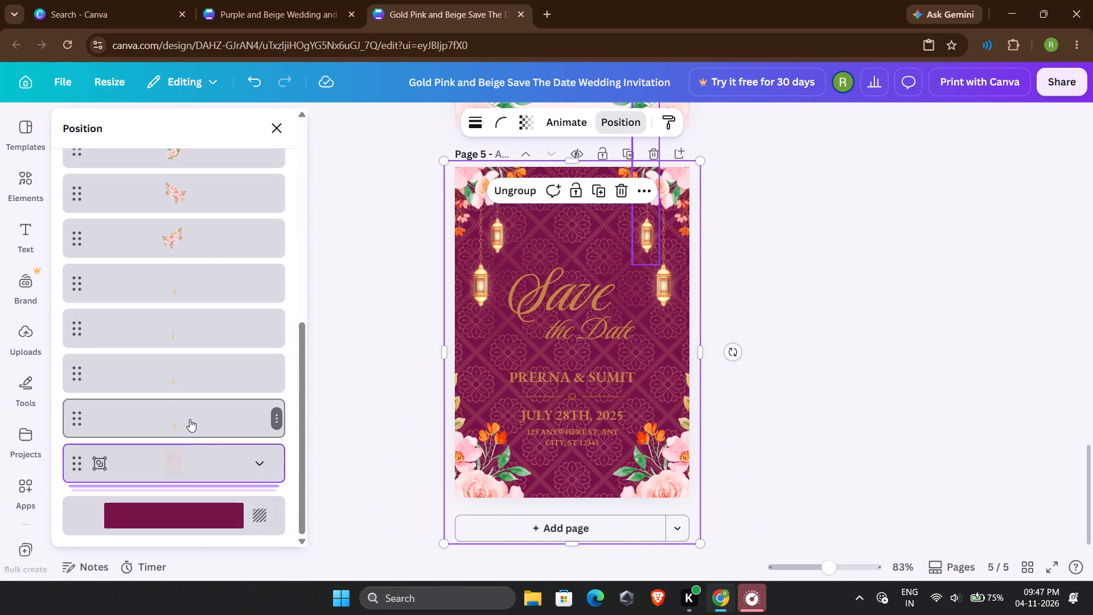
pyautogui.scroll(4, 188, 415)
pyautogui.scroll(-5, 179, 379)
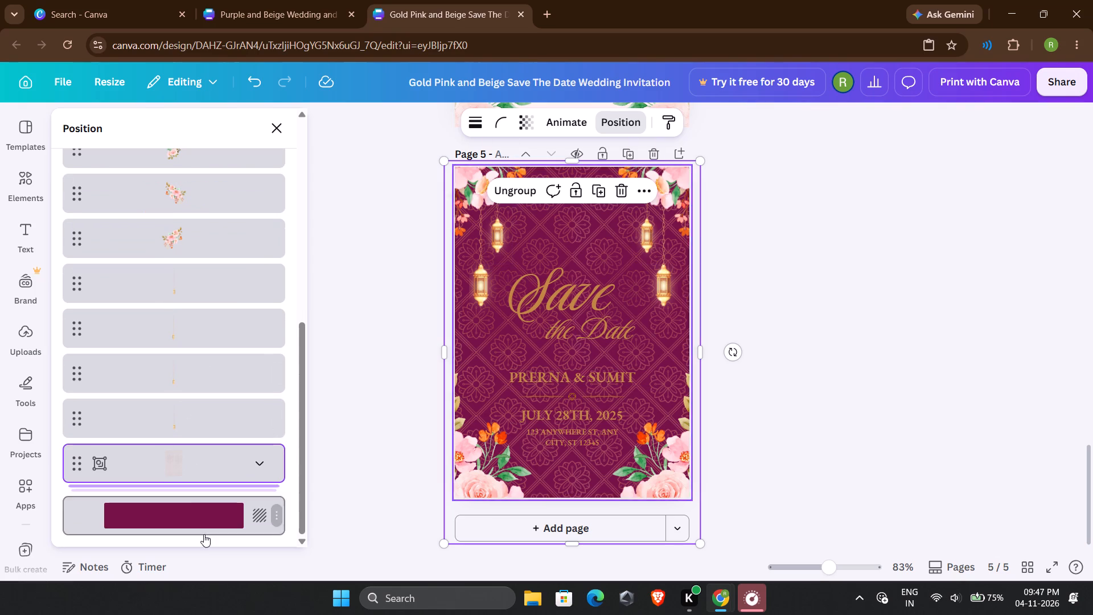
pyautogui.click(409, 416)
pyautogui.click(410, 379)
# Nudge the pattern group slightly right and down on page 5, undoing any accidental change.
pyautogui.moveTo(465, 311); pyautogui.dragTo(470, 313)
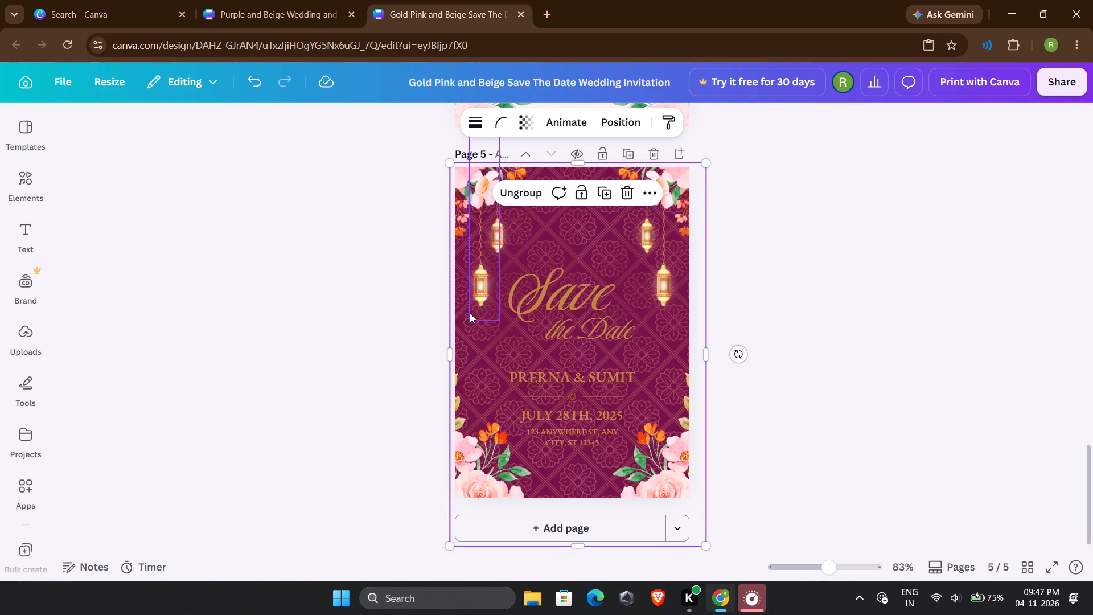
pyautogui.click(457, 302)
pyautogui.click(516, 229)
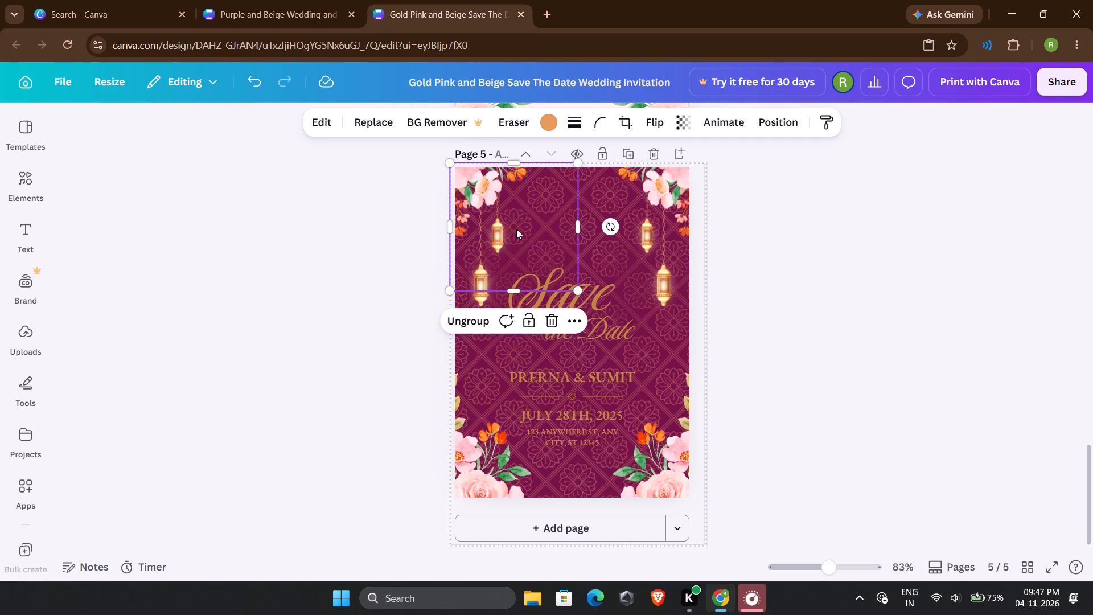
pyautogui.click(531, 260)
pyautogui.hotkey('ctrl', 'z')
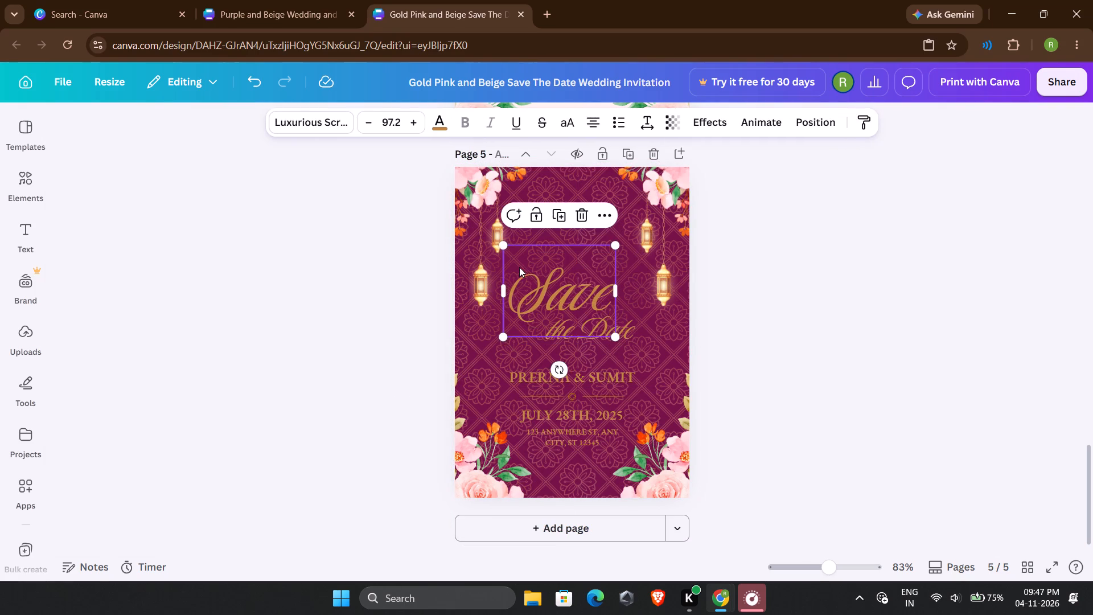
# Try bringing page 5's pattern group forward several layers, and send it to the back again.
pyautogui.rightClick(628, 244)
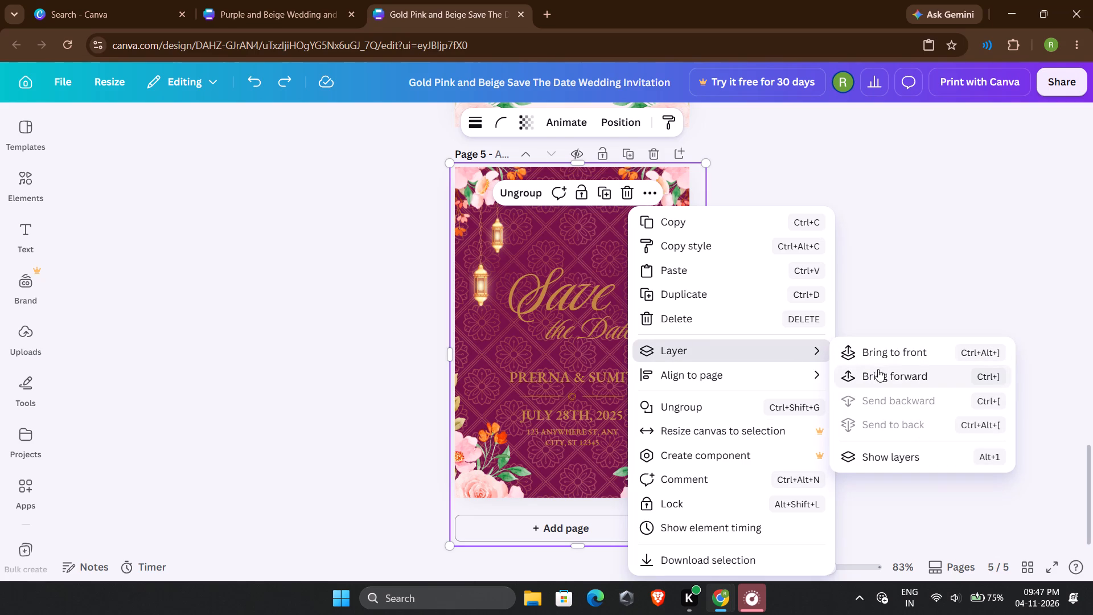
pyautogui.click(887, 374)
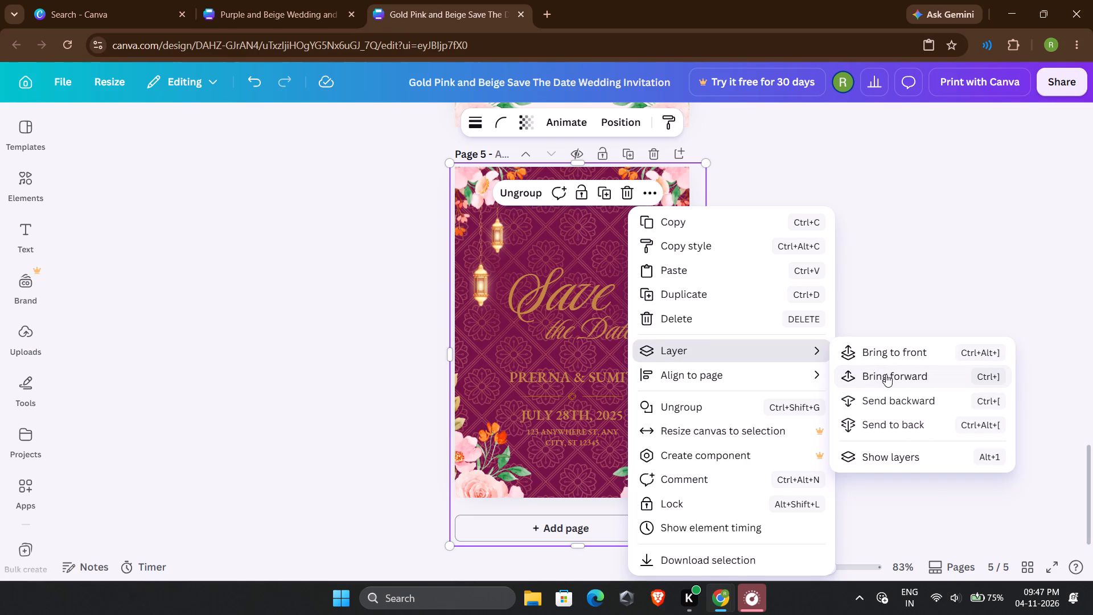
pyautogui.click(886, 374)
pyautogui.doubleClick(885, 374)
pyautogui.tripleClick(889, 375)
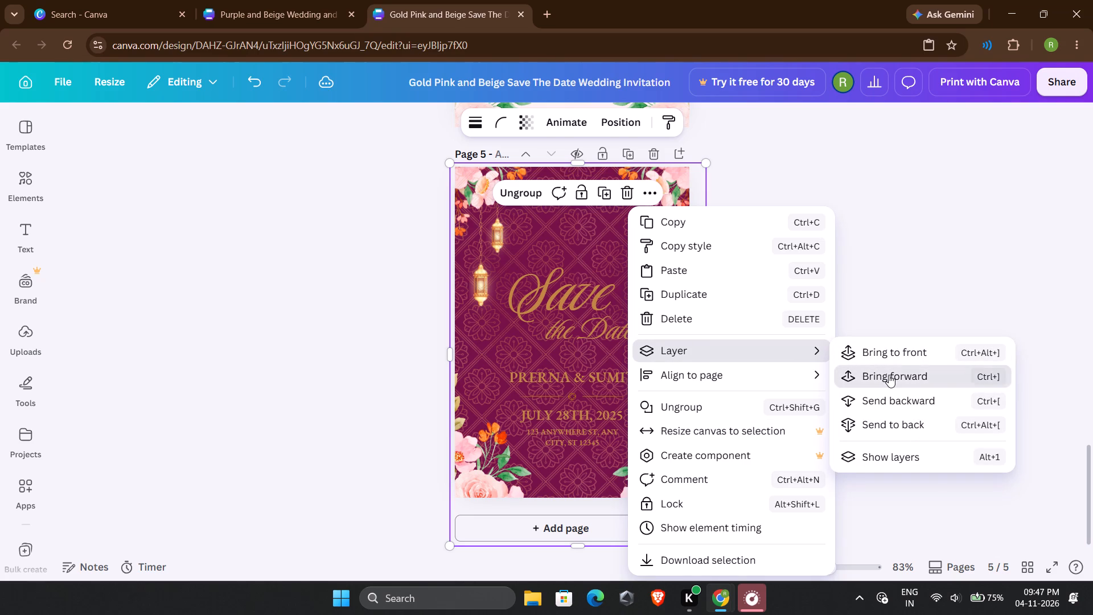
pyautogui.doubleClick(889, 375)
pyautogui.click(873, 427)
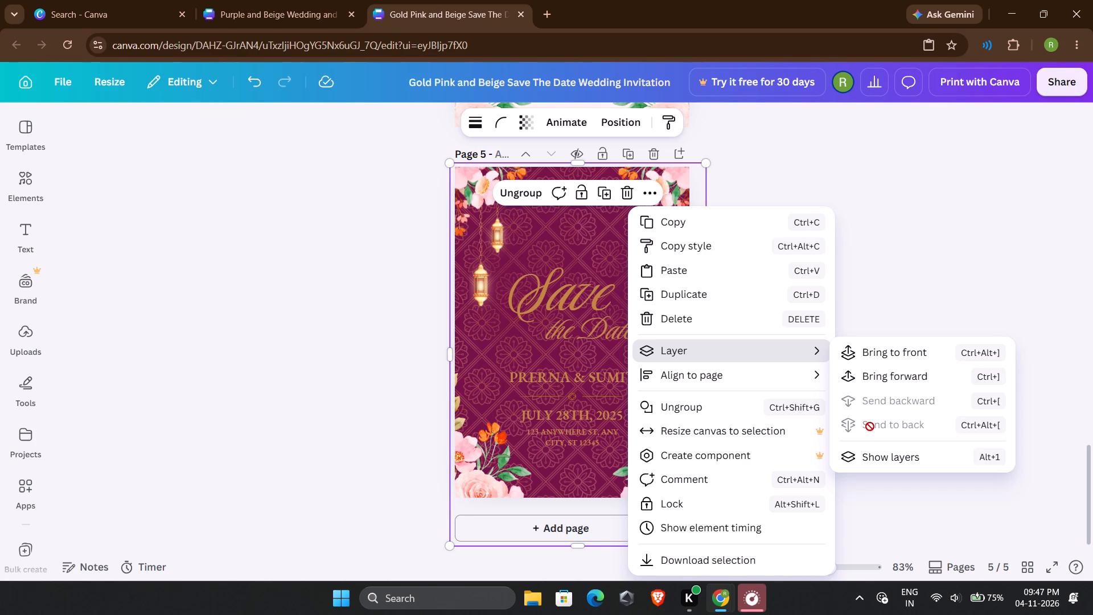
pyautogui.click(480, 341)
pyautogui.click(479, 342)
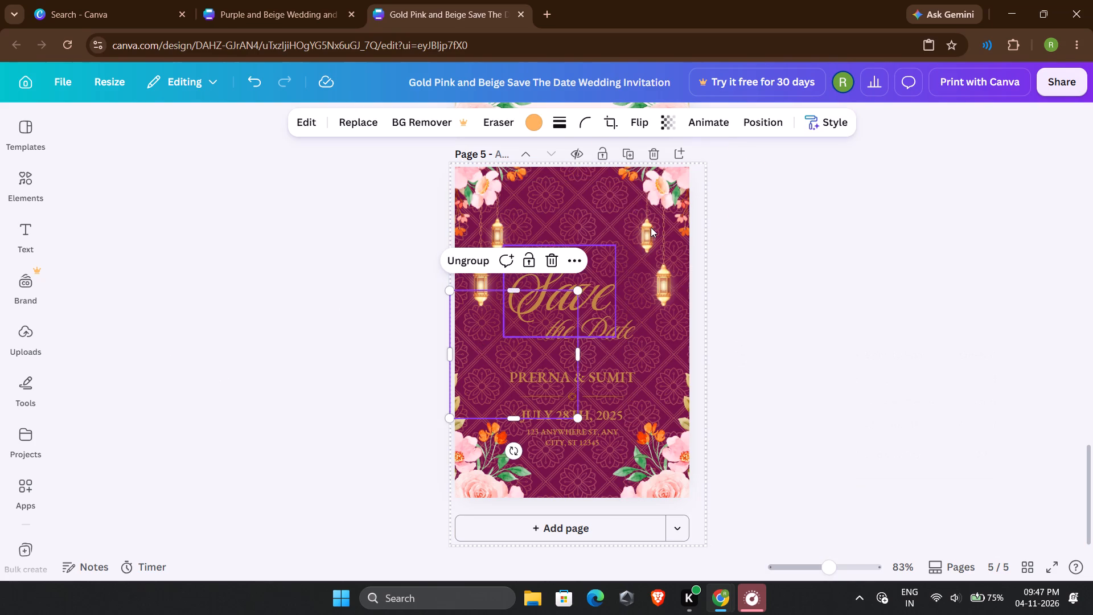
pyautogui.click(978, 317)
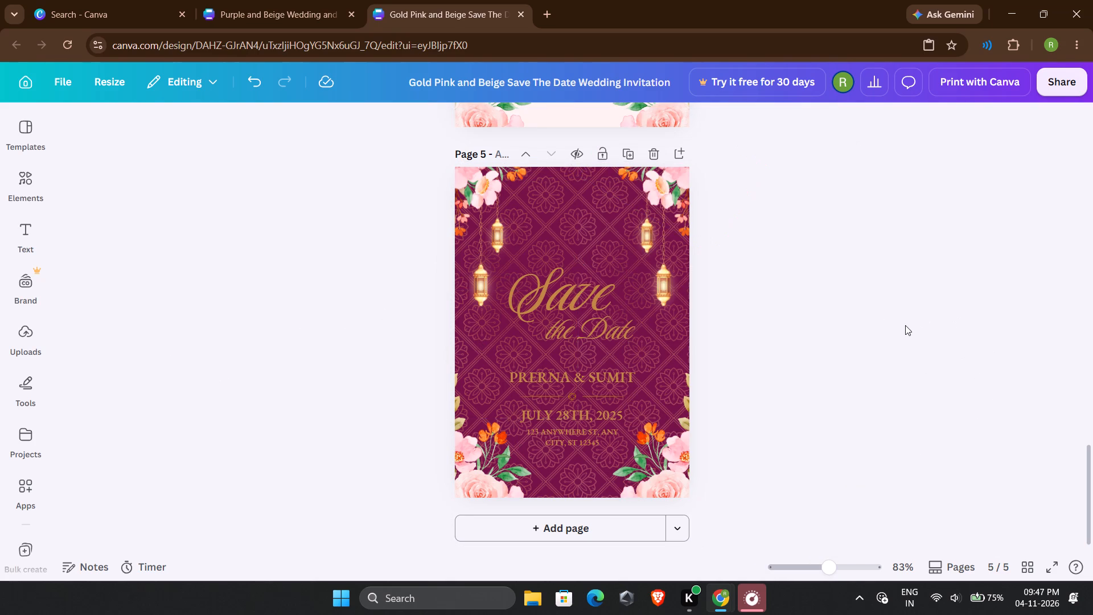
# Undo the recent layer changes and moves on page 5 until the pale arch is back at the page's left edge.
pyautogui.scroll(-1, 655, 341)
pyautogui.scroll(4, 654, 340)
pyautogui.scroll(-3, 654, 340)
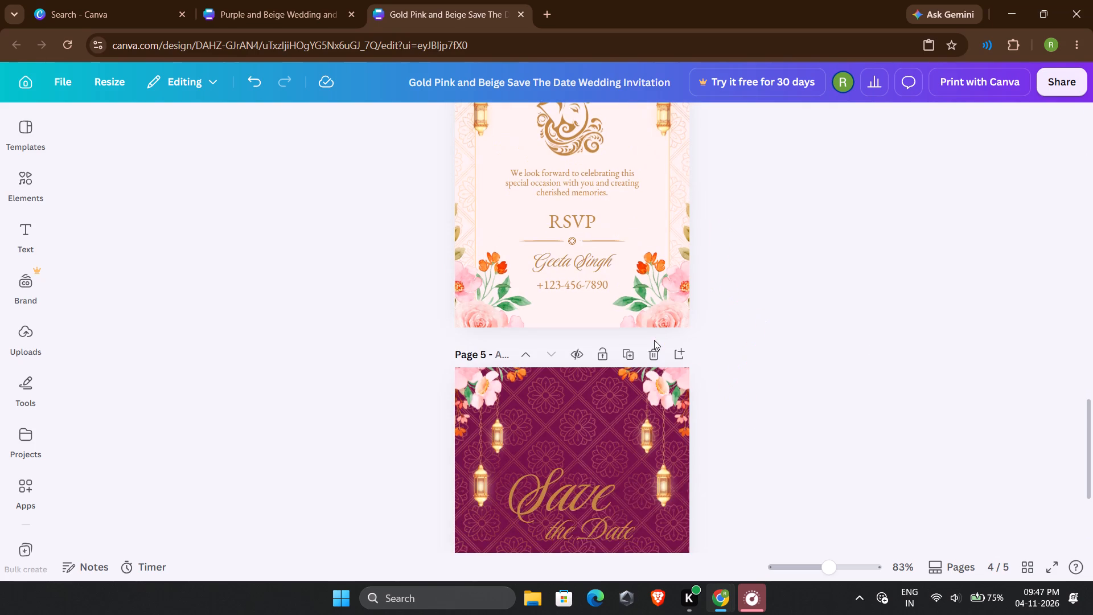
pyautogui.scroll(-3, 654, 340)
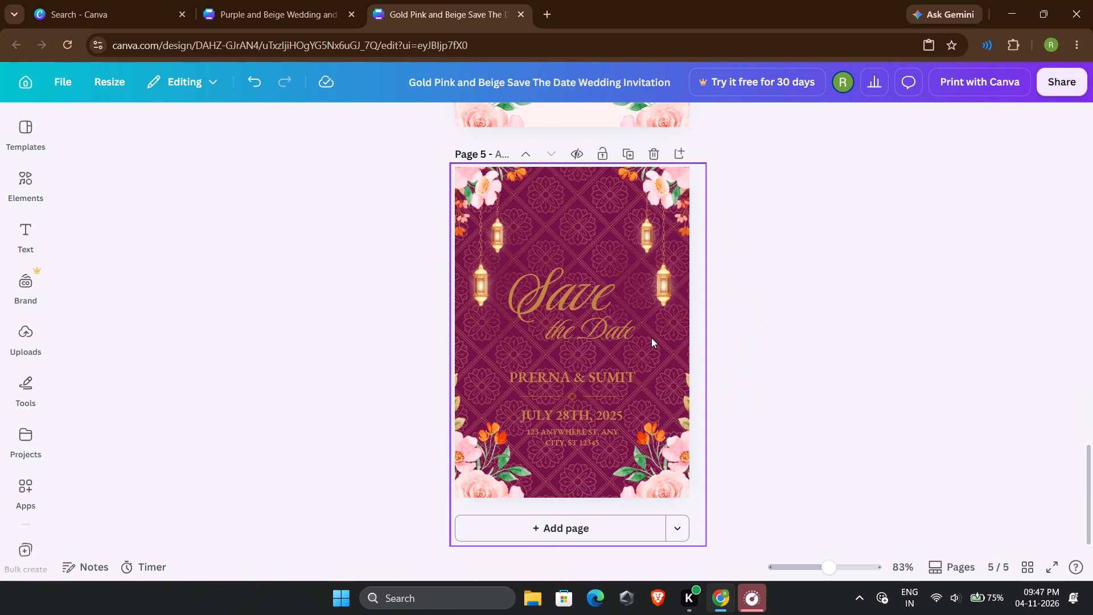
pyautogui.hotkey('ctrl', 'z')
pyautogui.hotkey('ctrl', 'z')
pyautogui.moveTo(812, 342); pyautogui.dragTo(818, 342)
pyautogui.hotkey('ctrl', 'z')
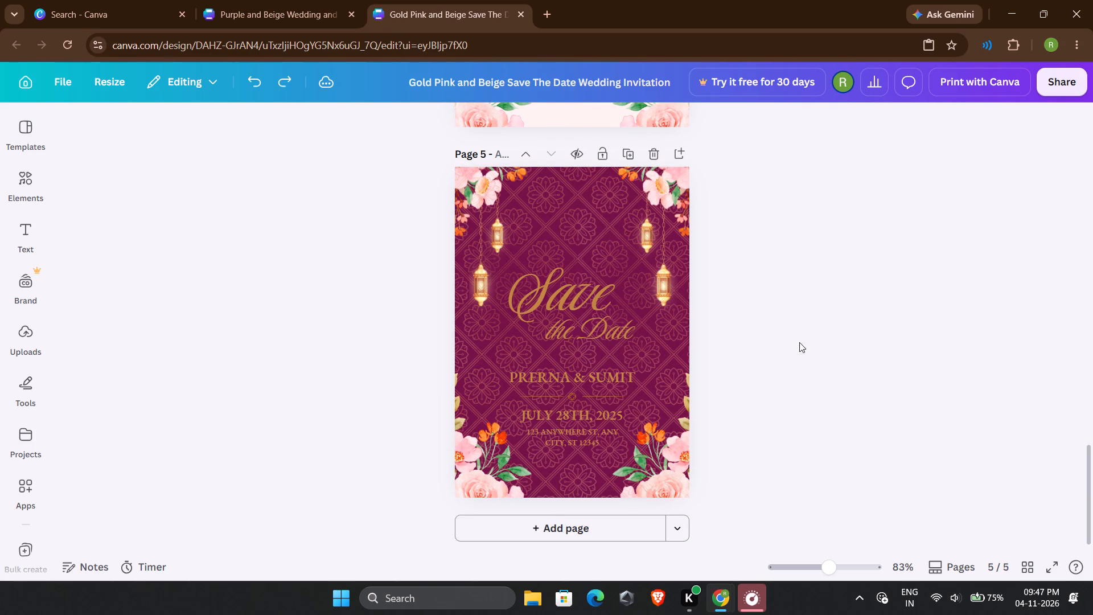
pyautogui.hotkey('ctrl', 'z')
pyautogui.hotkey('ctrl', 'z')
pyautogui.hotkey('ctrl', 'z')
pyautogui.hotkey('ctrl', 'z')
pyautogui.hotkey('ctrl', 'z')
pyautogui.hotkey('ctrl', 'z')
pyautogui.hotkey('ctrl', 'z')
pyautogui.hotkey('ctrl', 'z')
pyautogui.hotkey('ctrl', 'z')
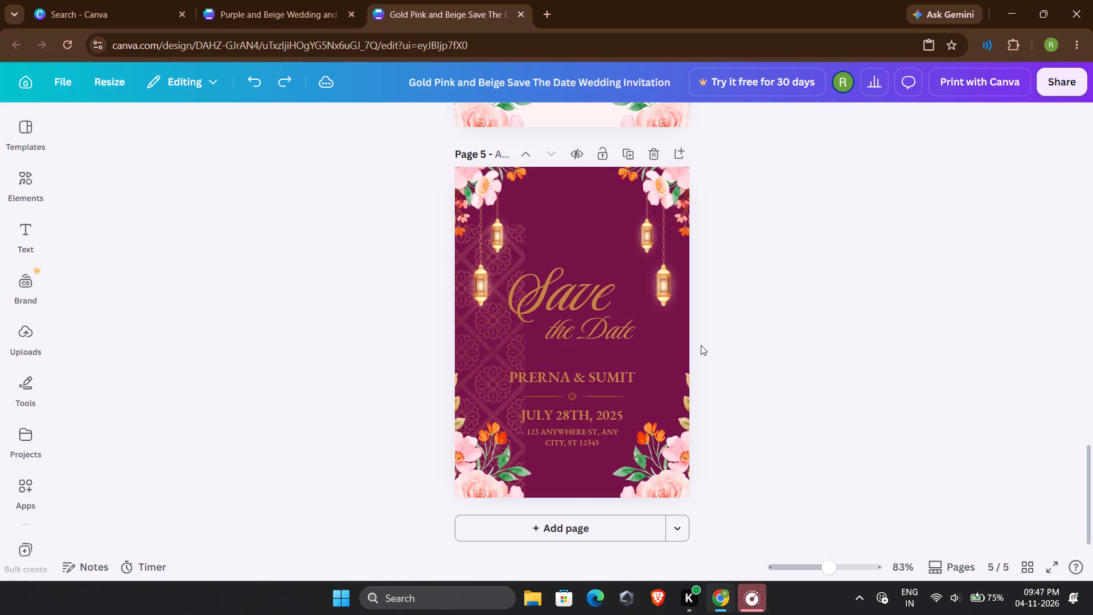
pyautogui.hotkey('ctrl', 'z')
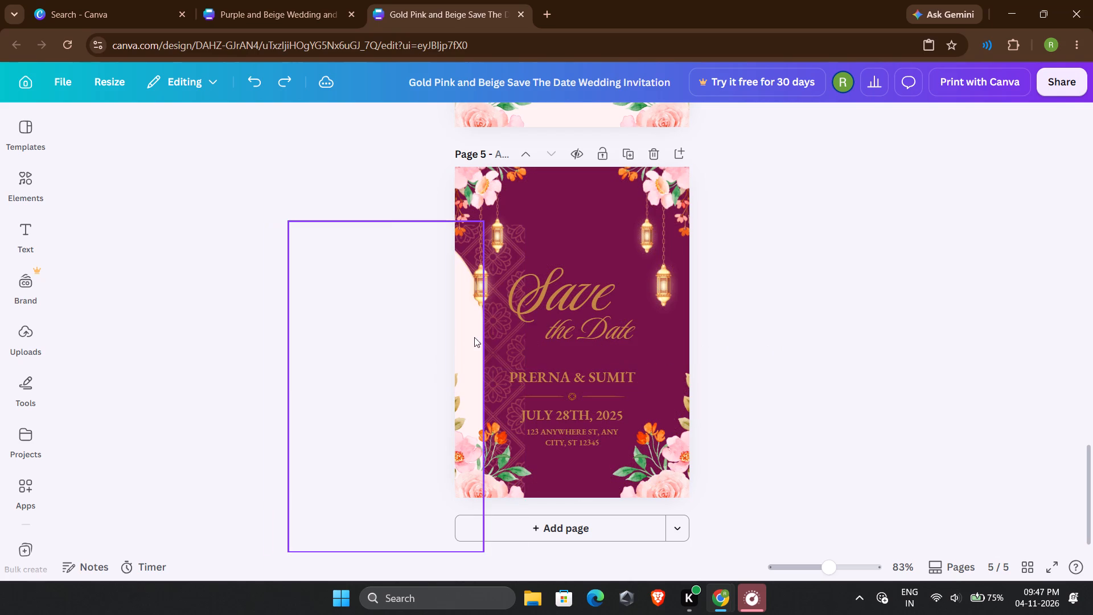
# Move the pale arch shape from the left edge to page 5's lower-right area.
pyautogui.moveTo(467, 342); pyautogui.dragTo(718, 458)
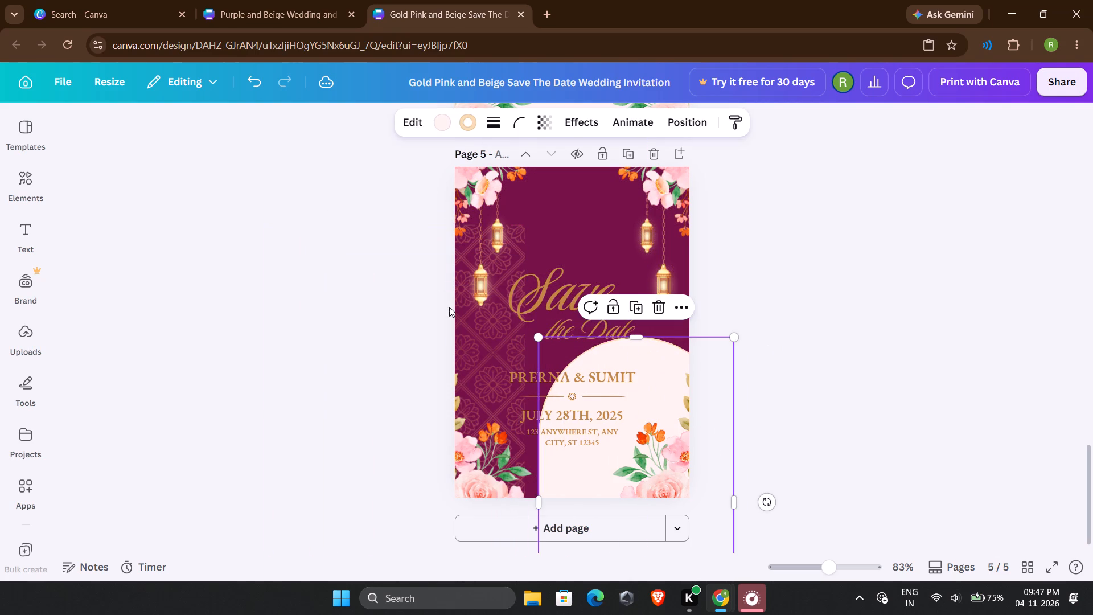
# Move the gold pattern group right and up so that it covers the whole of page 5.
pyautogui.click(493, 348)
pyautogui.moveTo(489, 349); pyautogui.dragTo(670, 280)
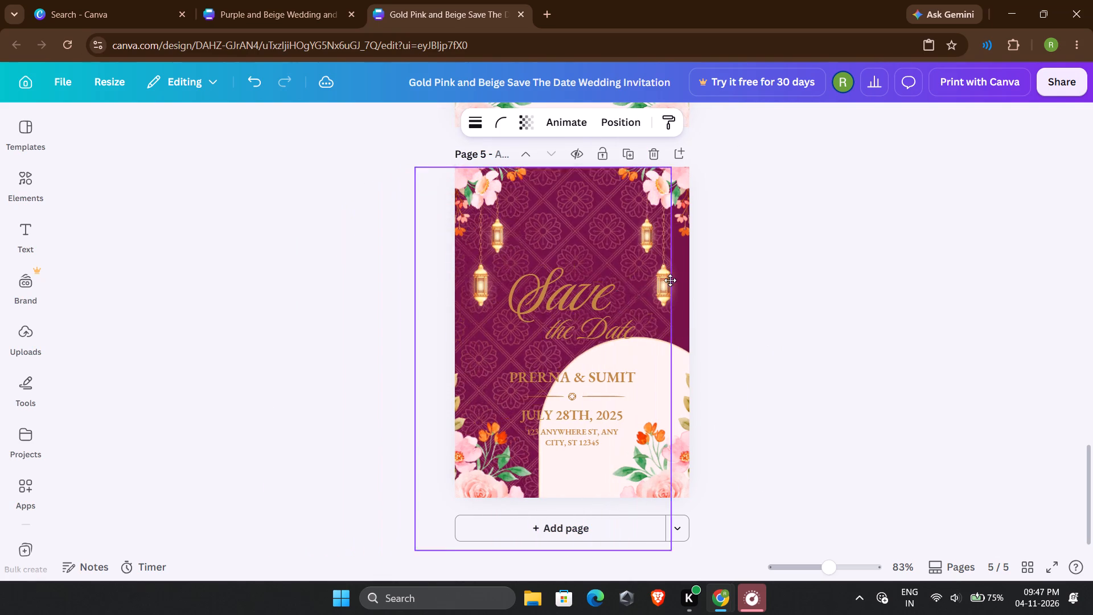
pyautogui.moveTo(670, 280); pyautogui.dragTo(667, 273)
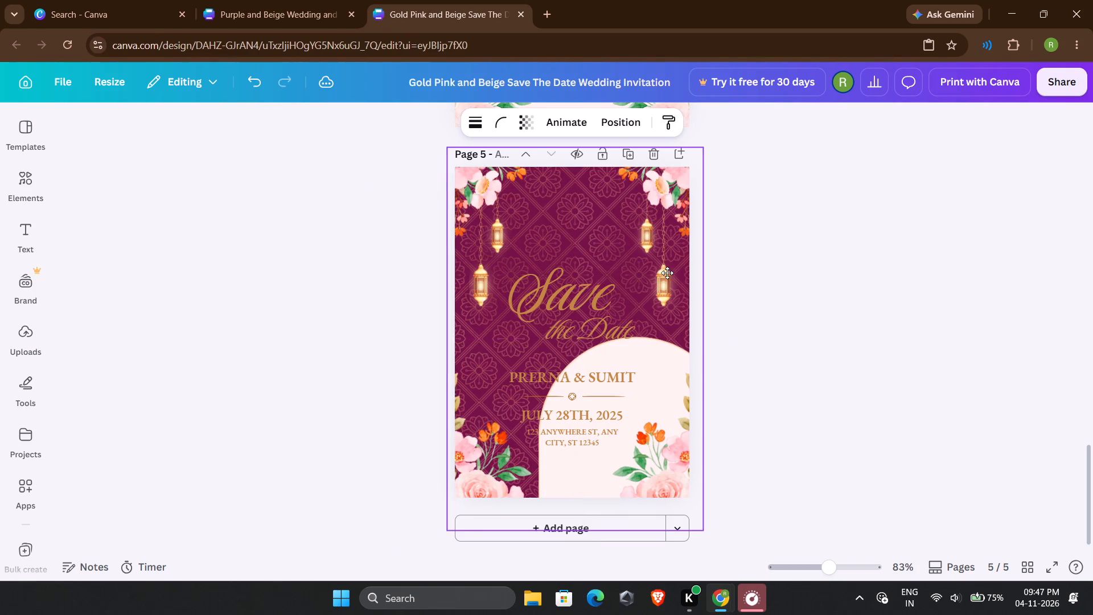
pyautogui.moveTo(667, 273); pyautogui.dragTo(669, 274)
# Move the pale arch to the middle of page 5, behind the wedding text with its top above "Save", and deselect it.
pyautogui.click(648, 349)
pyautogui.click(648, 370)
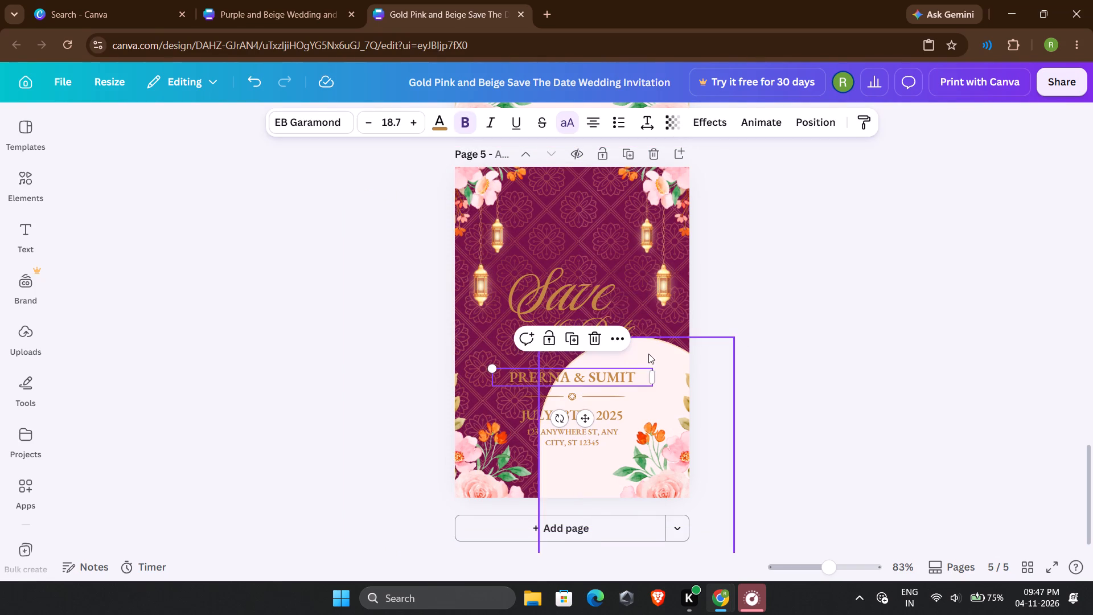
pyautogui.click(648, 354)
pyautogui.moveTo(650, 359); pyautogui.dragTo(588, 268)
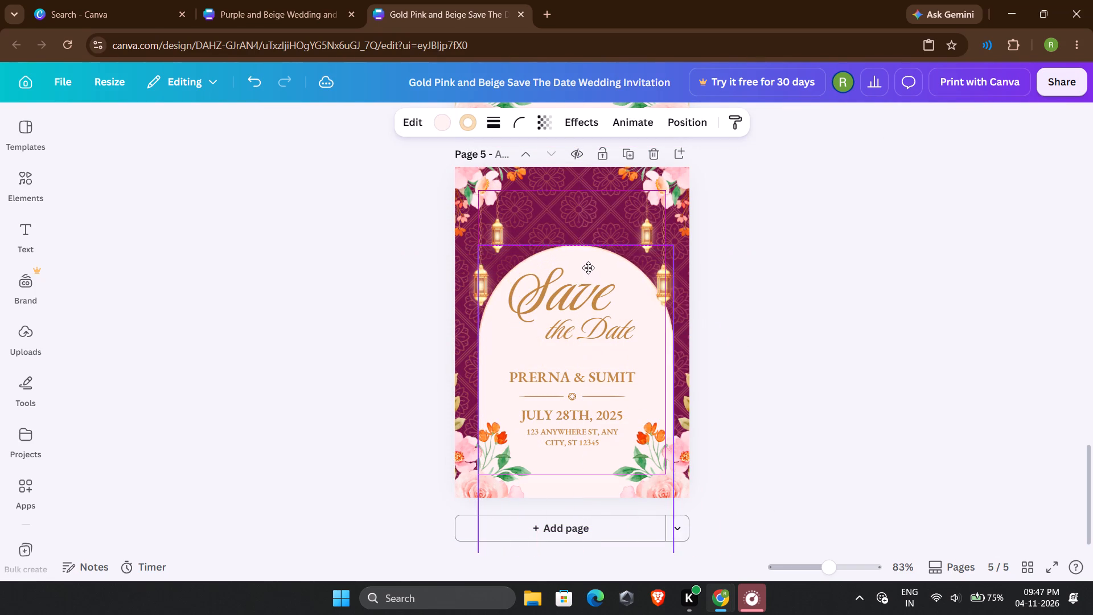
pyautogui.moveTo(588, 268); pyautogui.dragTo(585, 251)
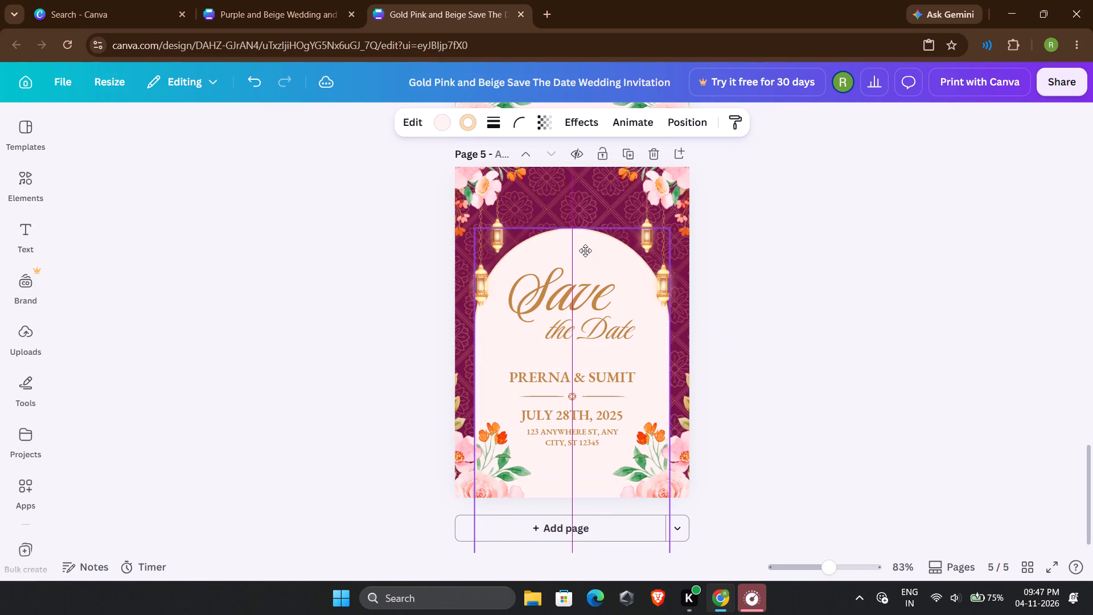
pyautogui.moveTo(585, 251); pyautogui.dragTo(586, 249)
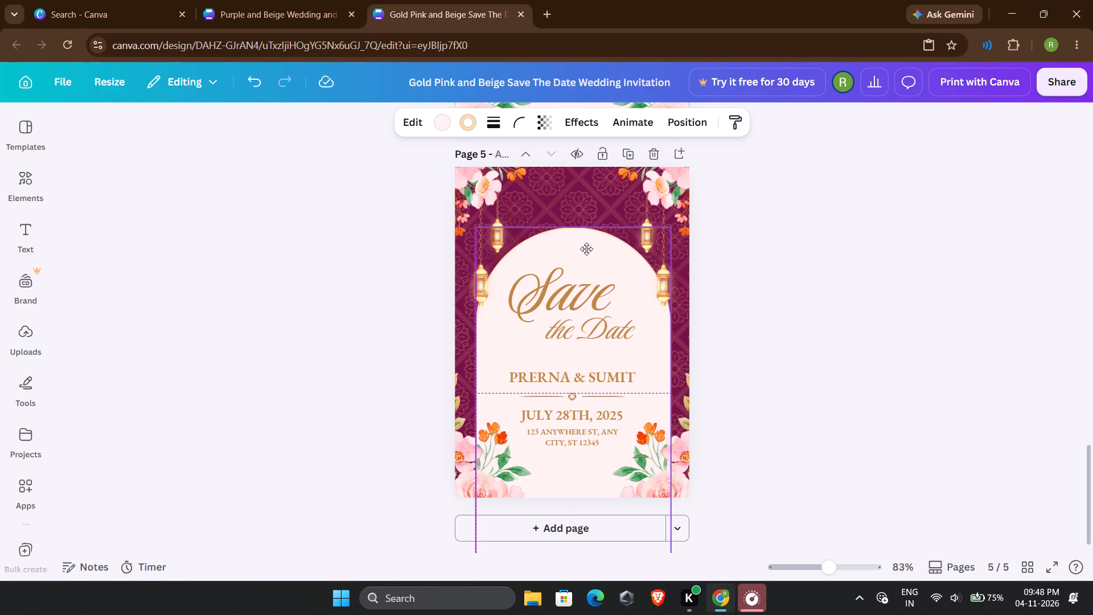
pyautogui.moveTo(586, 249); pyautogui.dragTo(587, 249)
pyautogui.click(798, 358)
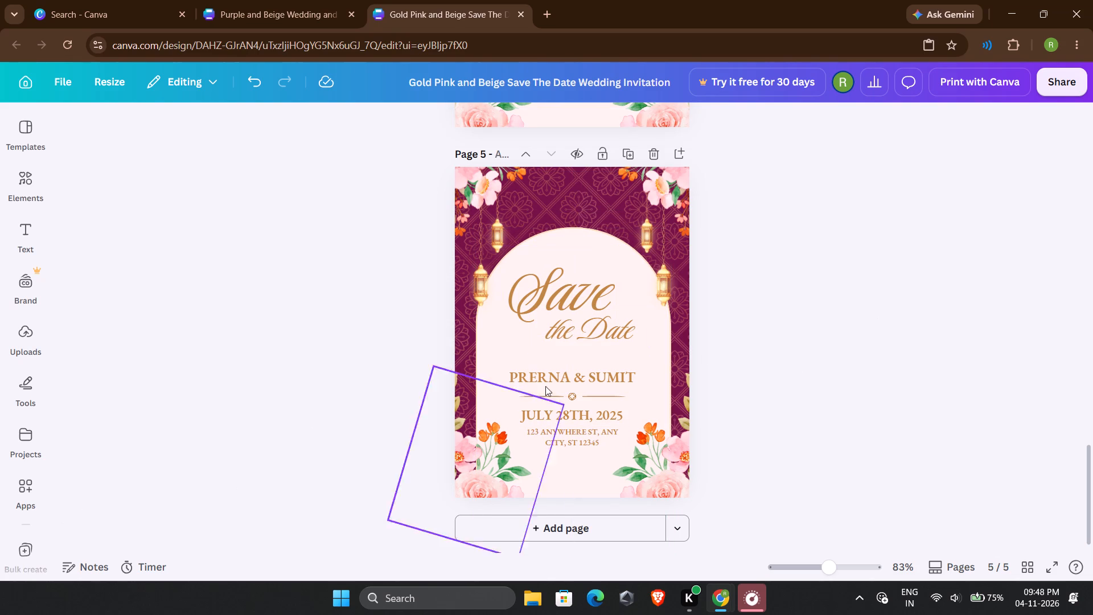
# Compare the edited page 5 with page 5 of the Purple and Beige wedding template.
pyautogui.click(251, 1)
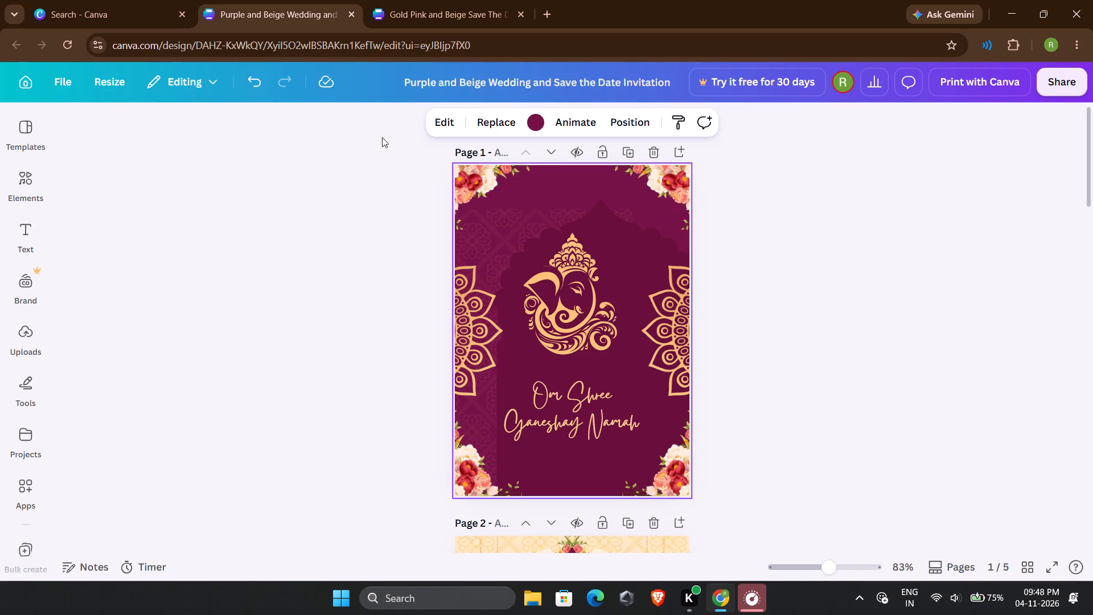
pyautogui.click(429, 0)
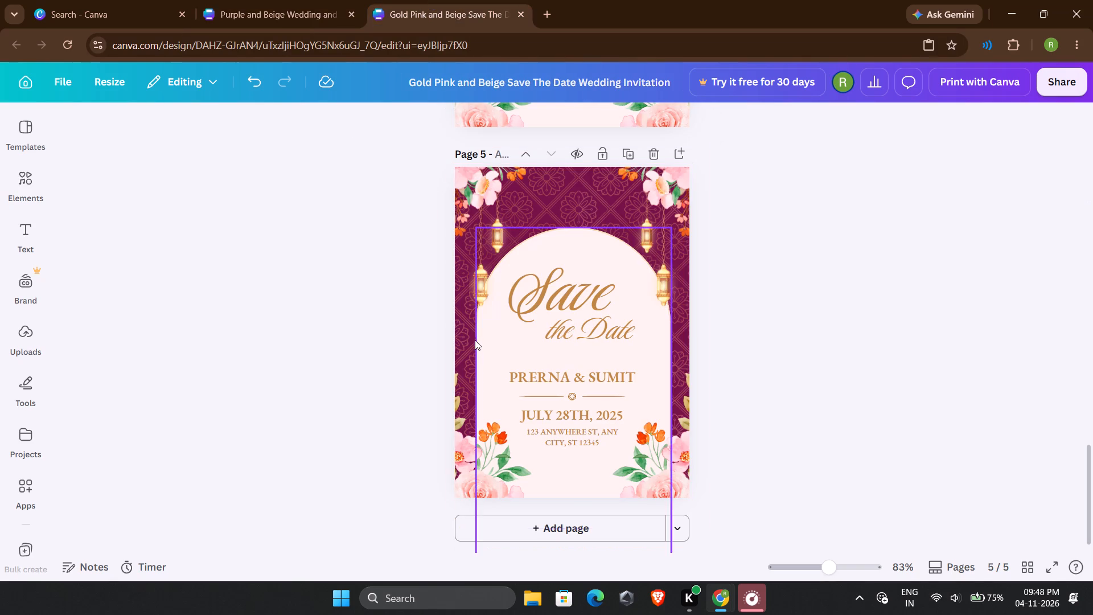
pyautogui.click(544, 237)
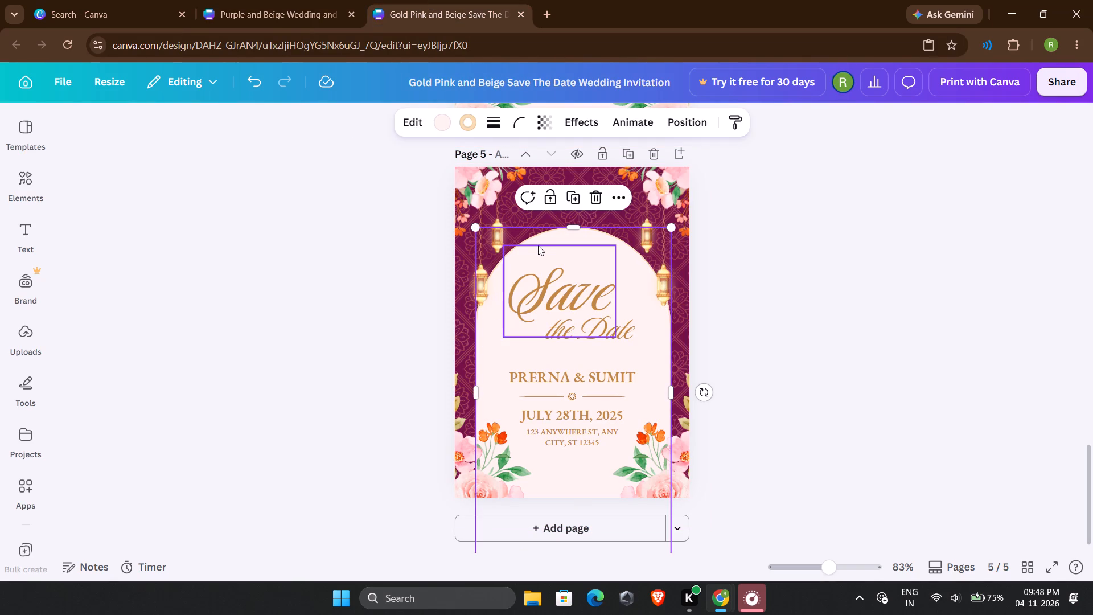
pyautogui.click(293, 2)
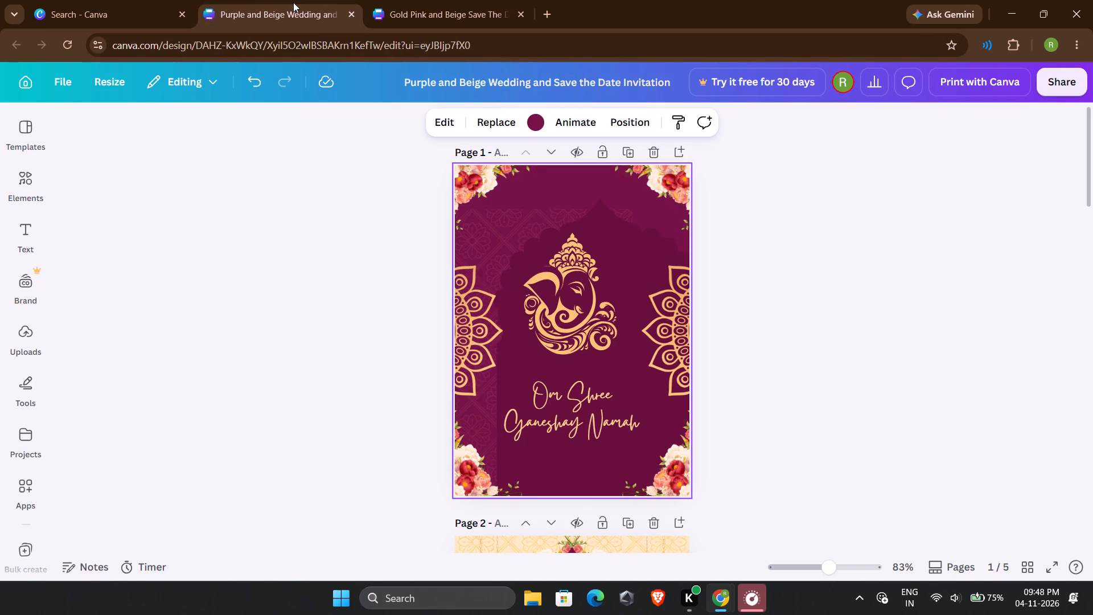
pyautogui.scroll(-9, 426, 271)
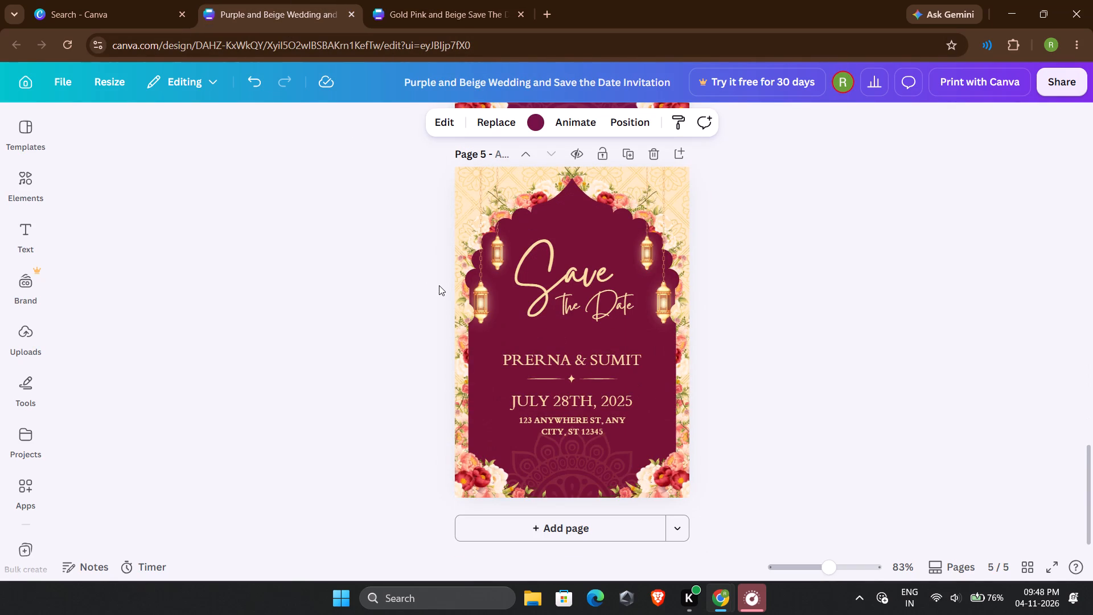
pyautogui.scroll(-3, 439, 285)
pyautogui.scroll(1, 439, 176)
pyautogui.click(441, 0)
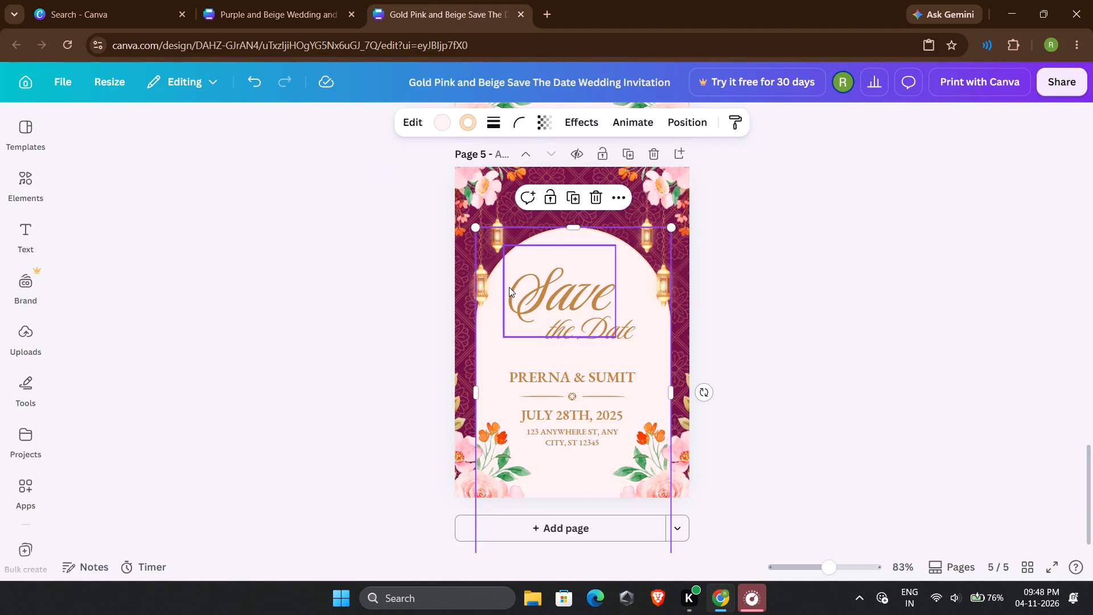
# Undo all the edits on page 5 back to the template's original pale background and arch, and deselect everything.
pyautogui.hotkey('ctrl', 'z')
pyautogui.hotkey('ctrl', 'z')
pyautogui.hotkey('ctrl', 'z')
pyautogui.hotkey('ctrl', 'z')
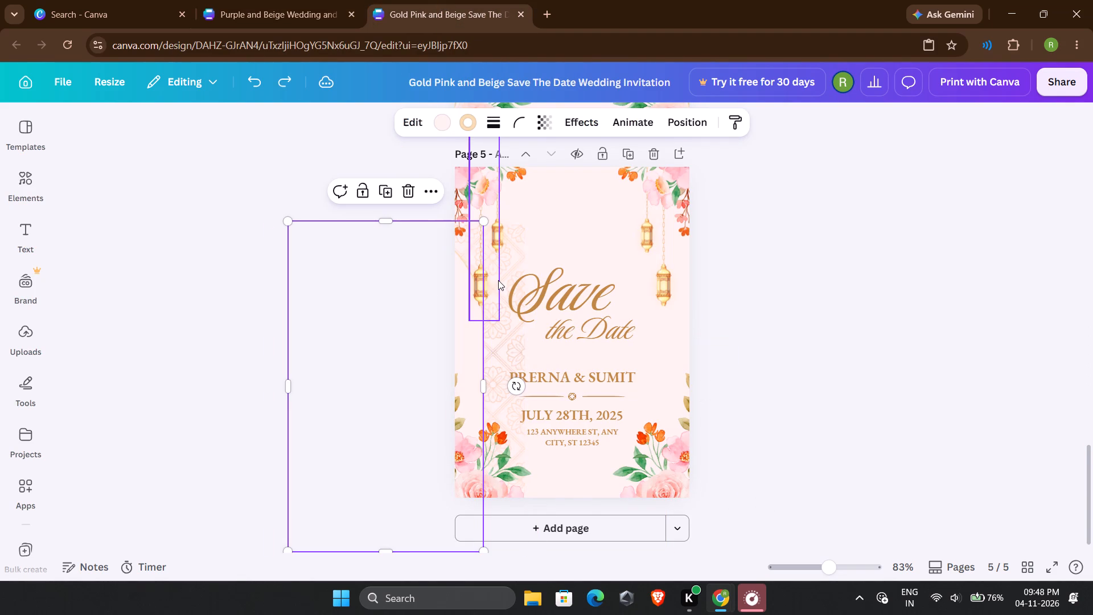
pyautogui.hotkey('ctrl', 'z')
pyautogui.hotkey('ctrl', 'z')
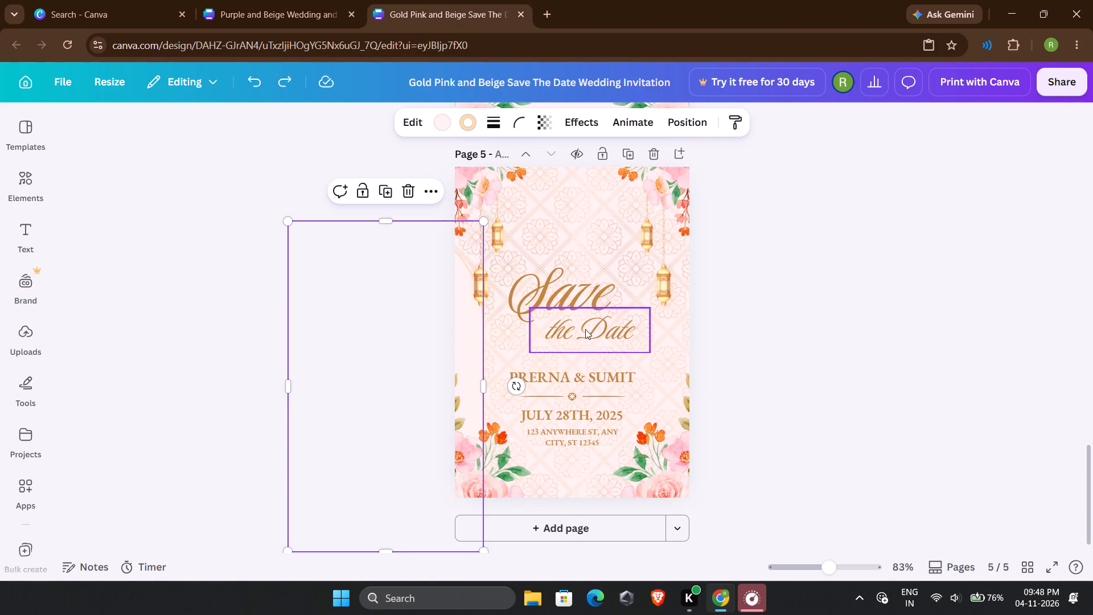
pyautogui.hotkey('ctrl', 'z')
pyautogui.click(234, 372)
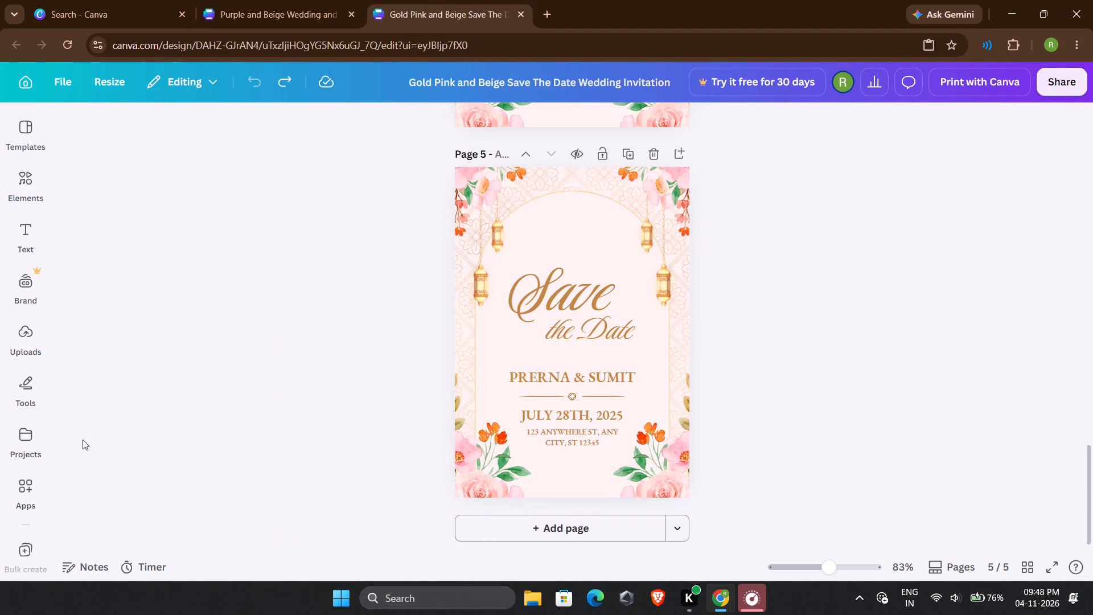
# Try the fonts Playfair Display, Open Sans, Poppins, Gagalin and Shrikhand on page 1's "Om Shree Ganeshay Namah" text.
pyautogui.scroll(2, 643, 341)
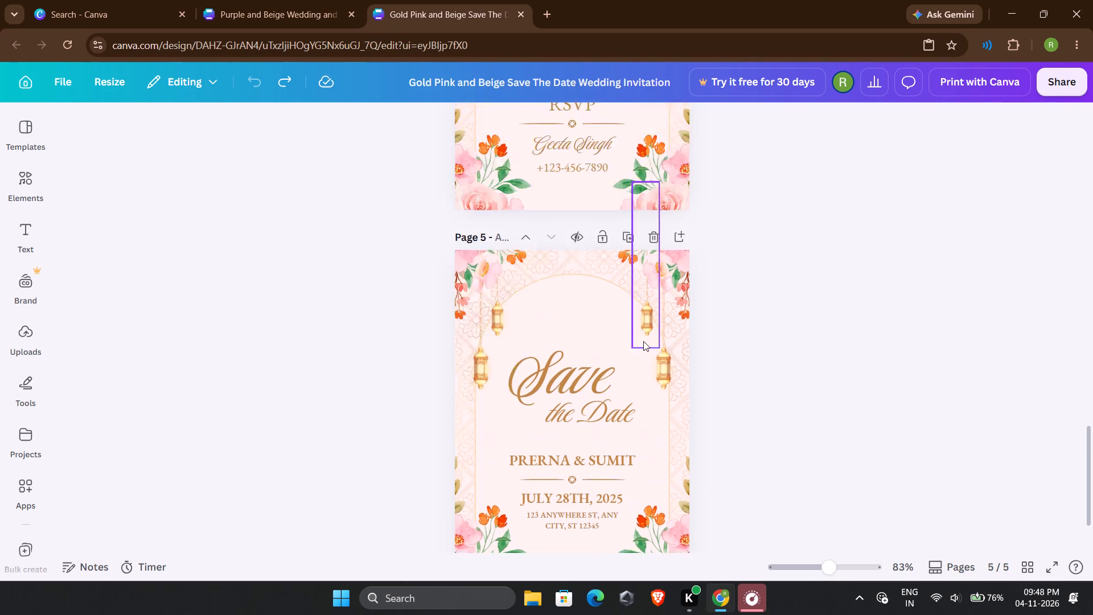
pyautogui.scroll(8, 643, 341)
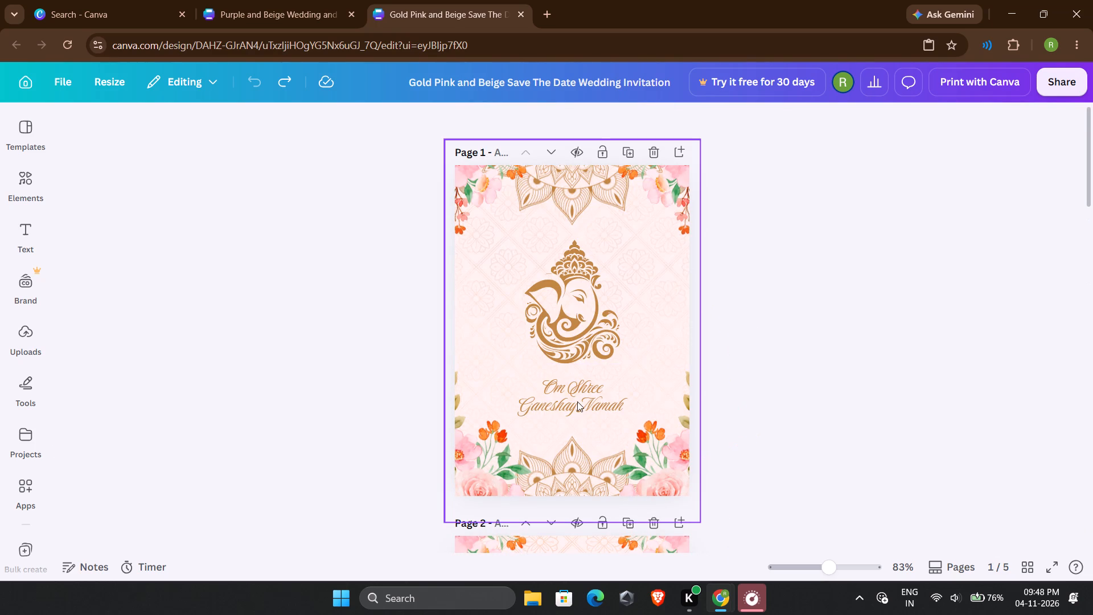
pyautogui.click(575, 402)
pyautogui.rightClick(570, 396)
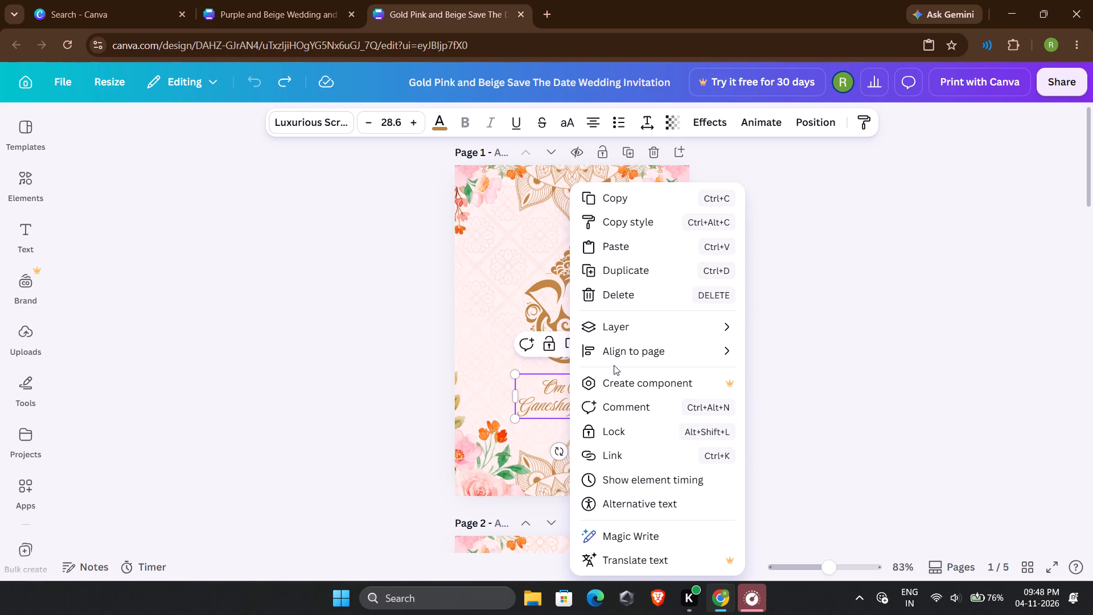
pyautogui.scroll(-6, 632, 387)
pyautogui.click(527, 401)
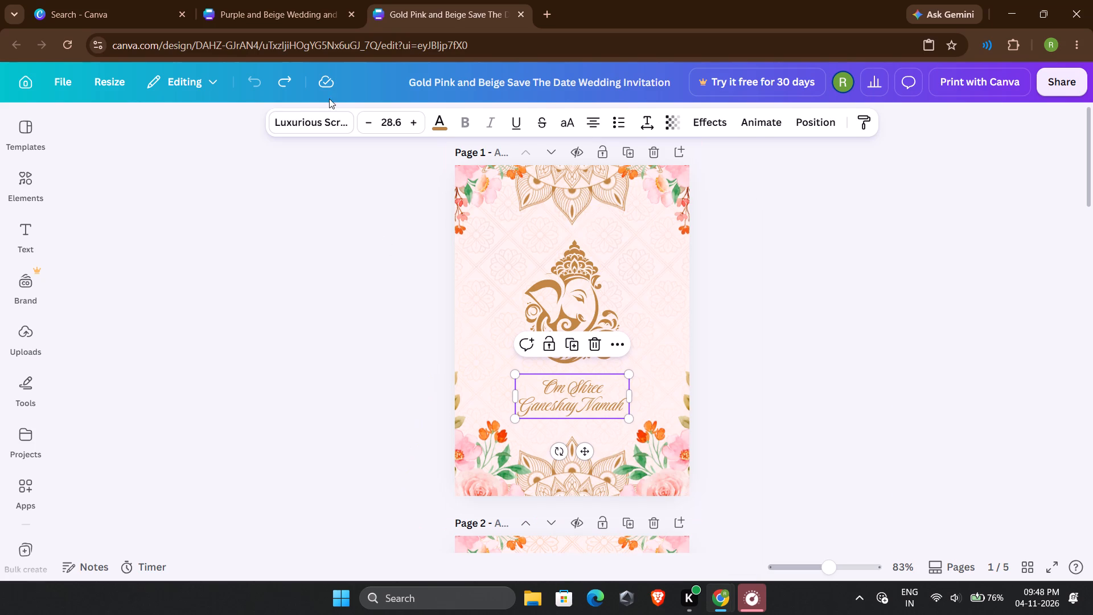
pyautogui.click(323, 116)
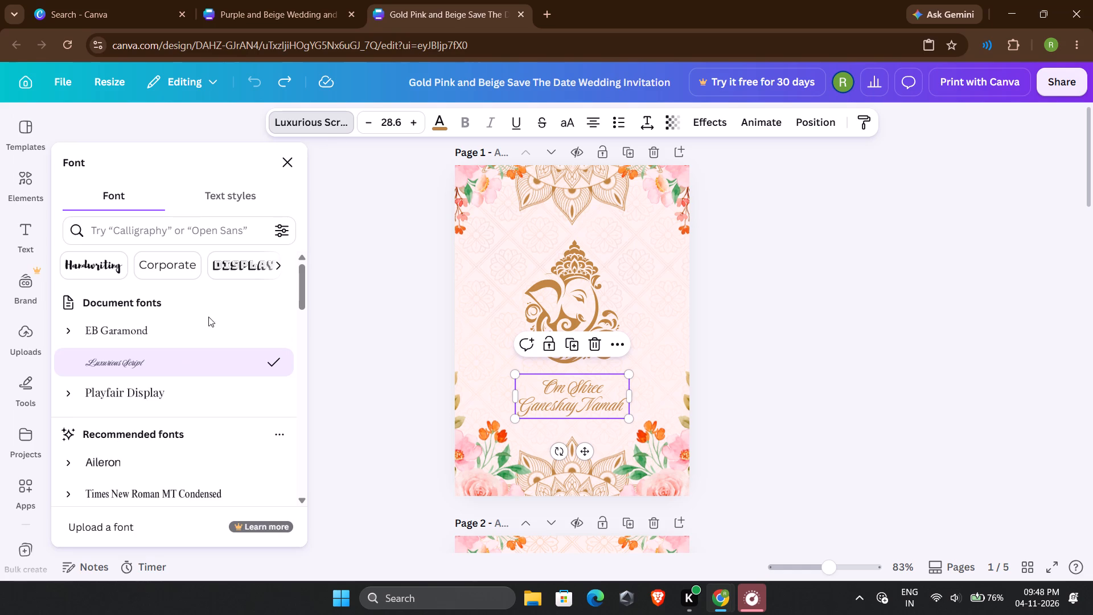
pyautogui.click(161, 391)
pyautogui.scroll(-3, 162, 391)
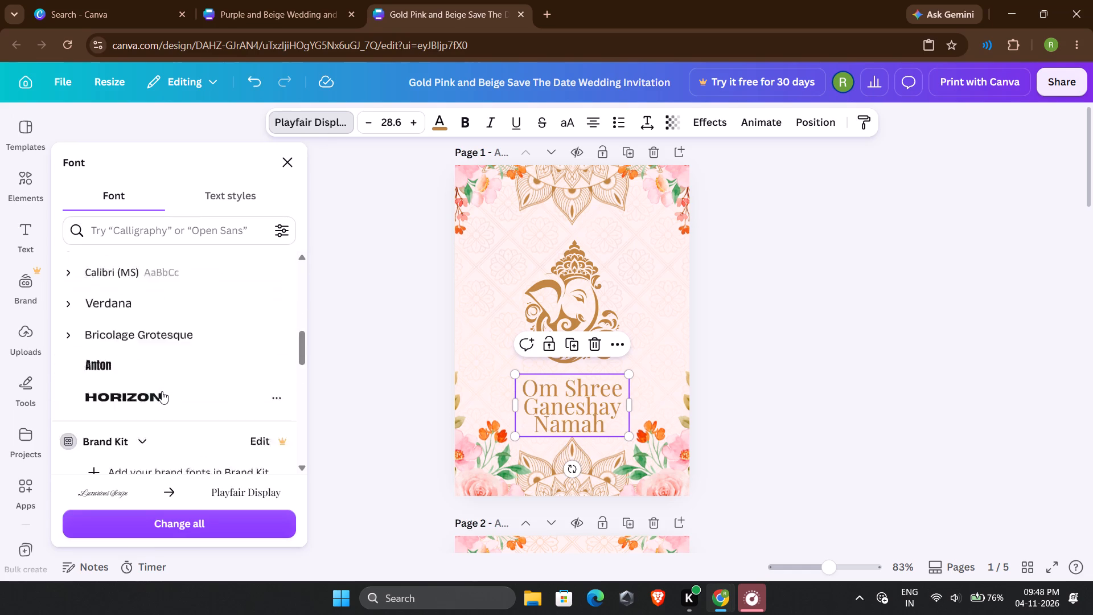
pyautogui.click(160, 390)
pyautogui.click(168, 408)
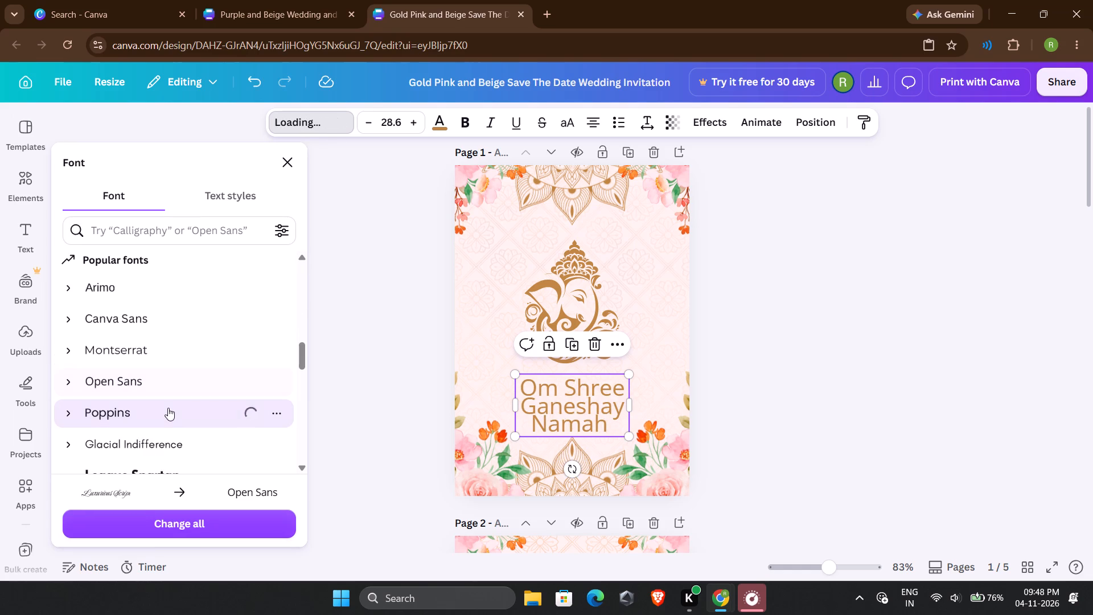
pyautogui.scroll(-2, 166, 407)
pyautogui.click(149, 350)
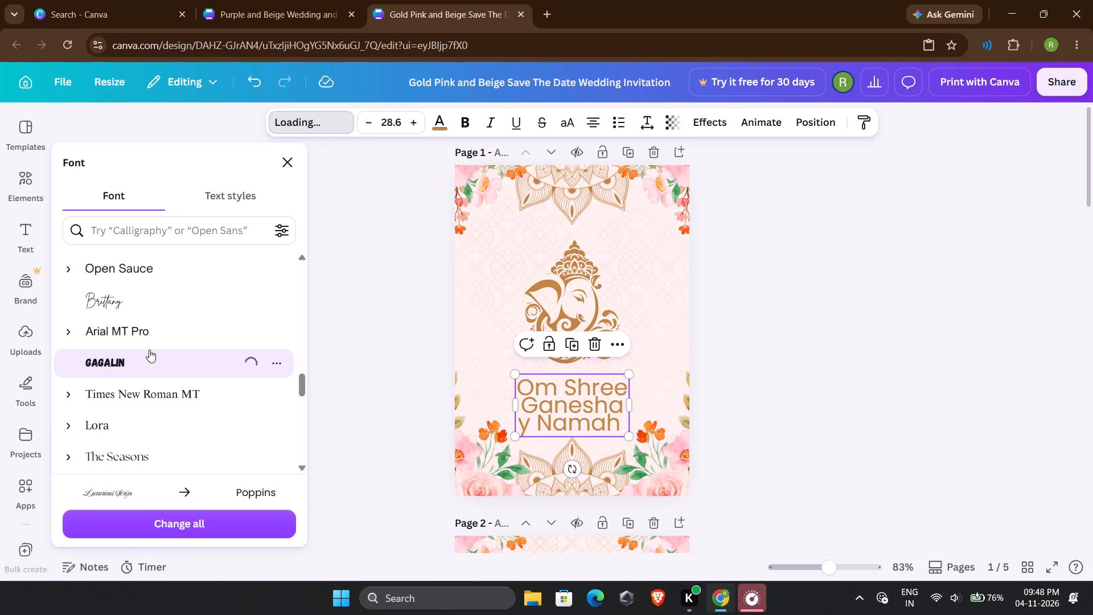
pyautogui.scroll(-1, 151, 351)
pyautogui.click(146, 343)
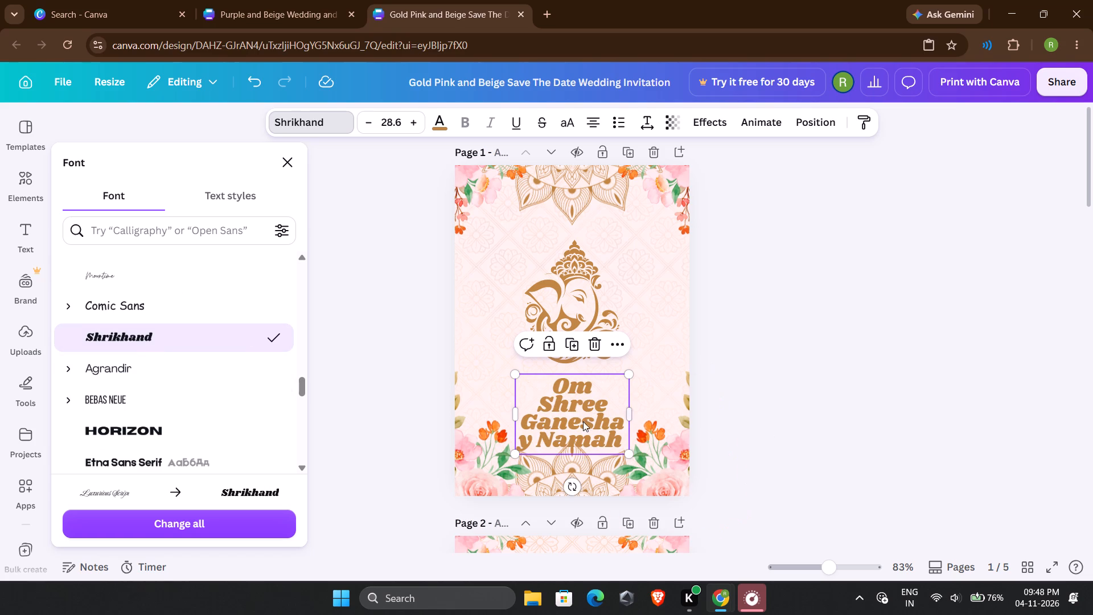
# Move the "Om Shree Ganeshay Namah" text slightly up, closer to the Ganesha illustration.
pyautogui.moveTo(573, 411); pyautogui.dragTo(572, 399)
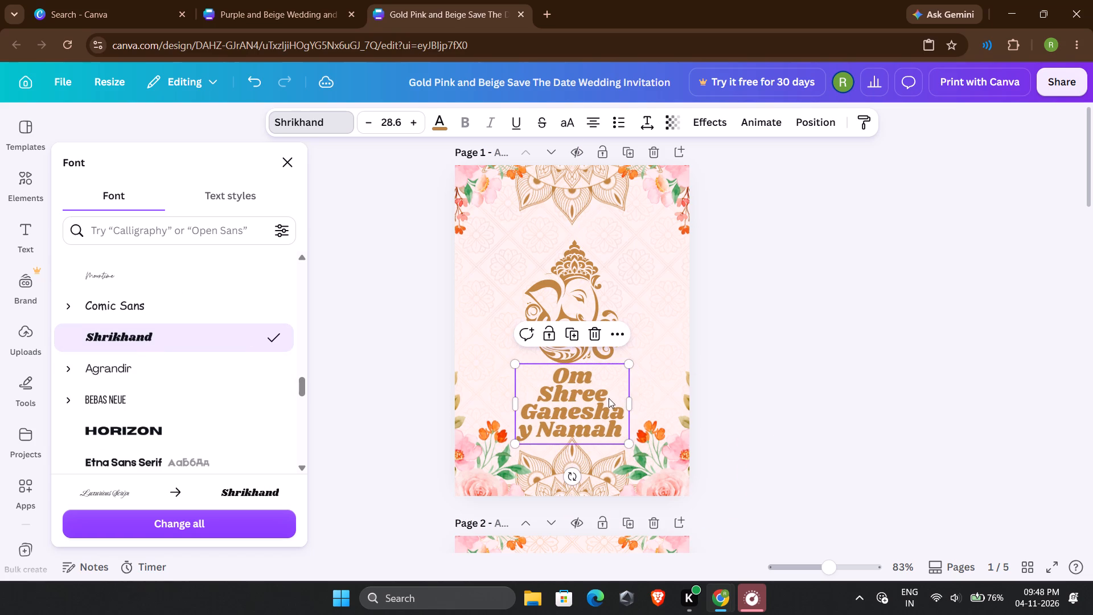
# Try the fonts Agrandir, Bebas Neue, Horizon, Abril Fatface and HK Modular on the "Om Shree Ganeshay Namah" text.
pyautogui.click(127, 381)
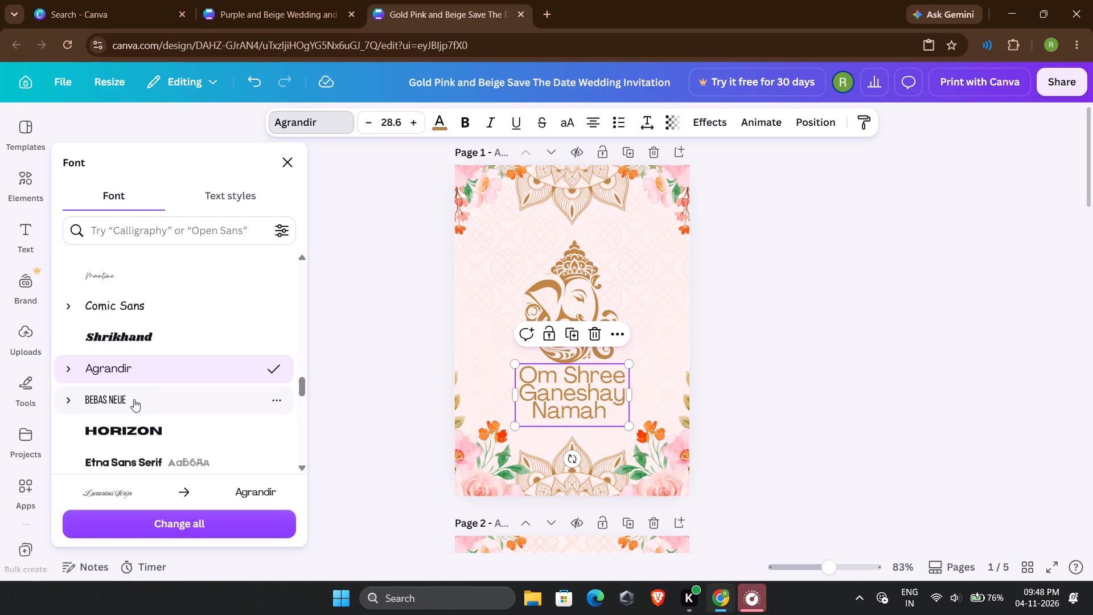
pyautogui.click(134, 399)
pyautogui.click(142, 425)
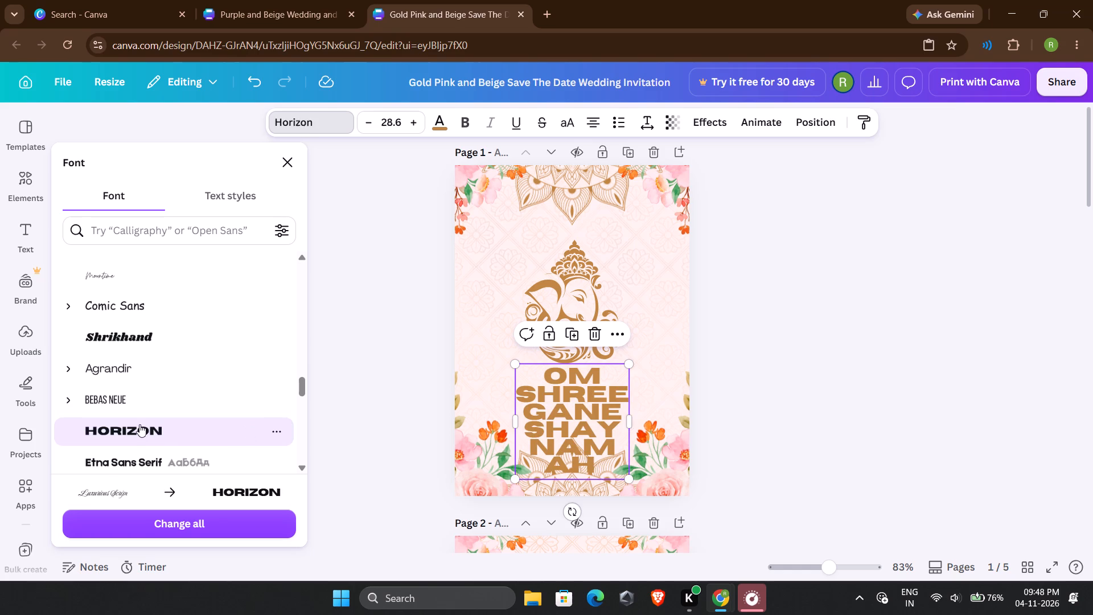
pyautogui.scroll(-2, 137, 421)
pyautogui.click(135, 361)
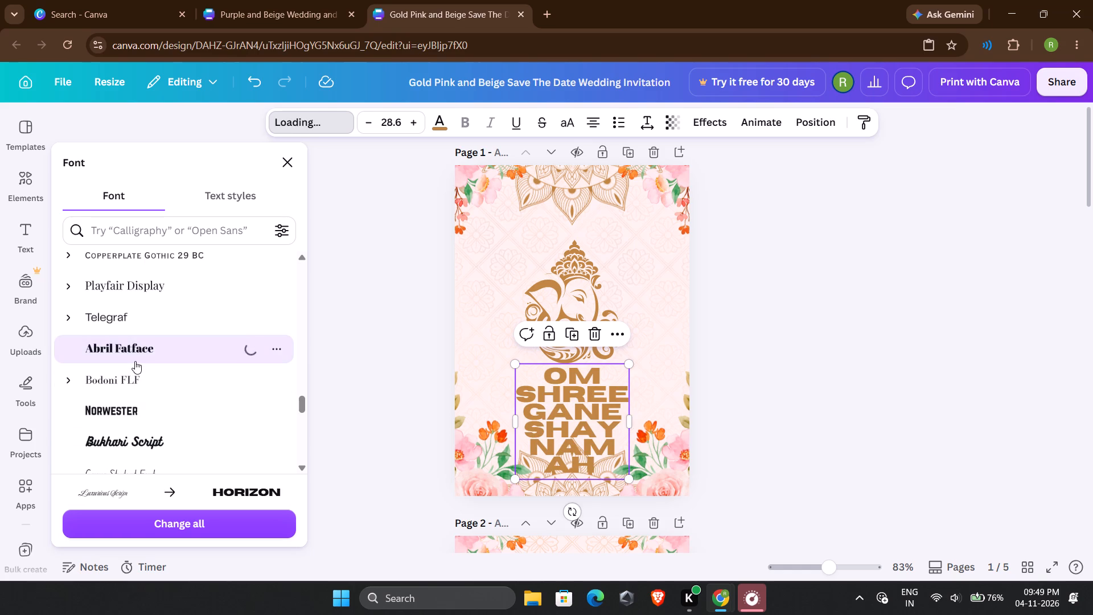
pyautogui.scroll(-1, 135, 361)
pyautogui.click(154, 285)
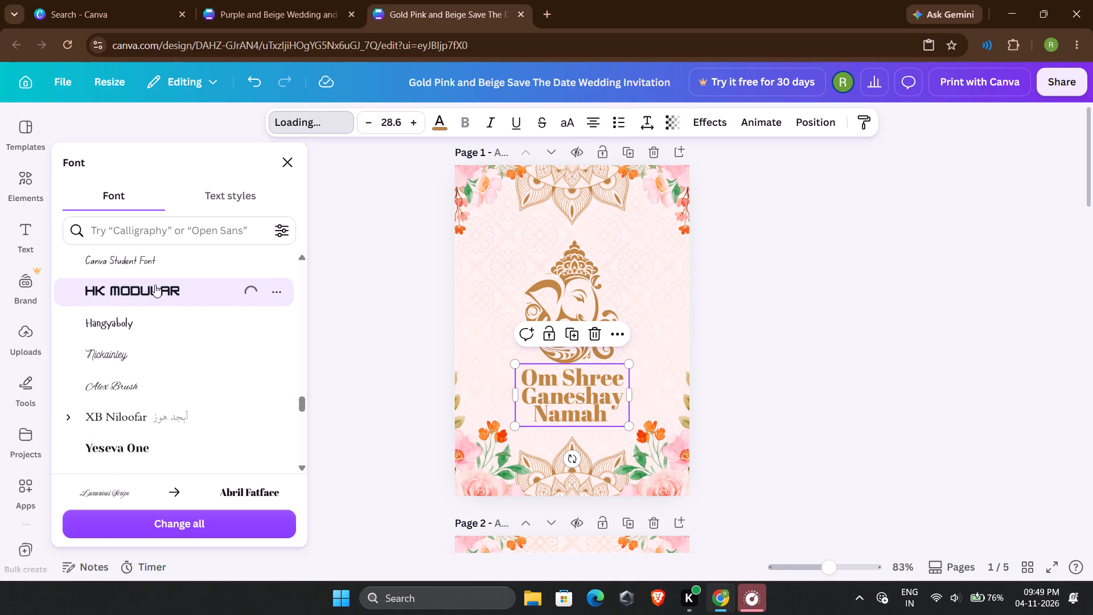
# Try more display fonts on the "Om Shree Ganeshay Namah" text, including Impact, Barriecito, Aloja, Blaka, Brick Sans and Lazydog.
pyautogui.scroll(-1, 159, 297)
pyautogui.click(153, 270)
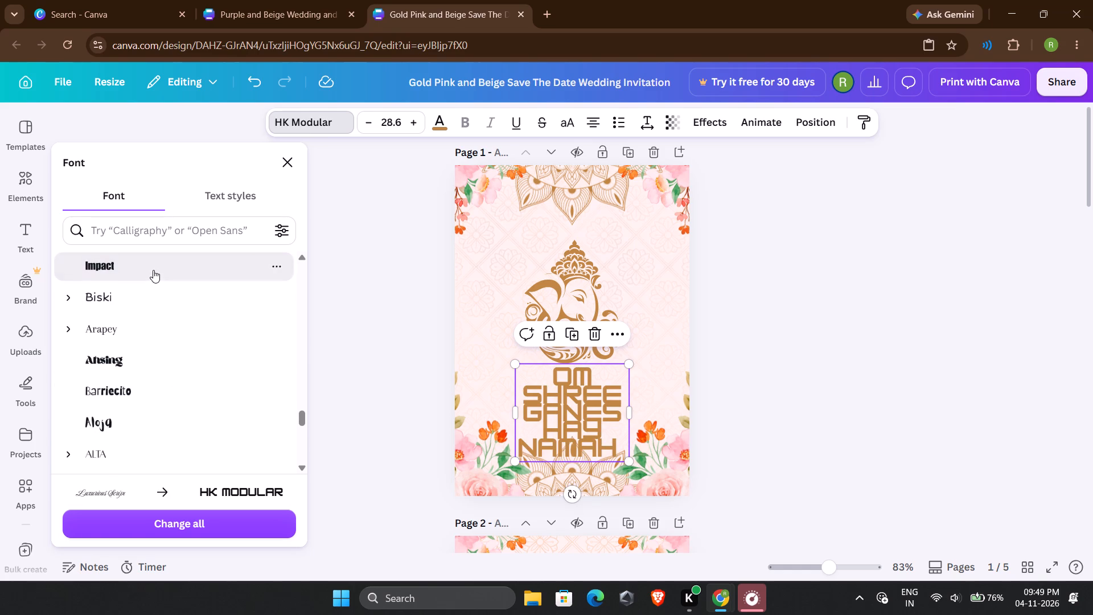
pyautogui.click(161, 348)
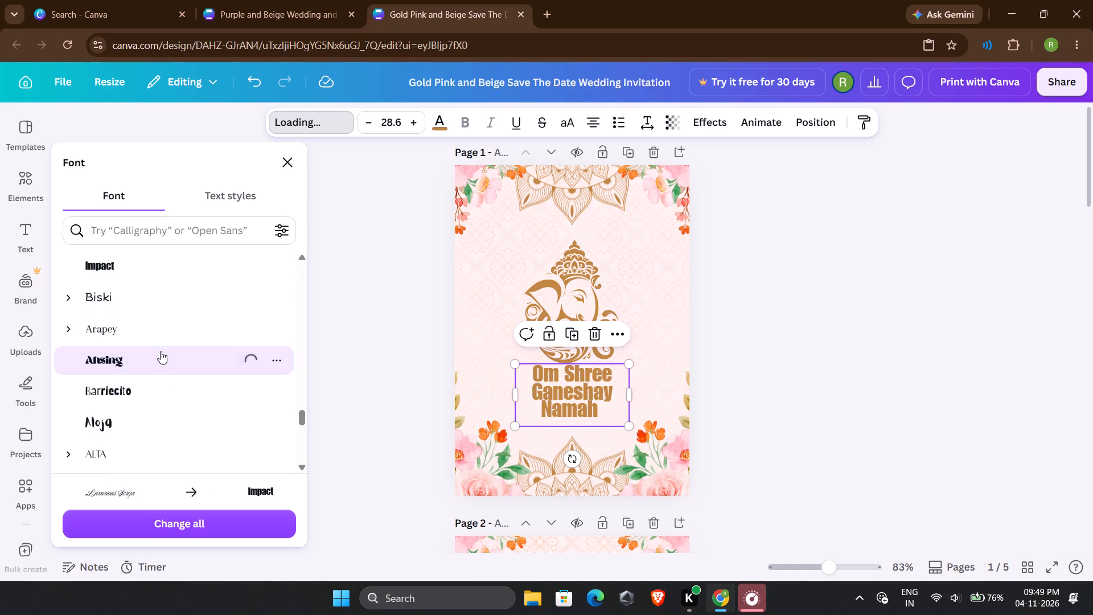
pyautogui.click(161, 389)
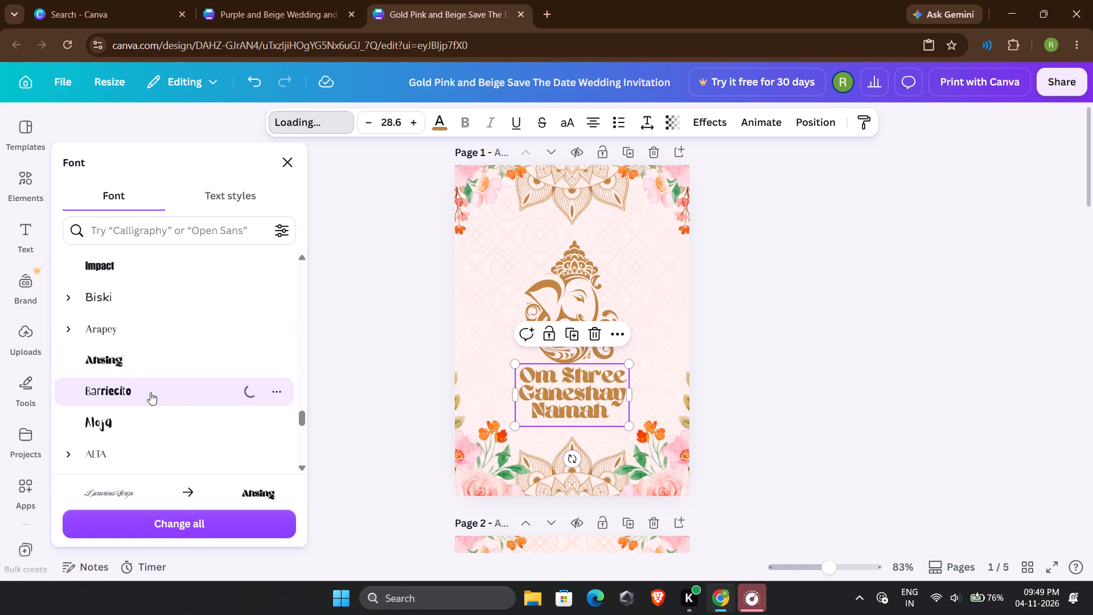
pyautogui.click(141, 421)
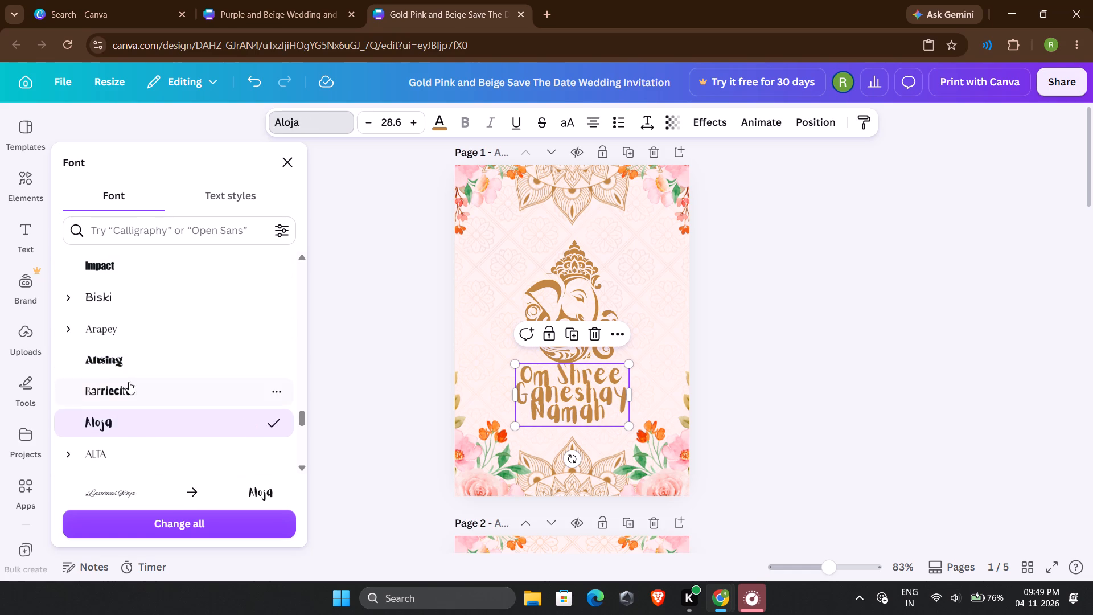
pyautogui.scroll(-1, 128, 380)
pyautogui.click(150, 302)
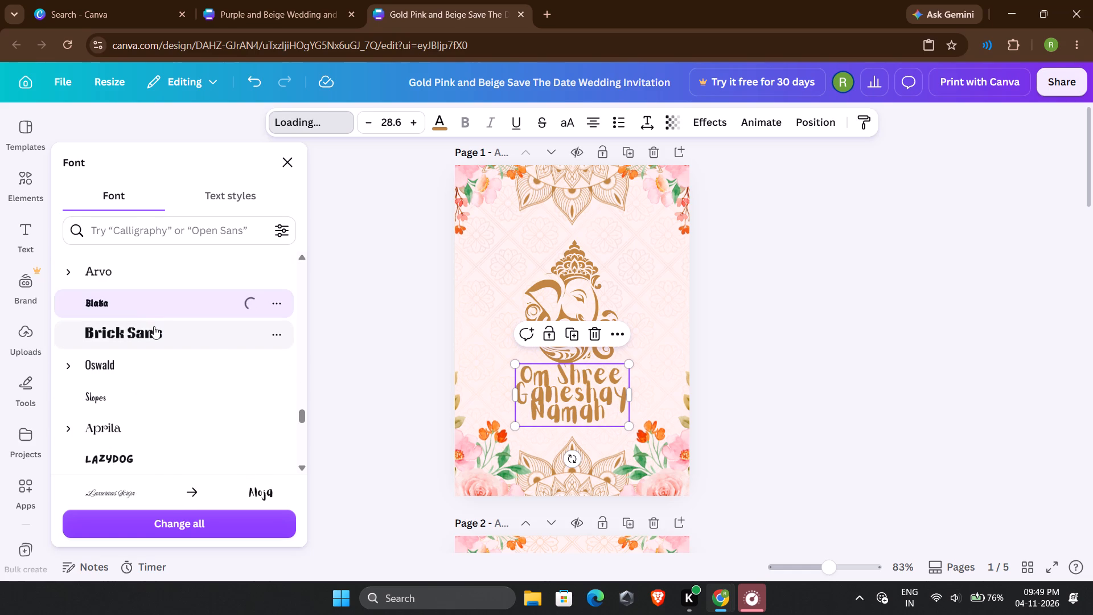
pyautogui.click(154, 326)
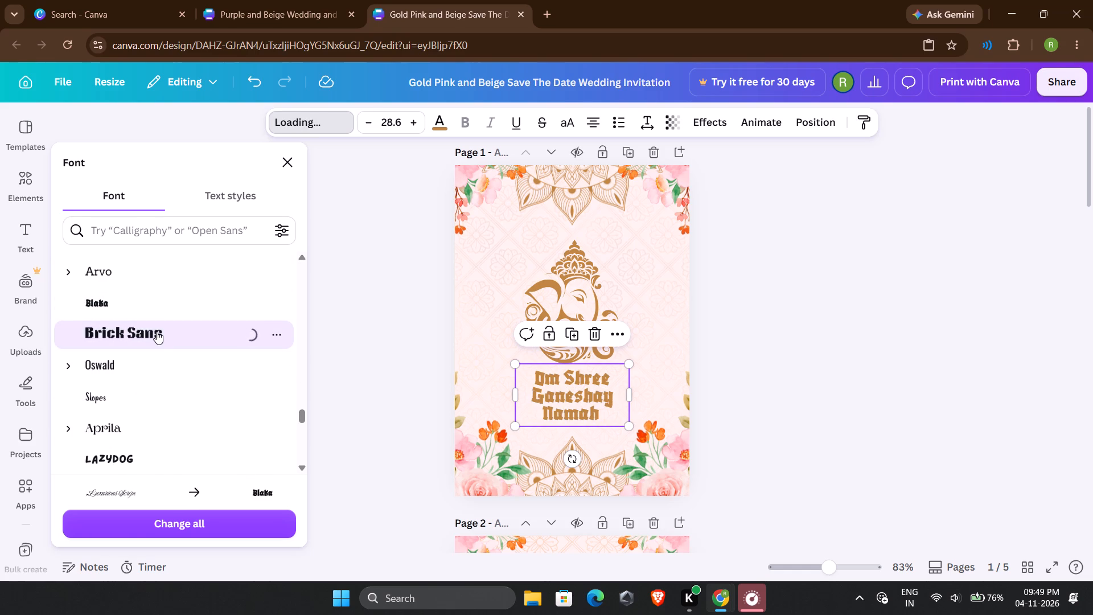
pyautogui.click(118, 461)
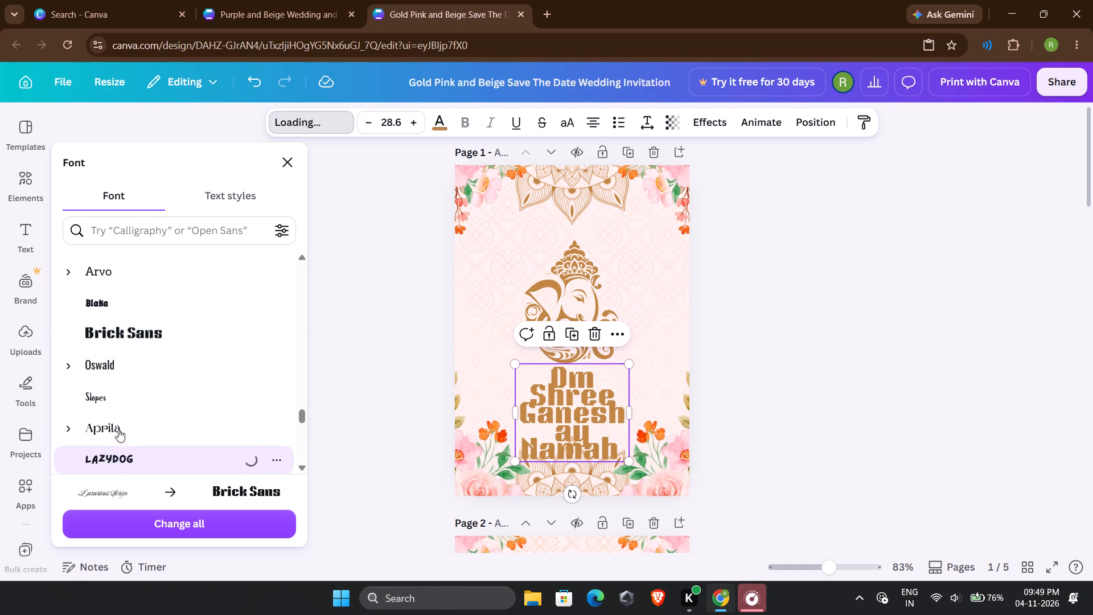
# Set the font of the "Om Shree Ganeshay Namah" text to Chewy and keep the text box selected.
pyautogui.scroll(-1, 118, 425)
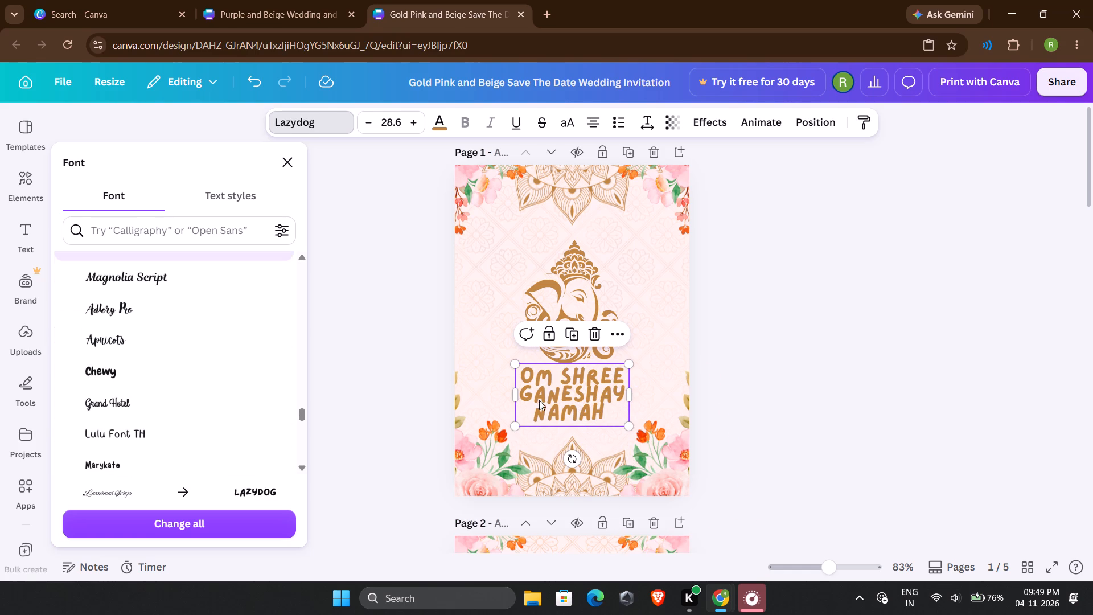
pyautogui.click(232, 374)
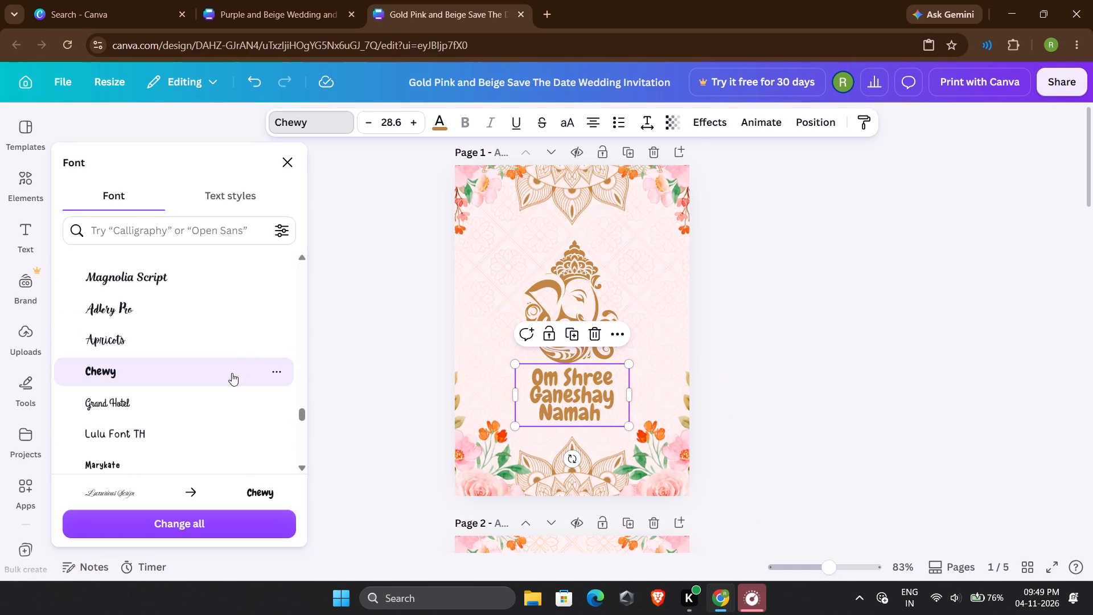
pyautogui.click(354, 380)
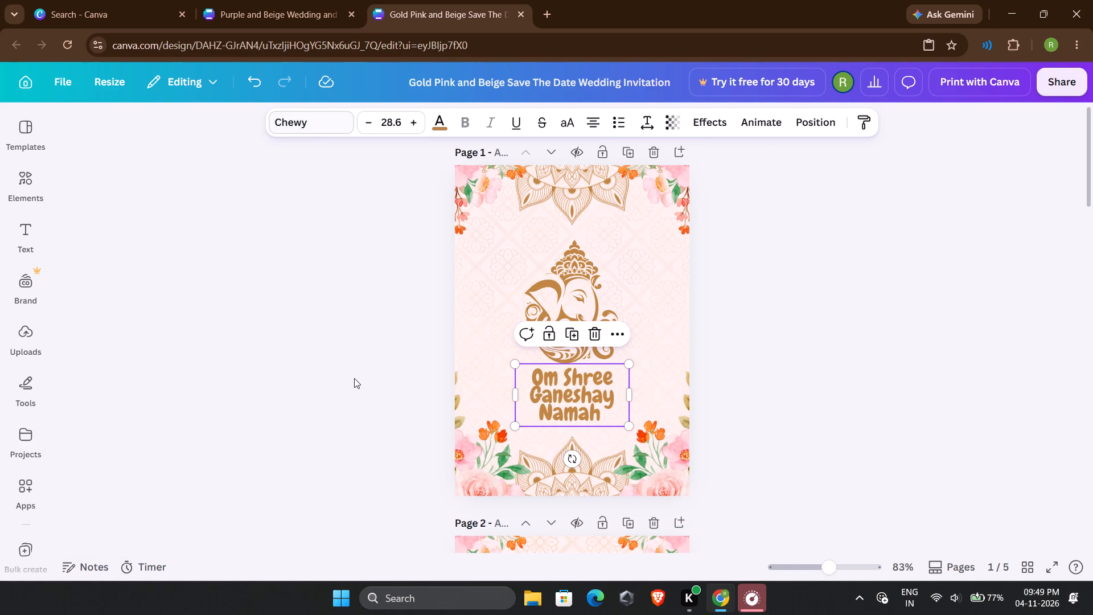
pyautogui.moveTo(930, 291); pyautogui.dragTo(935, 297)
pyautogui.click(573, 403)
# Deselect the Ganesha text, go to page 2 of the invitation and show the page thumbnails.
pyautogui.moveTo(883, 329); pyautogui.dragTo(891, 335)
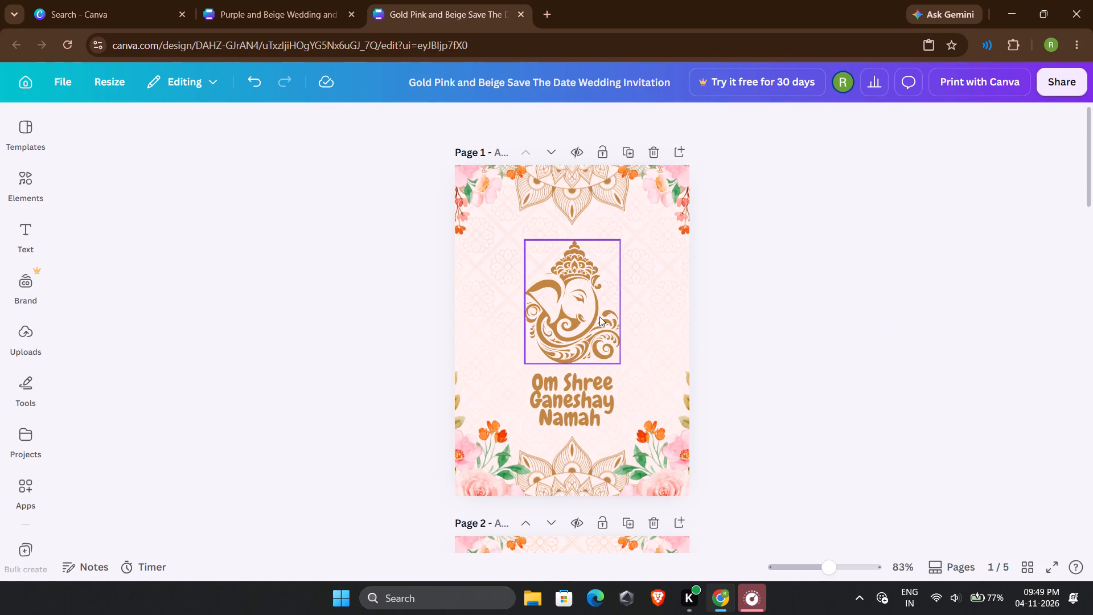
pyautogui.click(880, 276)
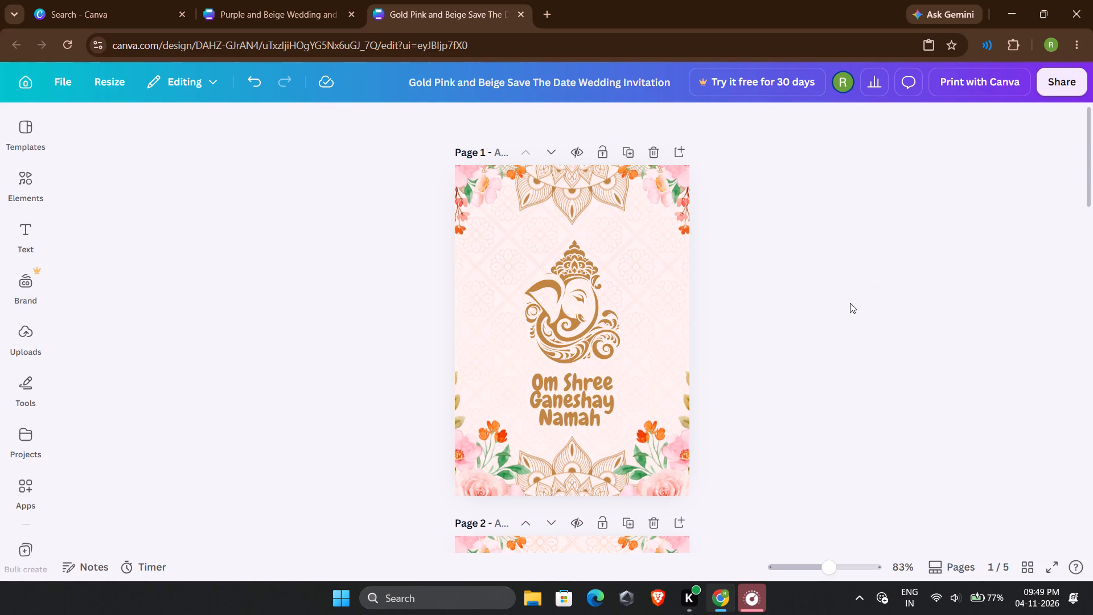
pyautogui.scroll(-2, 839, 312)
pyautogui.scroll(1, 828, 313)
pyautogui.scroll(-1, 828, 313)
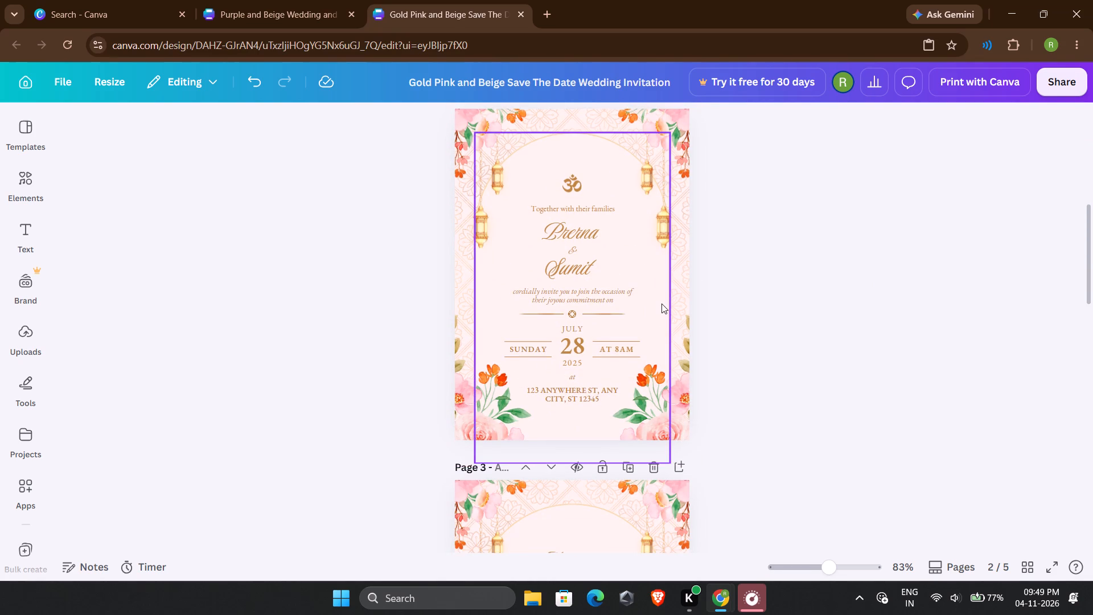
pyautogui.click(721, 271)
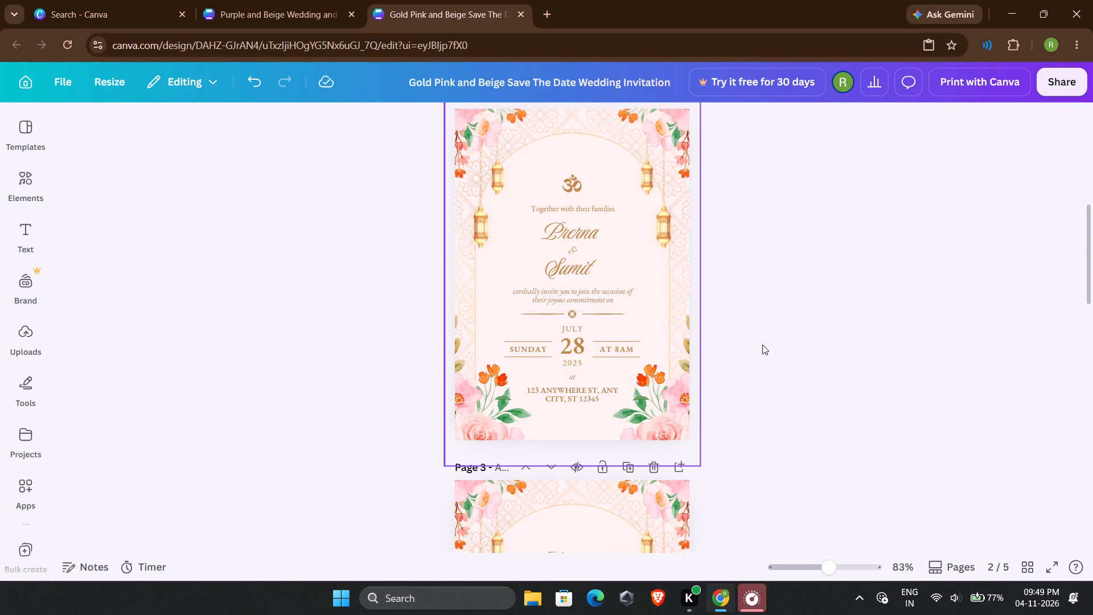
pyautogui.click(977, 564)
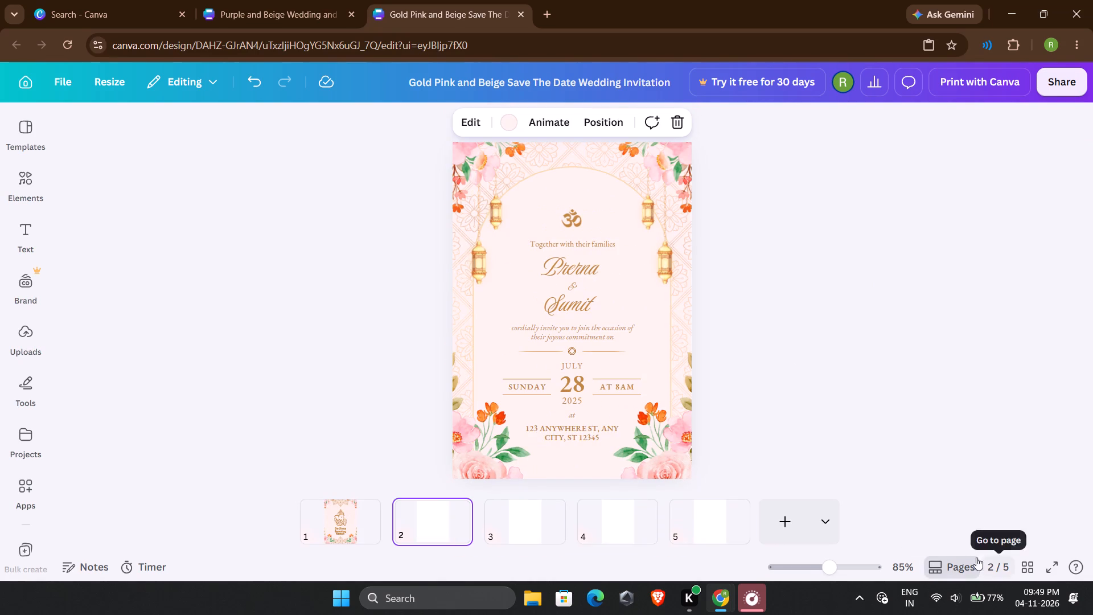
pyautogui.scroll(1, 897, 284)
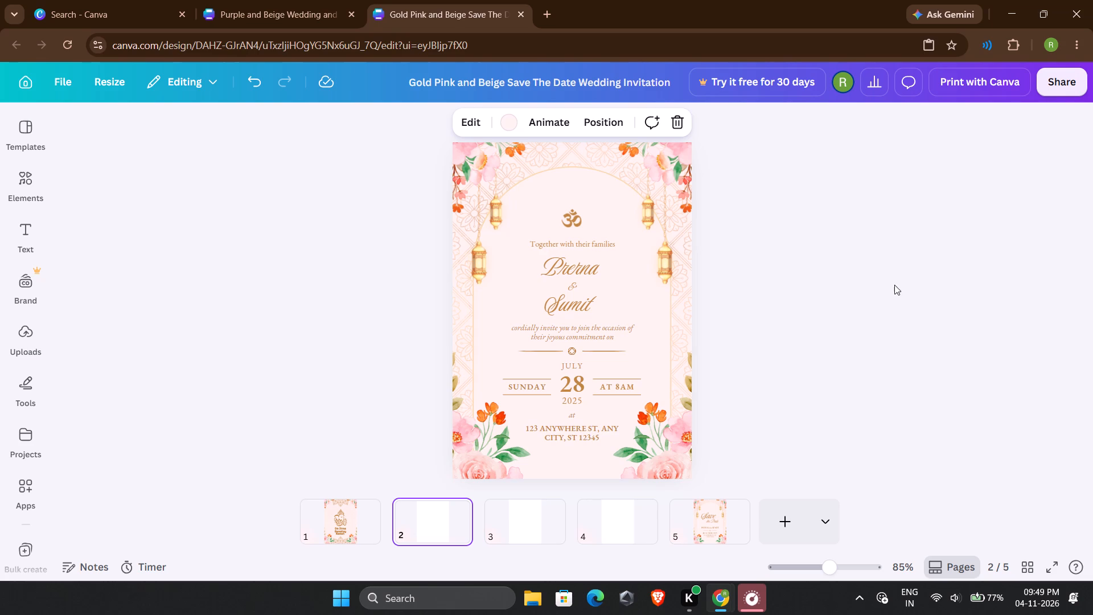
# Replace the first of the couple's names on page 2, above the ampersand, with "Ankita".
pyautogui.click(551, 267)
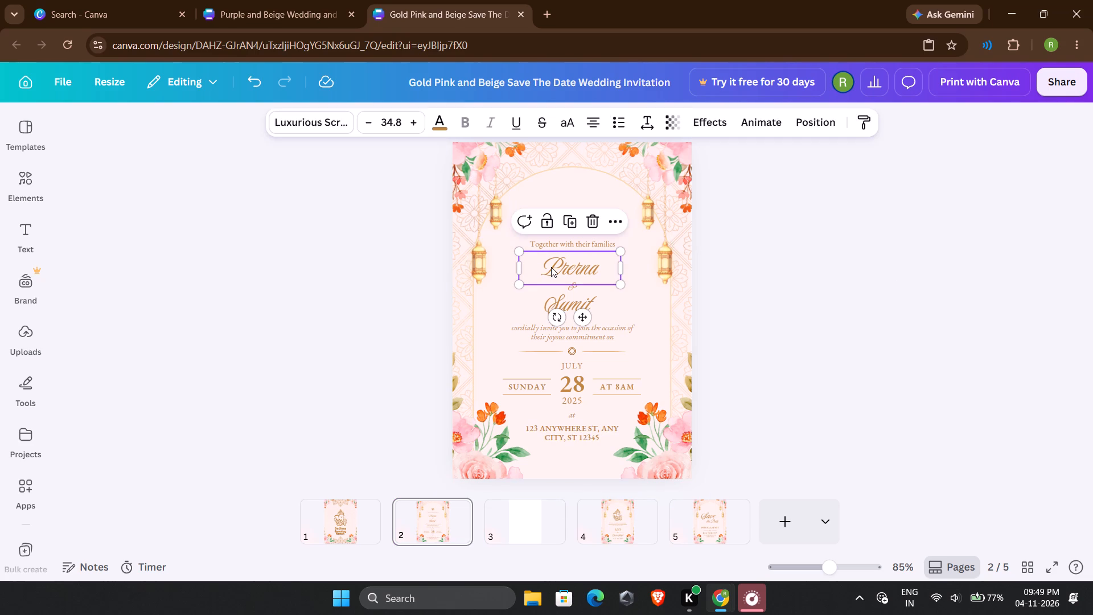
pyautogui.click(551, 267)
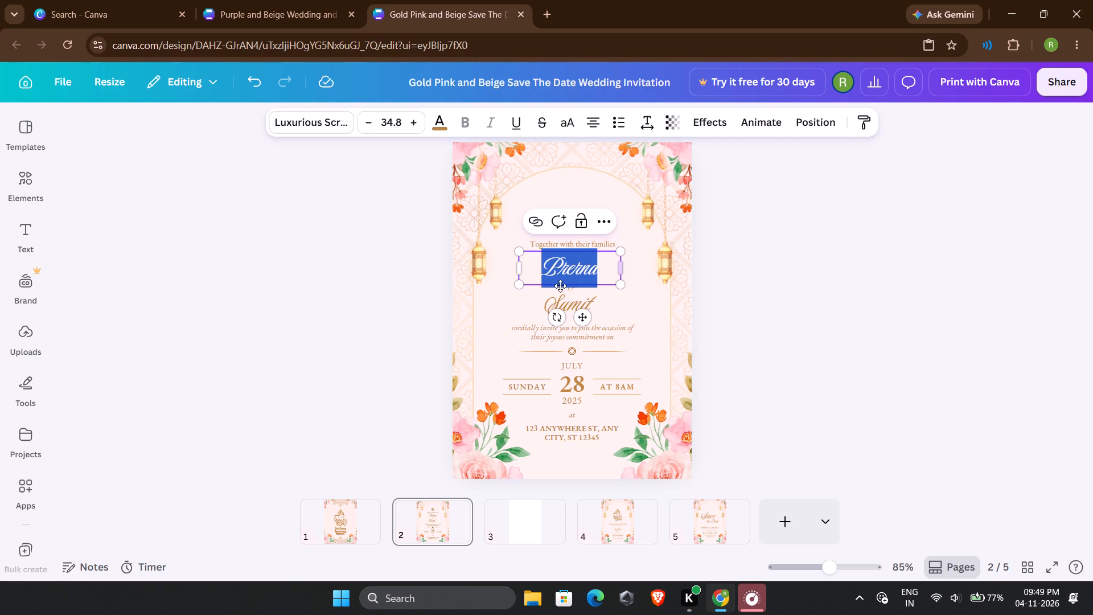
pyautogui.press('BackSpace')
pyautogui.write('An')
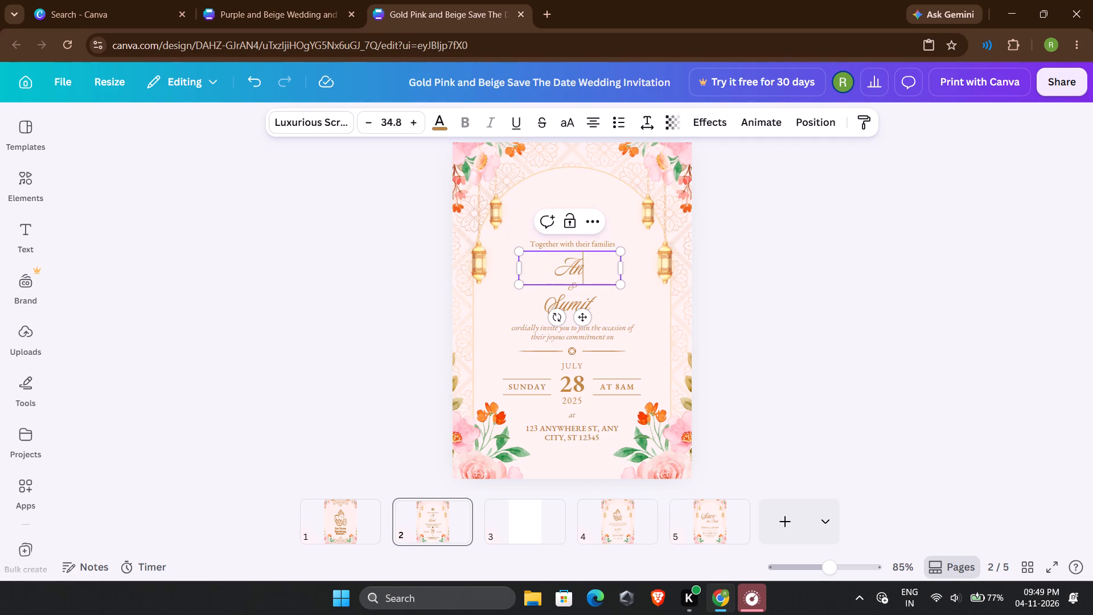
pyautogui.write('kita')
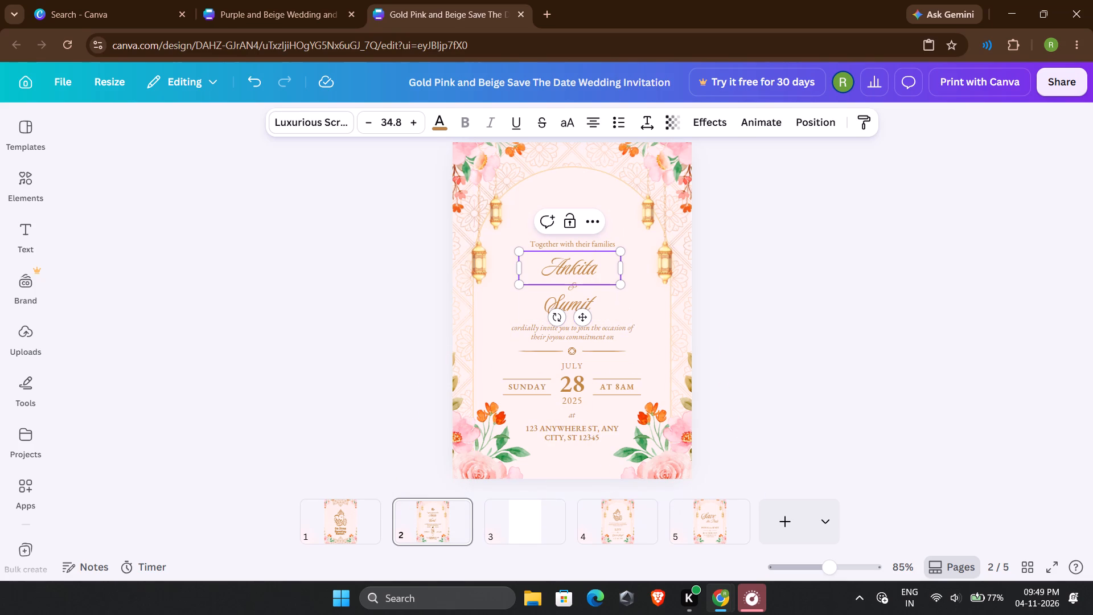
pyautogui.click(773, 290)
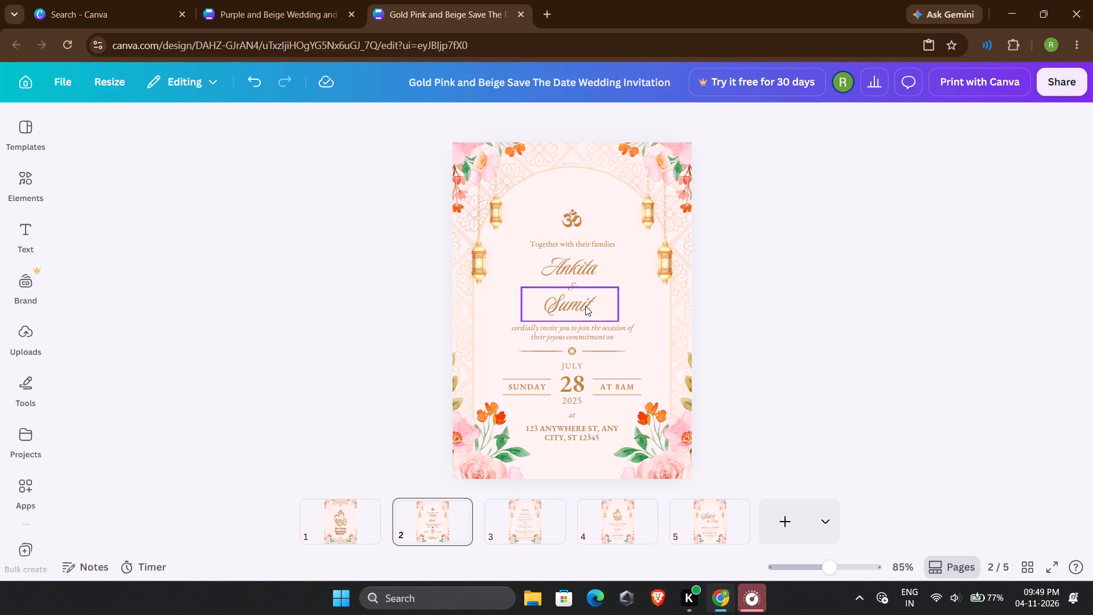
# Replace the second of the couple's names on page 2, below the ampersand, with "Dev".
pyautogui.doubleClick(585, 306)
pyautogui.press('BackSpace')
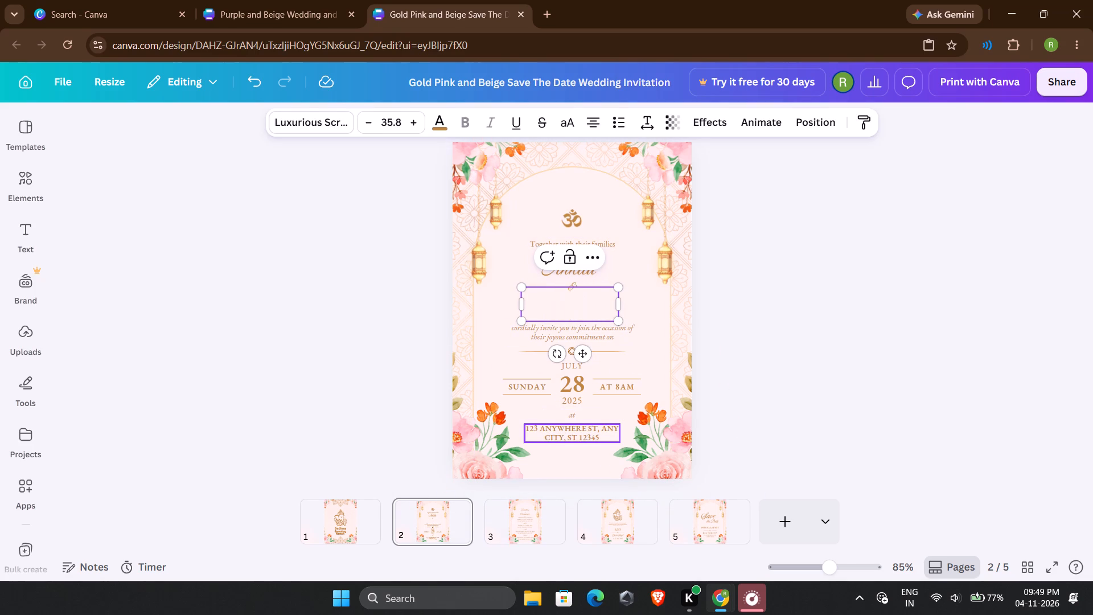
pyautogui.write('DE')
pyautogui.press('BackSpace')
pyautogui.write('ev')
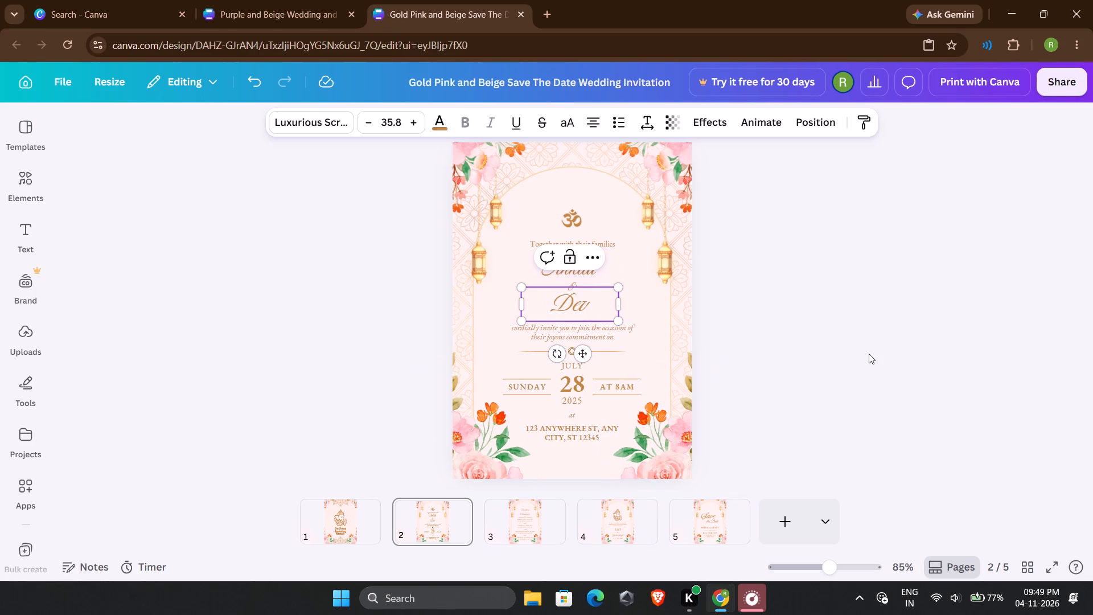
pyautogui.click(869, 353)
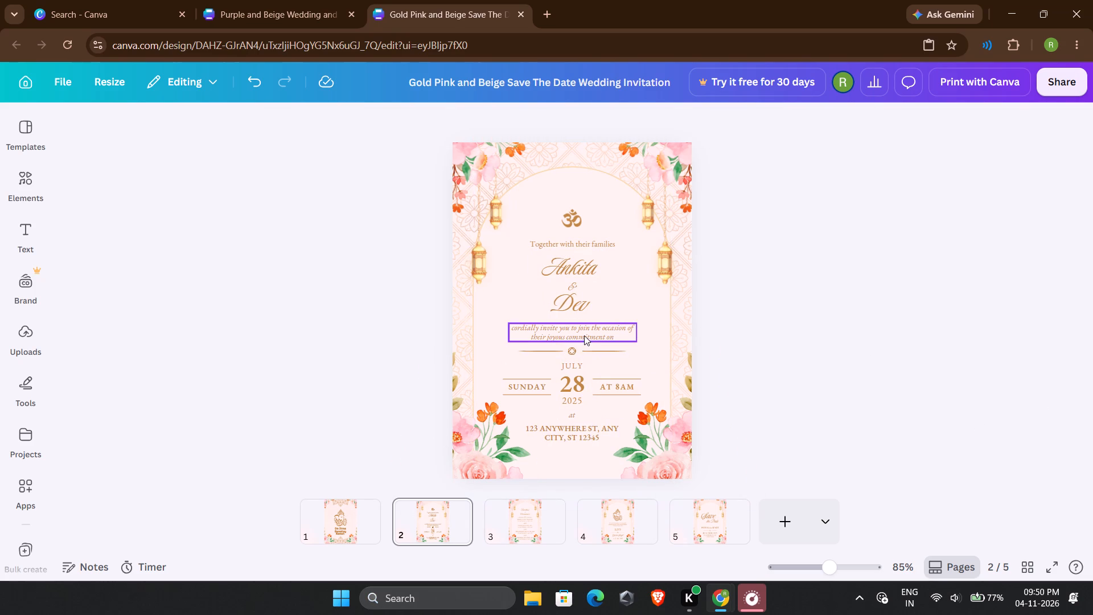
# Change the month on page 2 to "November" and widen its text box so the word fits on one line.
pyautogui.doubleClick(566, 365)
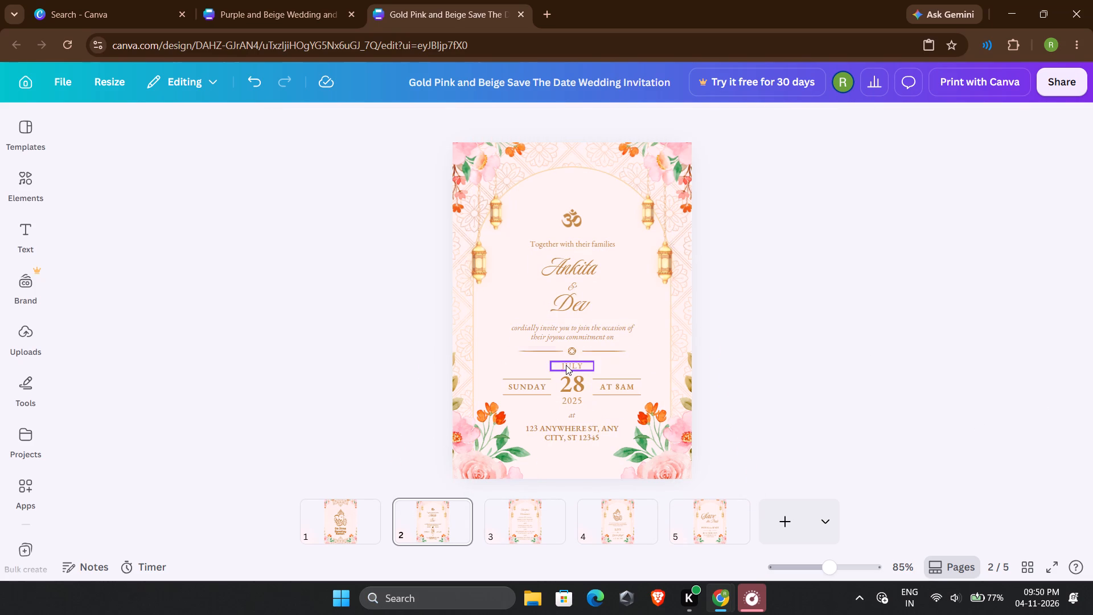
pyautogui.press('BackSpace')
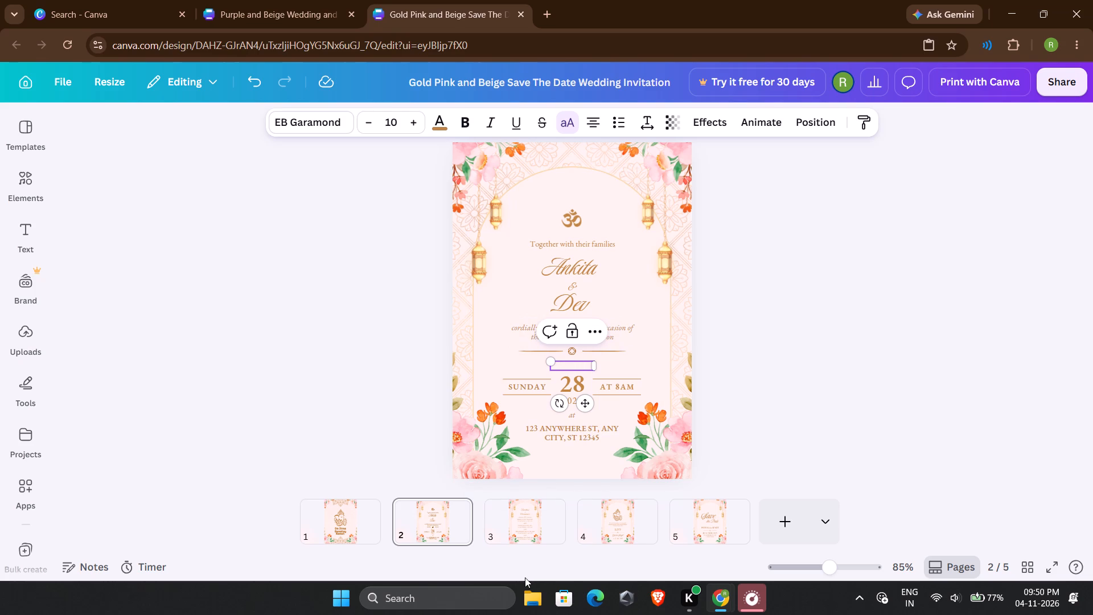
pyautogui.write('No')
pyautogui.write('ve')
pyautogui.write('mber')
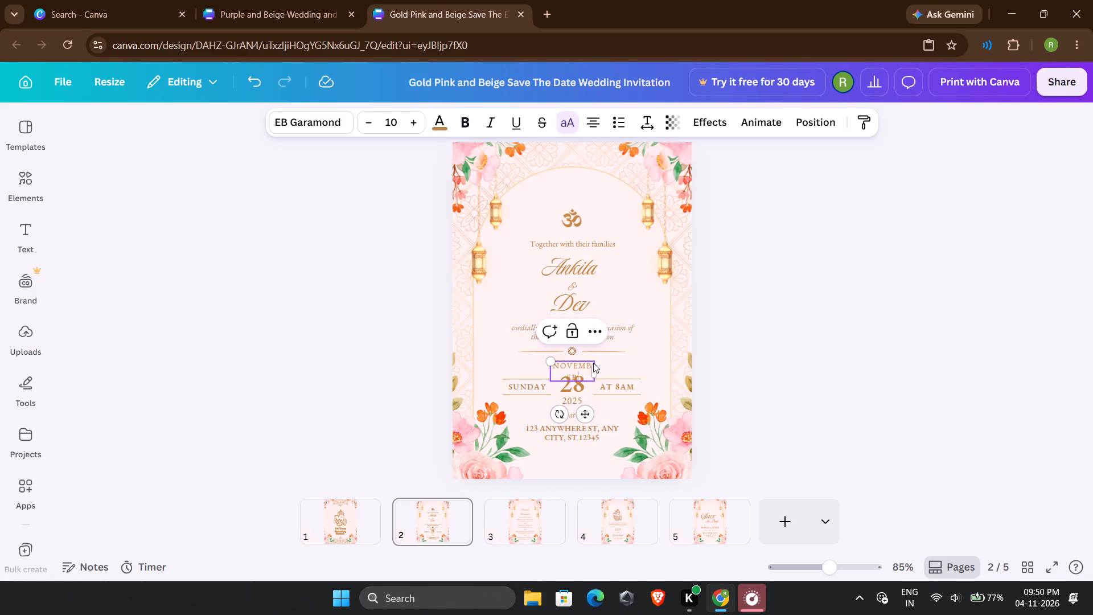
pyautogui.moveTo(593, 366); pyautogui.dragTo(603, 367)
pyautogui.click(1018, 291)
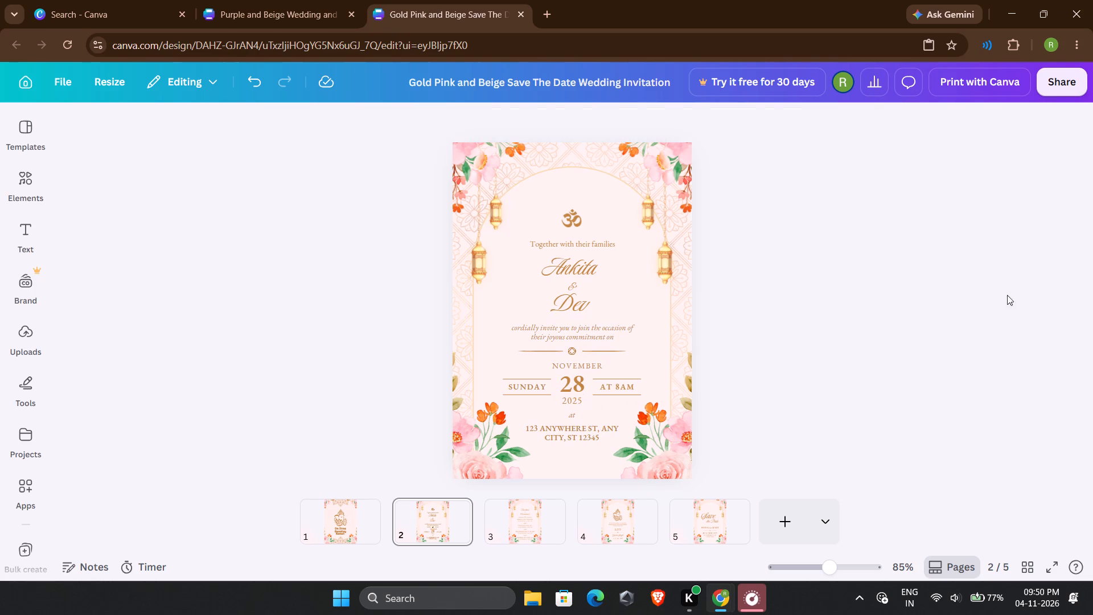
# Set the large day number of the wedding date on page 2 to 26.
pyautogui.doubleClick(564, 382)
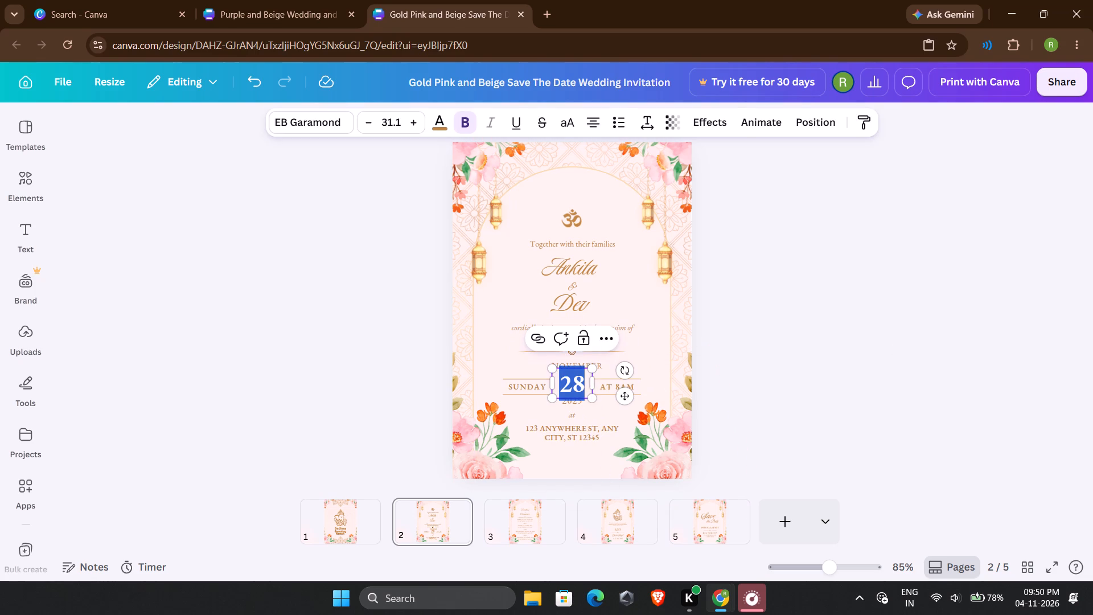
pyautogui.press('BackSpace')
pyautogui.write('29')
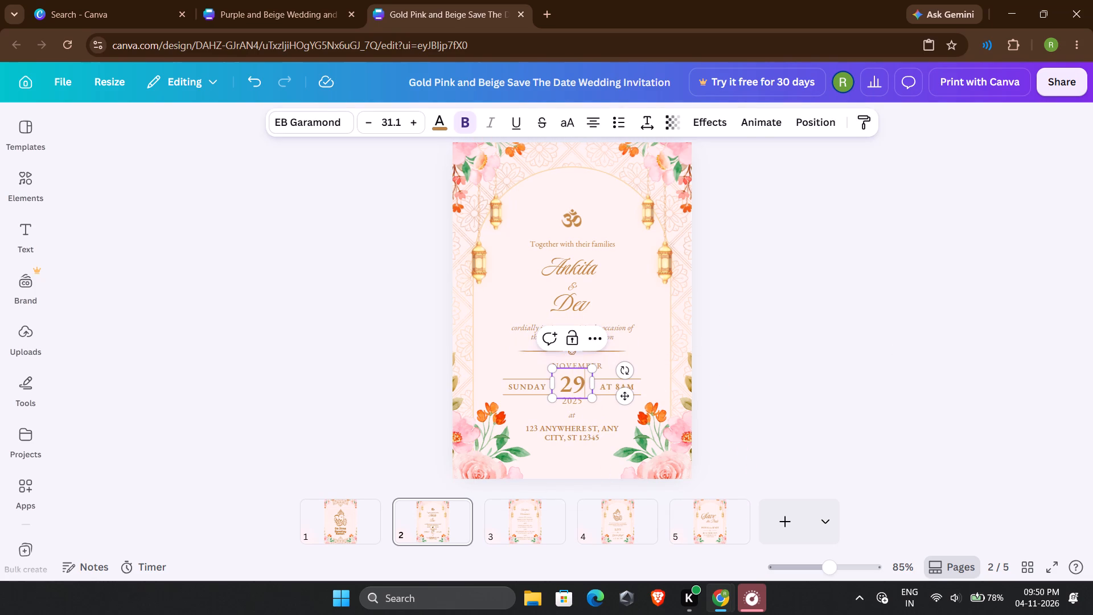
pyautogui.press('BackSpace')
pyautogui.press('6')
pyautogui.click(898, 335)
# Set the year beneath the day number on page 2 to 2026.
pyautogui.doubleClick(577, 399)
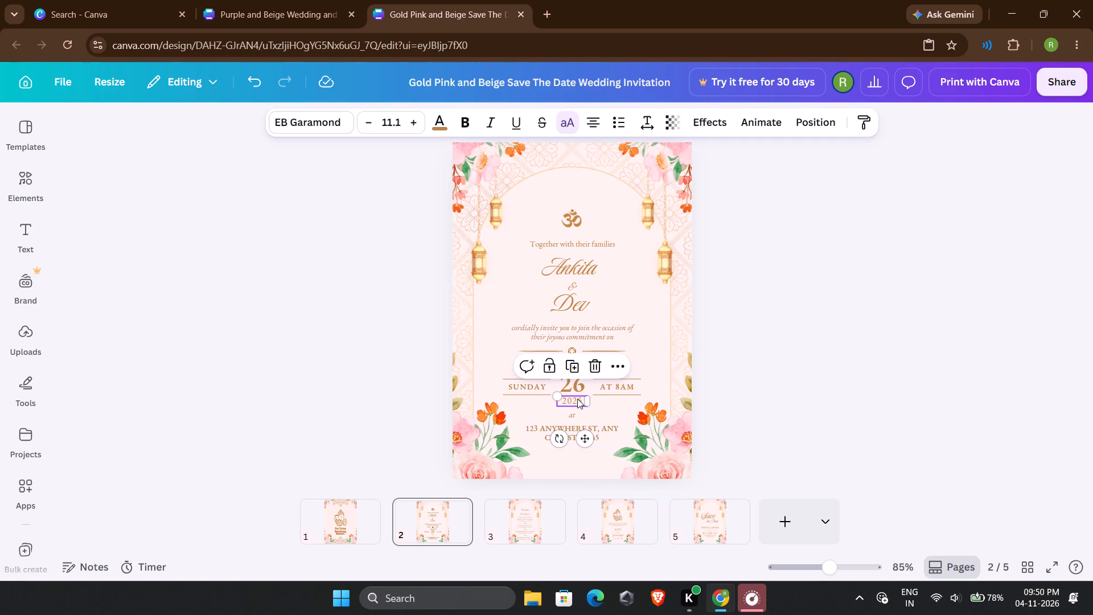
pyautogui.press('BackSpace')
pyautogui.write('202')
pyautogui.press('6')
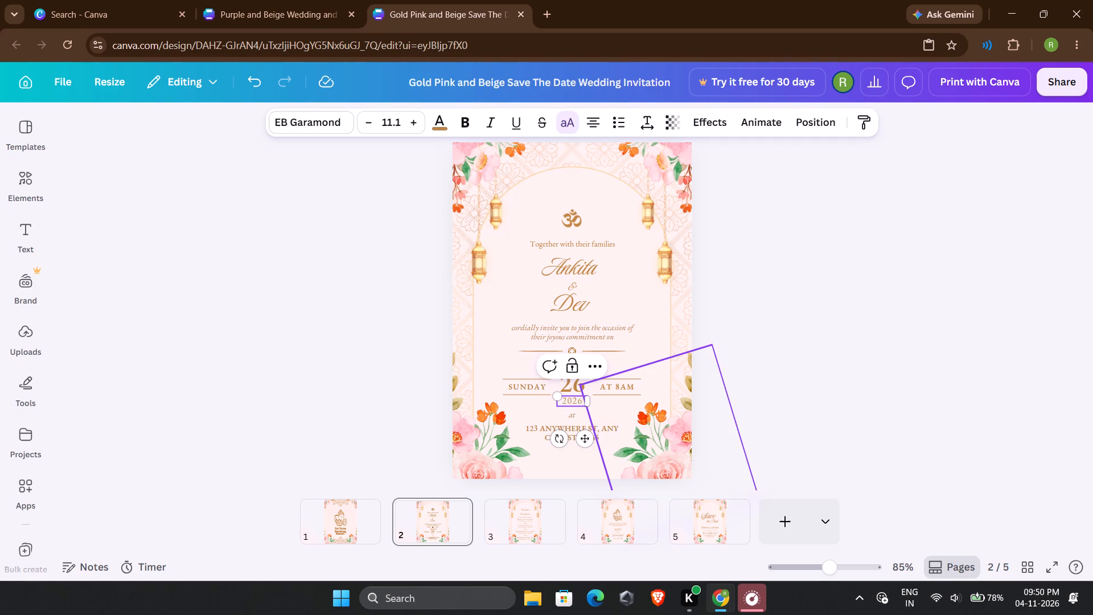
pyautogui.click(1009, 213)
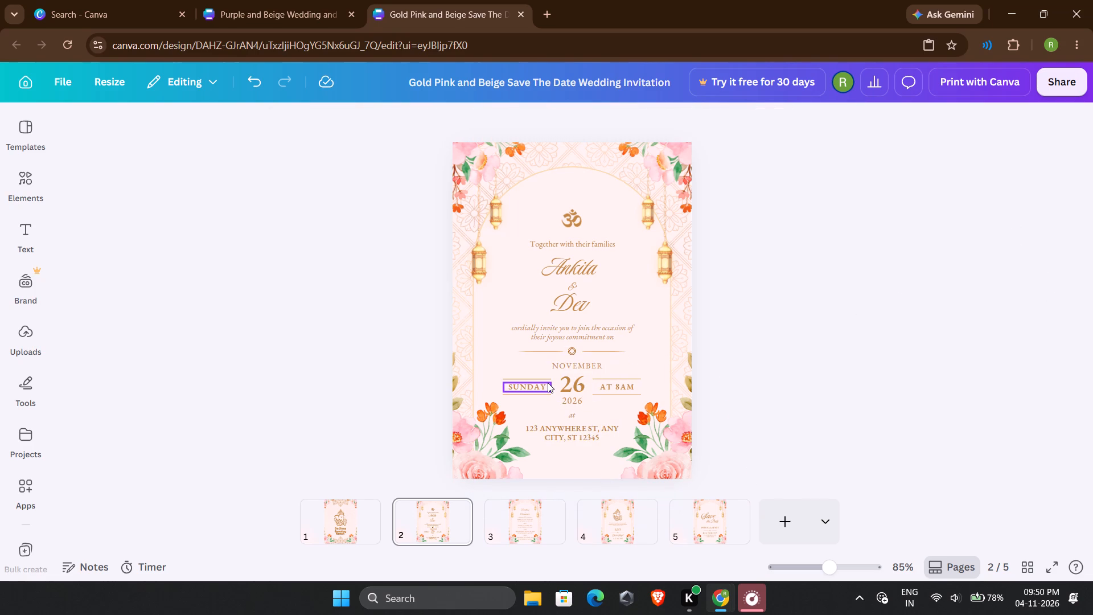
# Change the weekday beside the date to "Thrusday" and widen its text box so it fits on one line.
pyautogui.doubleClick(537, 382)
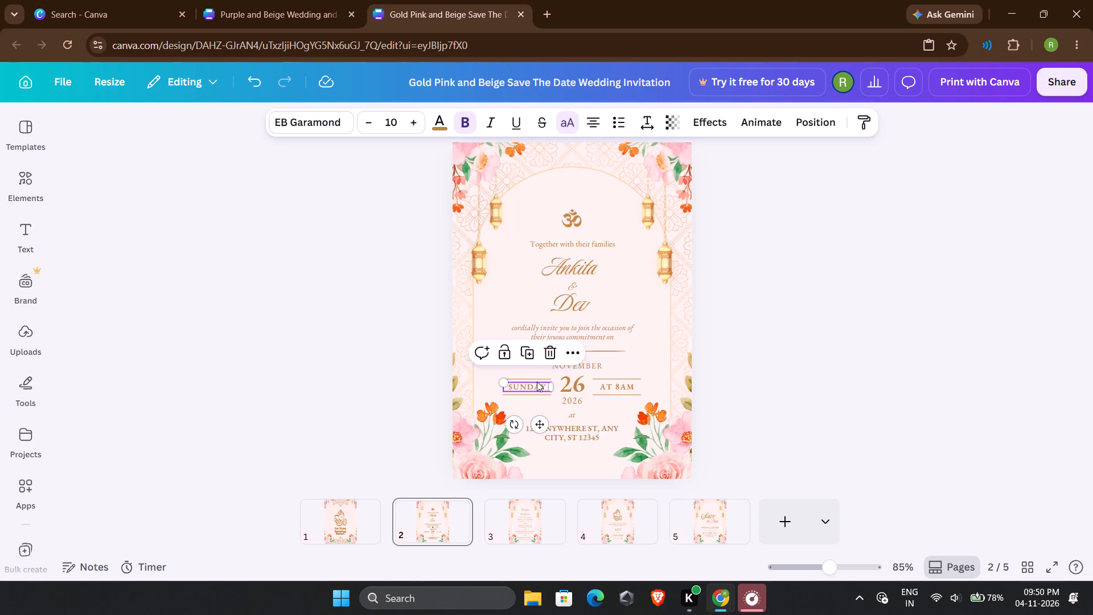
pyautogui.press('BackSpace')
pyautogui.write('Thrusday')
pyautogui.moveTo(549, 392); pyautogui.dragTo(550, 392)
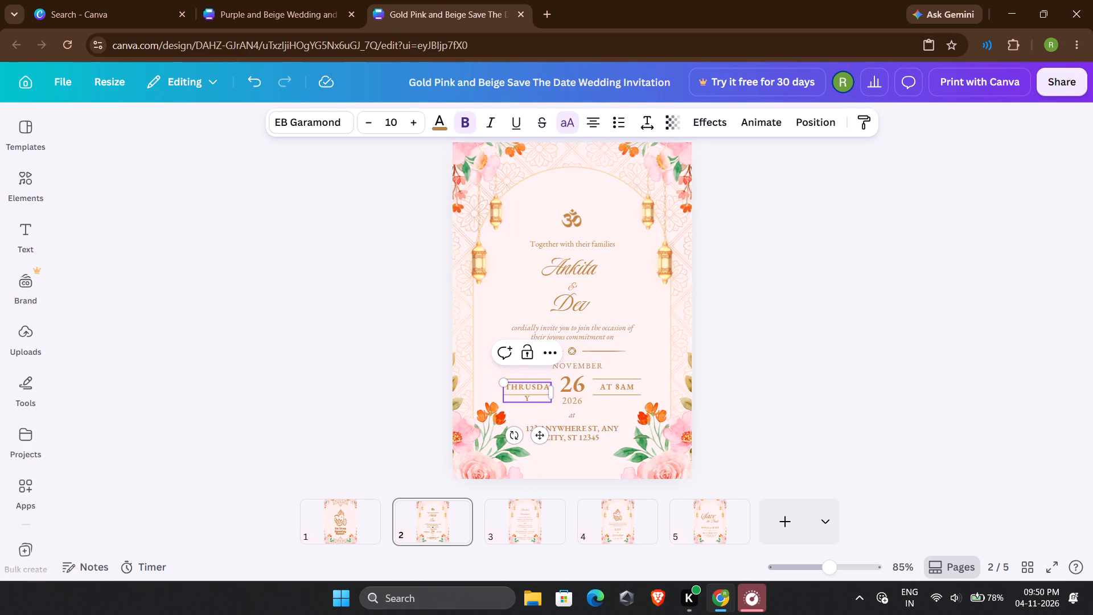
pyautogui.moveTo(550, 392); pyautogui.dragTo(556, 392)
pyautogui.click(554, 393)
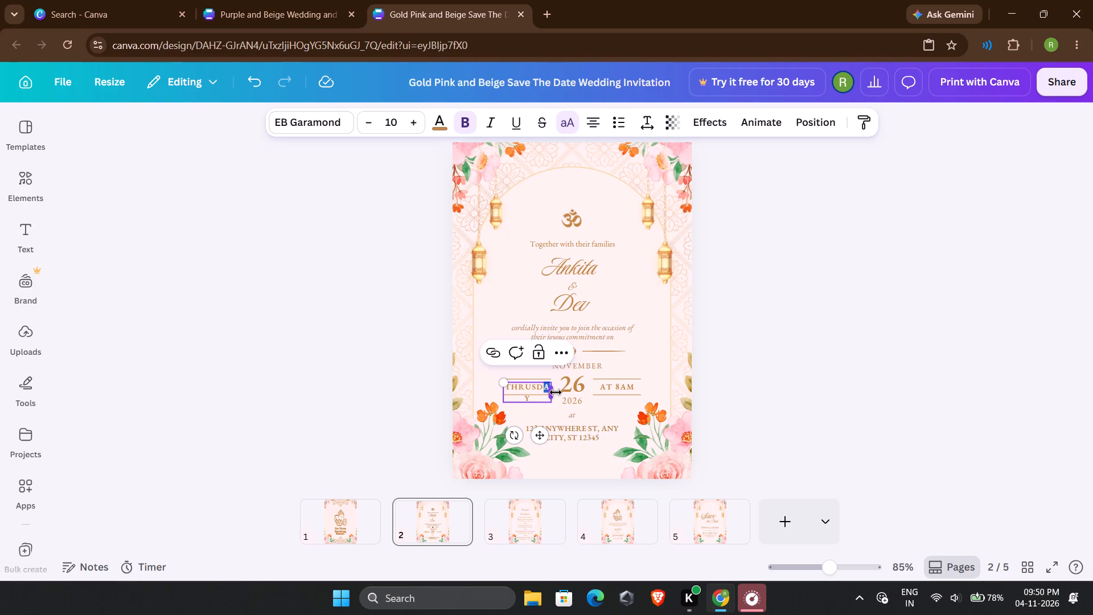
pyautogui.click(800, 352)
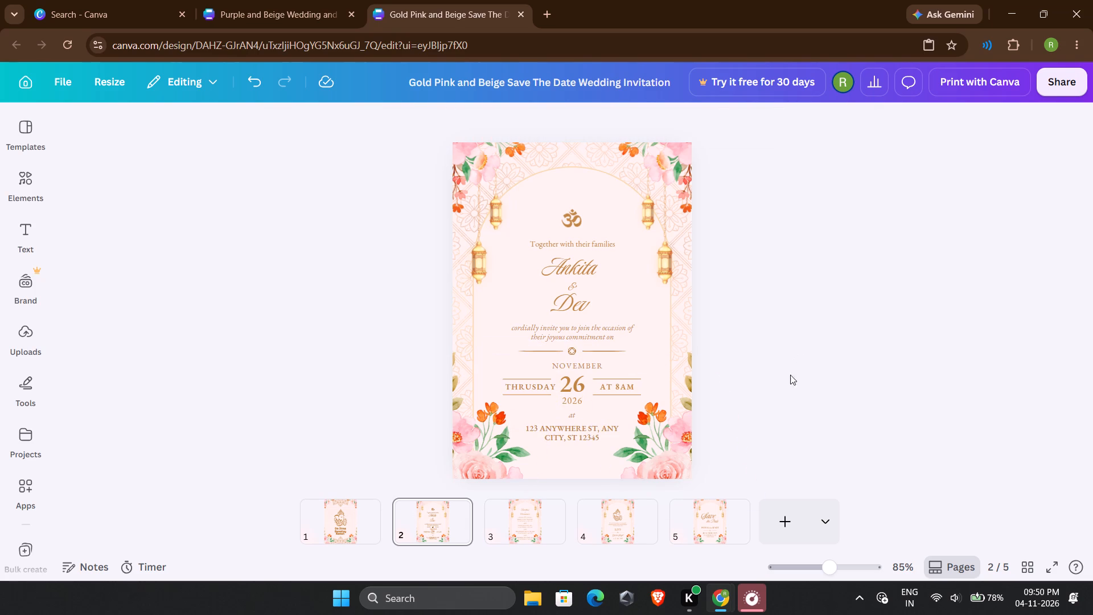
# Change the event time beside the date on page 2 to "AT 7 PM".
pyautogui.doubleClick(630, 385)
pyautogui.click(630, 385)
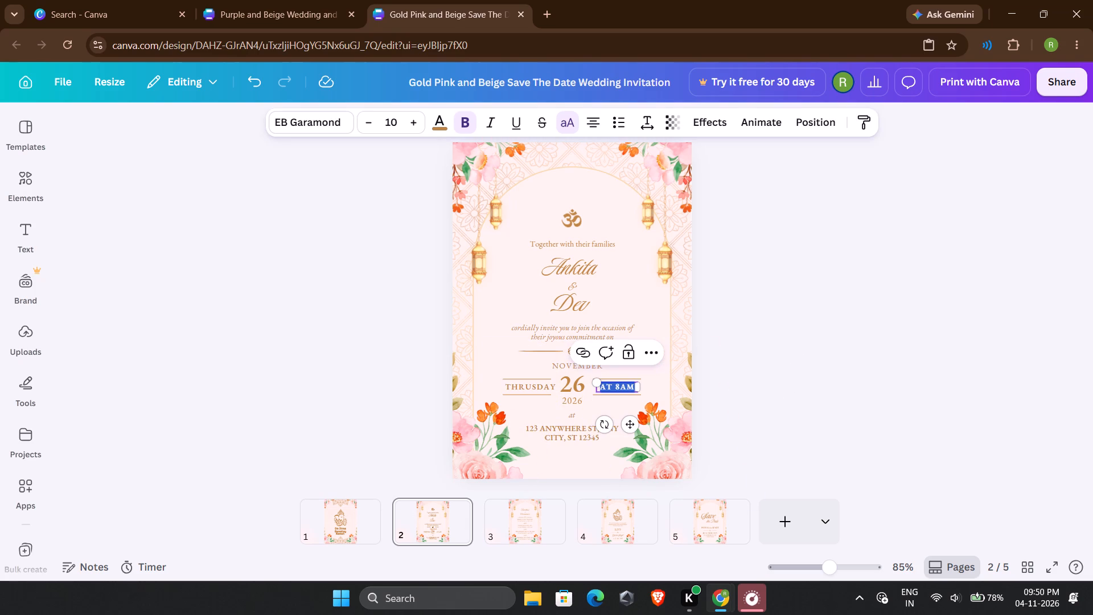
pyautogui.click(634, 388)
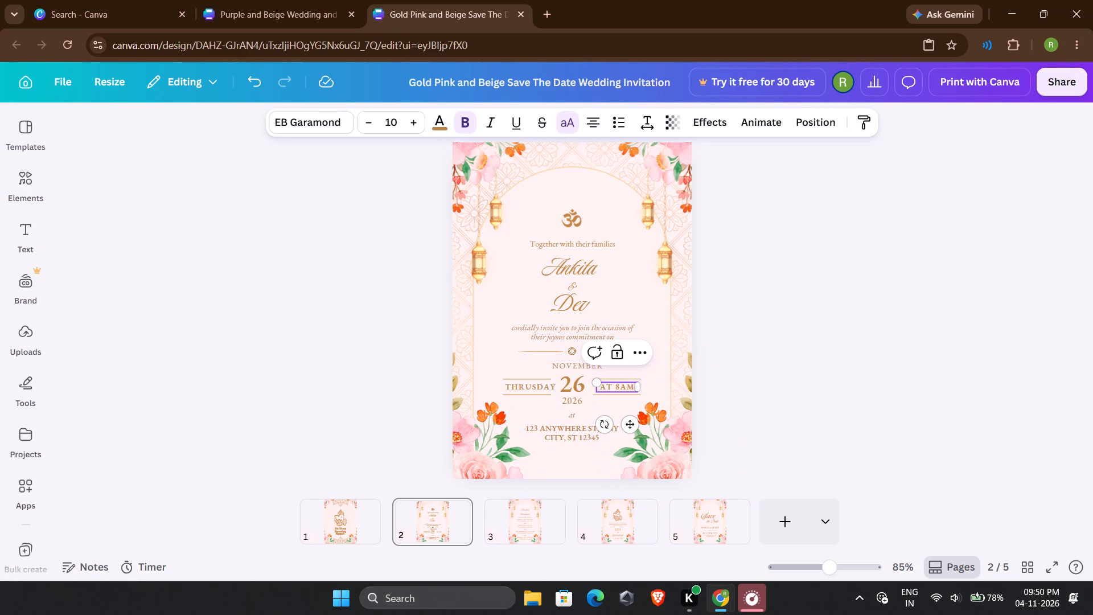
pyautogui.click(632, 383)
pyautogui.click(617, 386)
pyautogui.press('Right')
pyautogui.press('Right')
pyautogui.press('Right')
pyautogui.press('Right')
pyautogui.press('BackSpace')
pyautogui.press('BackSpace')
pyautogui.press('BackSpace')
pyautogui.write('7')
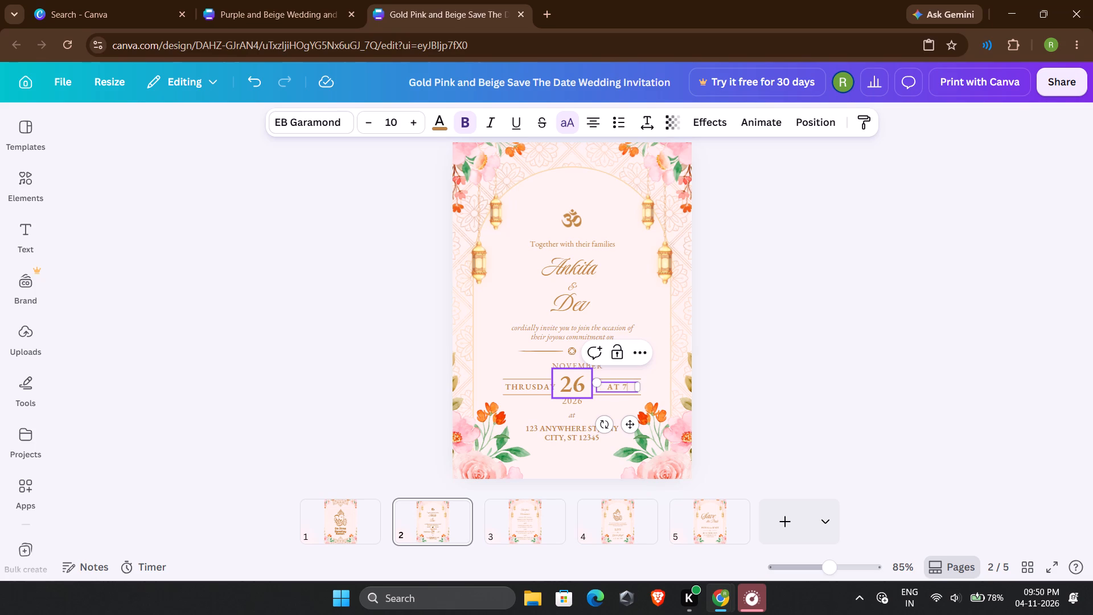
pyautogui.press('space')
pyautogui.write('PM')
# Replace the placeholder venue address below "at" on page 2 with the wedding's own venue address, ending with the district in parentheses.
pyautogui.click(792, 278)
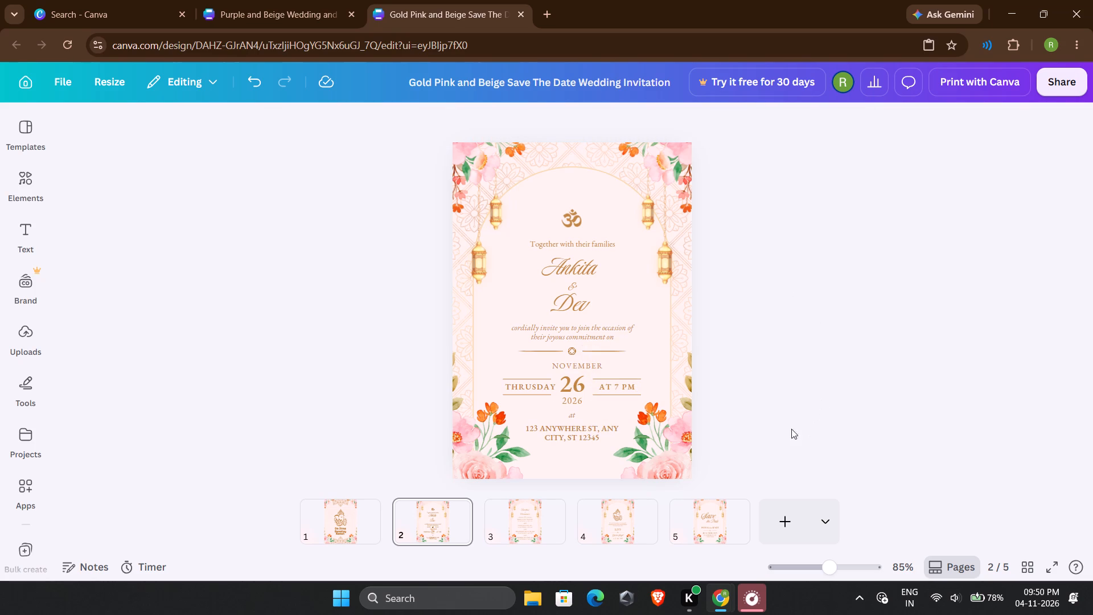
pyautogui.doubleClick(561, 432)
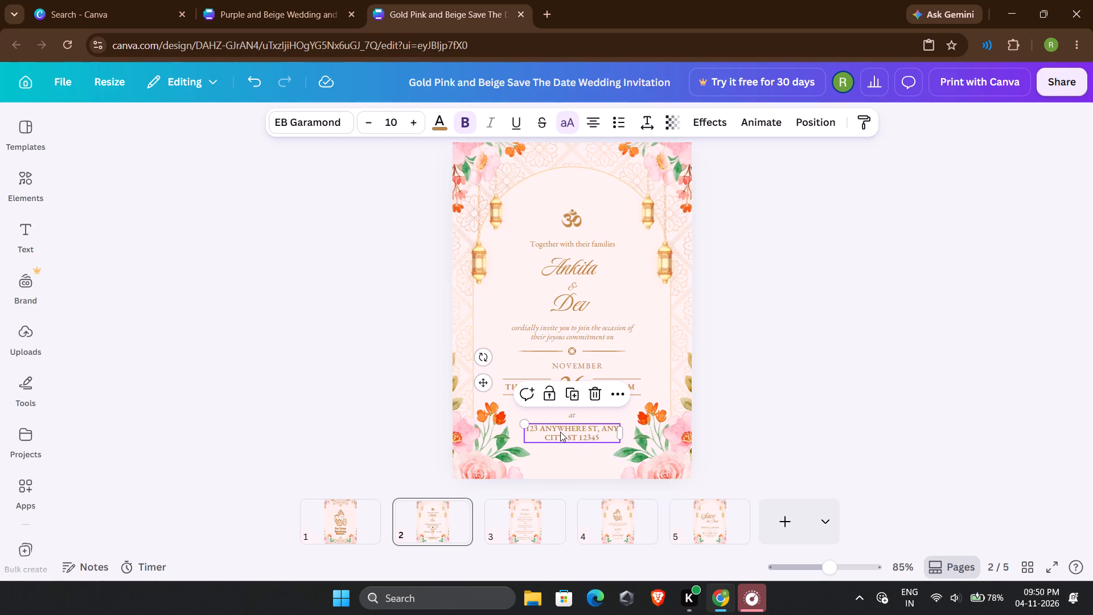
pyautogui.press('BackSpace')
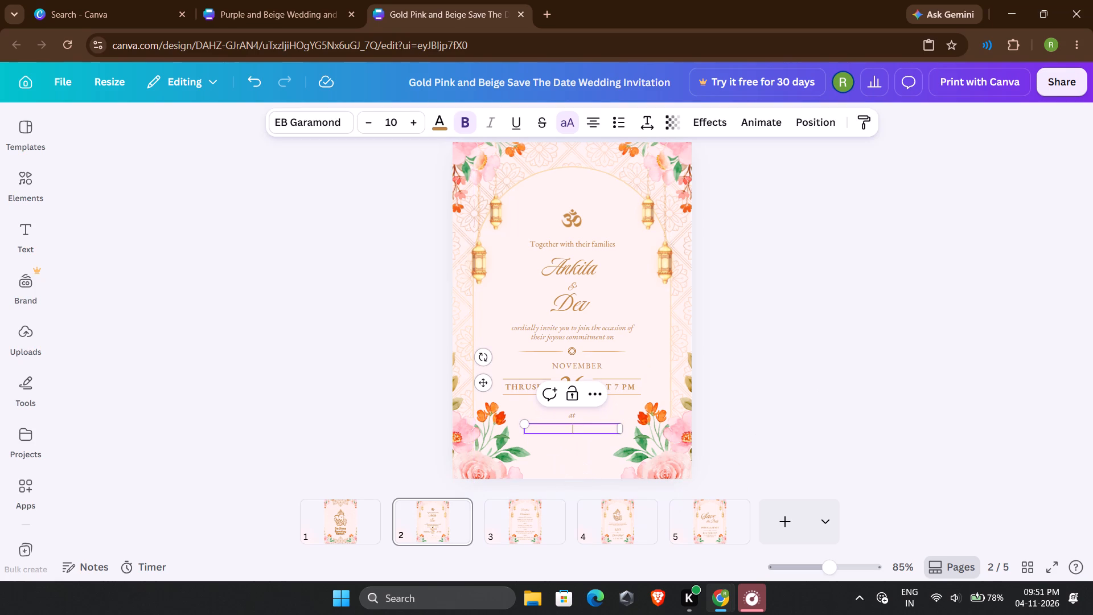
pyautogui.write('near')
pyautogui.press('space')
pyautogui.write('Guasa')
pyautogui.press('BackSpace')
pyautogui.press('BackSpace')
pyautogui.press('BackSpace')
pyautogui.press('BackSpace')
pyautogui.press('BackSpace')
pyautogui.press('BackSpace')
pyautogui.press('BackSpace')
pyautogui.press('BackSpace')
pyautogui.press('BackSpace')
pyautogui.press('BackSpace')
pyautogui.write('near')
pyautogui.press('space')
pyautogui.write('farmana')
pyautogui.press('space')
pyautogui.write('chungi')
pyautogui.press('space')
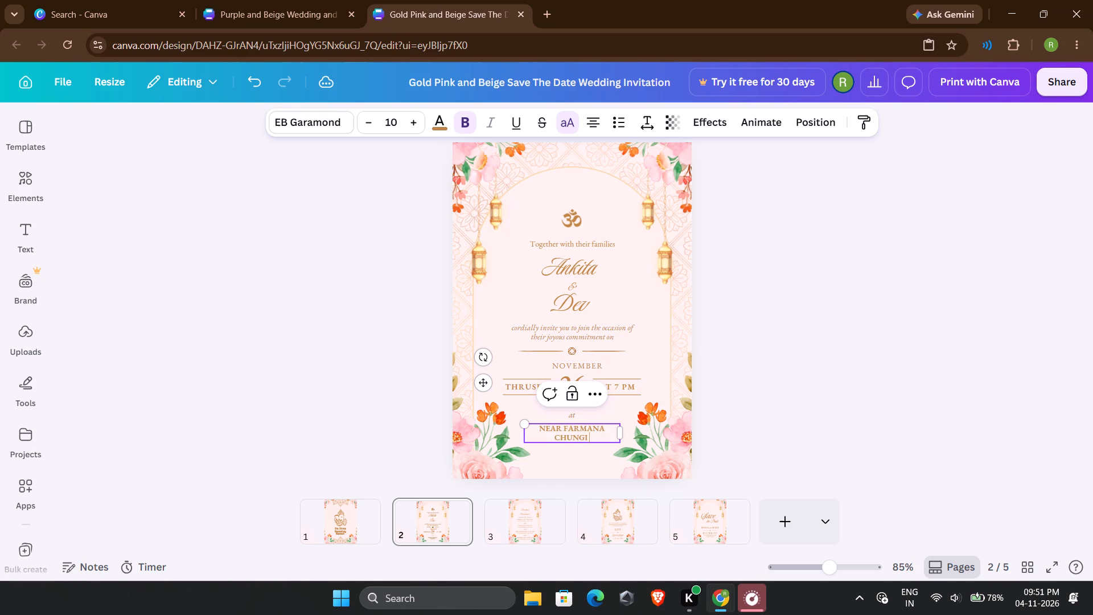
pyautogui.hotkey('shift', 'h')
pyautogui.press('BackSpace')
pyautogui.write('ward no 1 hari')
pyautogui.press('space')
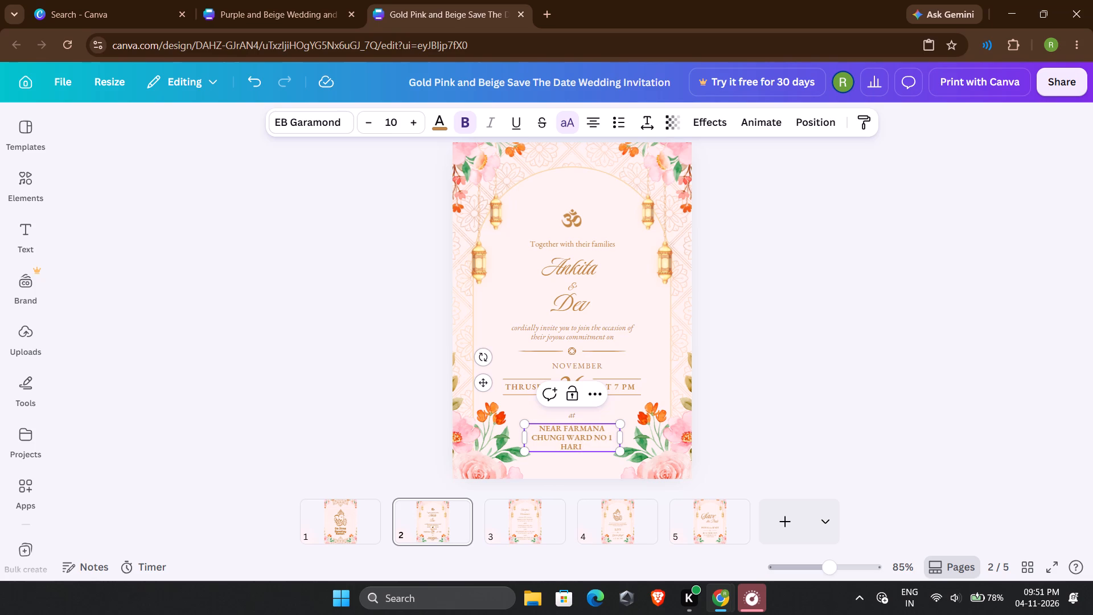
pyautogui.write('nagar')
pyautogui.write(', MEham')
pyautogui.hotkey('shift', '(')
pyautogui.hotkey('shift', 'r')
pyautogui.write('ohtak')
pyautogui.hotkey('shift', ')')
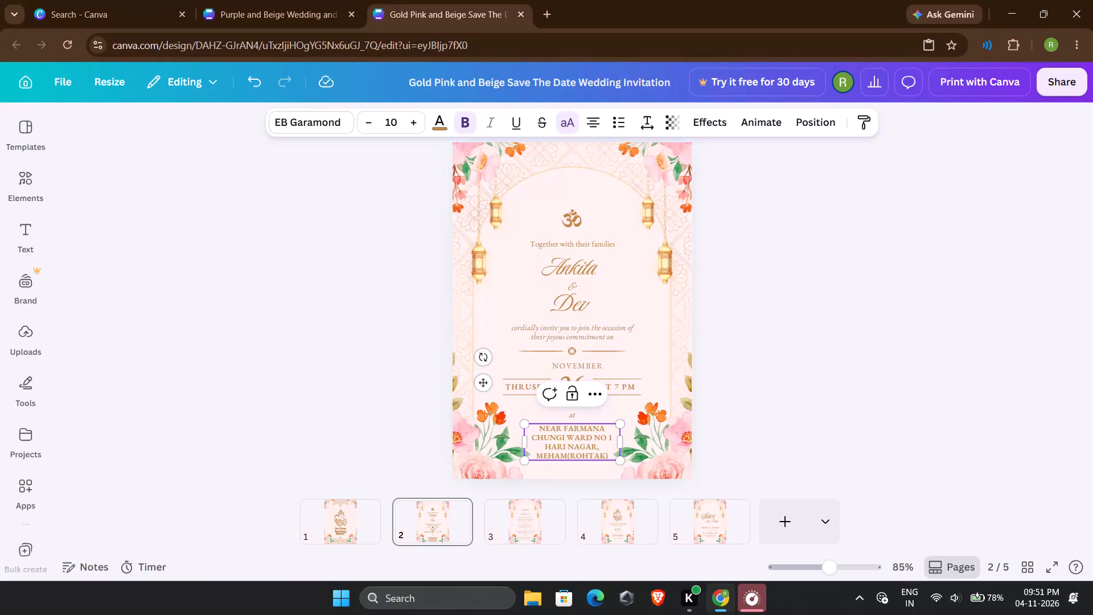
pyautogui.click(815, 326)
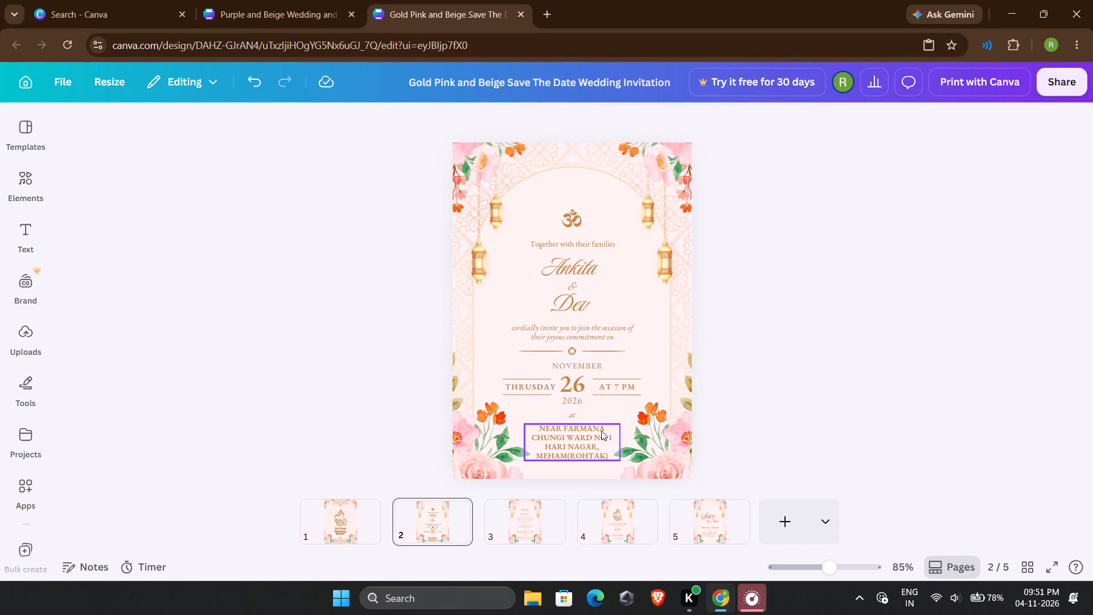
# Insert a comma before the ward and another after the ward number in page 2's venue address.
pyautogui.doubleClick(601, 429)
pyautogui.click(565, 432)
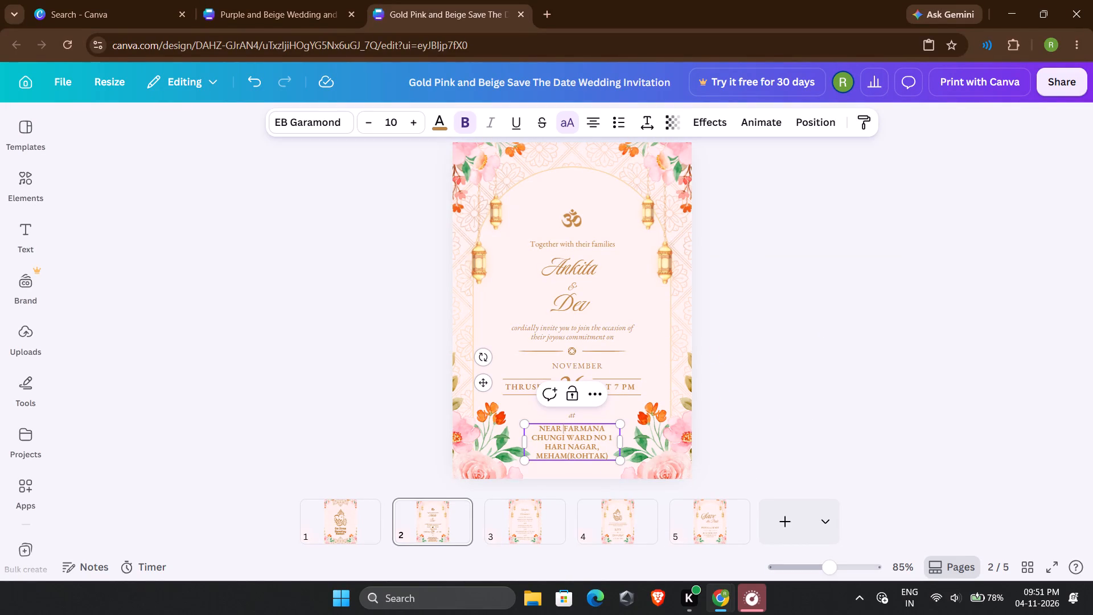
pyautogui.click(567, 434)
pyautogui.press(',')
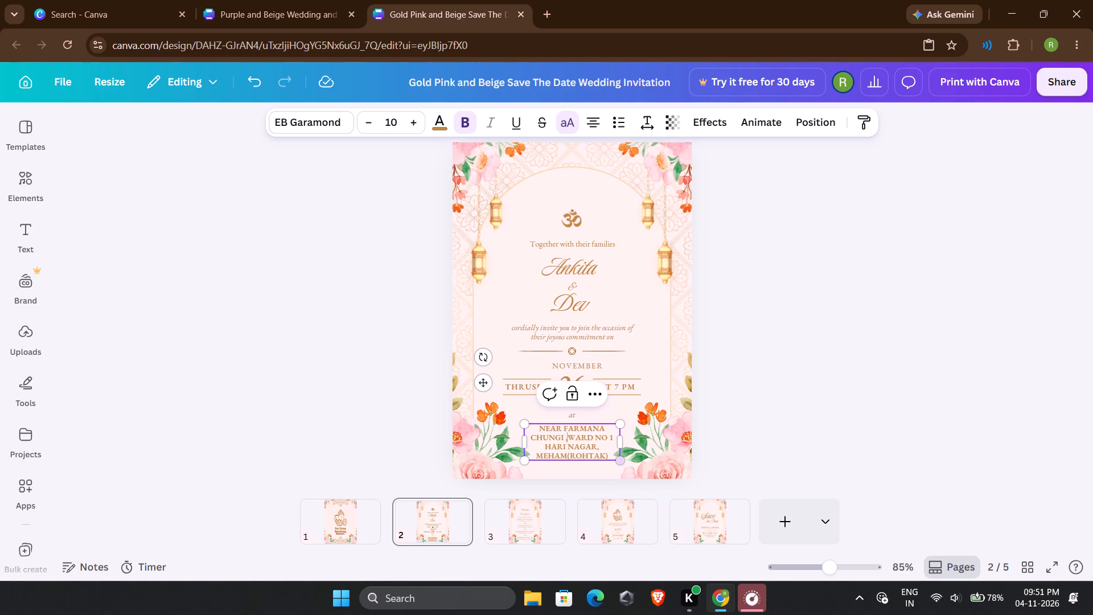
pyautogui.click(613, 433)
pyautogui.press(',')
pyautogui.click(865, 345)
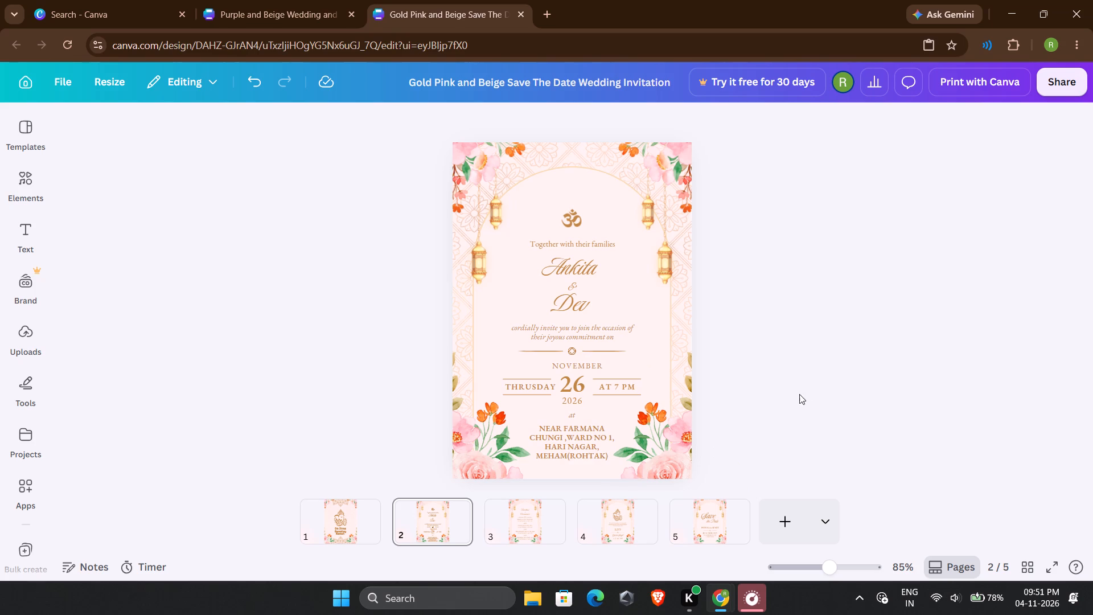
# Delete the Engagement and Wedding entries and the two ornamental dividers below the Haldi entry on page 3.
pyautogui.scroll(-2, 795, 415)
pyautogui.click(520, 511)
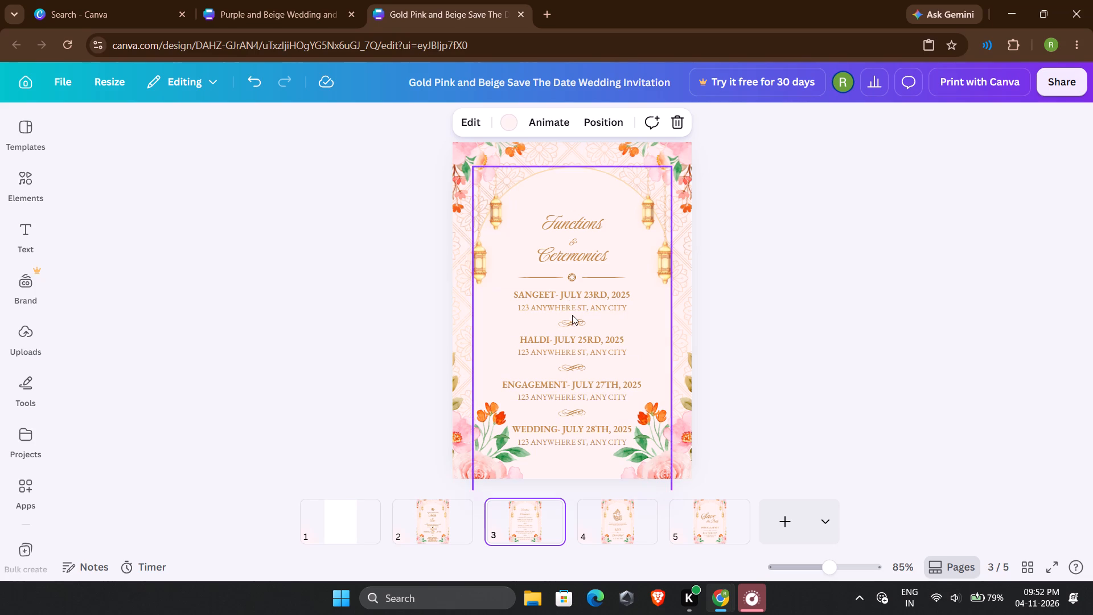
pyautogui.click(591, 383)
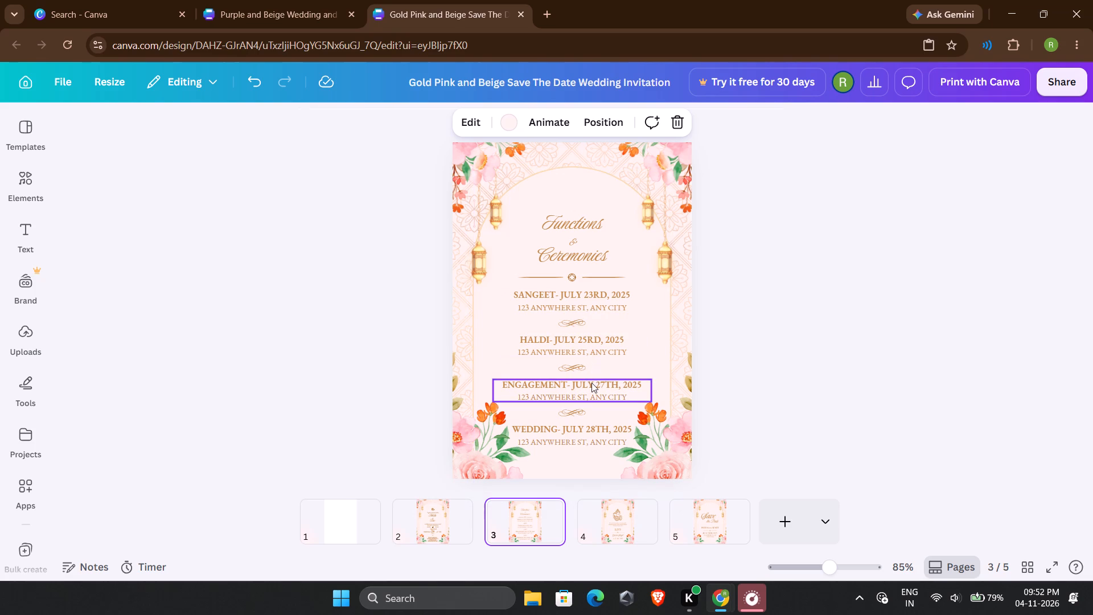
pyautogui.press('Delete')
pyautogui.click(577, 433)
pyautogui.press('Delete')
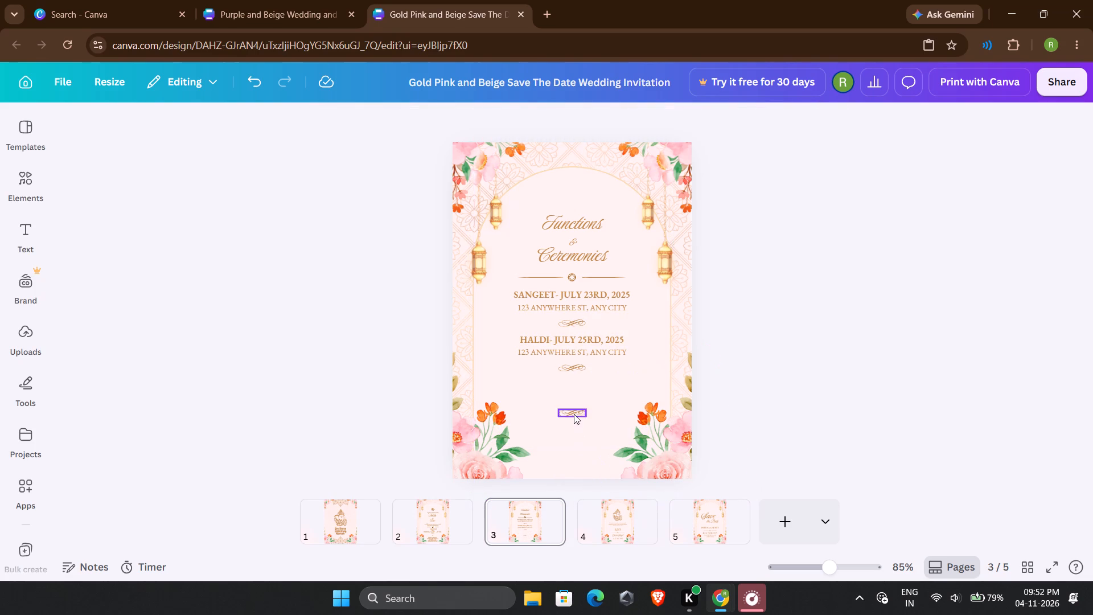
pyautogui.click(574, 414)
pyautogui.press('Delete')
pyautogui.click(581, 366)
pyautogui.press('Delete')
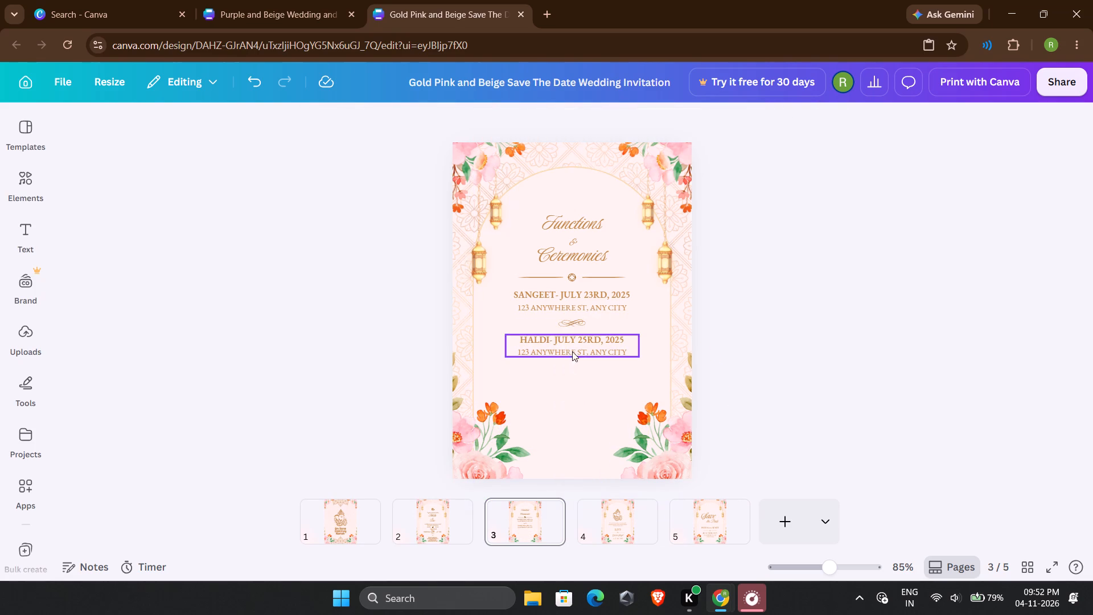
# Move the Haldi entry, the remaining divider and the Sangeet entry lower on page 3, spacing them out beneath the heading.
pyautogui.moveTo(571, 346); pyautogui.dragTo(572, 380)
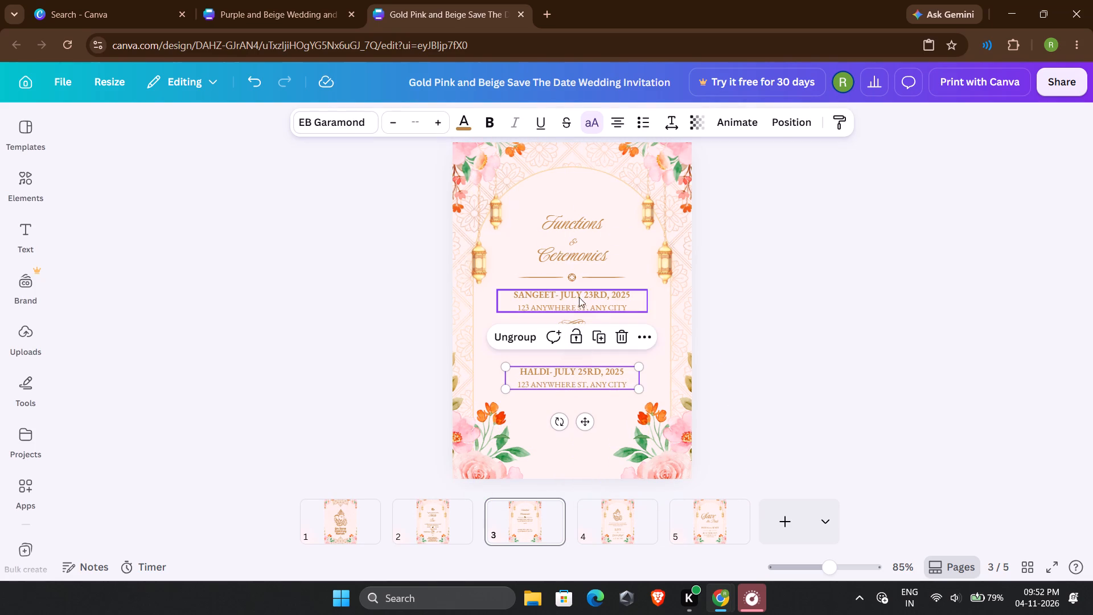
pyautogui.click(968, 225)
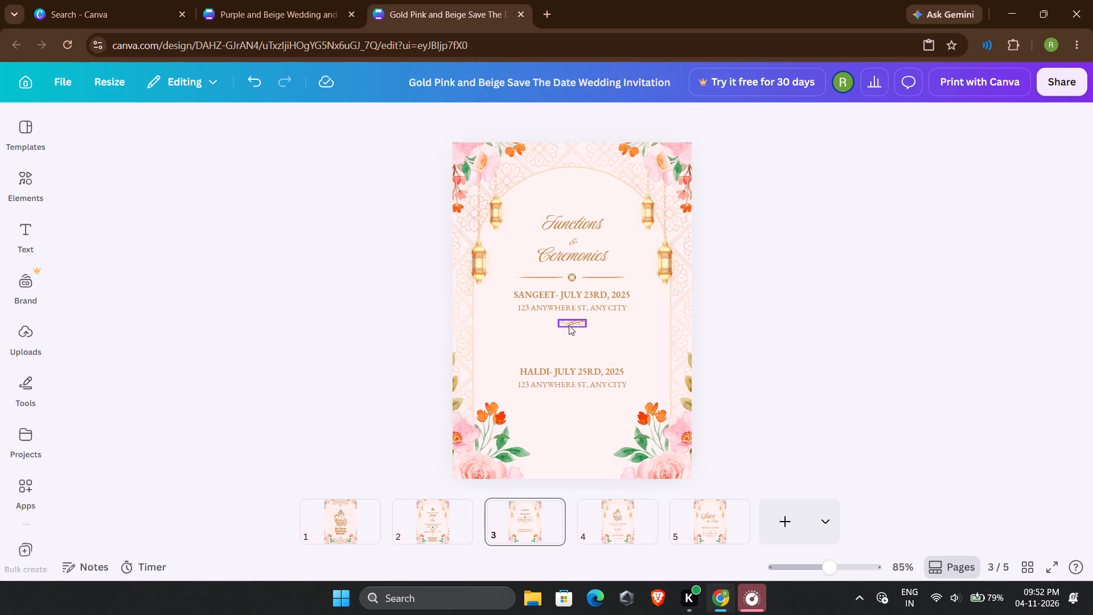
pyautogui.moveTo(569, 325); pyautogui.dragTo(566, 346)
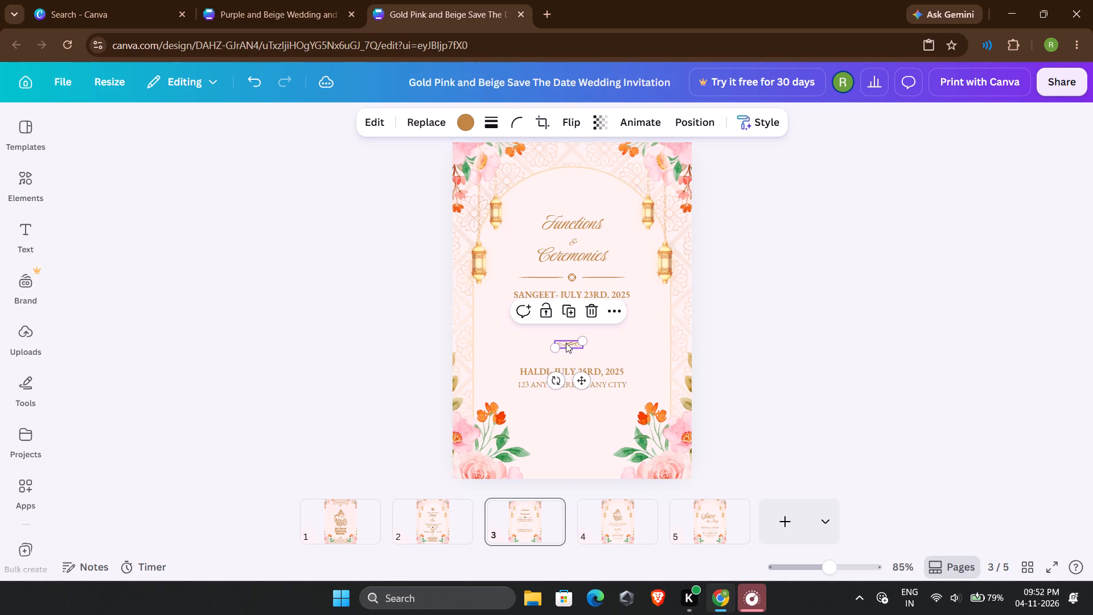
pyautogui.click(823, 240)
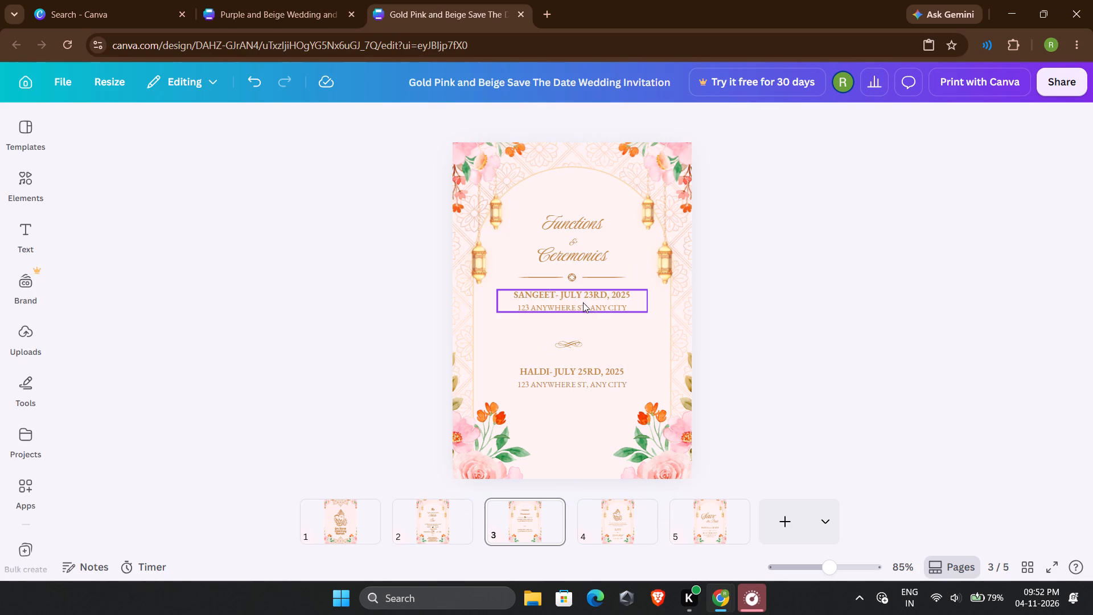
pyautogui.moveTo(582, 304); pyautogui.dragTo(582, 311)
pyautogui.click(890, 283)
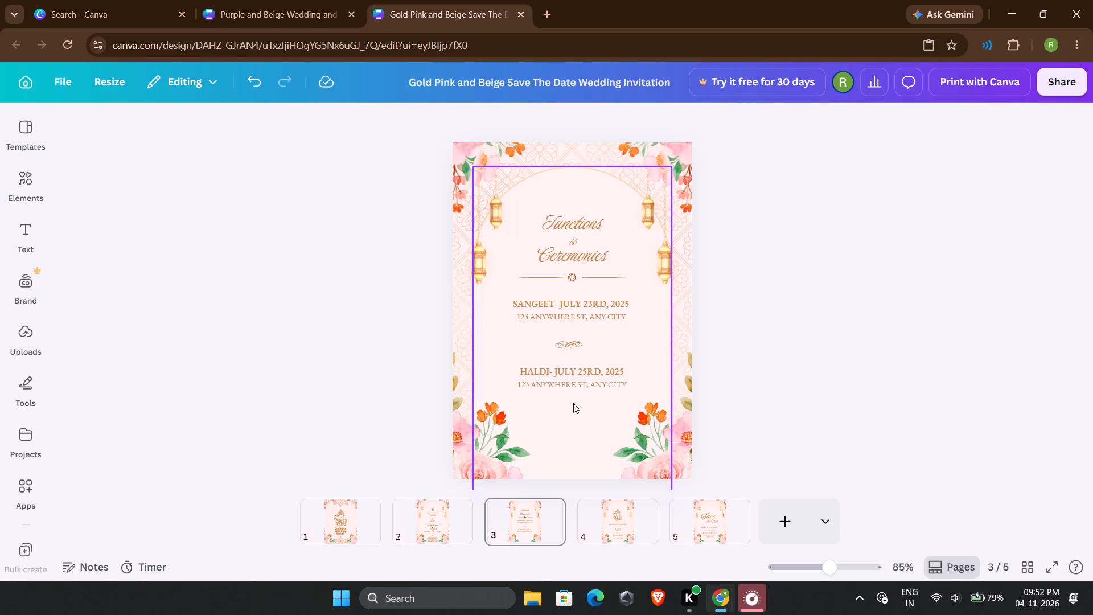
pyautogui.moveTo(572, 380); pyautogui.dragTo(573, 394)
pyautogui.click(989, 283)
pyautogui.moveTo(560, 343); pyautogui.dragTo(561, 356)
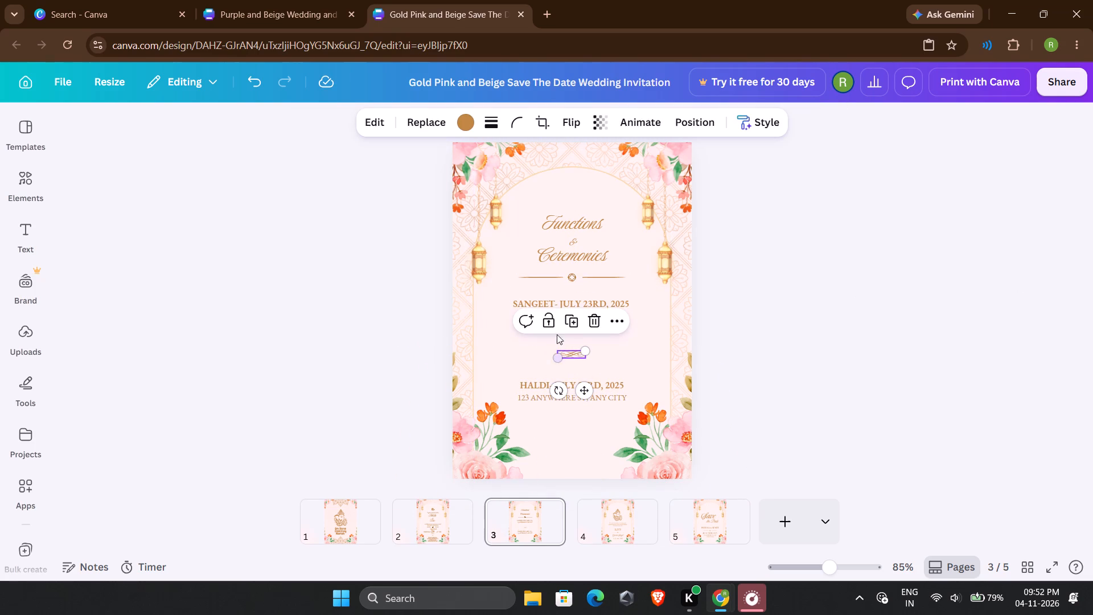
pyautogui.click(999, 210)
pyautogui.moveTo(593, 305); pyautogui.dragTo(593, 311)
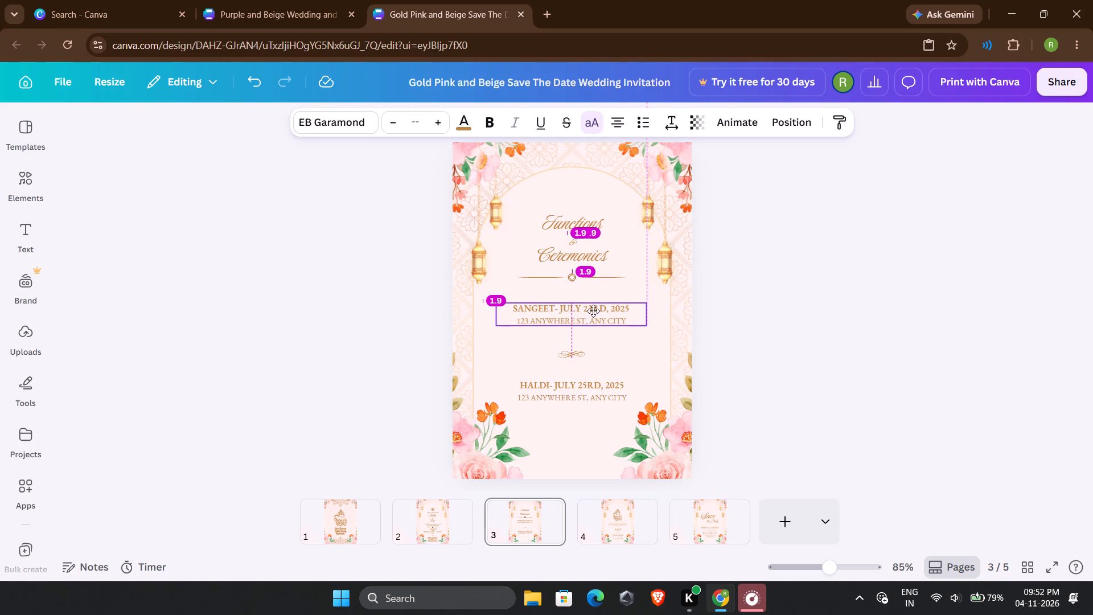
pyautogui.moveTo(593, 311); pyautogui.dragTo(593, 311)
pyautogui.click(994, 257)
pyautogui.doubleClick(609, 314)
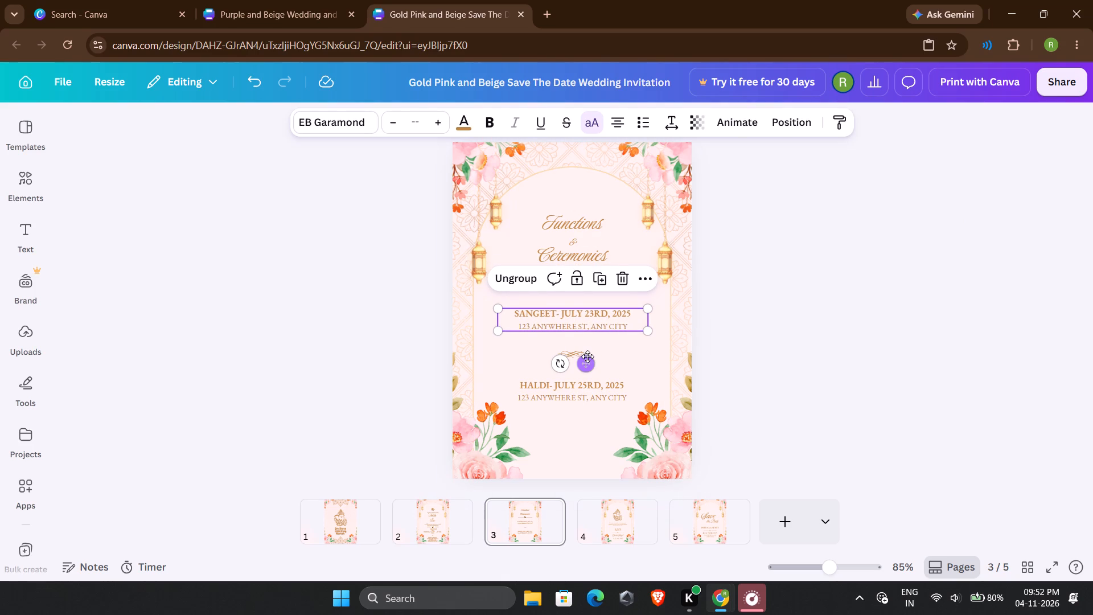
pyautogui.hotkey('ctrl', 'z')
# Replace the Sangeet entry's title on page 3 with "Haldi - November 23rd, 2026".
pyautogui.doubleClick(585, 317)
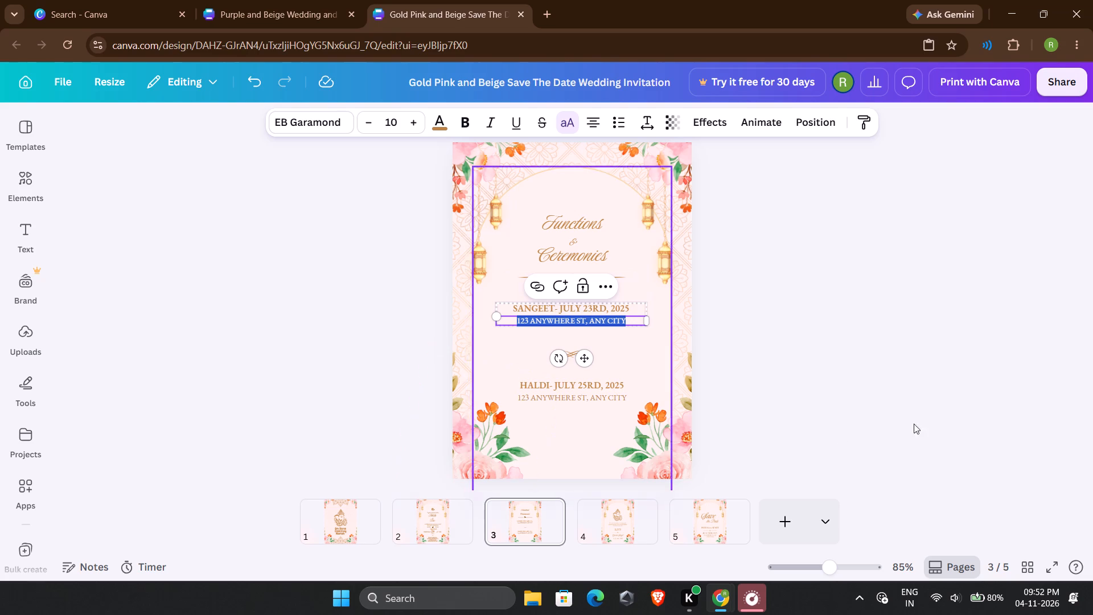
pyautogui.click(903, 352)
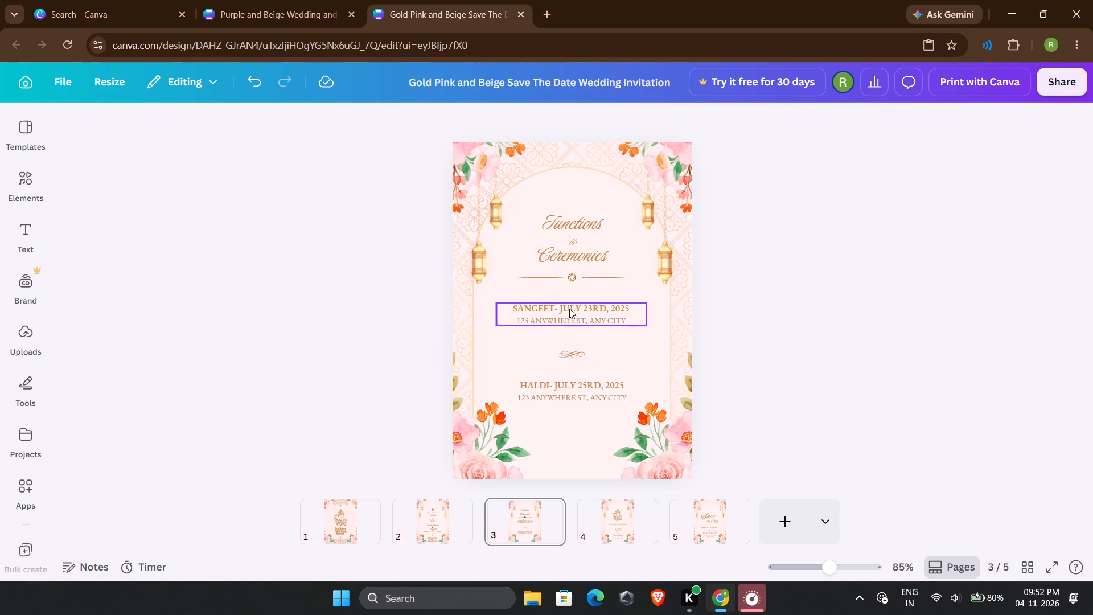
pyautogui.doubleClick(569, 309)
pyautogui.press('BackSpace')
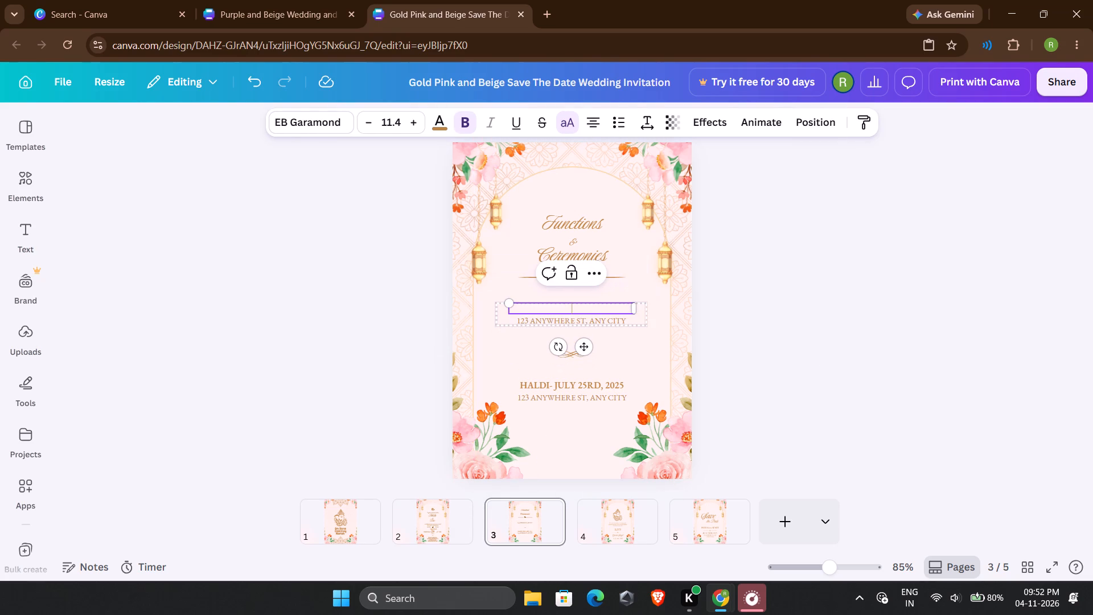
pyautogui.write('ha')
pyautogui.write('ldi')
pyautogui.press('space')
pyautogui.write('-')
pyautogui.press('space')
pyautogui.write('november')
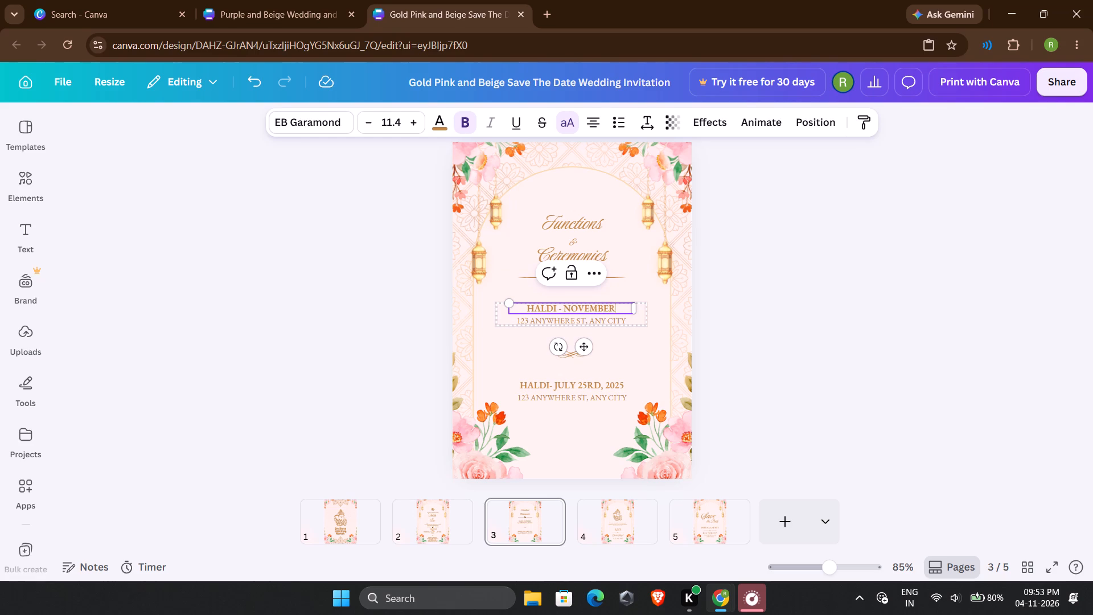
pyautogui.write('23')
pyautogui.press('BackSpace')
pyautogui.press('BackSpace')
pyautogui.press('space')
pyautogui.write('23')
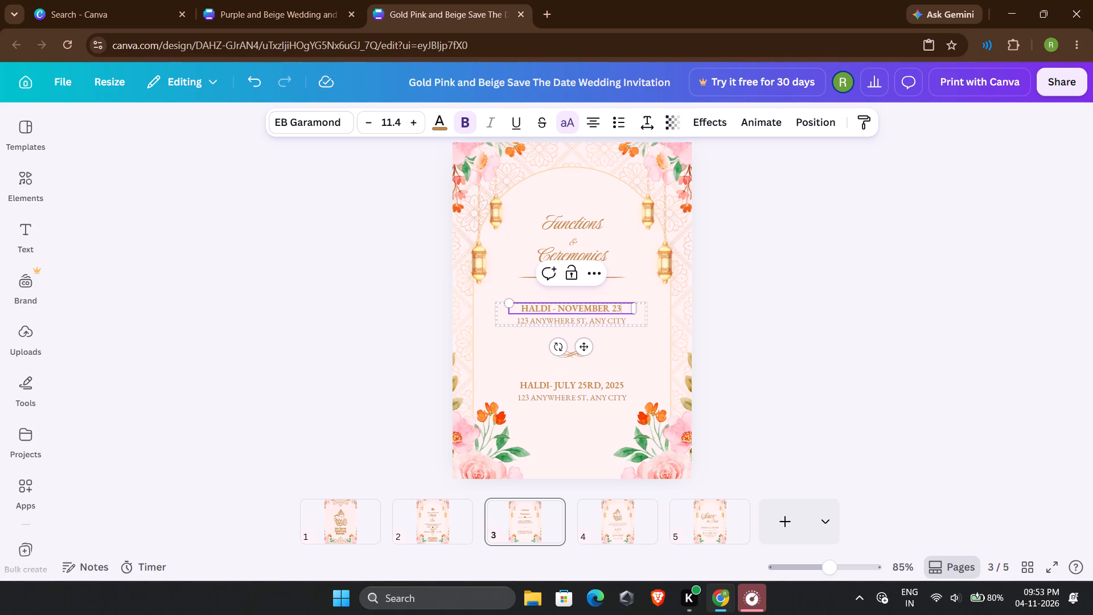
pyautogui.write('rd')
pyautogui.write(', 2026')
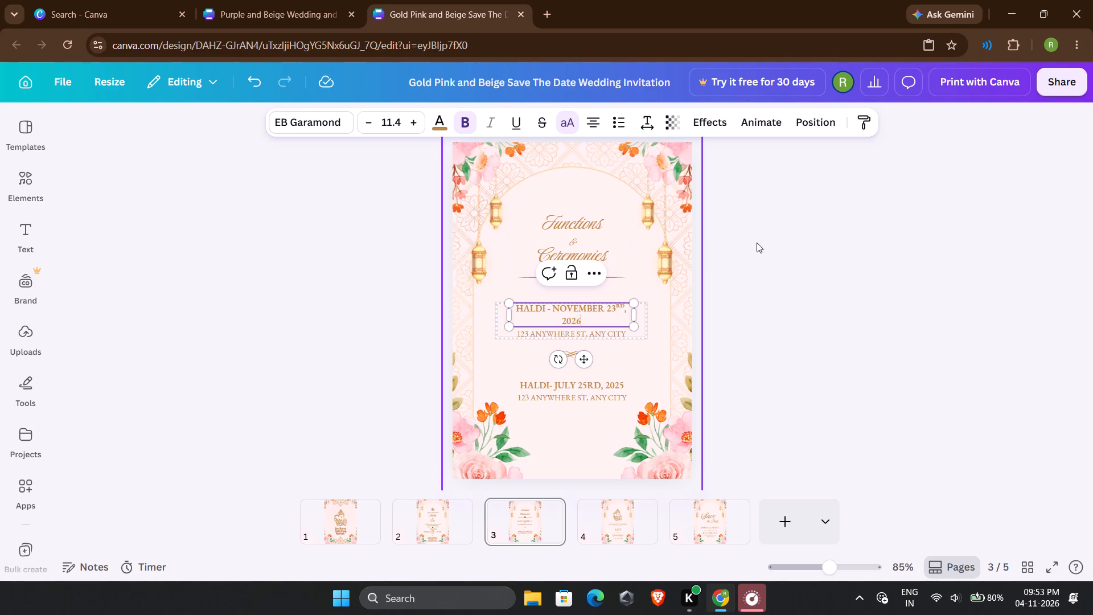
pyautogui.click(930, 285)
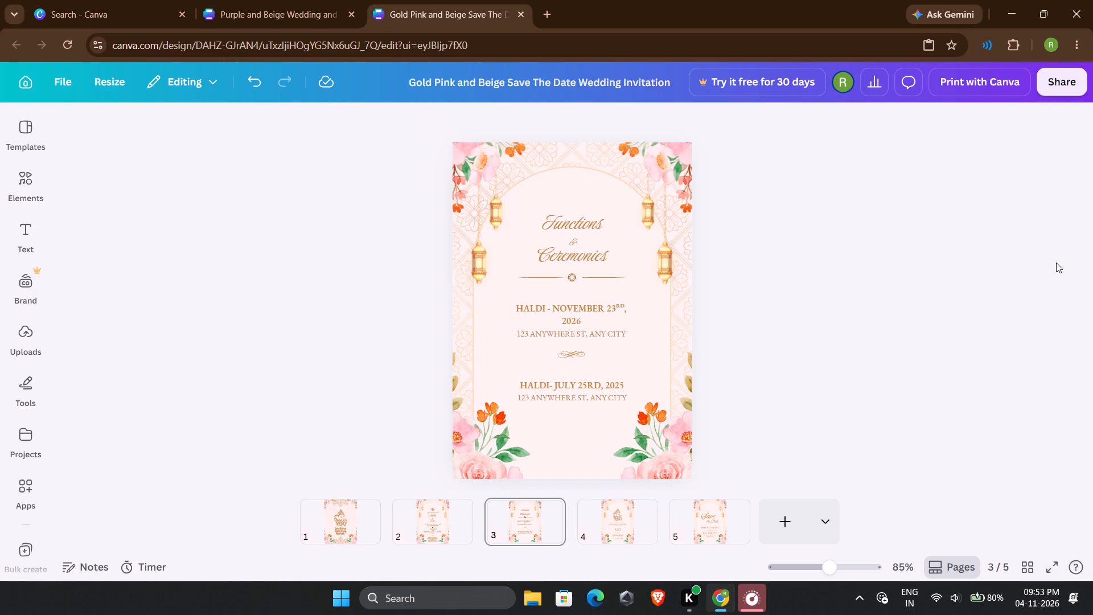
# Move the November 23rd Haldi entry slightly higher, closer to the divider below the Functions & Ceremonies heading.
pyautogui.click(557, 309)
pyautogui.moveTo(567, 314); pyautogui.dragTo(568, 313)
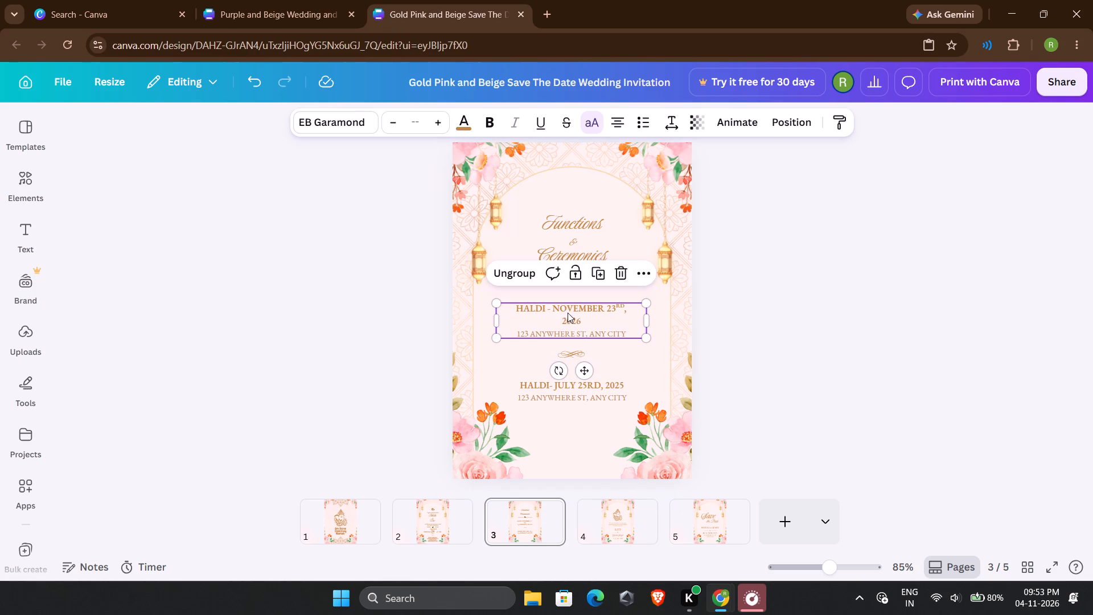
pyautogui.moveTo(568, 313); pyautogui.dragTo(567, 307)
pyautogui.click(1055, 296)
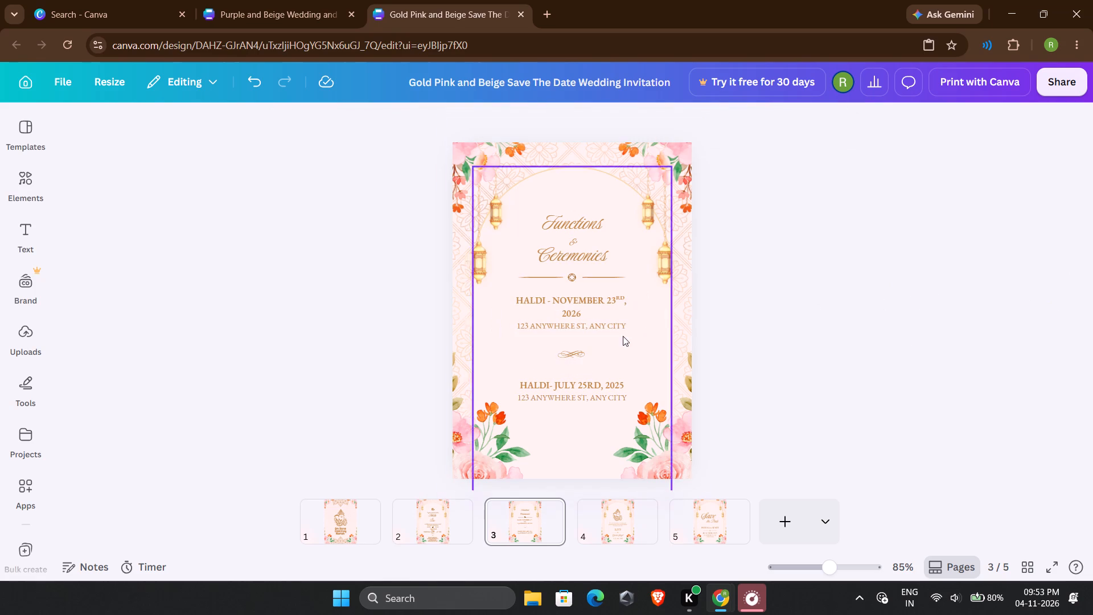
# Delete the placeholder address text beneath the November 23rd Haldi title on page 3.
pyautogui.doubleClick(614, 325)
pyautogui.press('BackSpace')
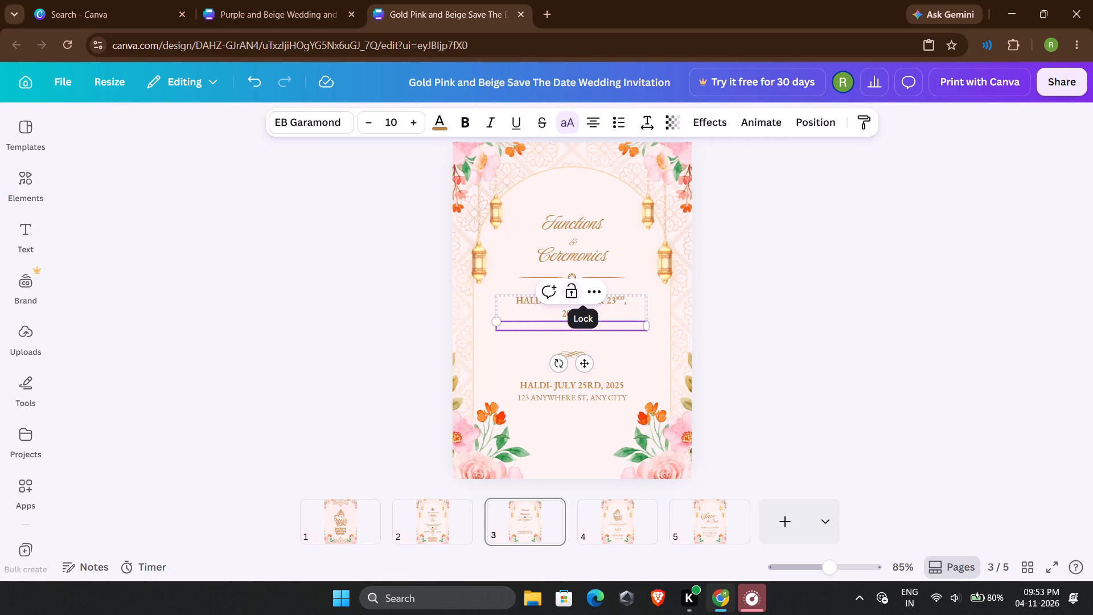
pyautogui.click(886, 470)
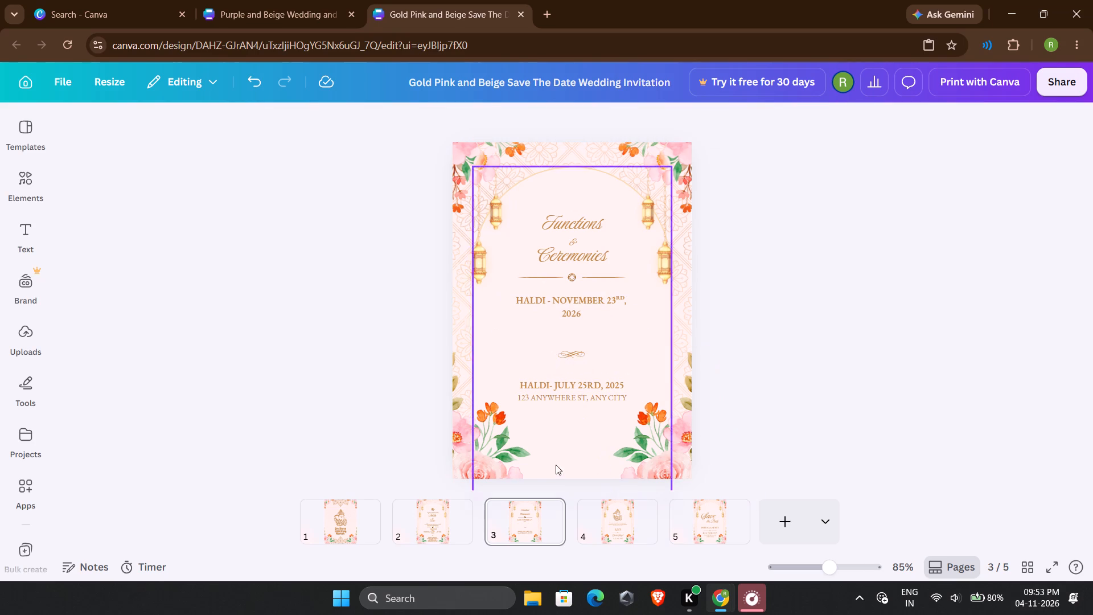
# Move the small ornamental divider between the two entries up, closer to the November 23rd Haldi entry.
pyautogui.moveTo(573, 352); pyautogui.dragTo(573, 337)
pyautogui.click(1013, 288)
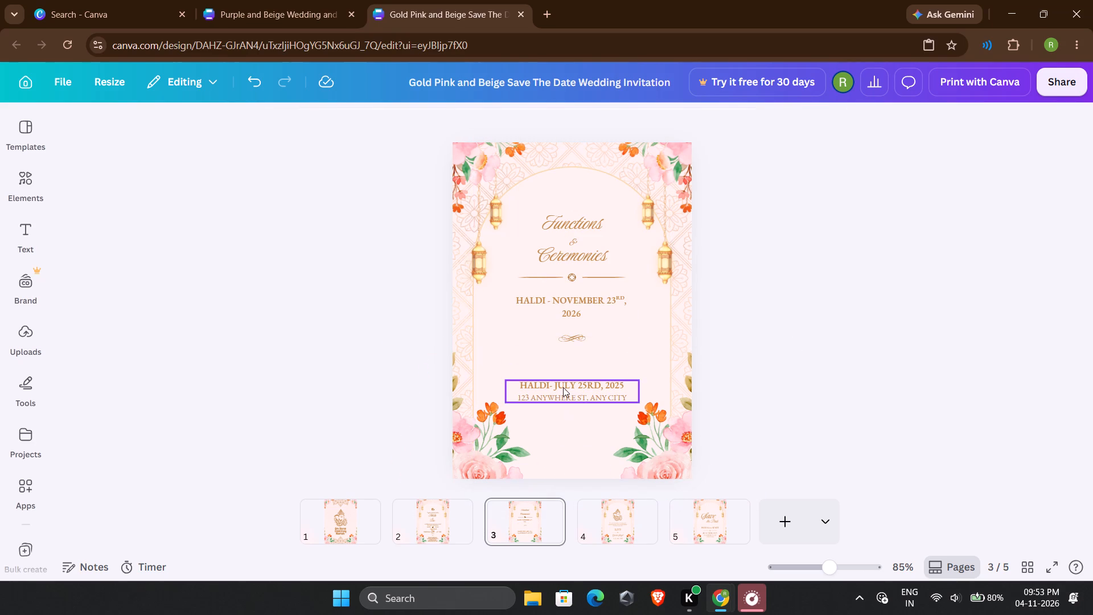
# Replace the title of the lower July 25th Haldi entry on page 3 with "Mehandi - November 25th ,2026".
pyautogui.click(563, 387)
pyautogui.click(563, 387)
pyautogui.click(563, 387)
pyautogui.click(563, 387)
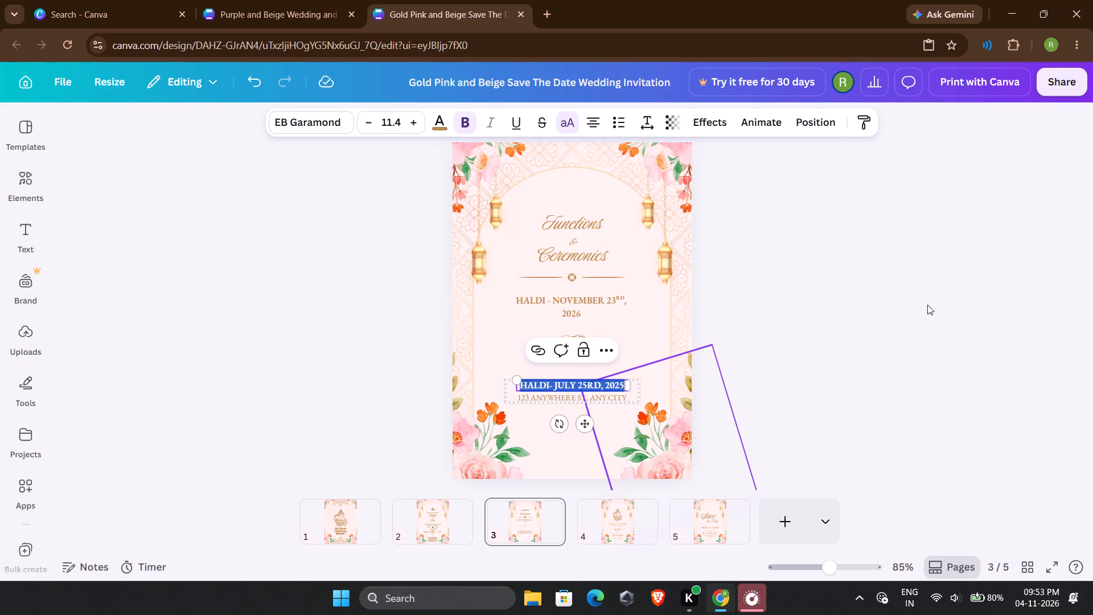
pyautogui.press('BackSpace')
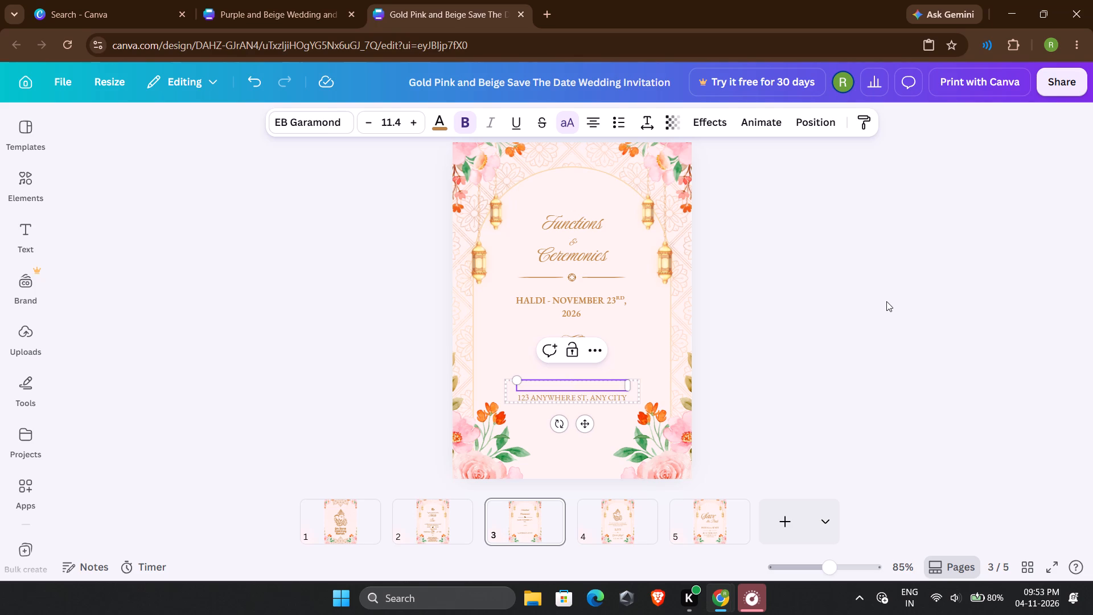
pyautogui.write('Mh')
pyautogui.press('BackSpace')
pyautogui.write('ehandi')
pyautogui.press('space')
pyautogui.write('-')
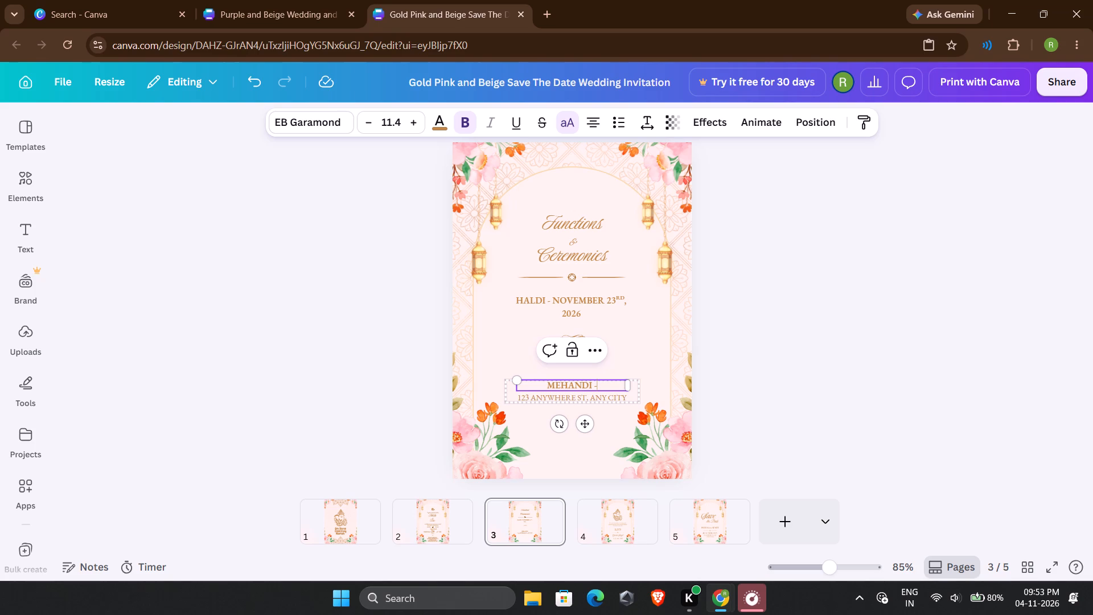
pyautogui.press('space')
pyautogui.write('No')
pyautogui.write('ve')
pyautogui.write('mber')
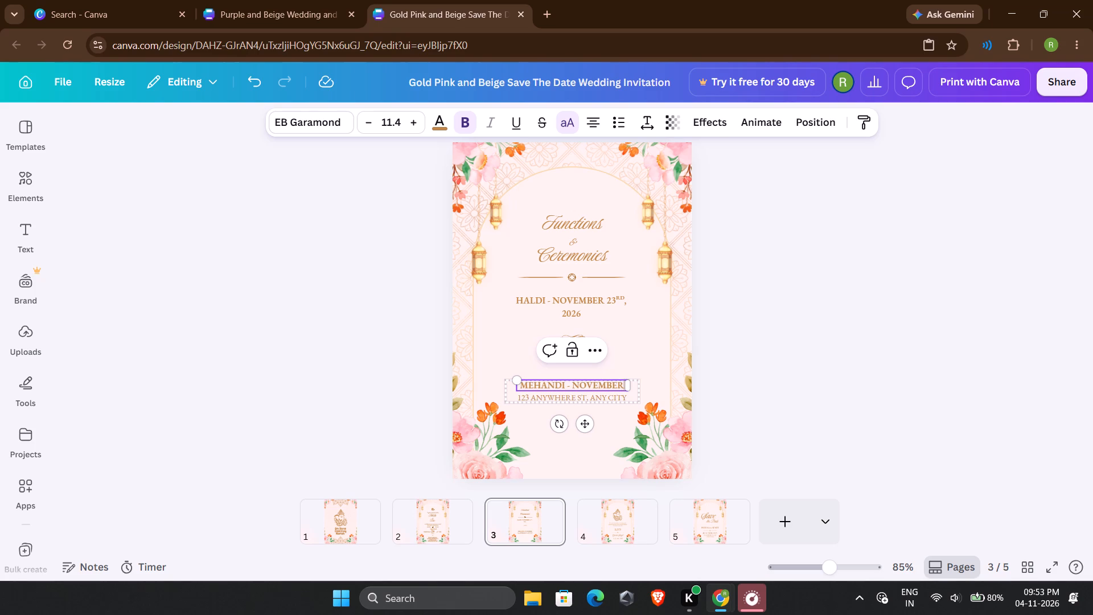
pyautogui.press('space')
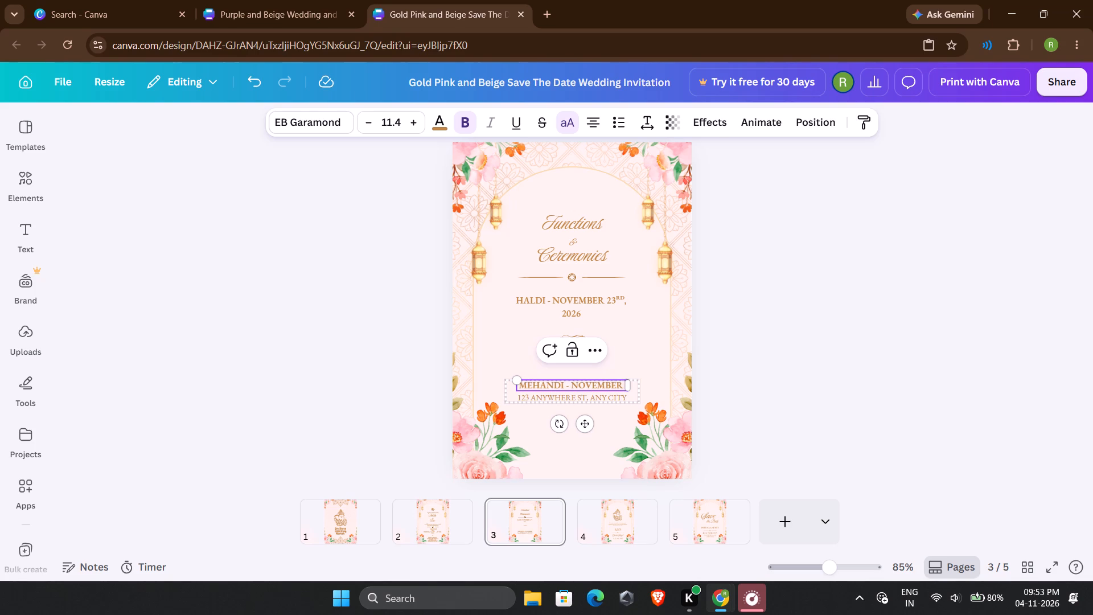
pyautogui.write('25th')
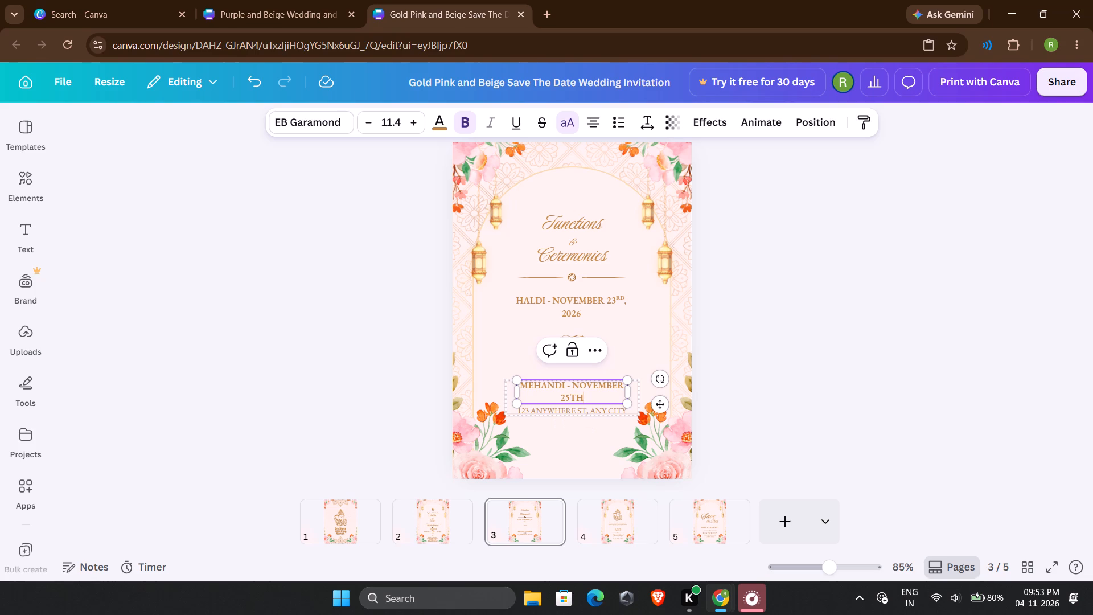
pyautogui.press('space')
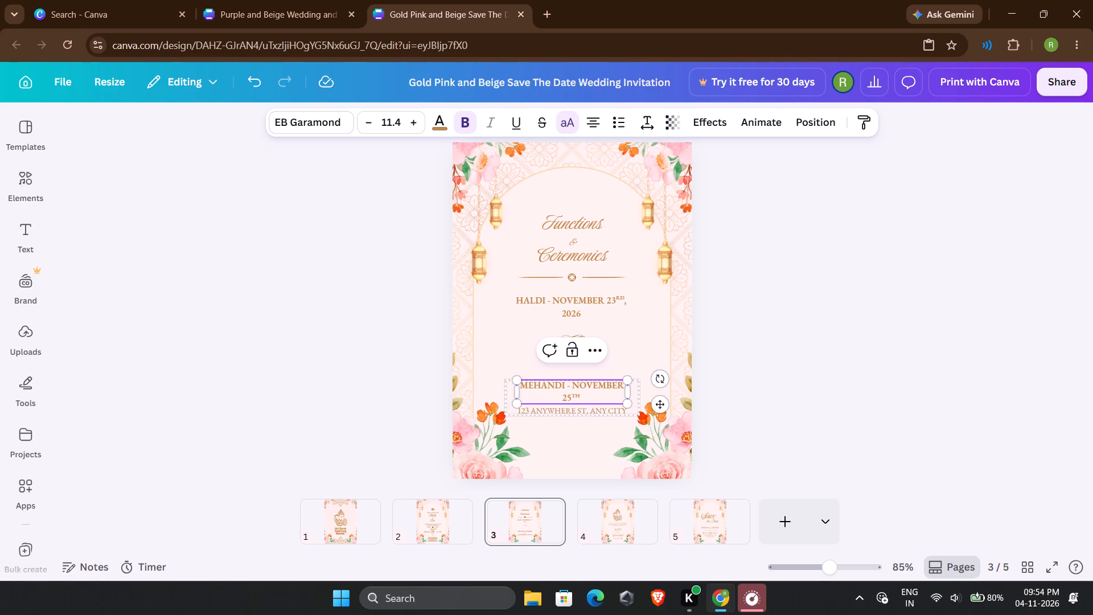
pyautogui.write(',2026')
pyautogui.click(876, 295)
# Delete the placeholder address text beneath the Mehandi title on page 3.
pyautogui.doubleClick(582, 413)
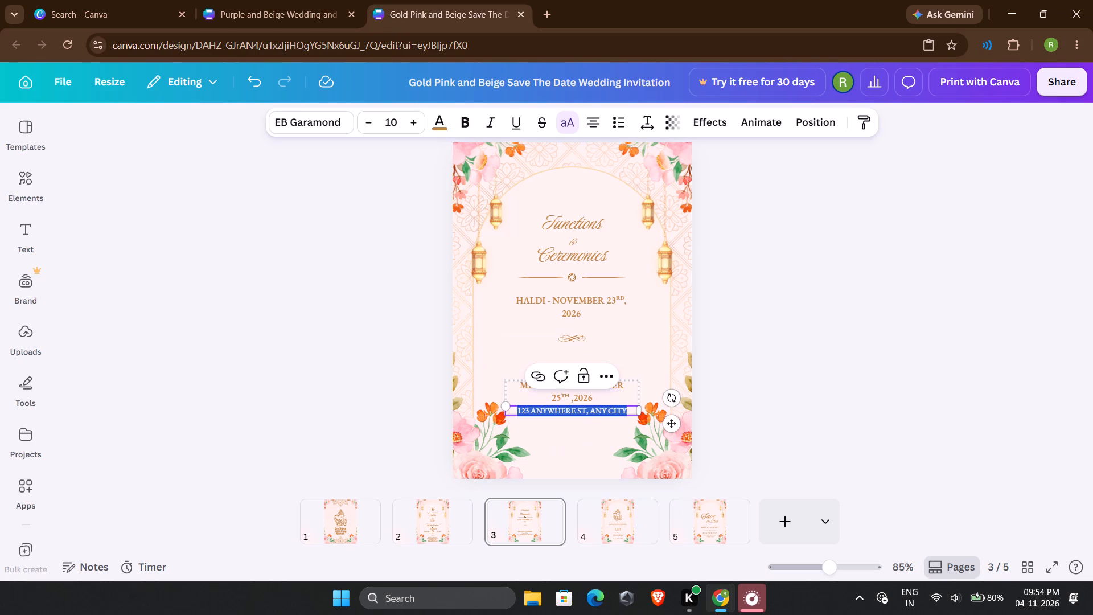
pyautogui.press('BackSpace')
pyautogui.click(873, 323)
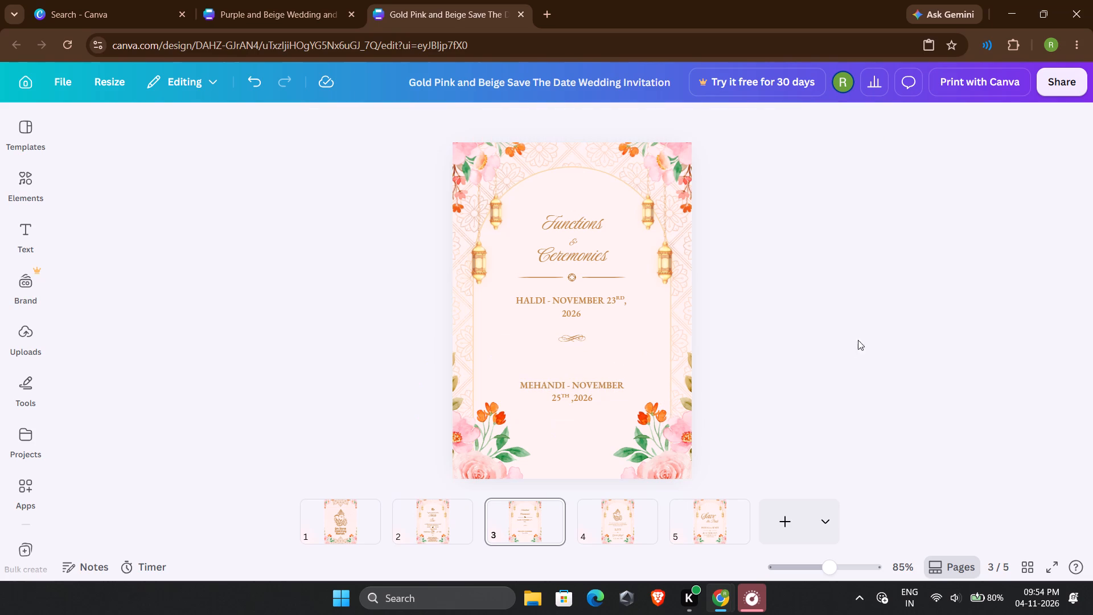
# Move the Mehandi entry slightly higher on page 3, towards the small ornamental divider.
pyautogui.moveTo(587, 390); pyautogui.dragTo(589, 383)
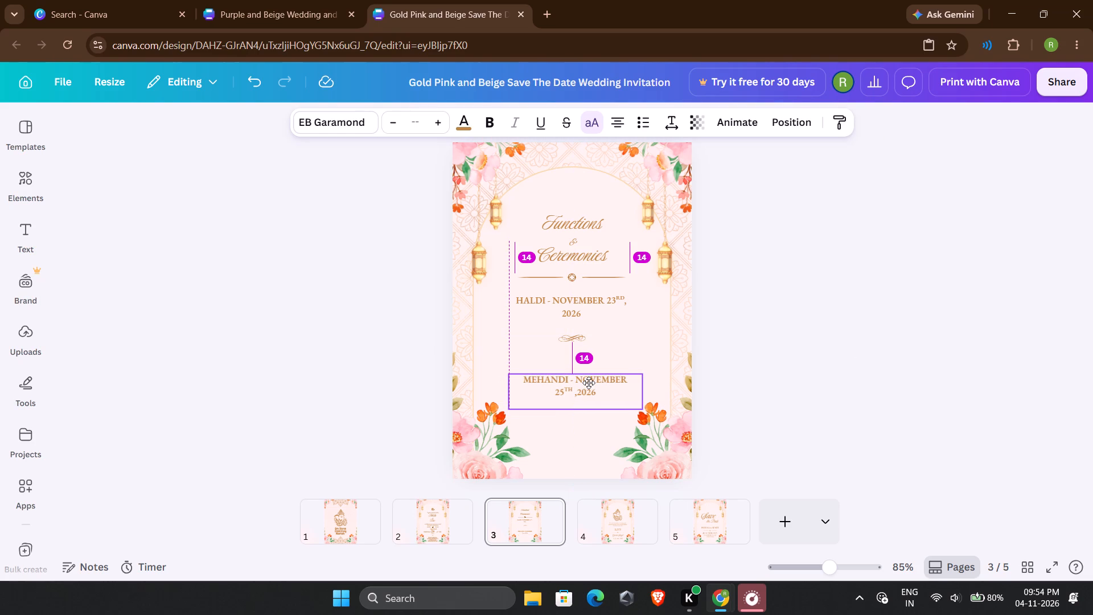
pyautogui.moveTo(589, 383); pyautogui.dragTo(589, 383)
pyautogui.moveTo(898, 295); pyautogui.dragTo(903, 297)
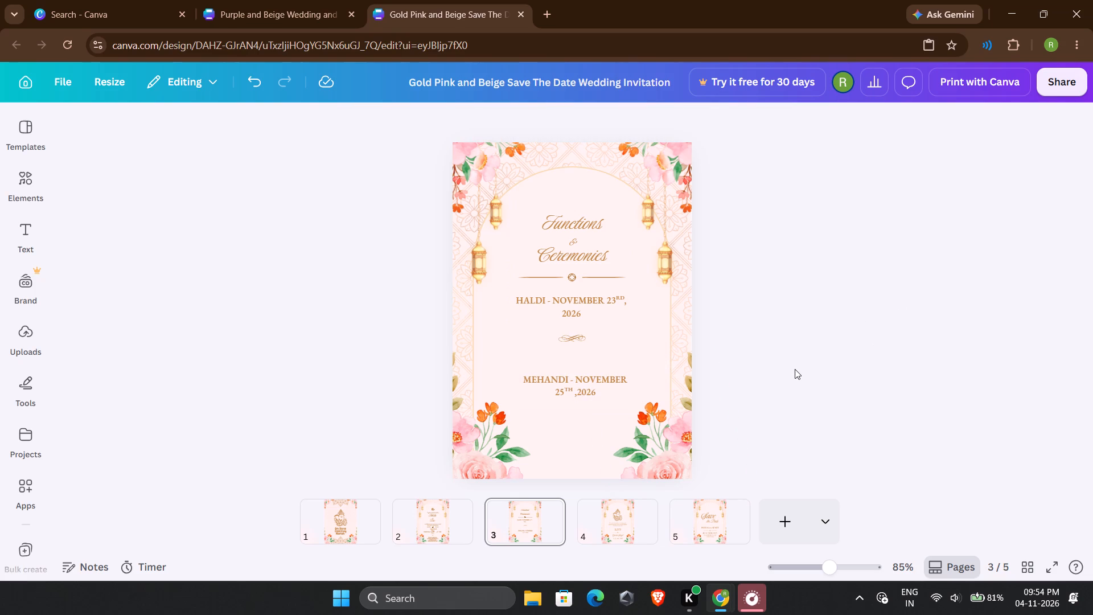
pyautogui.click(572, 337)
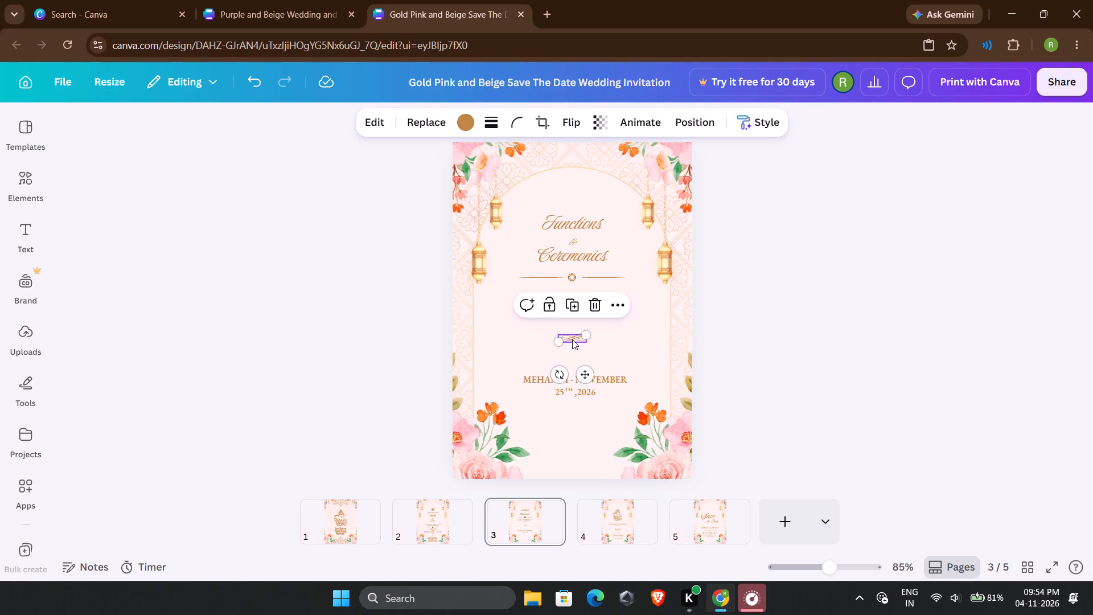
pyautogui.click(1020, 256)
# Examine the Functions & Ceremonies page in the Purple and Beige Wedding invitation, and return to the Gold Pink and Beige design.
pyautogui.click(223, 0)
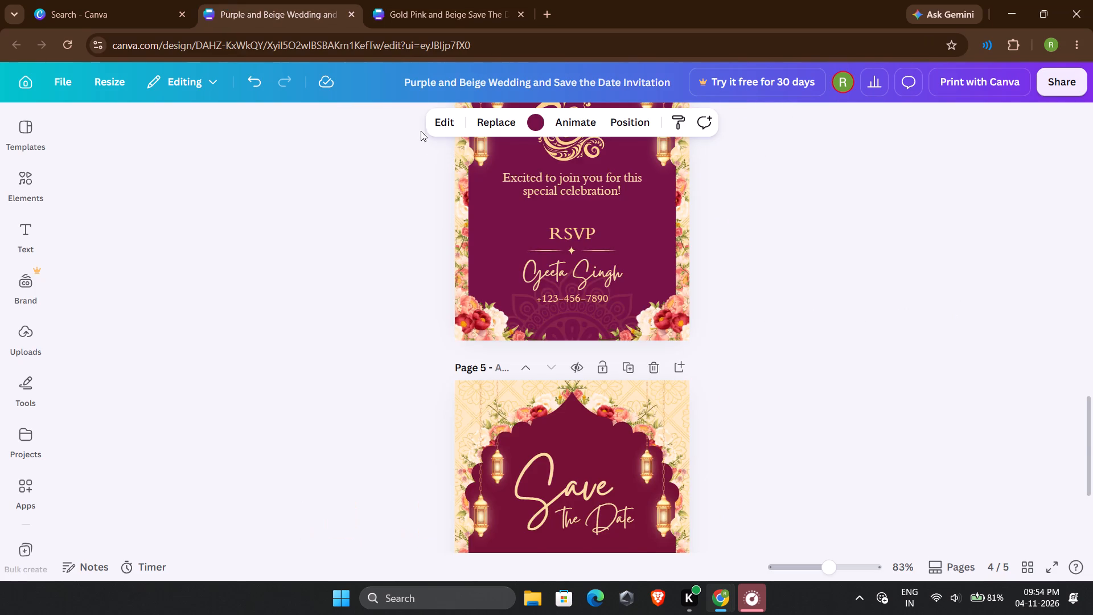
pyautogui.scroll(-4, 428, 150)
pyautogui.scroll(3, 432, 171)
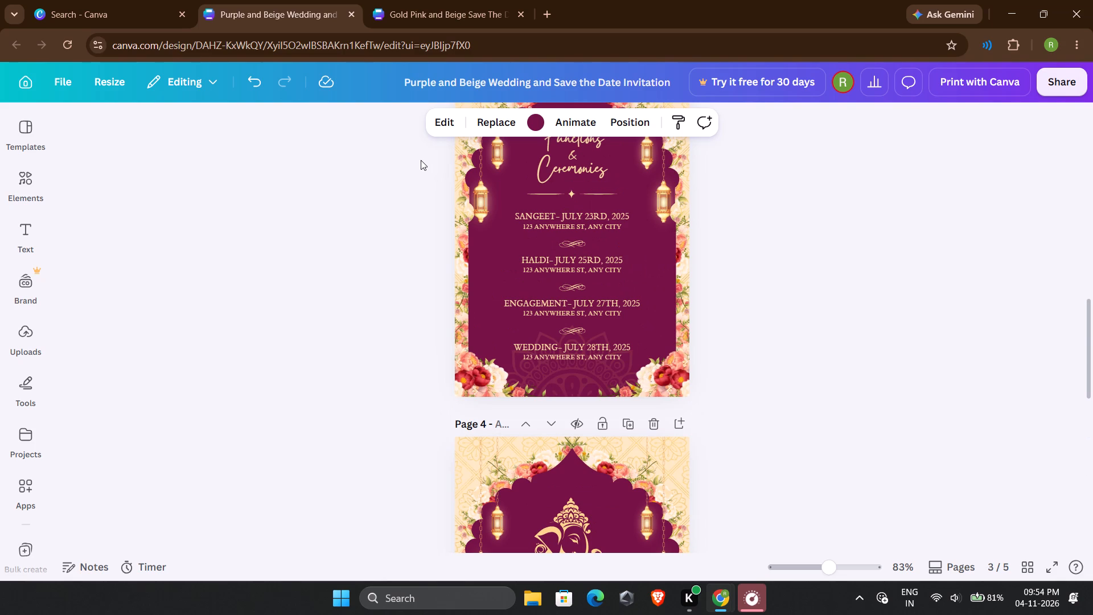
pyautogui.click(457, 0)
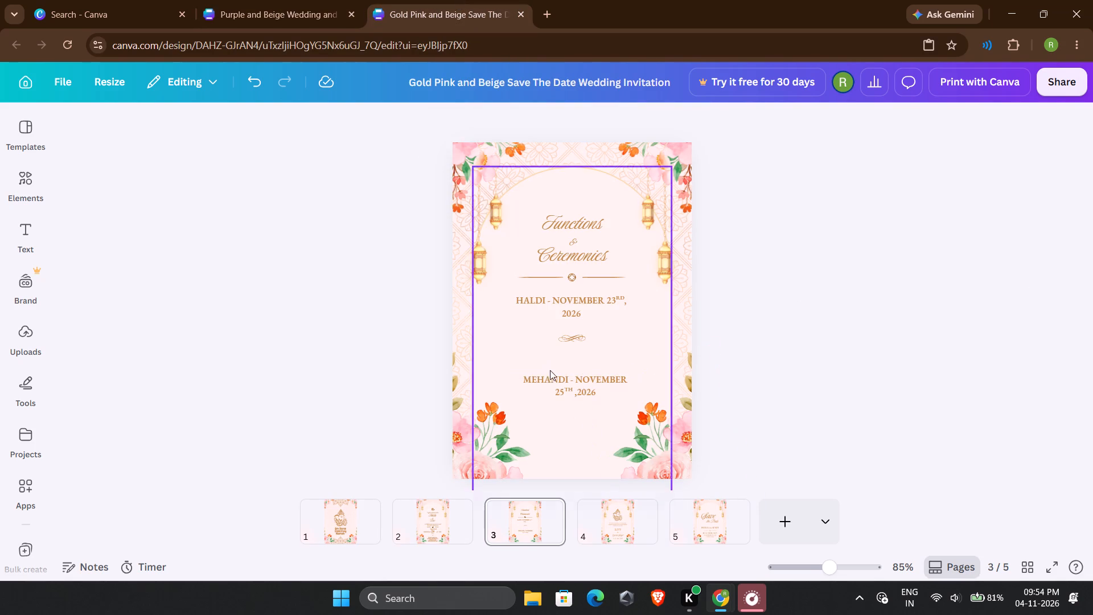
# Move the Mehandi entry and the small ornamental divider higher on page 3, closing the gaps beneath the Haldi entry.
pyautogui.moveTo(561, 384); pyautogui.dragTo(556, 362)
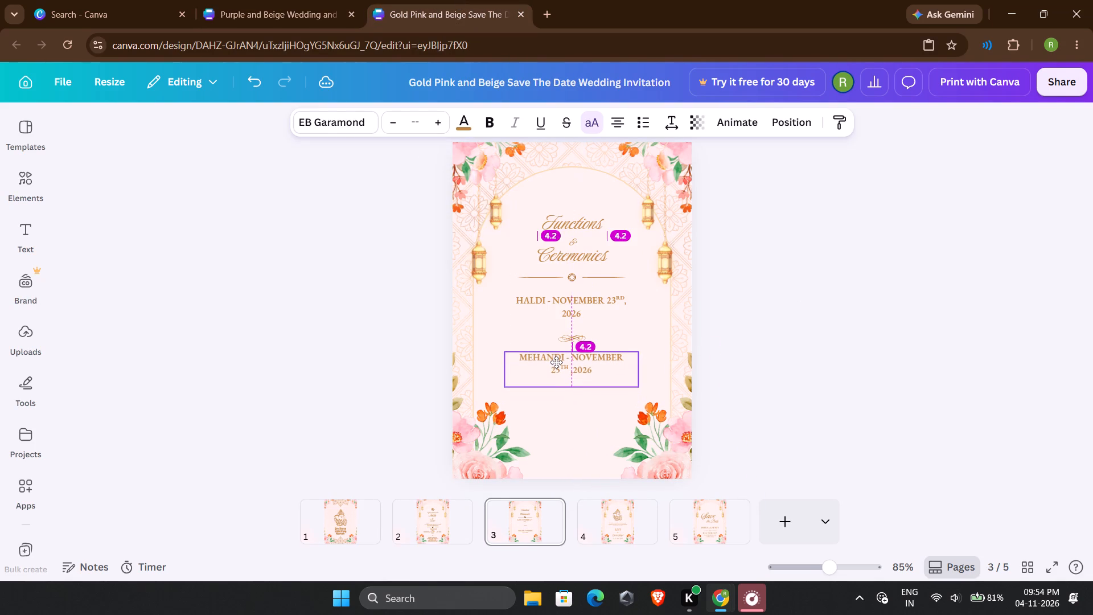
pyautogui.moveTo(556, 362); pyautogui.dragTo(556, 362)
pyautogui.click(985, 274)
pyautogui.moveTo(567, 342); pyautogui.dragTo(567, 330)
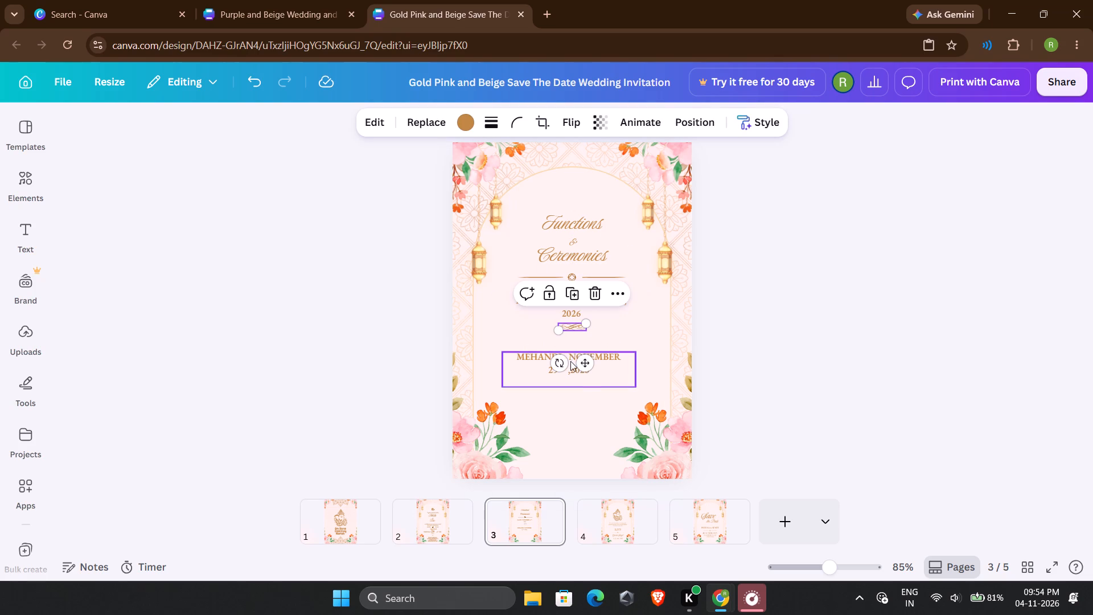
# Move the Mehandi entry higher on page 3, directly beneath the small ornamental divider.
pyautogui.click(1083, 269)
pyautogui.moveTo(565, 368); pyautogui.dragTo(565, 353)
pyautogui.click(1055, 288)
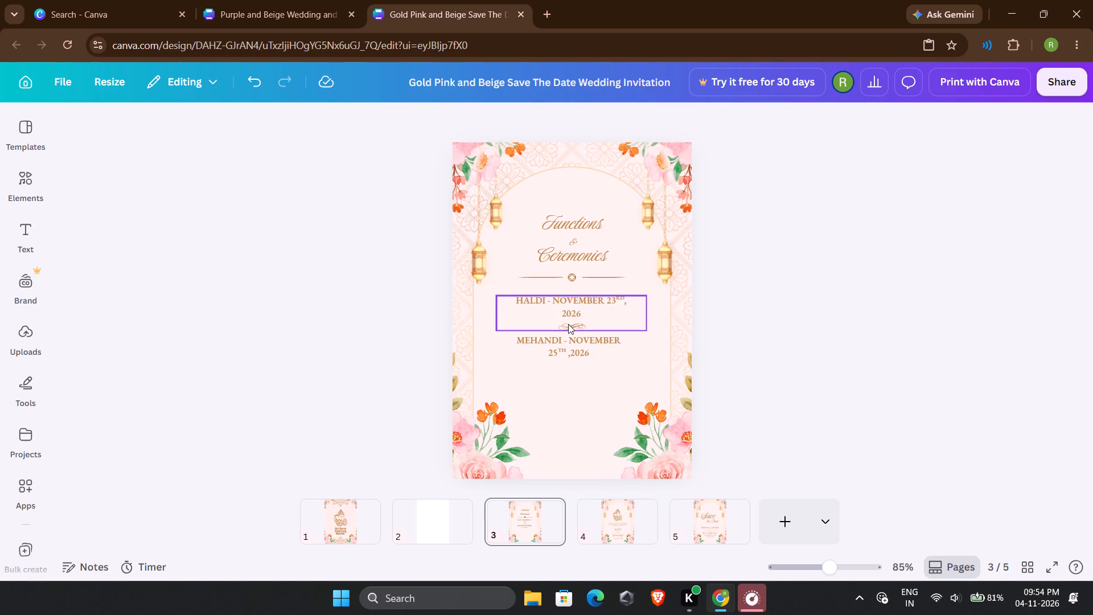
# Lower the Mehandi entry and raise the Haldi entry slightly on page 3, opening space around the small ornamental divider between them.
pyautogui.click(568, 323)
pyautogui.click(577, 328)
pyautogui.click(955, 301)
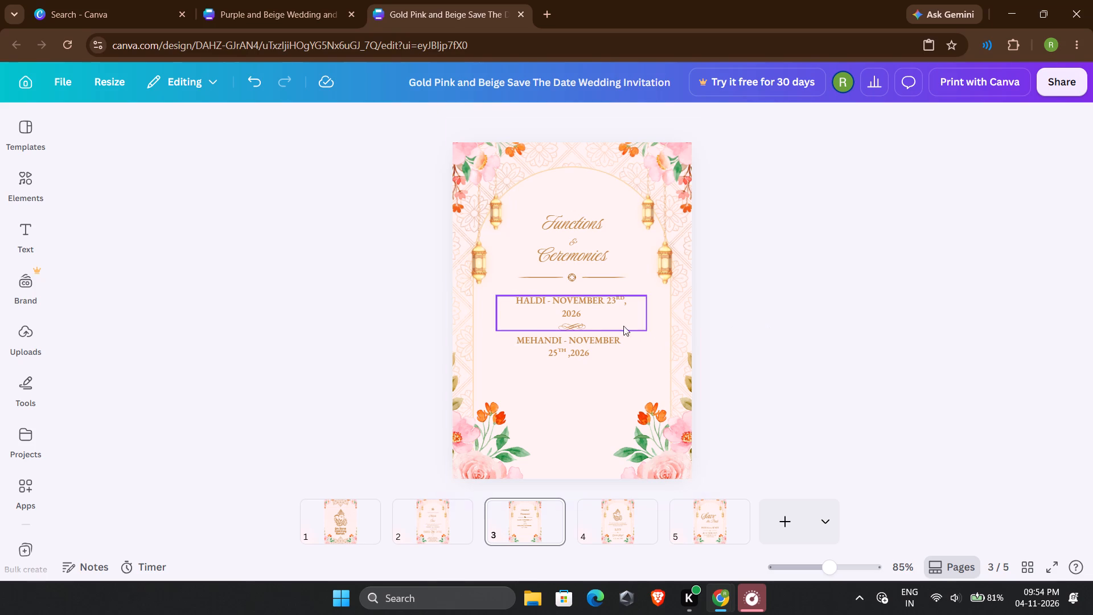
pyautogui.click(570, 326)
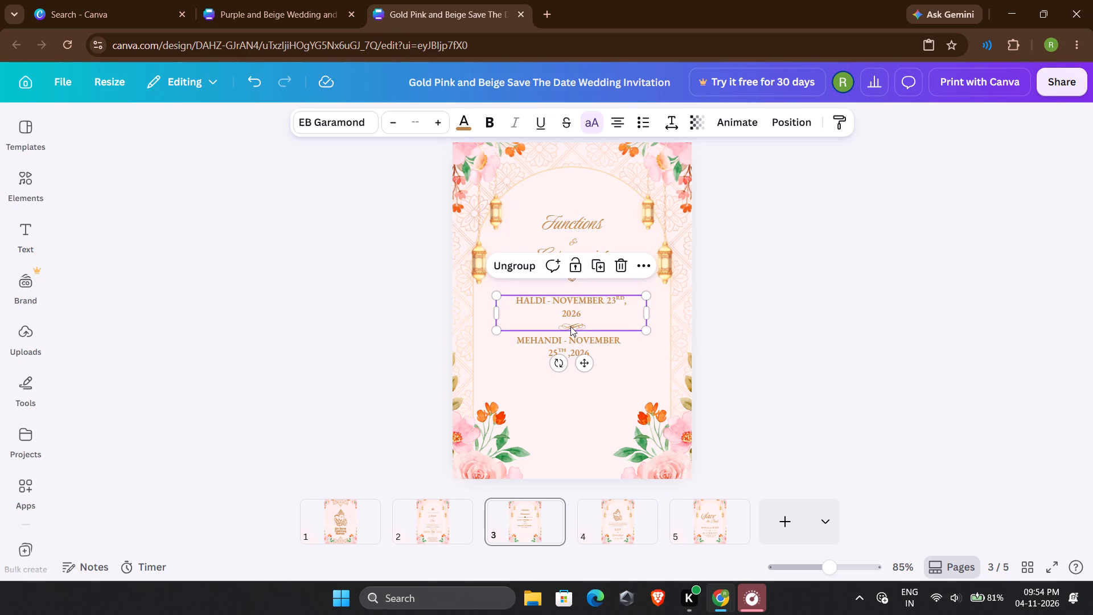
pyautogui.click(570, 326)
pyautogui.click(570, 326)
pyautogui.doubleClick(570, 326)
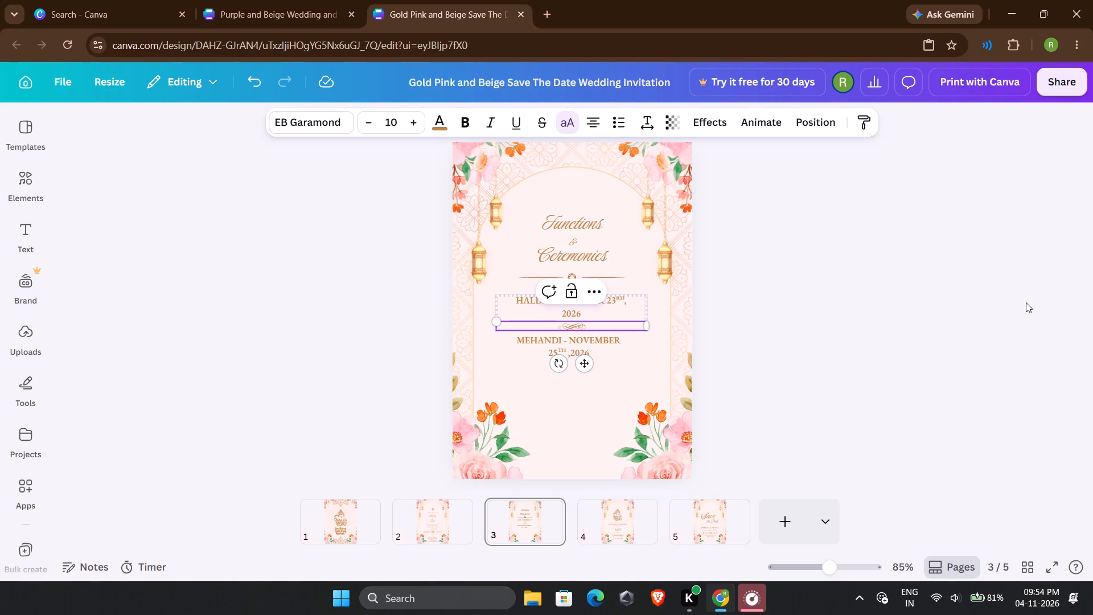
pyautogui.click(1026, 302)
pyautogui.moveTo(588, 344); pyautogui.dragTo(587, 354)
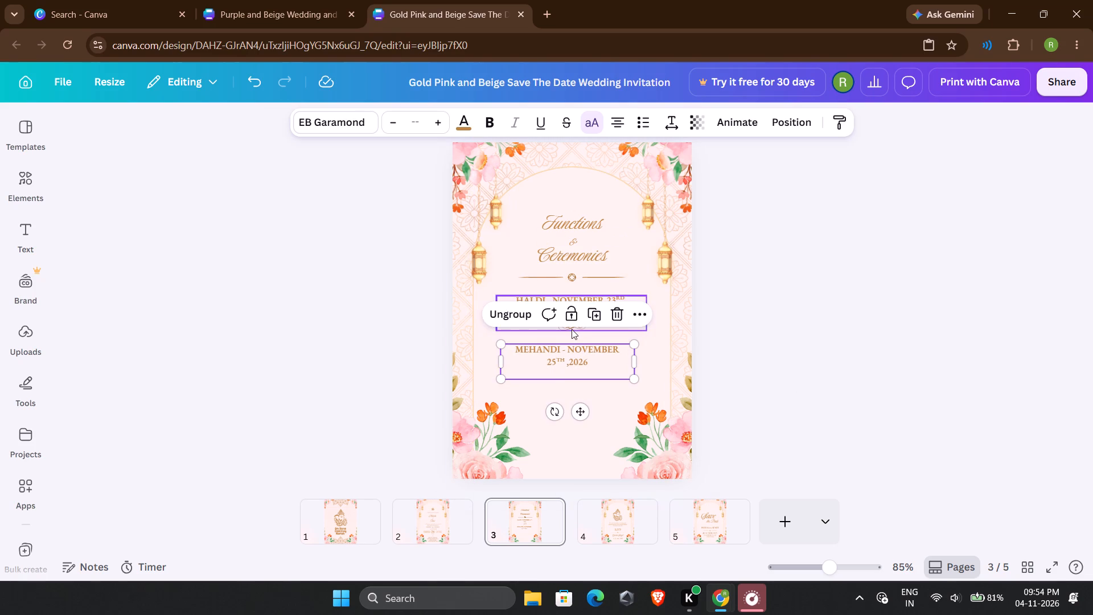
pyautogui.click(572, 329)
pyautogui.moveTo(569, 307); pyautogui.dragTo(569, 301)
pyautogui.click(577, 329)
pyautogui.moveTo(571, 326); pyautogui.dragTo(569, 331)
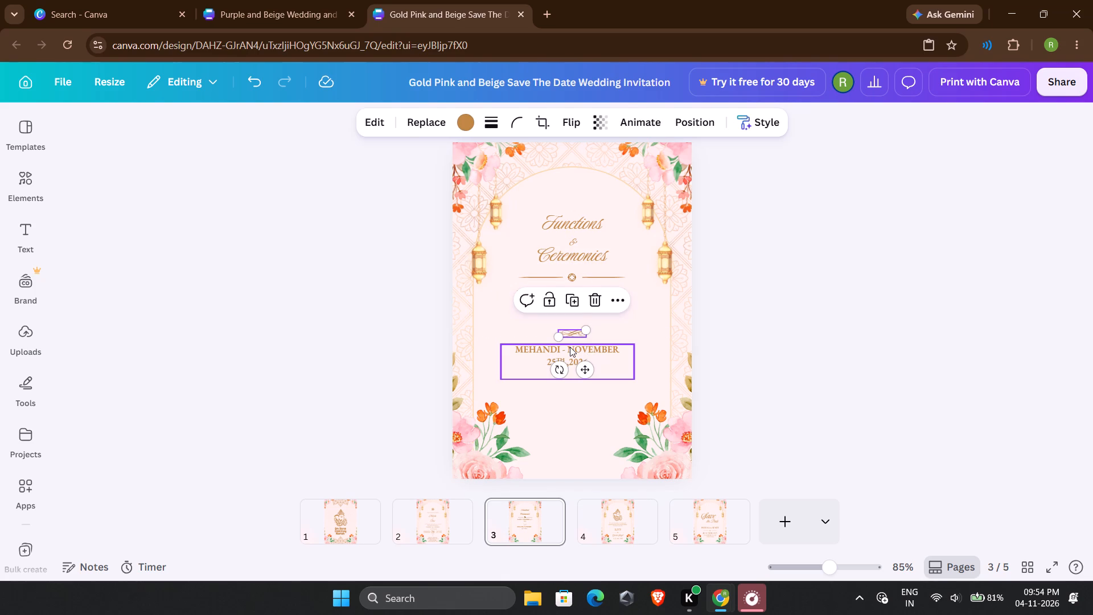
pyautogui.hotkey('ctrl', 'z')
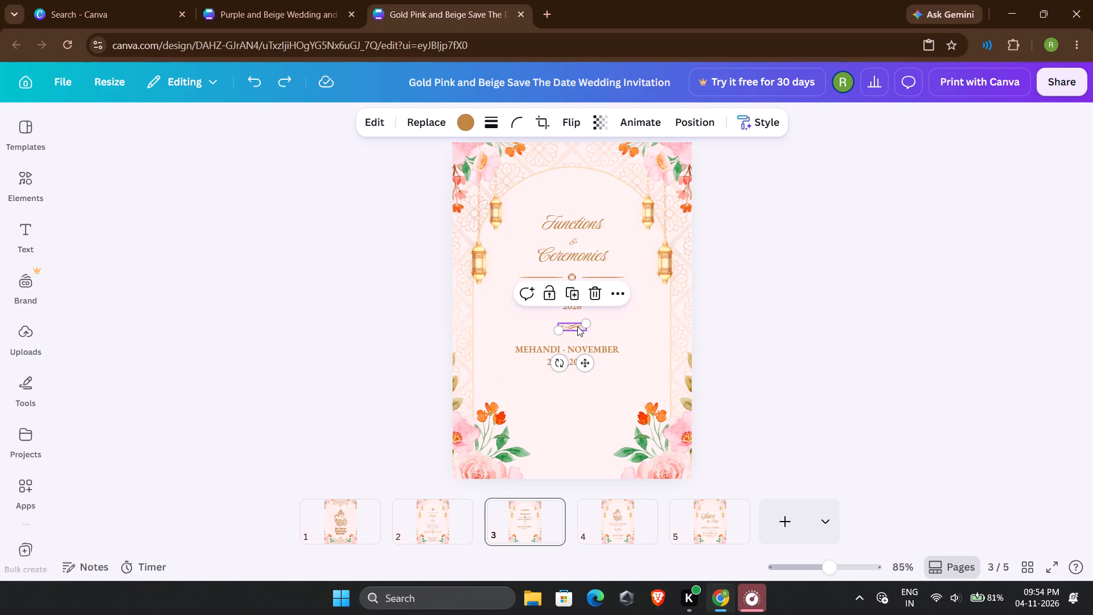
# Duplicate the small ornamental divider and place the copy centred beneath the Mehandi entry.
pyautogui.rightClick(577, 326)
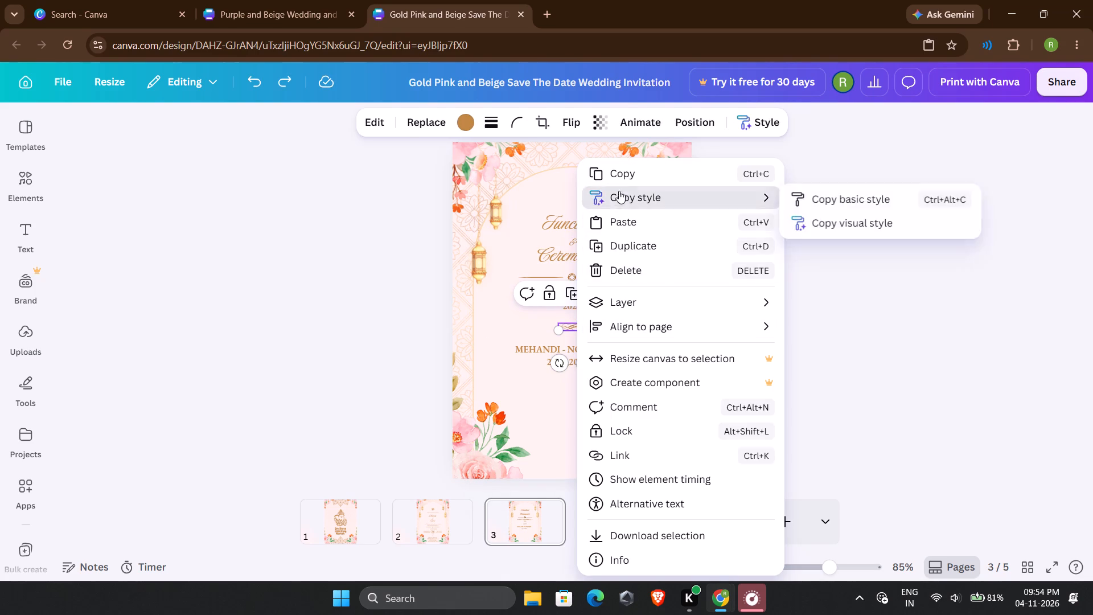
pyautogui.click(647, 245)
pyautogui.moveTo(586, 336); pyautogui.dragTo(582, 370)
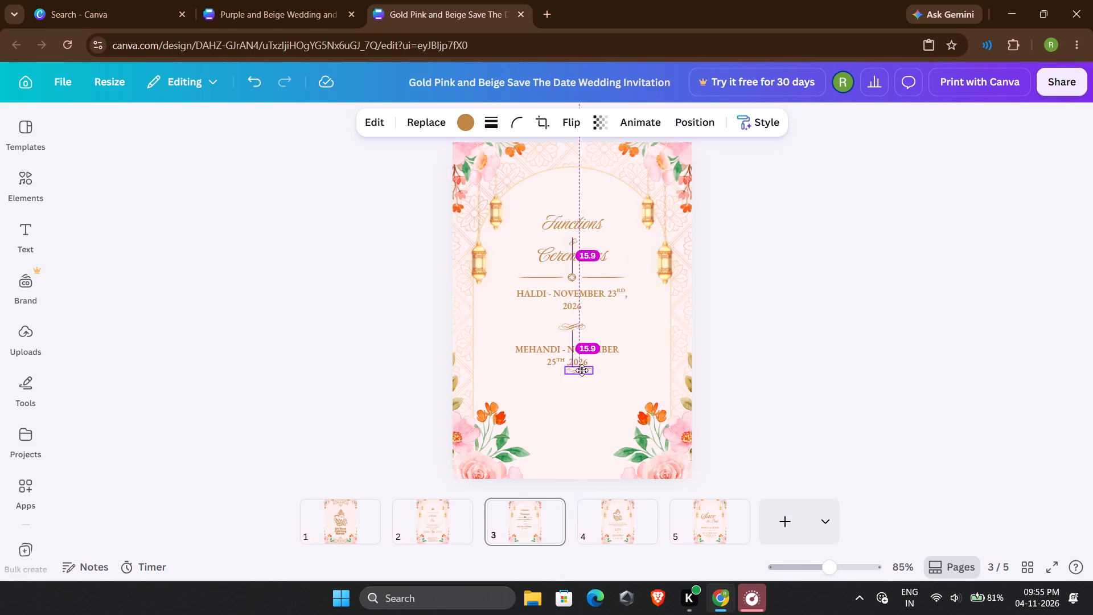
pyautogui.moveTo(582, 370); pyautogui.dragTo(576, 380)
pyautogui.click(954, 201)
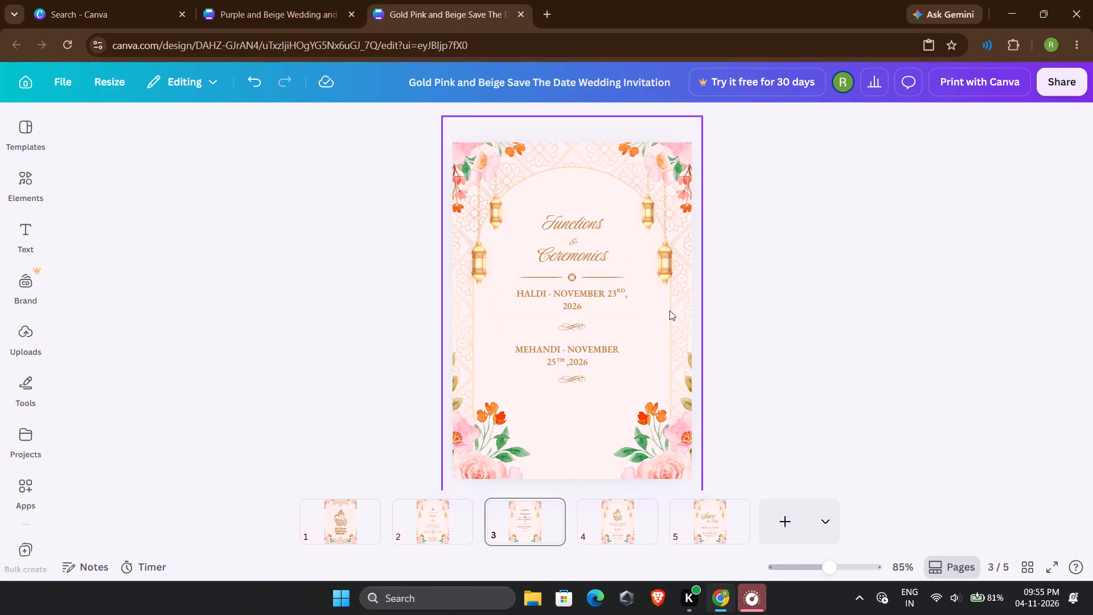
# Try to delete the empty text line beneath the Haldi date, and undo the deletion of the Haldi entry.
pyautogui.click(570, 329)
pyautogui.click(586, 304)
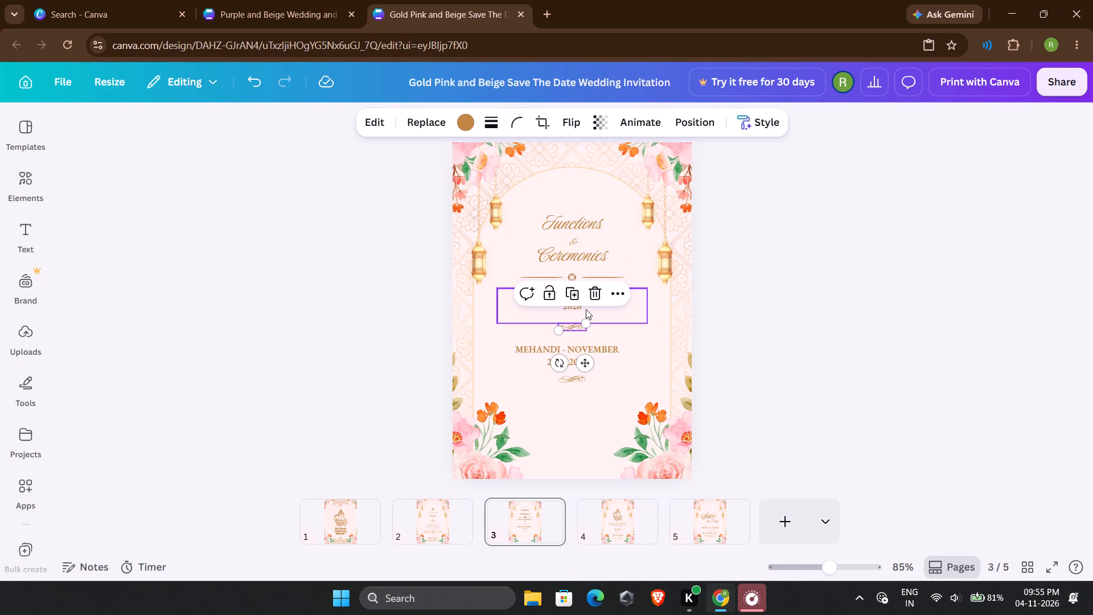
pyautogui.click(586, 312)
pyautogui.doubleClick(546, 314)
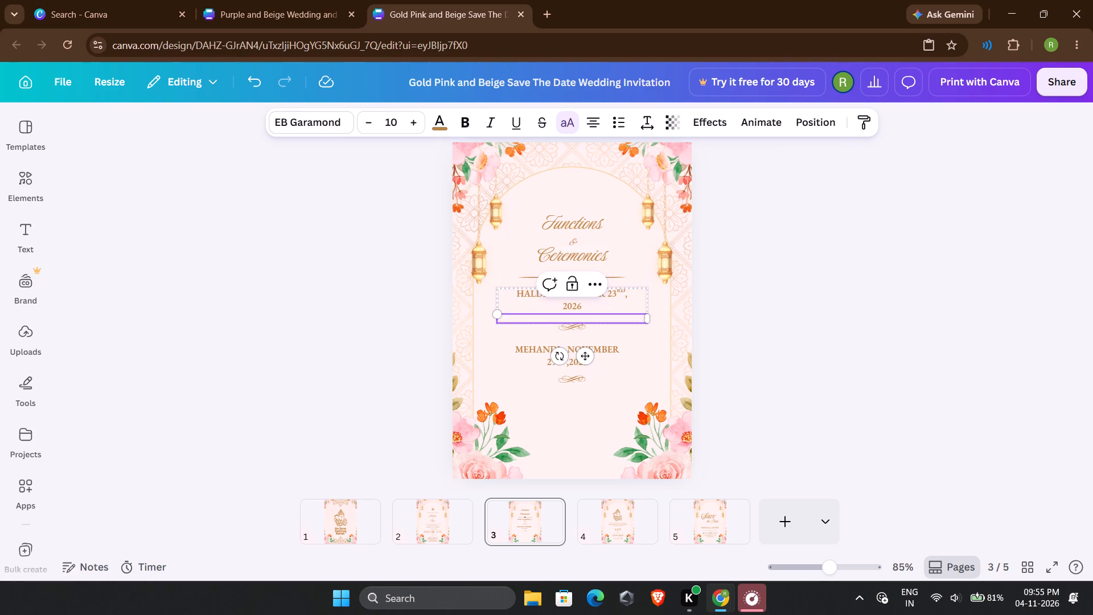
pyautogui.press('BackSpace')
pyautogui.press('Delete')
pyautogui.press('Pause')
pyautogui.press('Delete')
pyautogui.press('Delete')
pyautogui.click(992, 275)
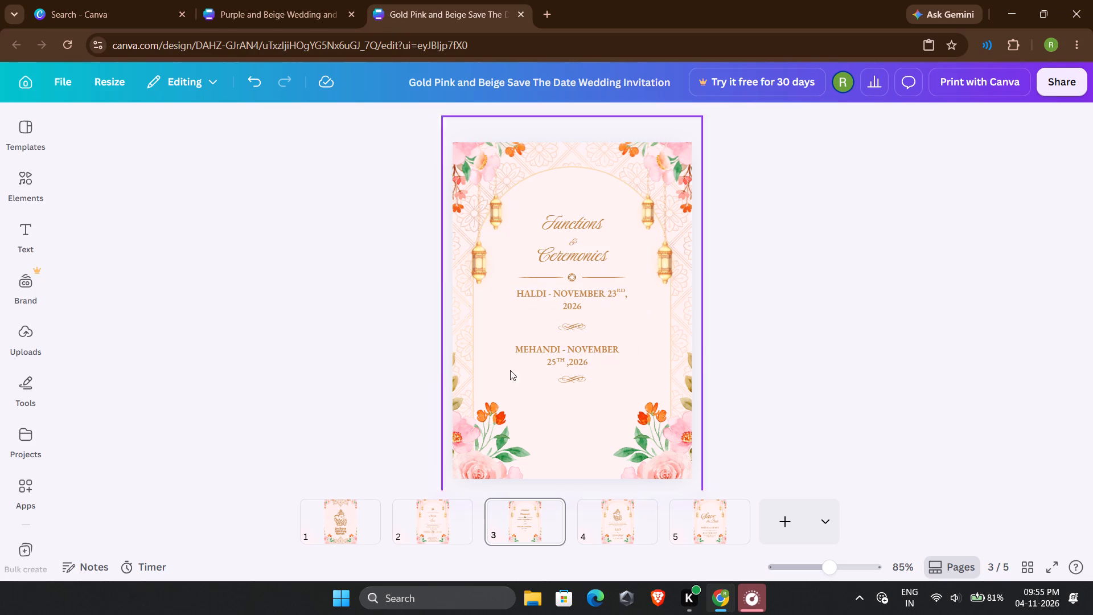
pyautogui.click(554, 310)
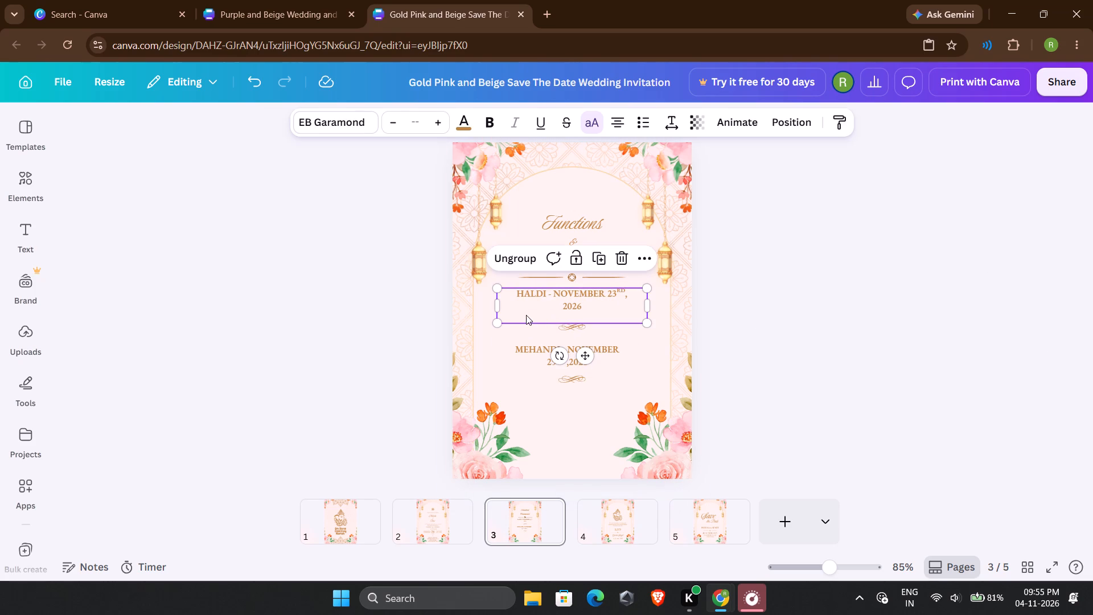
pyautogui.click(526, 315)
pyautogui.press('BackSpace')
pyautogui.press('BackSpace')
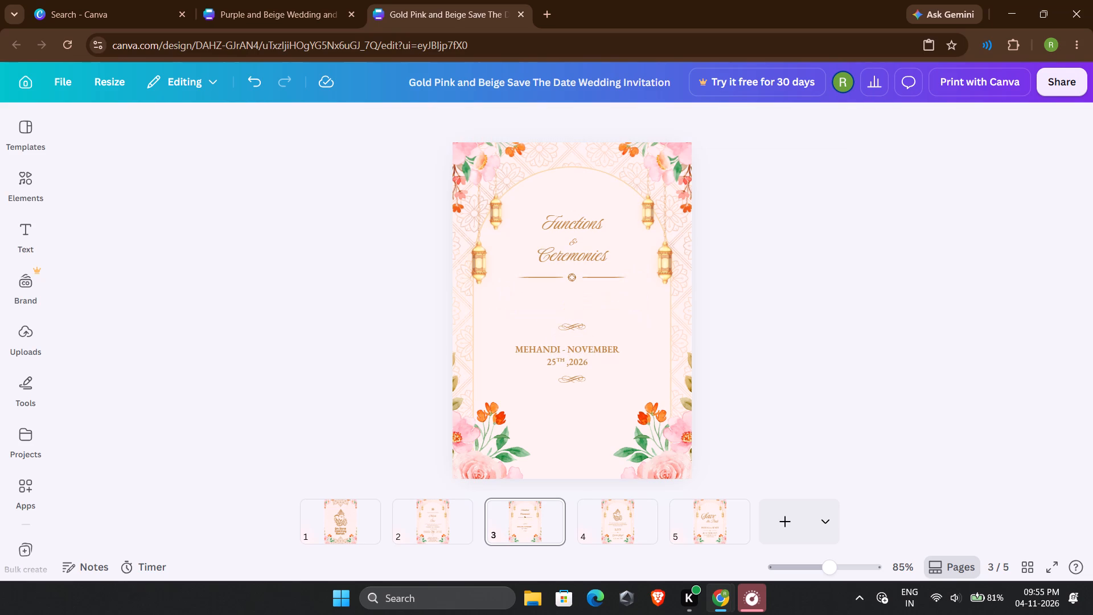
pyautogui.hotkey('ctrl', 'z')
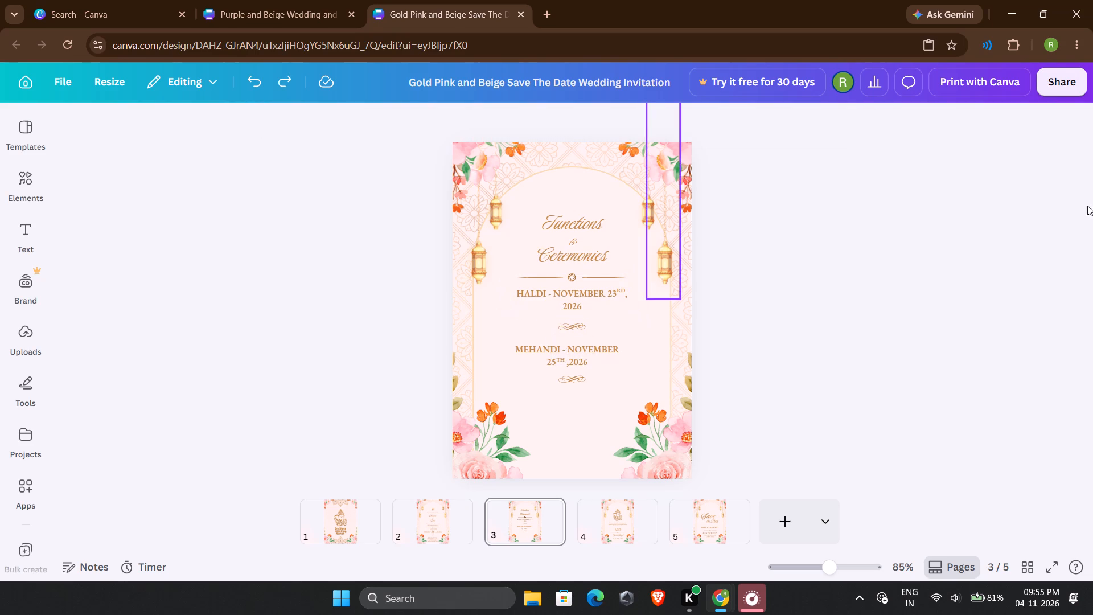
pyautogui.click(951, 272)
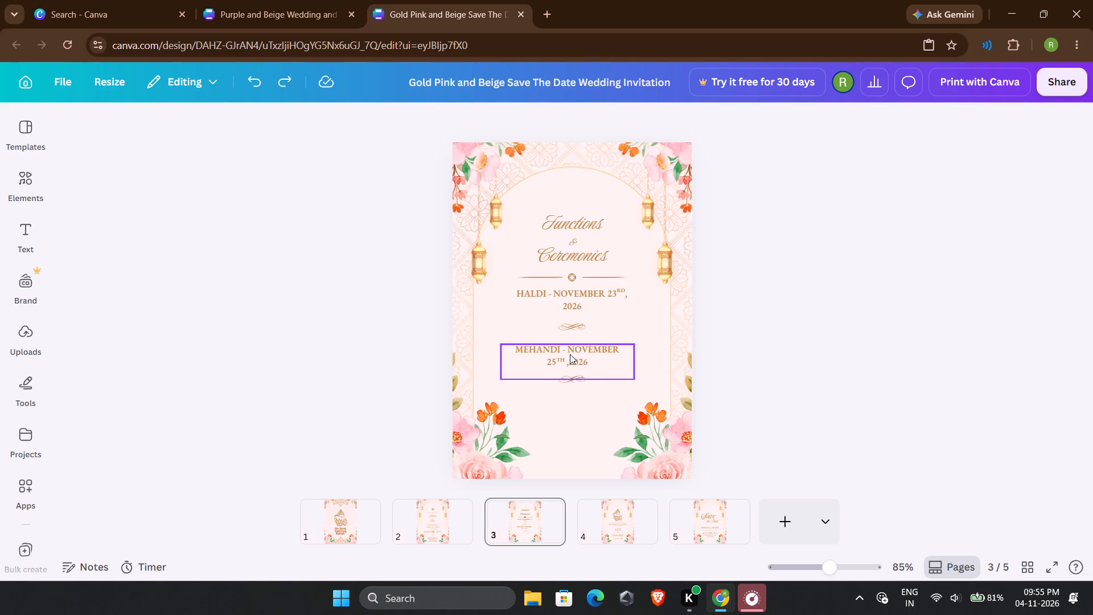
# Move the Mehandi entry slightly higher on page 3, closer to the ornamental divider above it.
pyautogui.moveTo(570, 354); pyautogui.dragTo(570, 348)
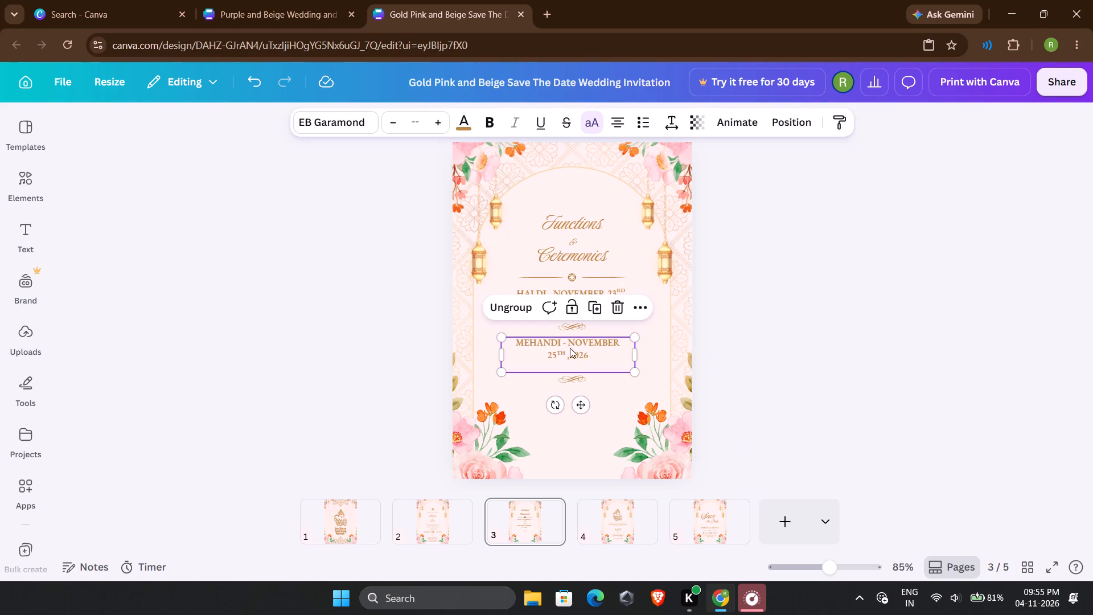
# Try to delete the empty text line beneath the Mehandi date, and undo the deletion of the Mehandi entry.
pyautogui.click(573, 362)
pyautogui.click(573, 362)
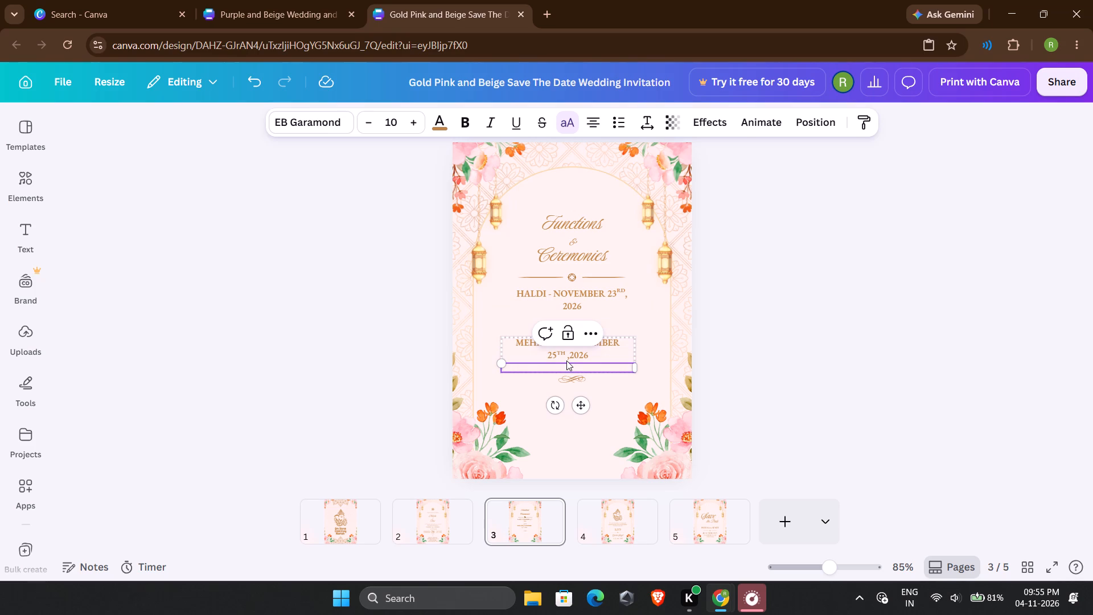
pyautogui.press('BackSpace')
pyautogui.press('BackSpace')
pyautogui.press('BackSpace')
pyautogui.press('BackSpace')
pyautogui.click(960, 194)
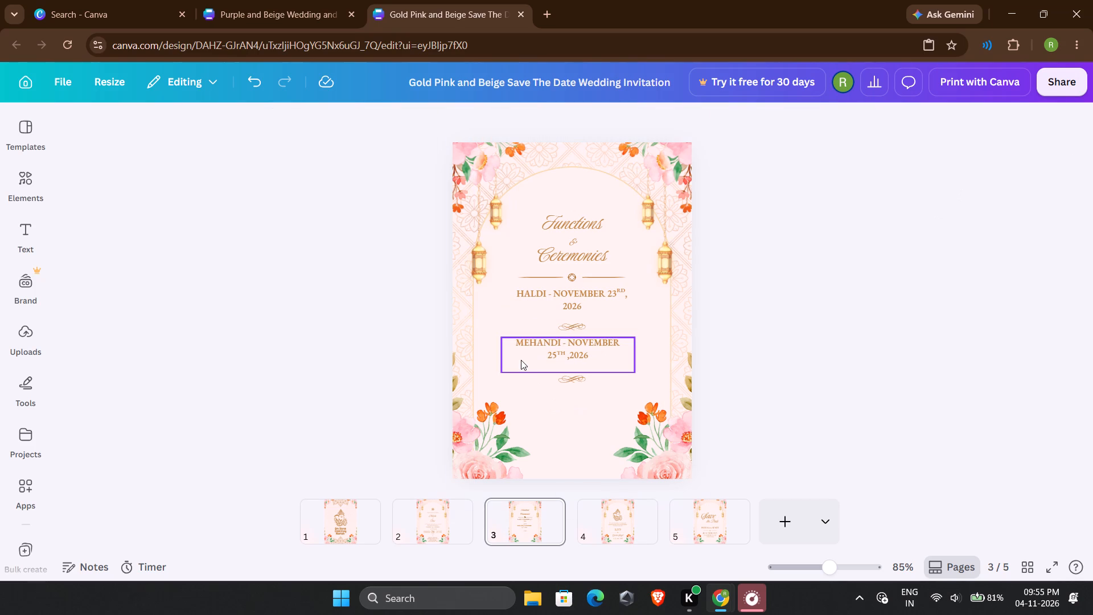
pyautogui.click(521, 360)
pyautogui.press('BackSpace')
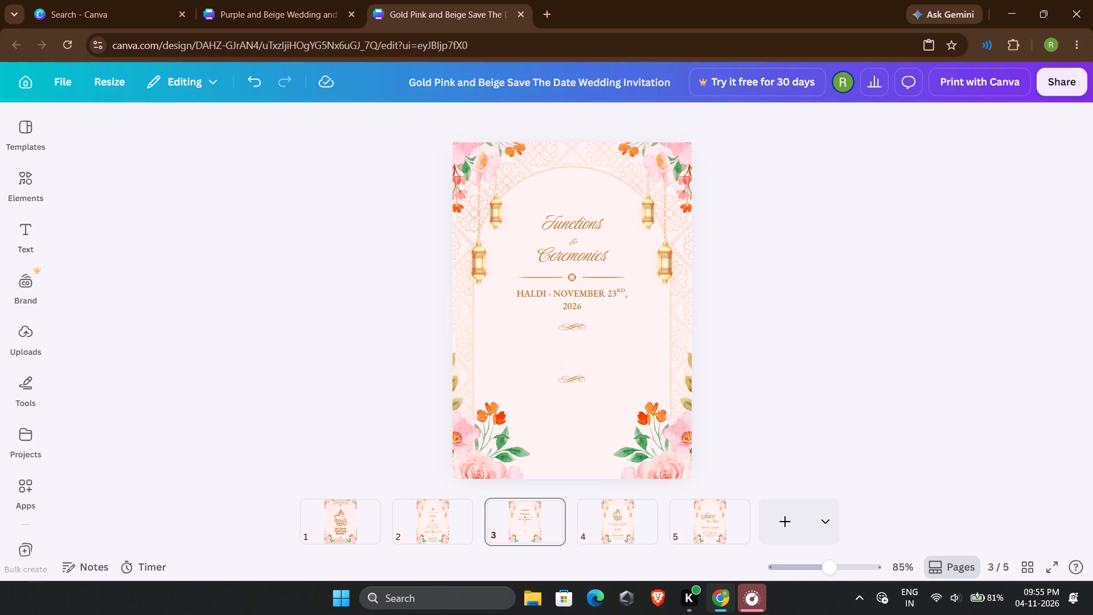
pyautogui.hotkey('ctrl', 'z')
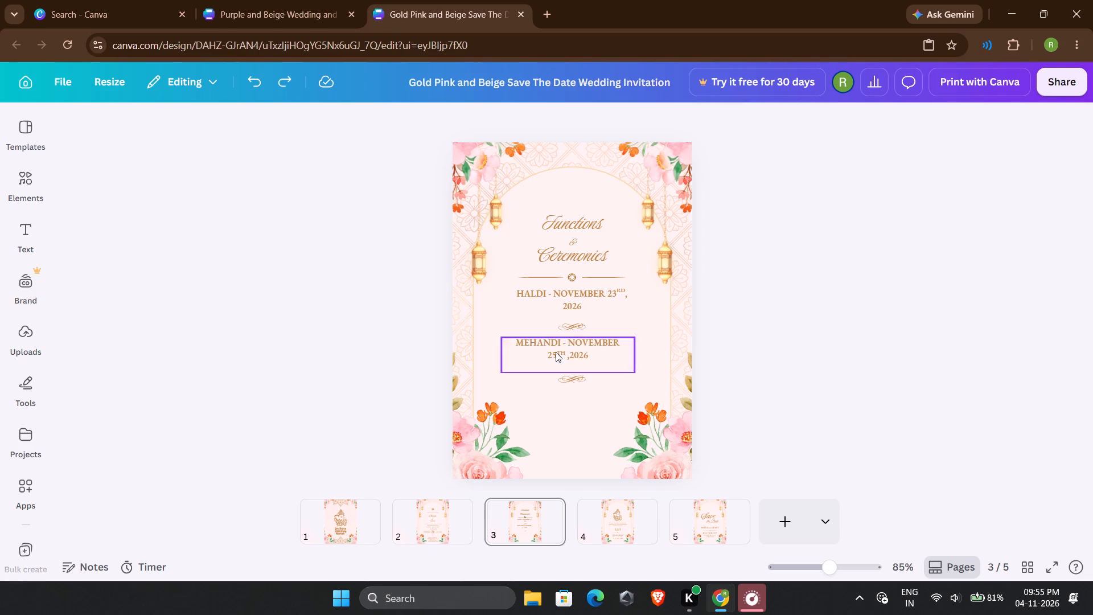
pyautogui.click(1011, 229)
# Move the lower ornamental divider slightly higher, closer to the Mehandi date.
pyautogui.moveTo(572, 377); pyautogui.dragTo(572, 371)
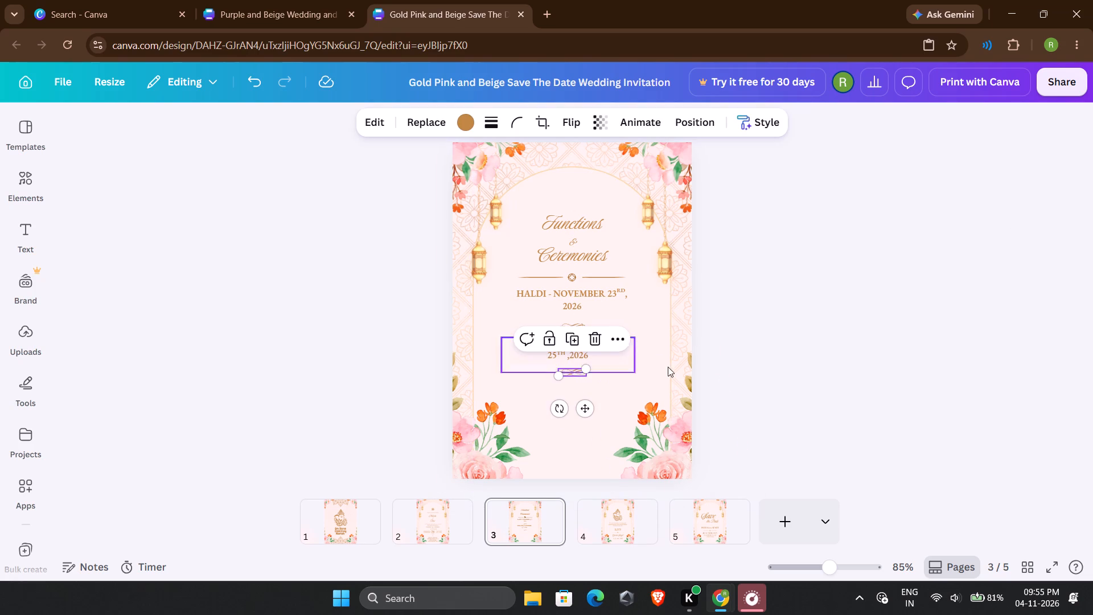
pyautogui.click(986, 308)
# Duplicate the Mehandi entry and place the copy centred beneath the lower ornamental divider on page 3.
pyautogui.click(587, 354)
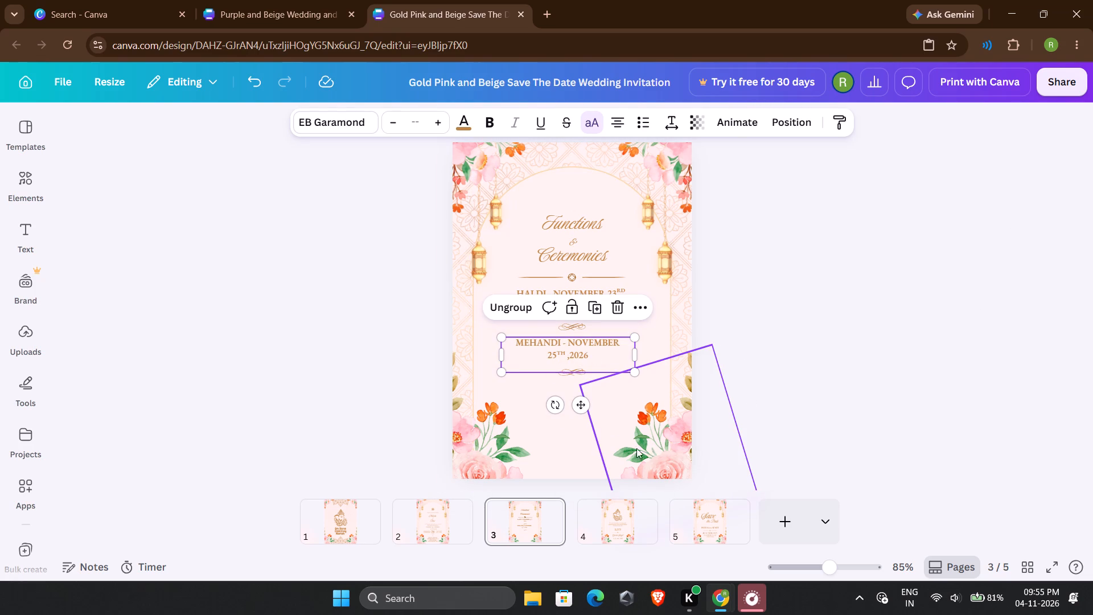
pyautogui.hotkey('ctrl', 'd')
pyautogui.moveTo(578, 359); pyautogui.dragTo(572, 389)
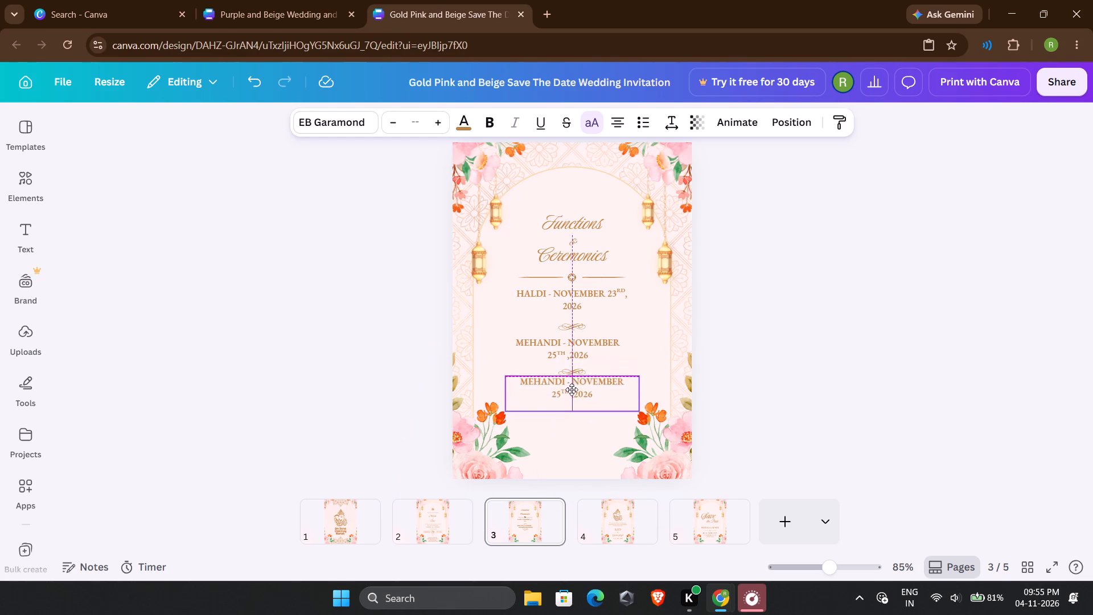
pyautogui.moveTo(572, 389); pyautogui.dragTo(574, 394)
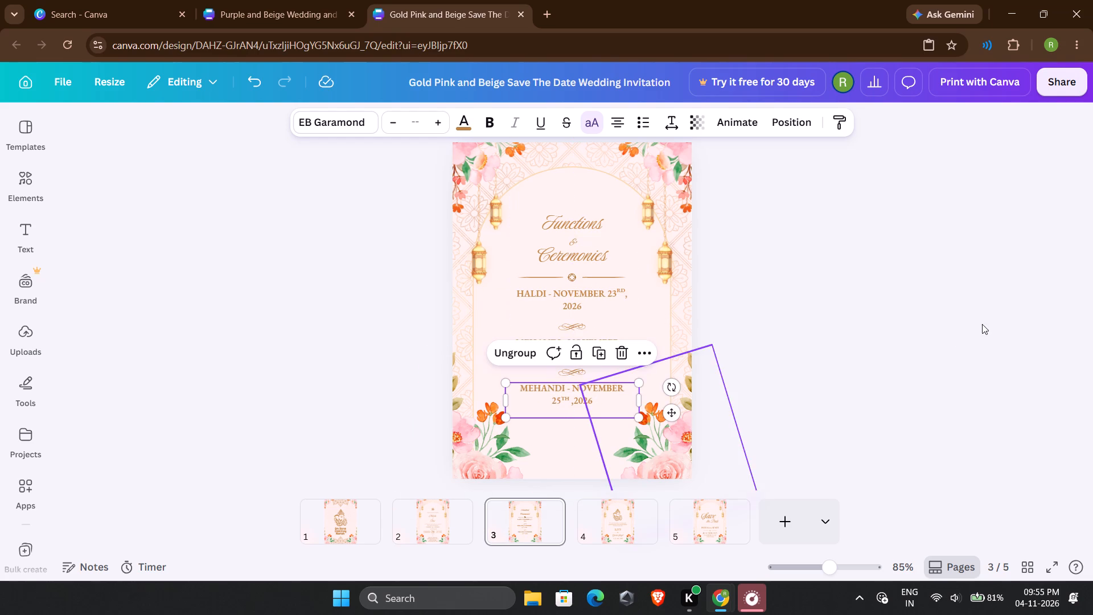
pyautogui.click(982, 324)
# Check the last function in the Purple and Beige invitation, and replace the copied Mehandi text on page 3 with "Weeding -".
pyautogui.click(254, 0)
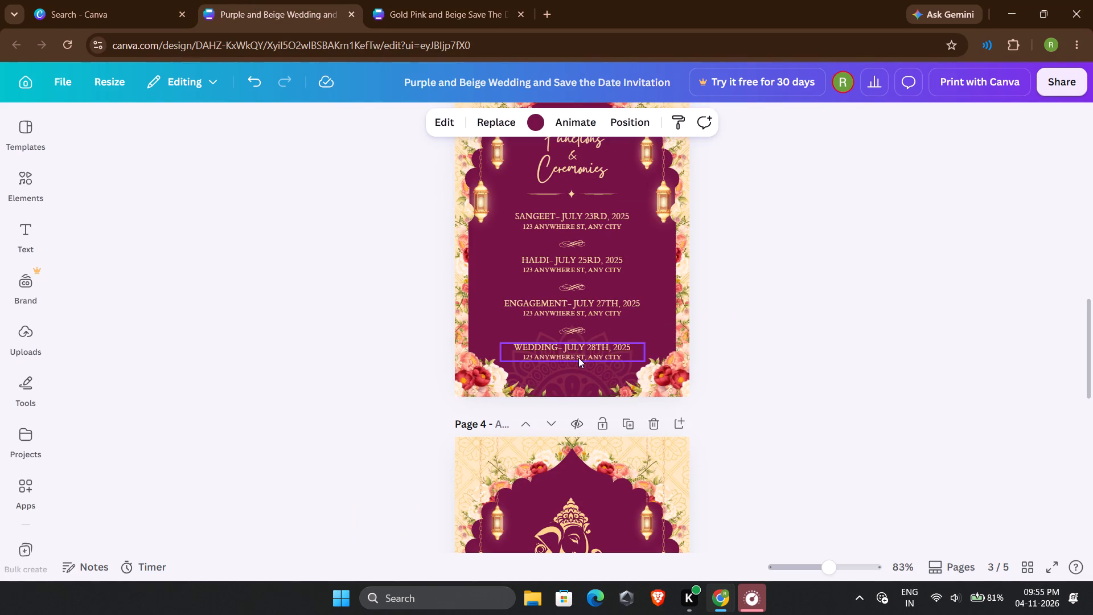
pyautogui.click(457, 0)
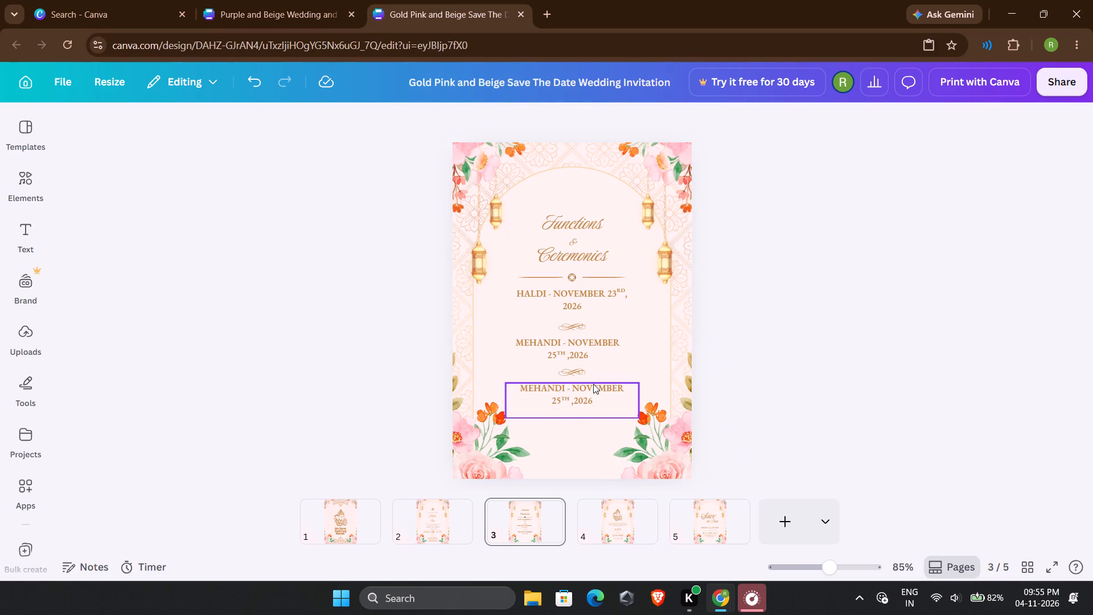
pyautogui.doubleClick(587, 389)
pyautogui.press('BackSpace')
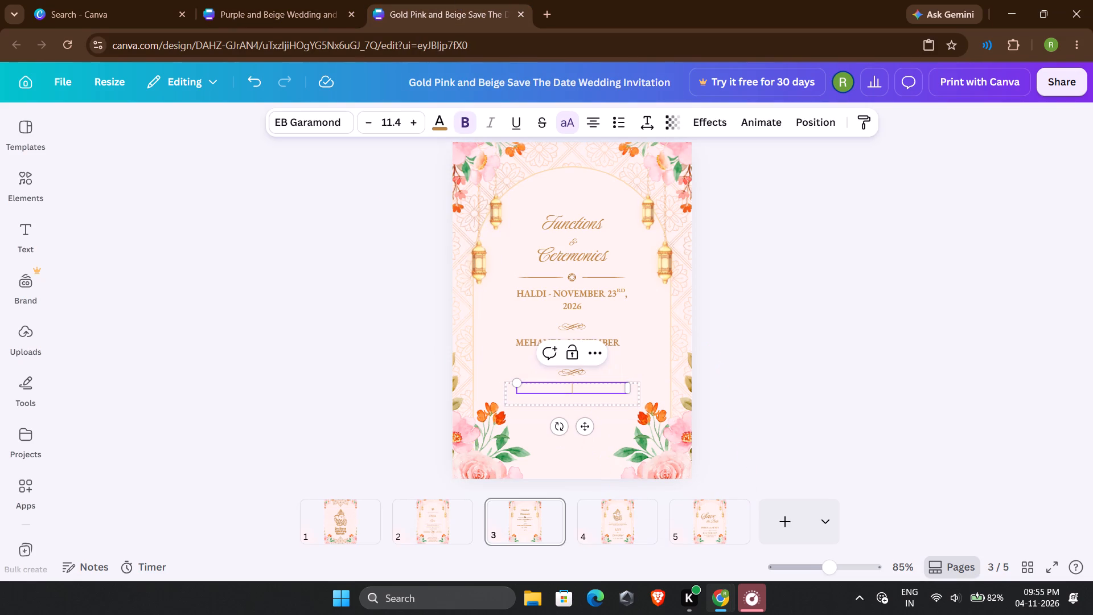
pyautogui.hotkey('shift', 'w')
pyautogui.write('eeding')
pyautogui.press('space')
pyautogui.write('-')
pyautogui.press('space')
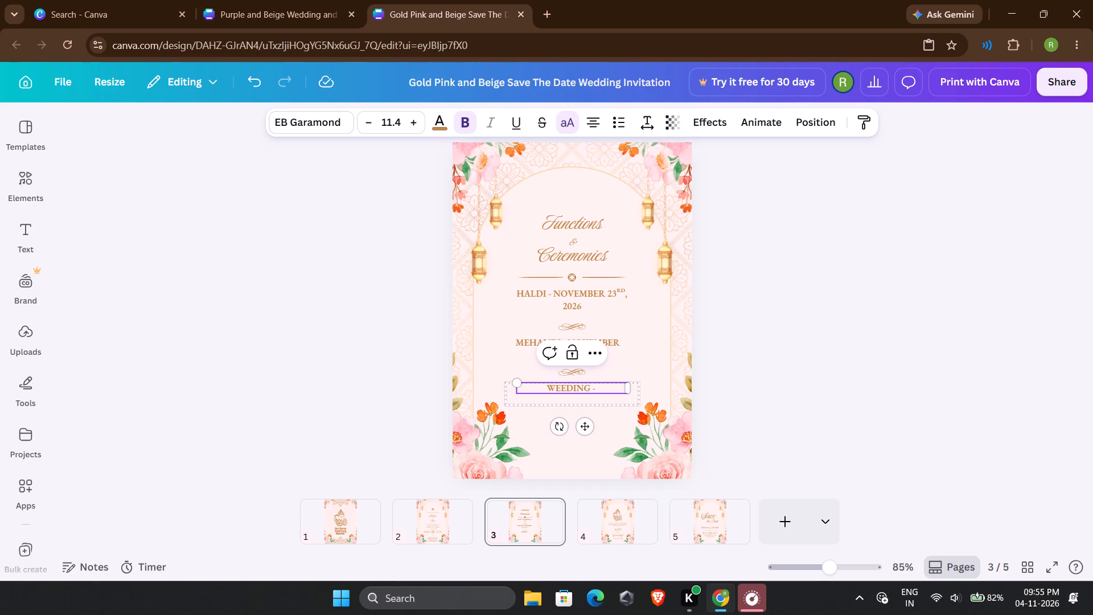
# Check the wedding spelling in the Purple and Beige invitation, and correct the new entry to "Wedding - November".
pyautogui.click(229, 0)
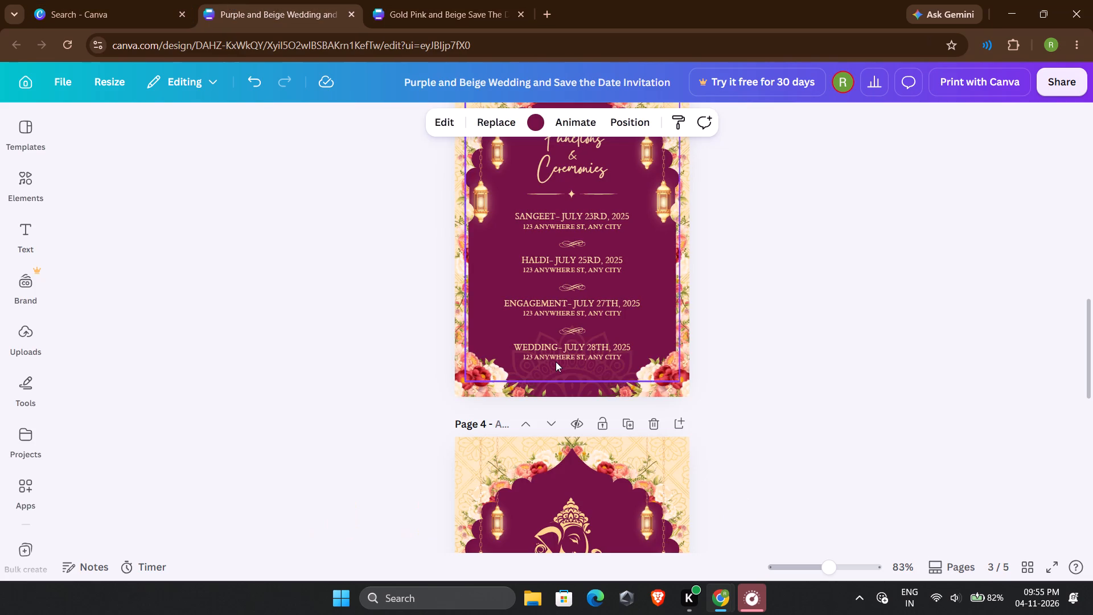
pyautogui.click(413, 0)
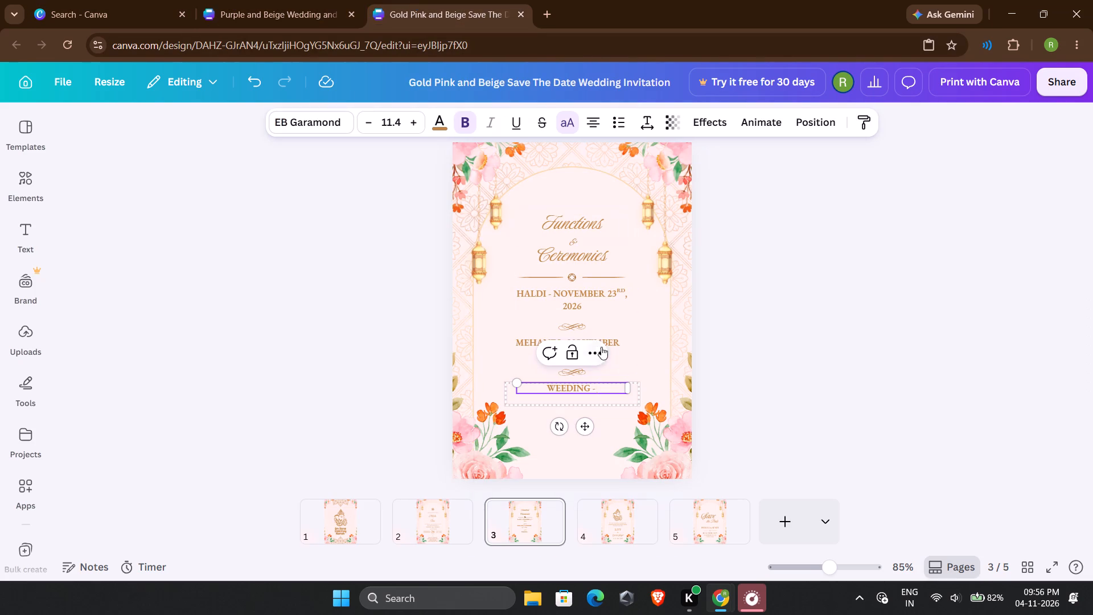
pyautogui.press('BackSpace')
pyautogui.press('BackSpace')
pyautogui.press('BackSpace')
pyautogui.press('BackSpace')
pyautogui.press('BackSpace')
pyautogui.press('BackSpace')
pyautogui.press('BackSpace')
pyautogui.press('BackSpace')
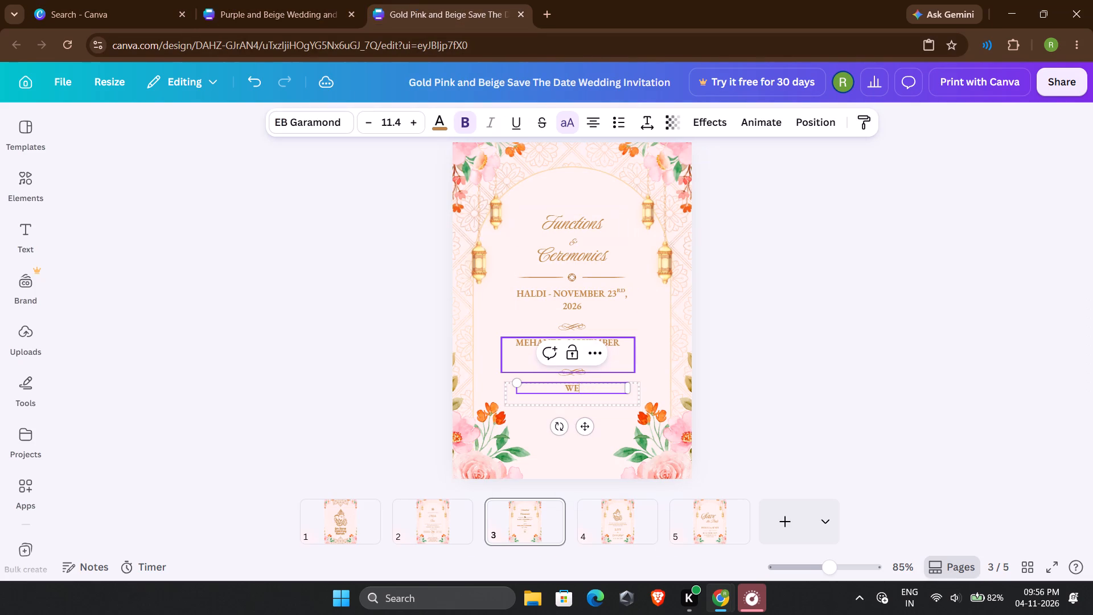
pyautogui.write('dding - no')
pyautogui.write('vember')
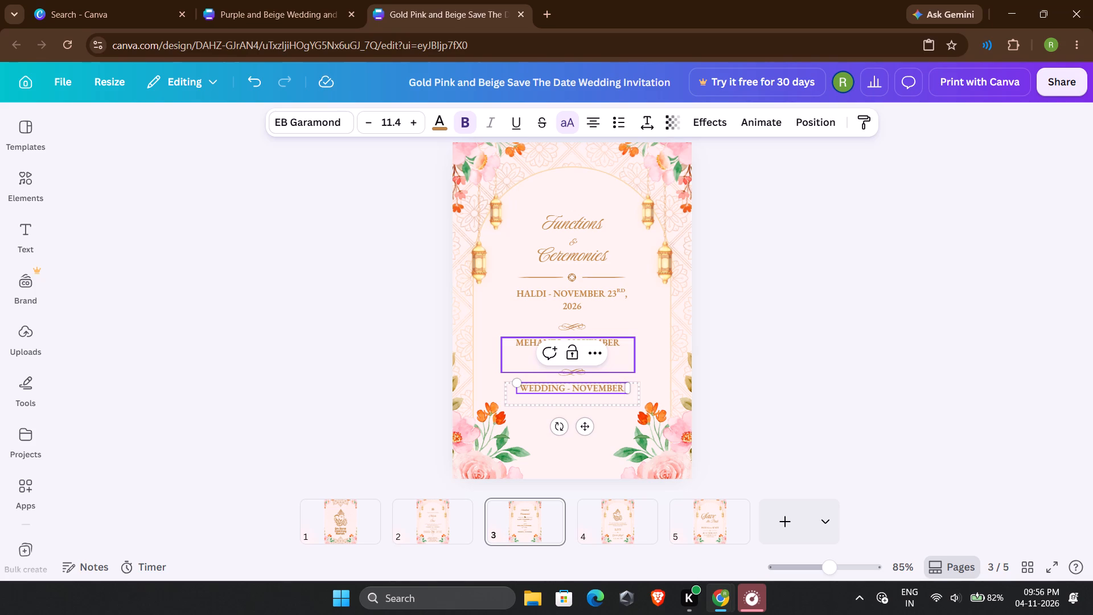
# Complete the wedding entry with the date "26th , 2026" after November.
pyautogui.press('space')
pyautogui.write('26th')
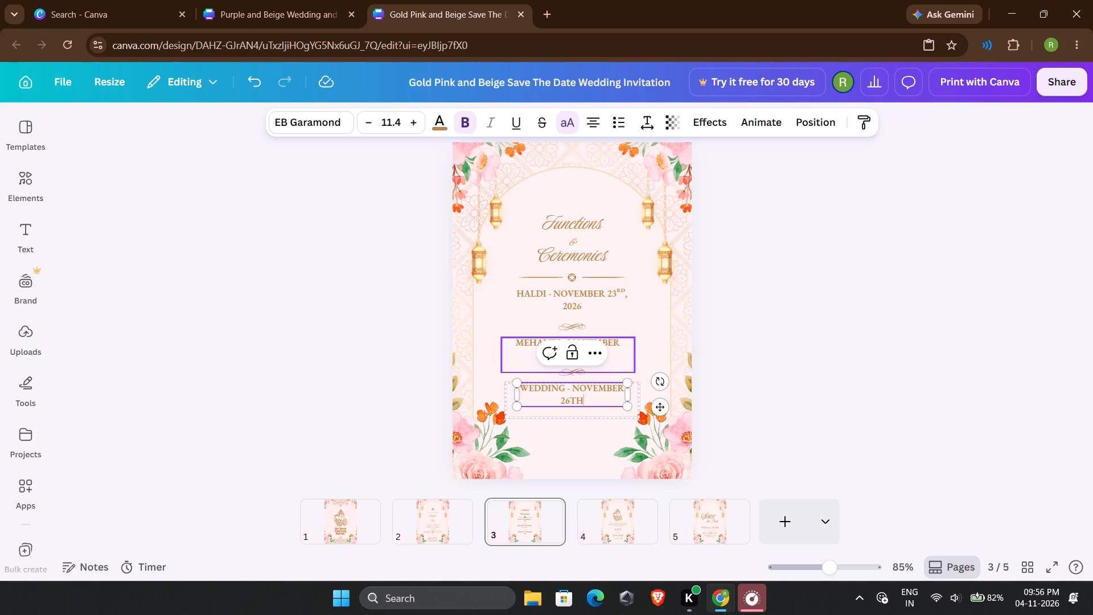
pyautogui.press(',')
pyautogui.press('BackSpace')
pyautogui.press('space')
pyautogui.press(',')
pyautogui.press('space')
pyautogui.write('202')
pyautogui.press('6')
pyautogui.click(898, 302)
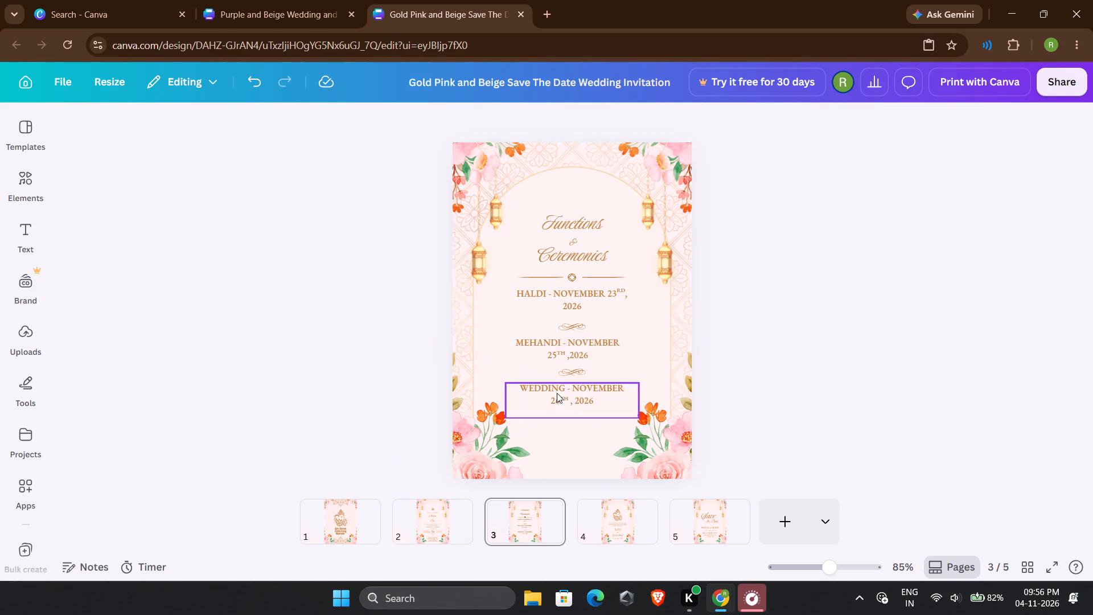
# Move the wedding entry slightly higher, leaving a small gap beneath the lower ornamental divider.
pyautogui.moveTo(572, 400); pyautogui.dragTo(572, 394)
pyautogui.click(1043, 322)
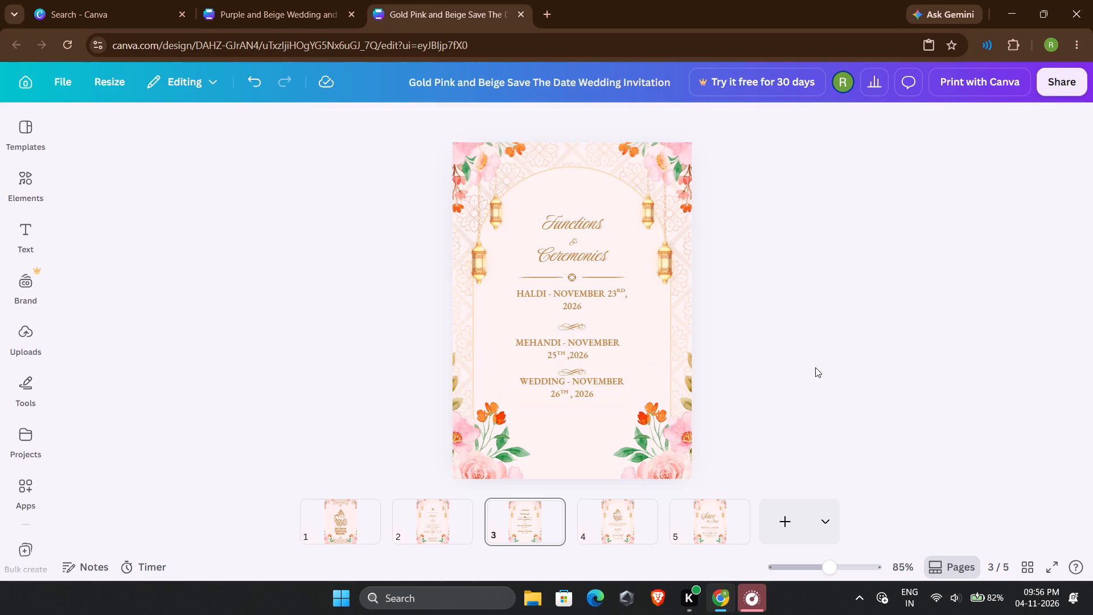
pyautogui.click(571, 391)
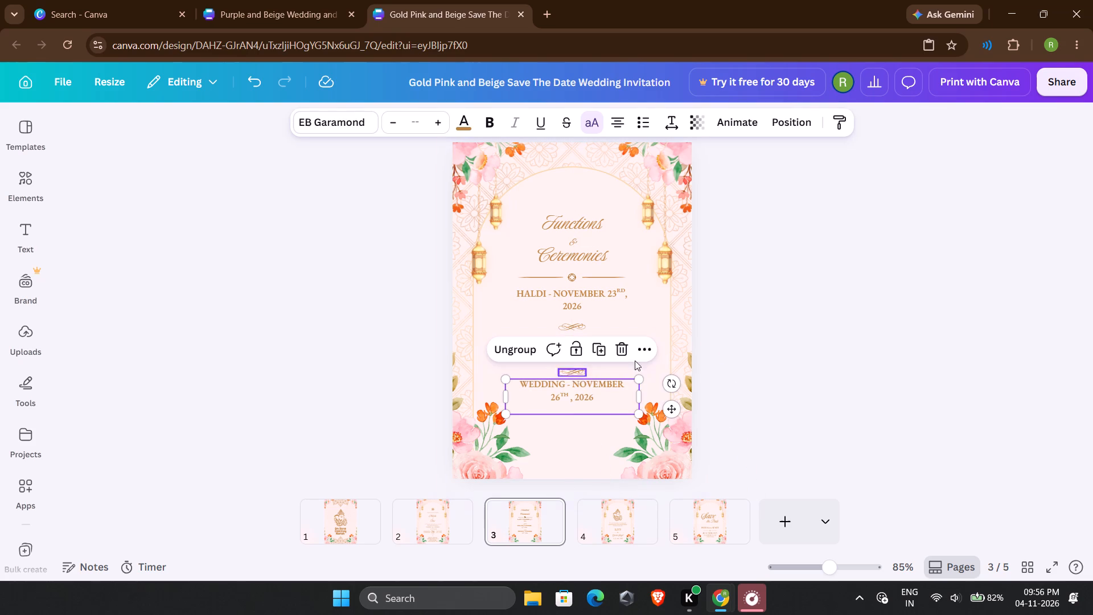
pyautogui.click(930, 186)
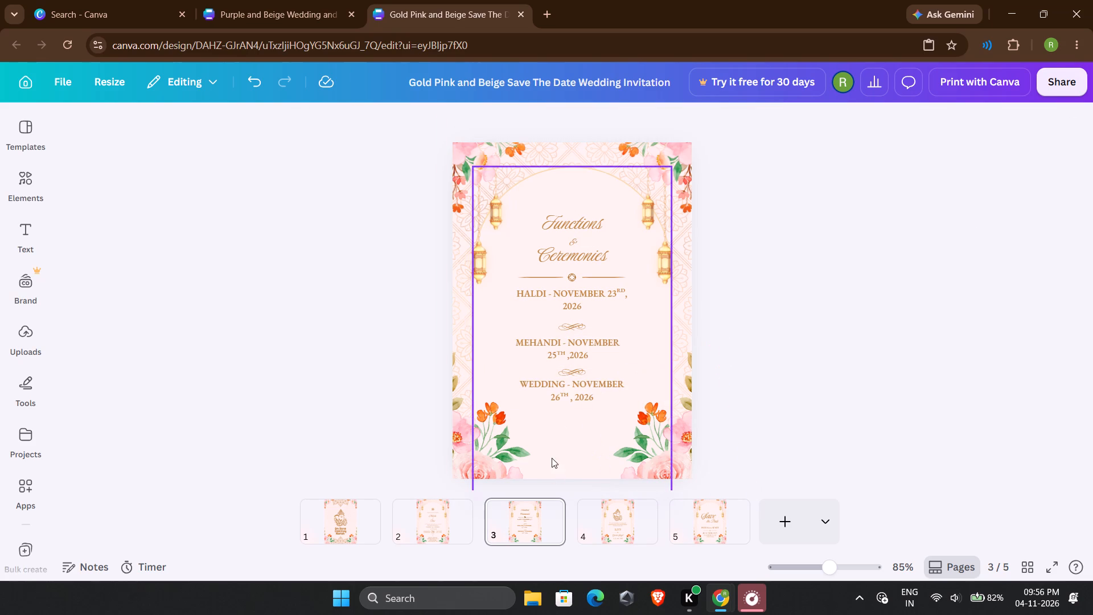
# Delete the empty text line beneath the wedding date on page 3.
pyautogui.click(525, 412)
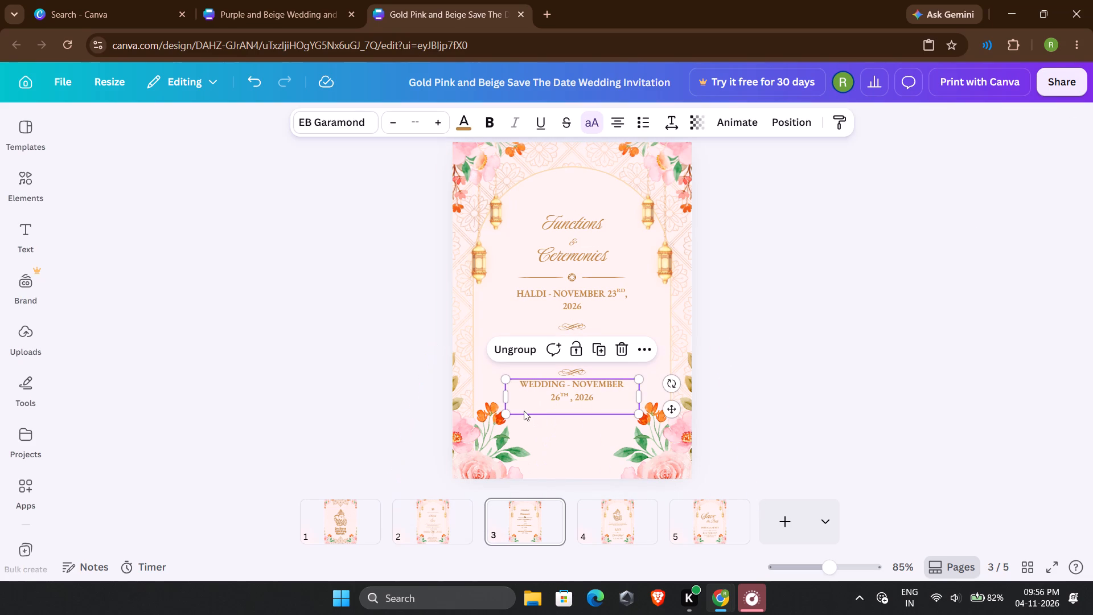
pyautogui.click(523, 407)
pyautogui.click(523, 407)
pyautogui.click(1080, 325)
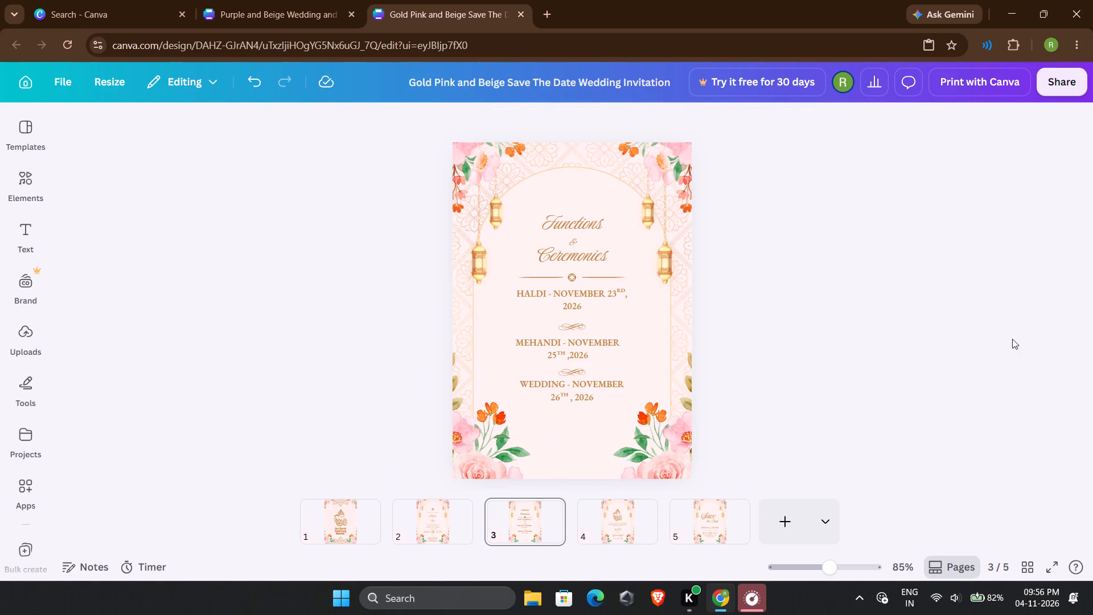
pyautogui.click(529, 412)
pyautogui.click(528, 409)
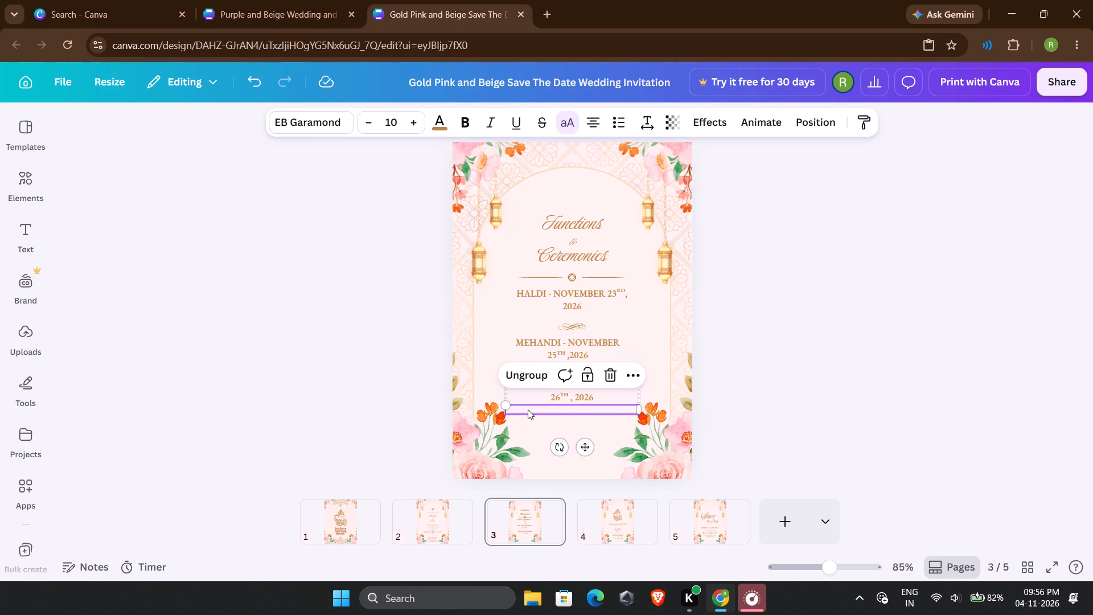
pyautogui.press('BackSpace')
pyautogui.click(1042, 345)
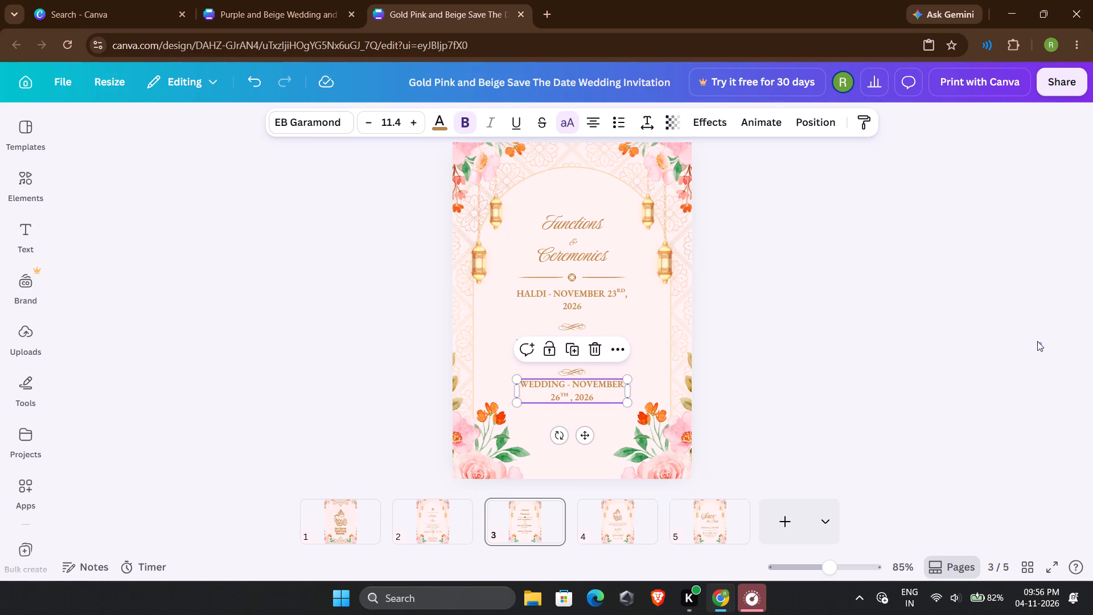
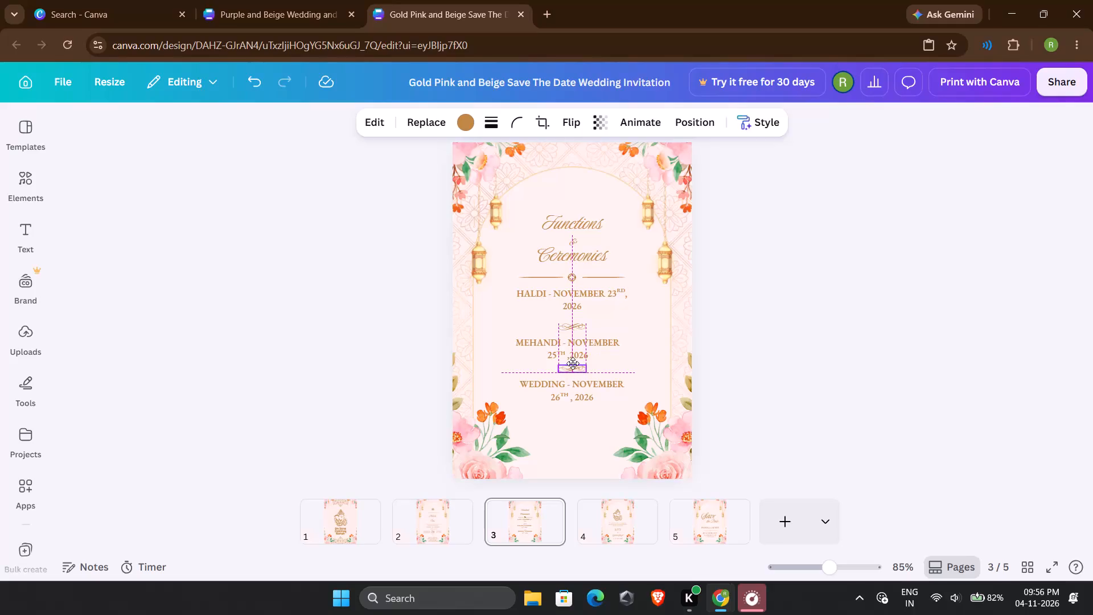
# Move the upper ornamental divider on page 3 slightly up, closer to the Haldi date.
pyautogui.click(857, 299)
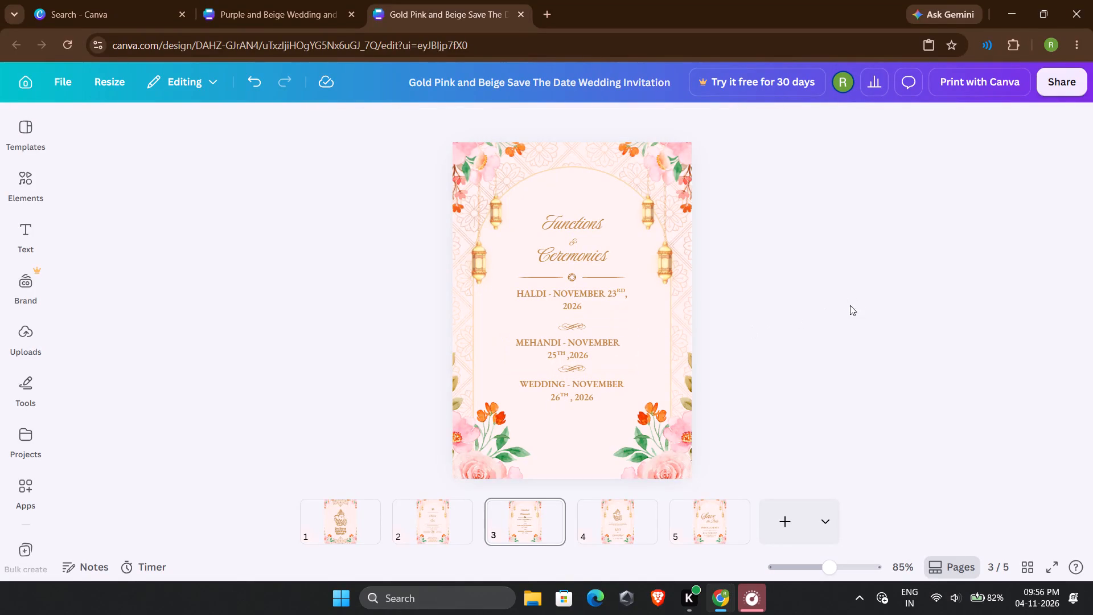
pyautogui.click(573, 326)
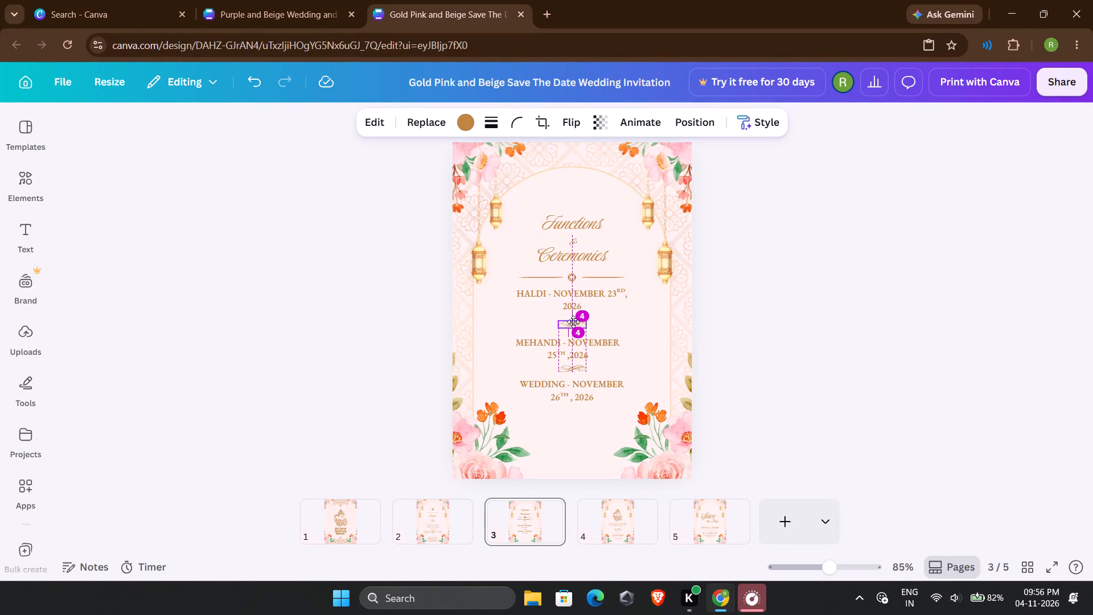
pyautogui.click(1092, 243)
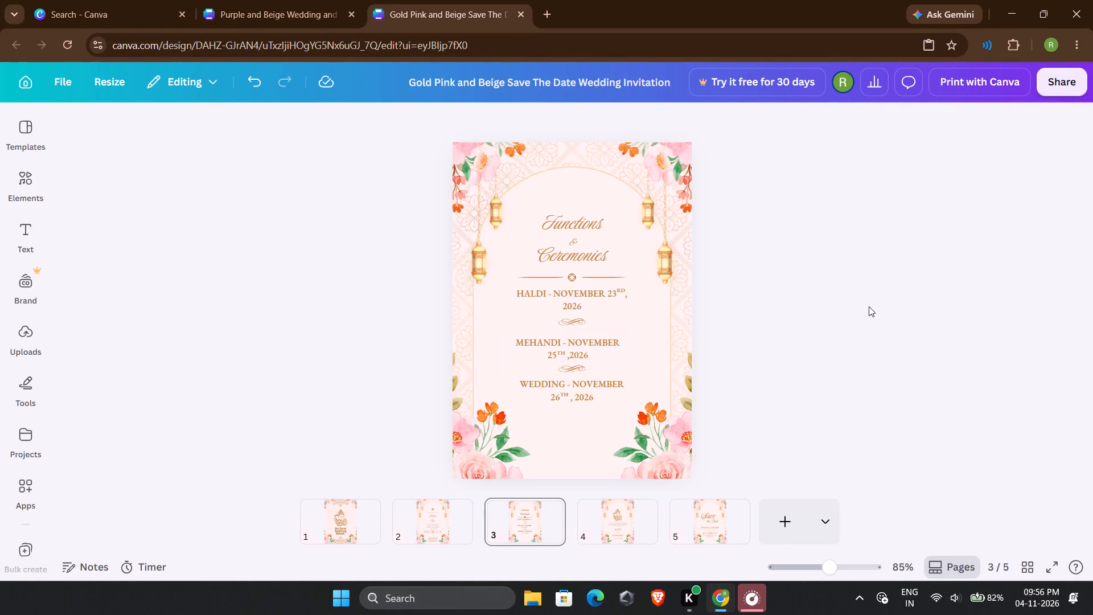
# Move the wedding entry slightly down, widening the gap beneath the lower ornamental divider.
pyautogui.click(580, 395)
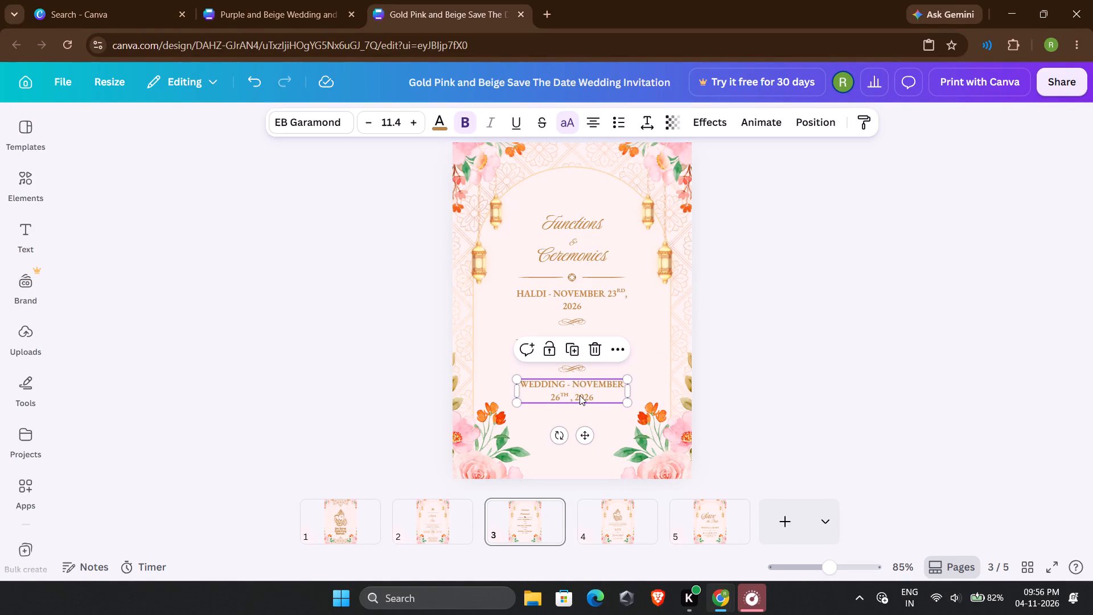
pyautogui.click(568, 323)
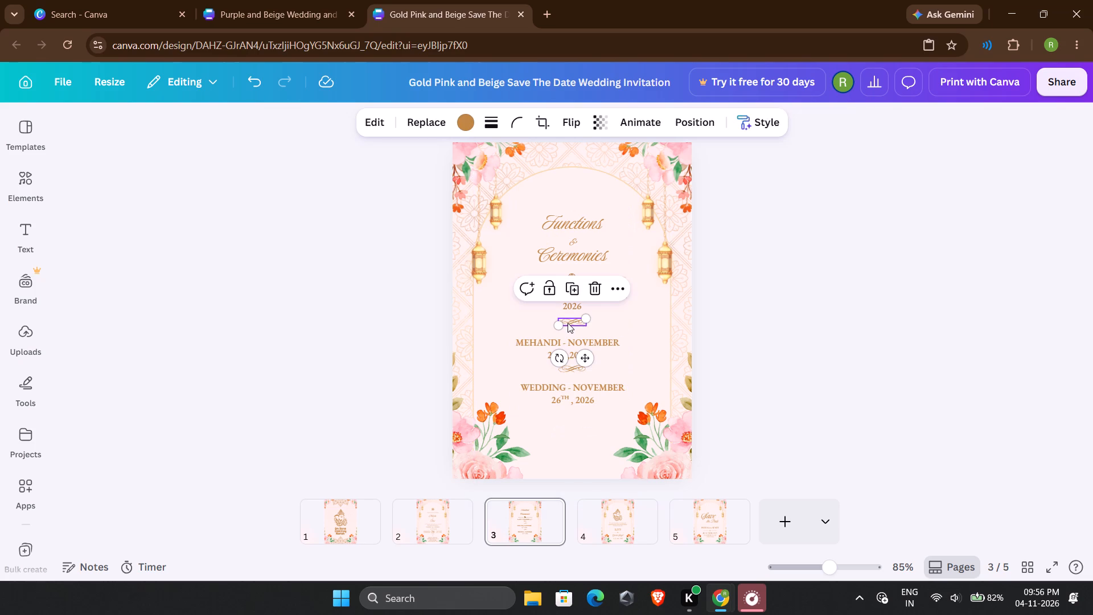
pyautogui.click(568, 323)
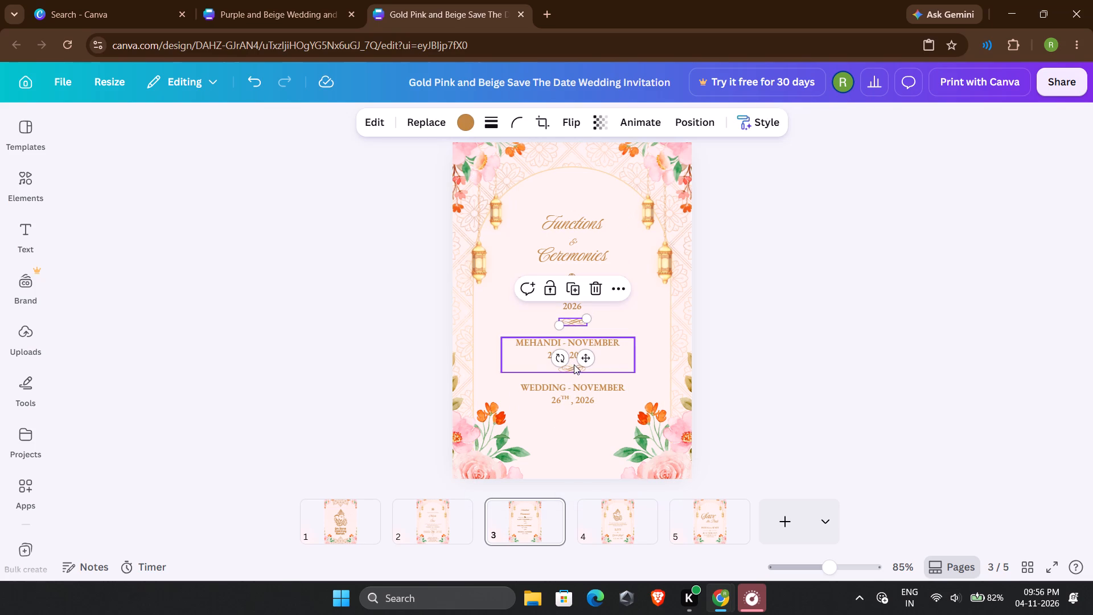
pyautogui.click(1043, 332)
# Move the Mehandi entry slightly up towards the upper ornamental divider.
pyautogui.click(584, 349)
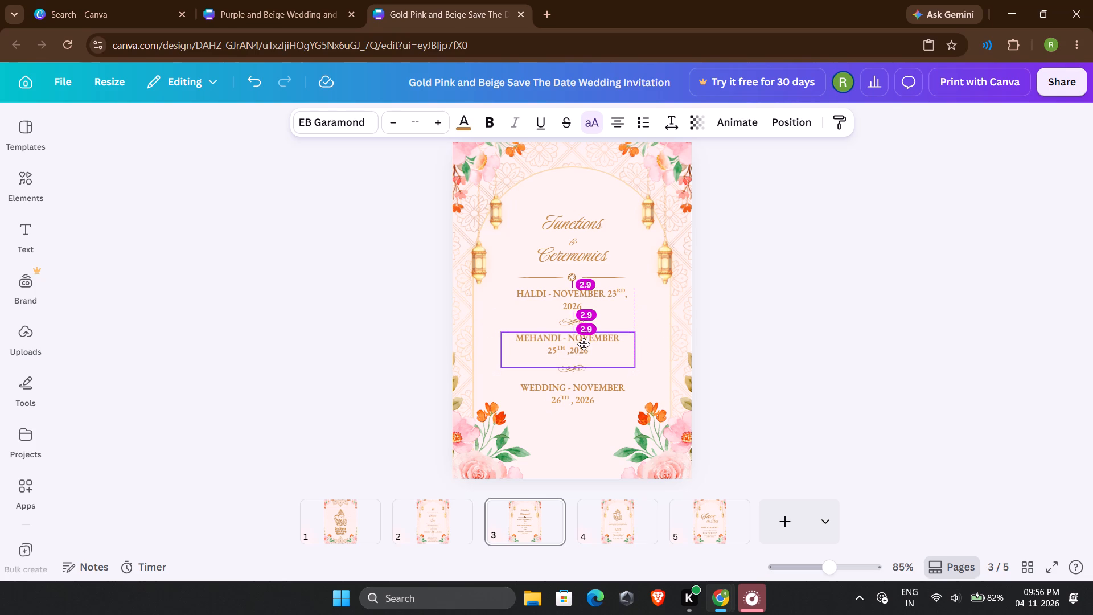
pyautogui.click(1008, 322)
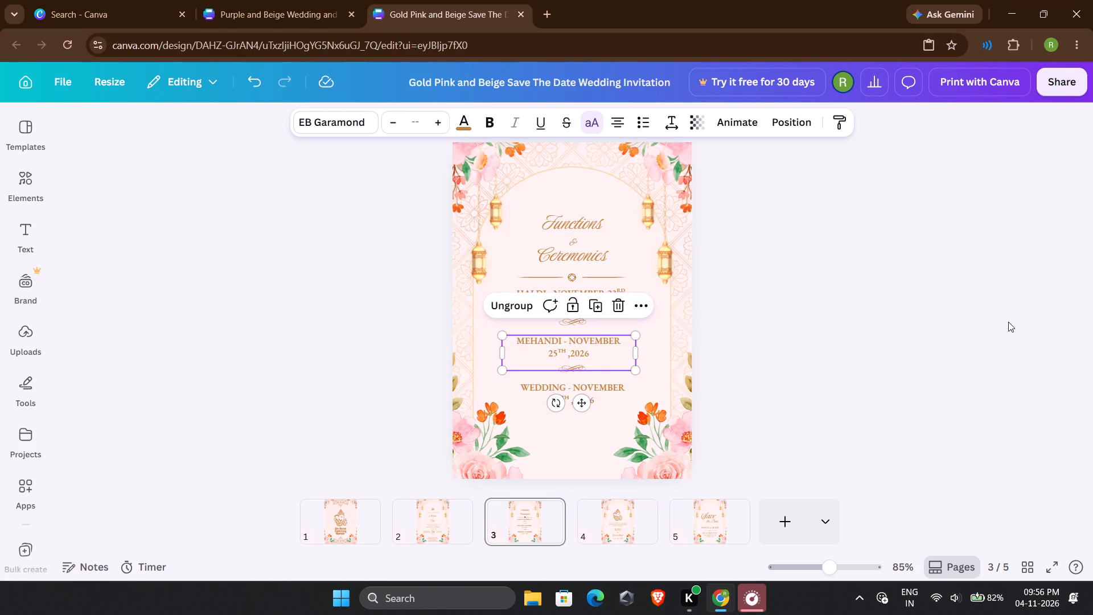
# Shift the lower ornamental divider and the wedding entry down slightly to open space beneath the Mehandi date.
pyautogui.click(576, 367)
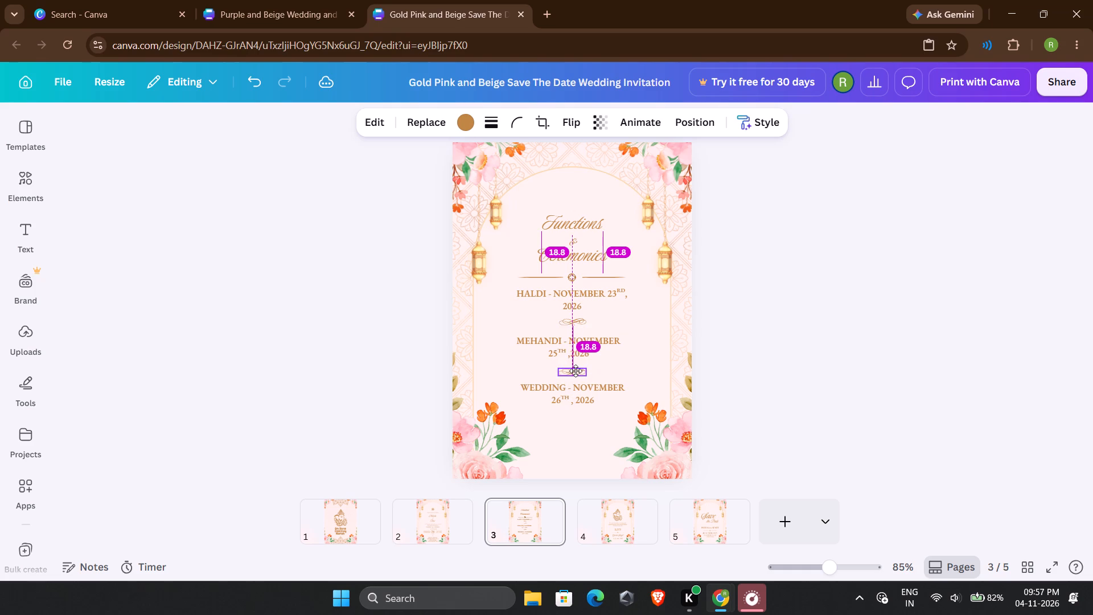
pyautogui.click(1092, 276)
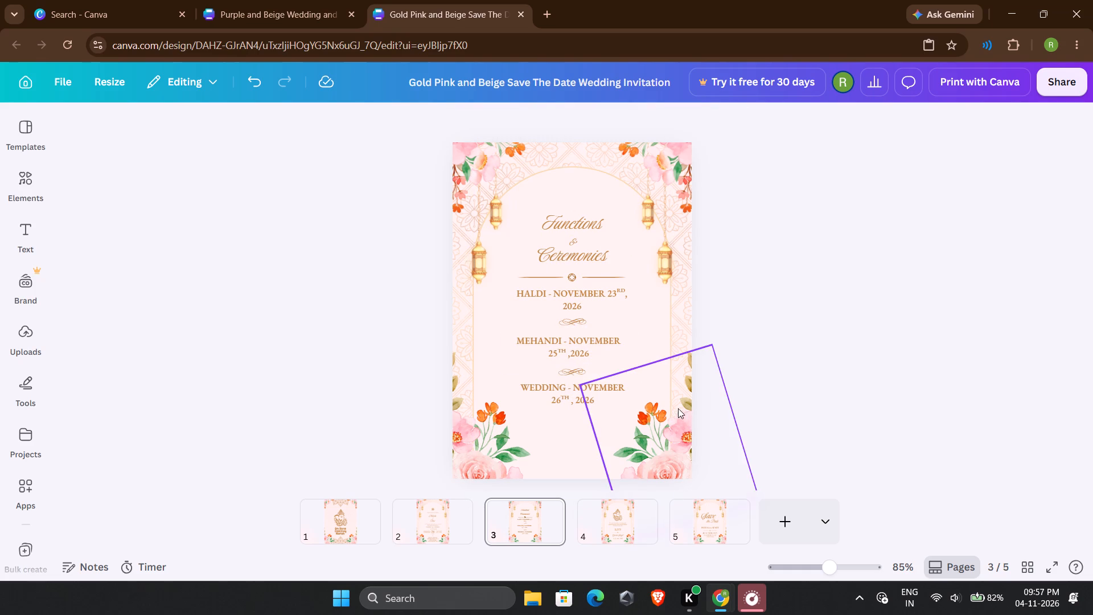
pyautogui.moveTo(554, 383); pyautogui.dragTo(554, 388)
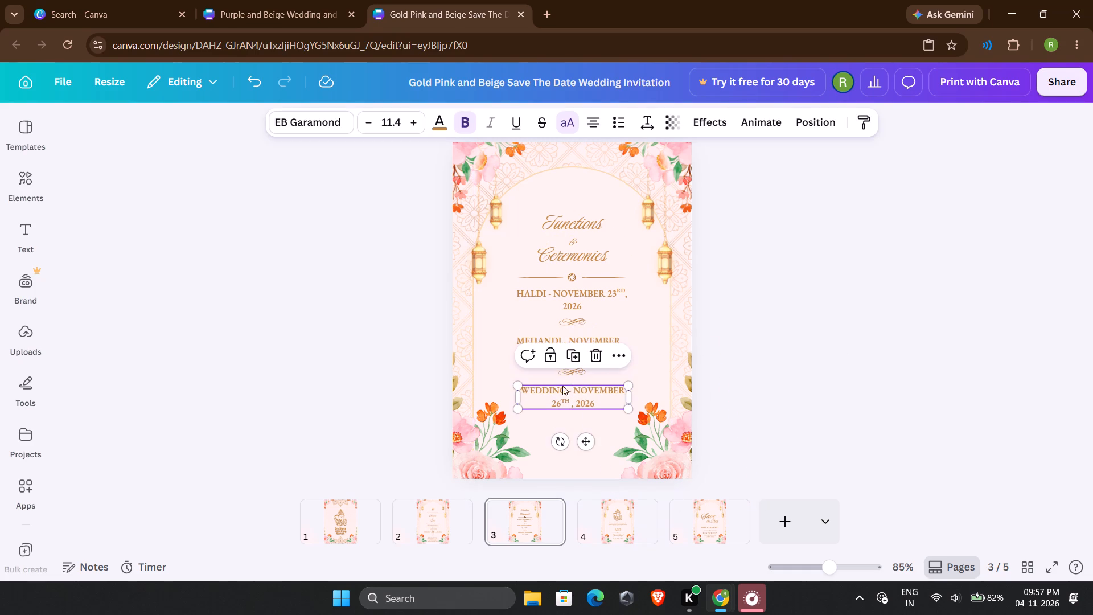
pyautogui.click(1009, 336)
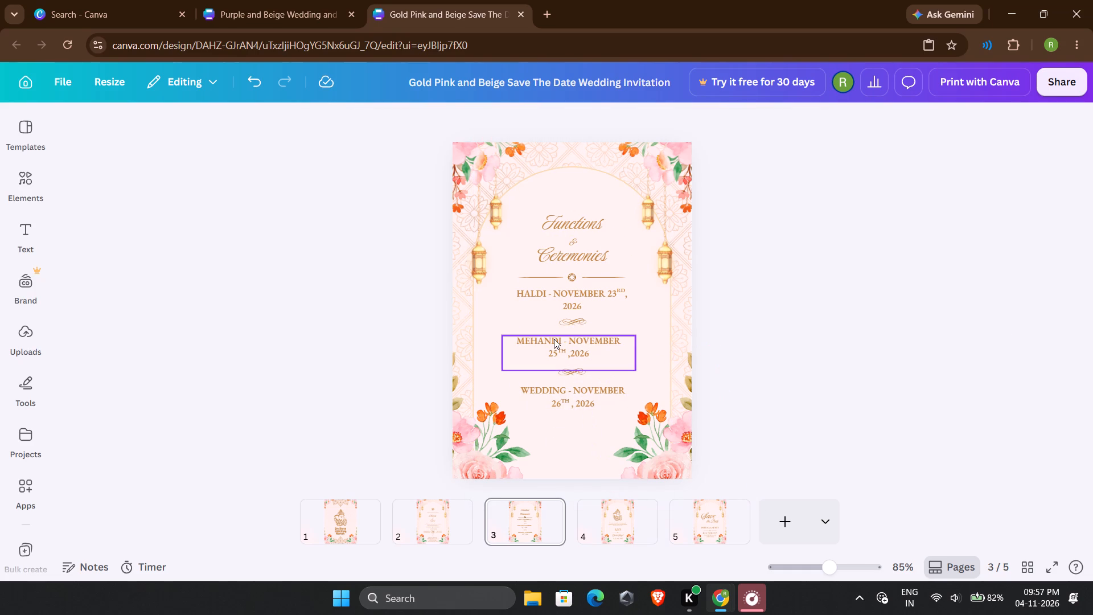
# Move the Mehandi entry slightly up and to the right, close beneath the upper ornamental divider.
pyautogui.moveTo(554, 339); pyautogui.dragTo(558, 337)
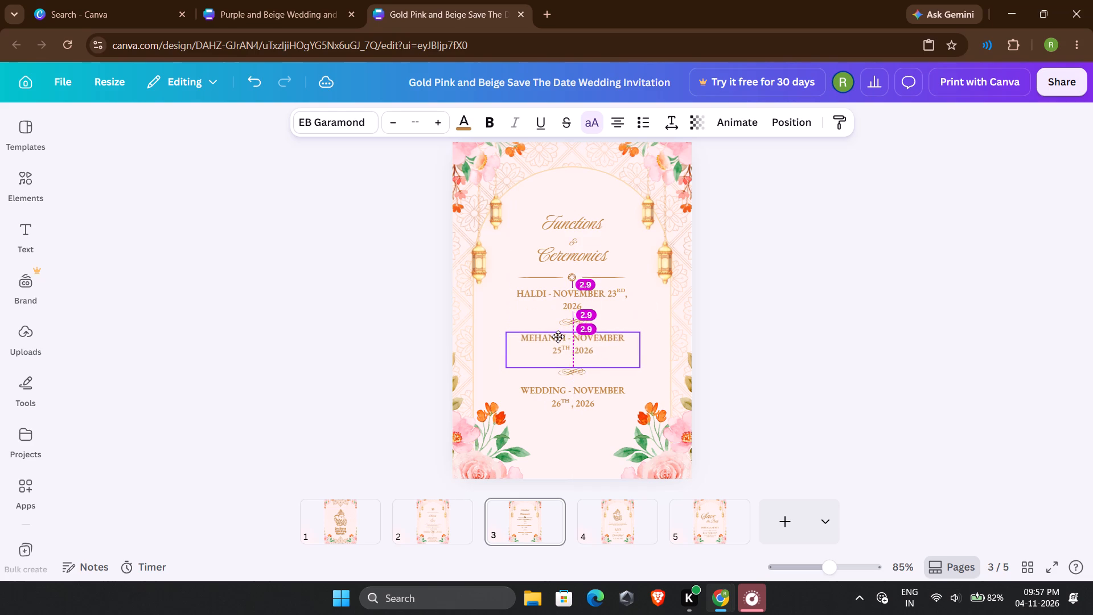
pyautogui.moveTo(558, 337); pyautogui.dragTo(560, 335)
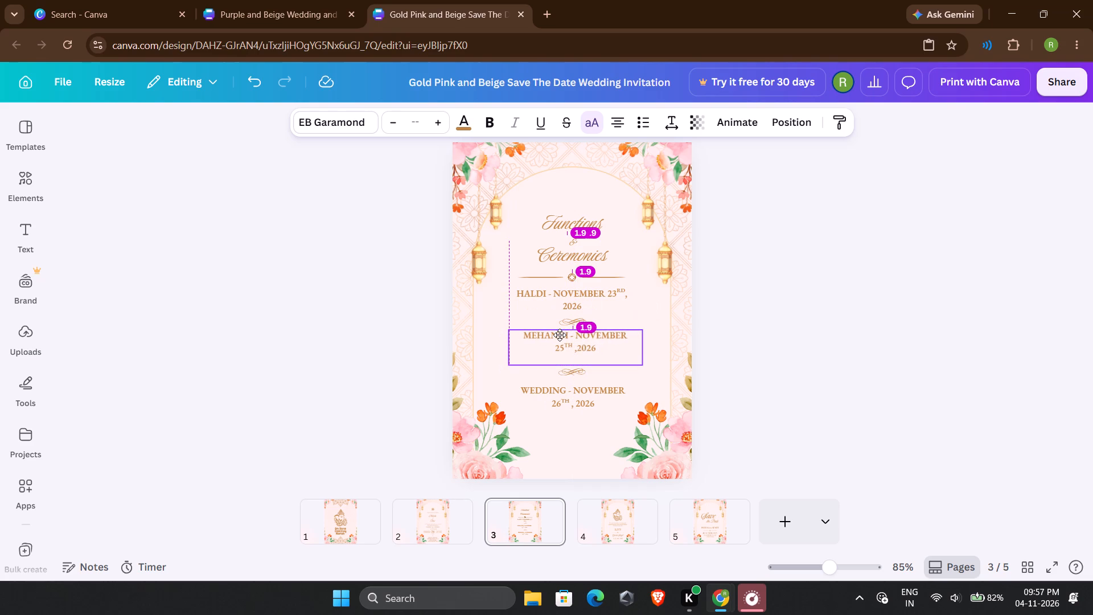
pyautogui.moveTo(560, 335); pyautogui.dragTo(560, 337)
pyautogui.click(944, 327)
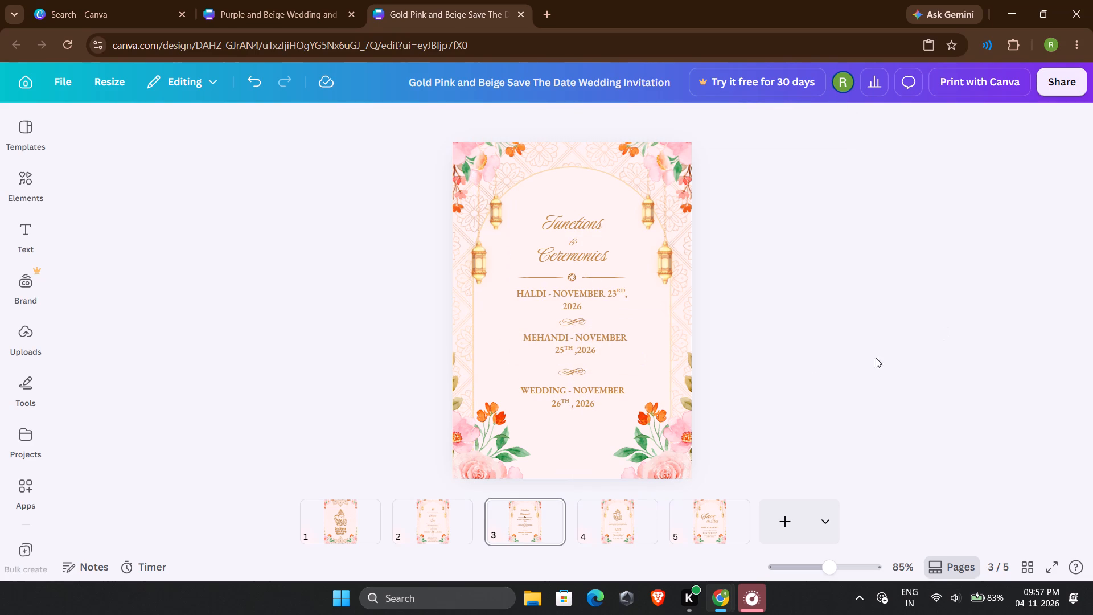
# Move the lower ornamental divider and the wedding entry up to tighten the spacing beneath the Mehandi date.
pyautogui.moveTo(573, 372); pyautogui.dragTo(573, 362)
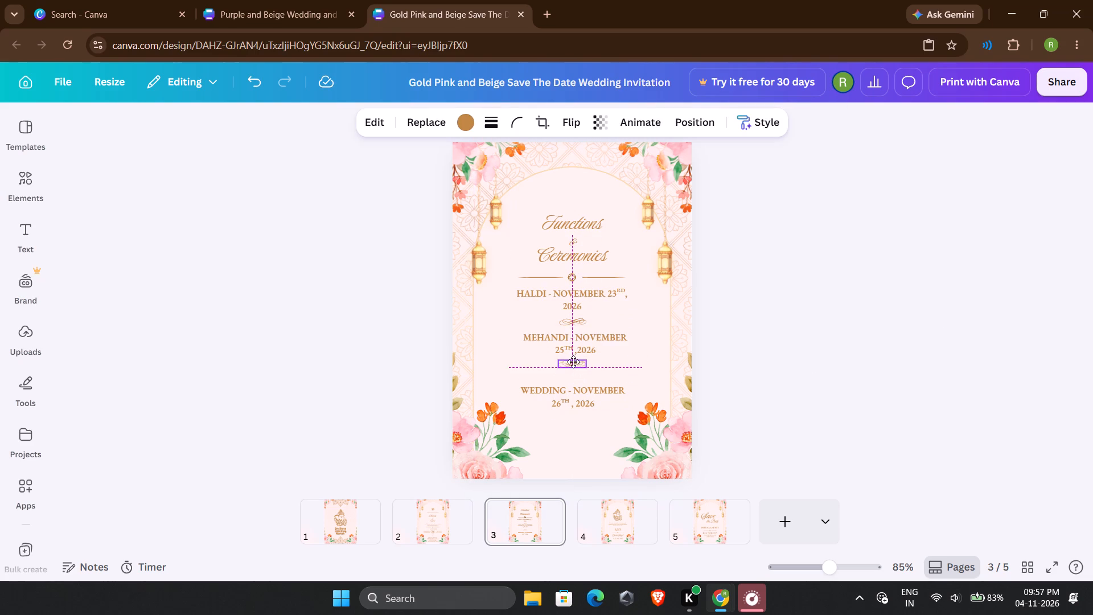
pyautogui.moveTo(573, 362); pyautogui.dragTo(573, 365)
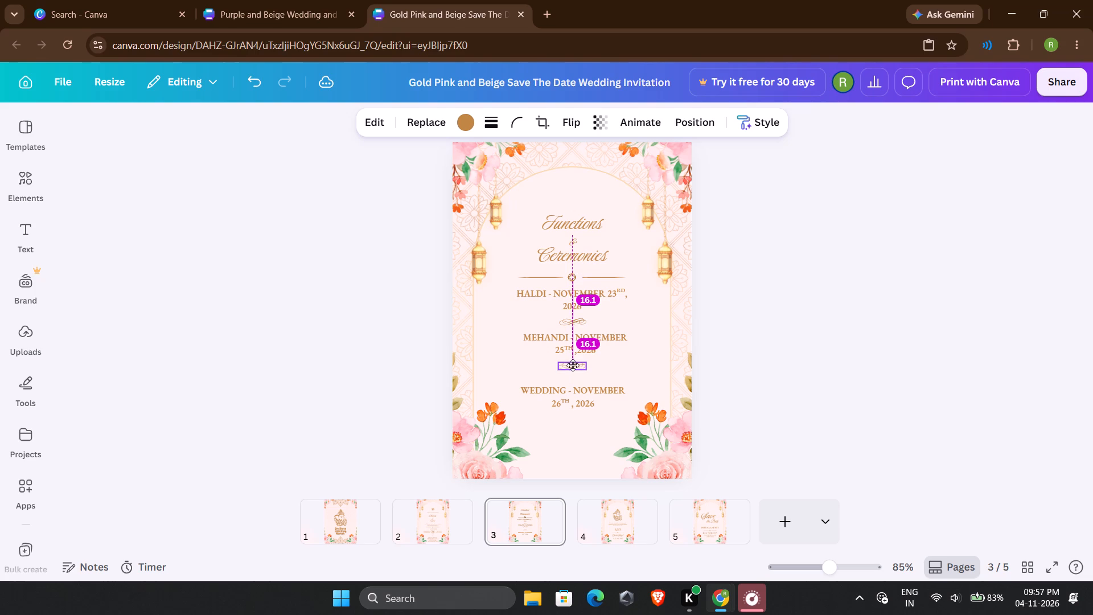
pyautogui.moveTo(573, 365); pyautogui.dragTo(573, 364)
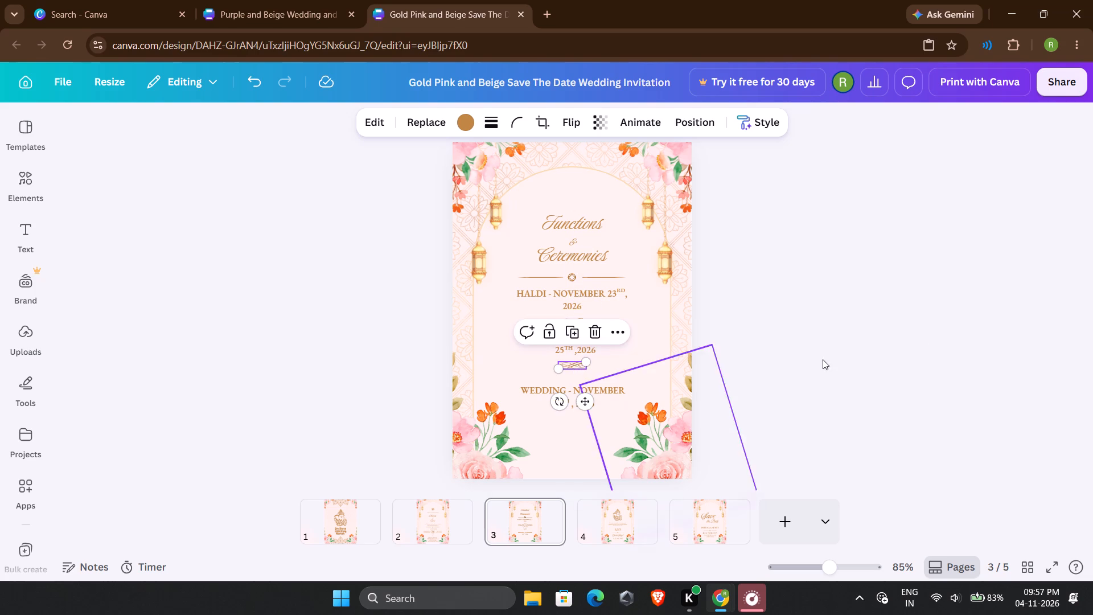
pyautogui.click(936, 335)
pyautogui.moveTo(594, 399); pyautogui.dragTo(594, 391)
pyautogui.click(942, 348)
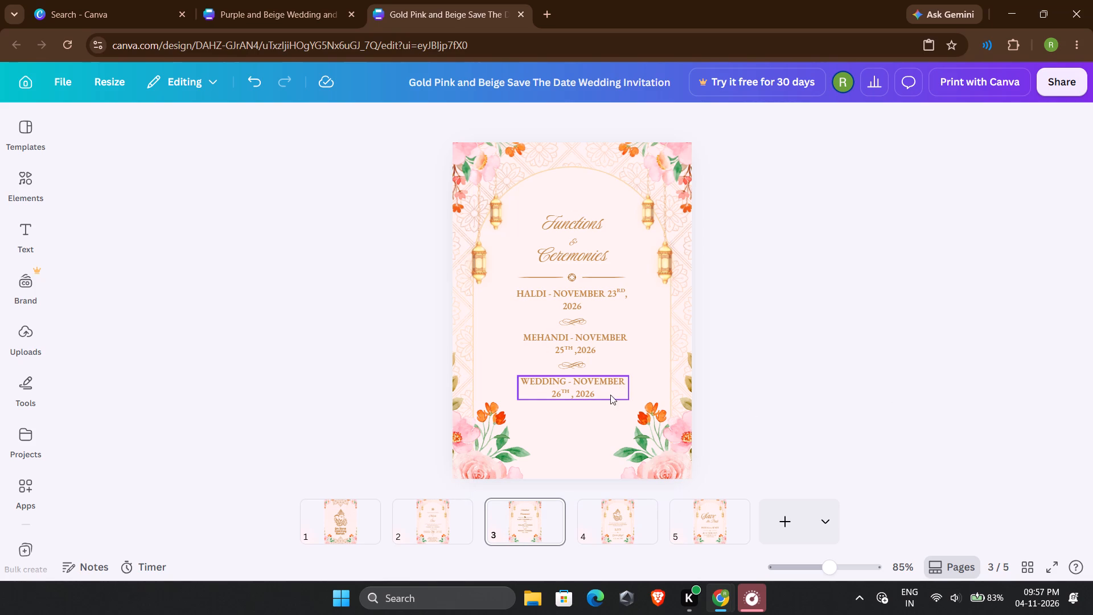
# Lower the wedding entry towards the bottom flowers, and bring the lower ornamental divider down to sit a little above it.
pyautogui.moveTo(574, 389); pyautogui.dragTo(576, 403)
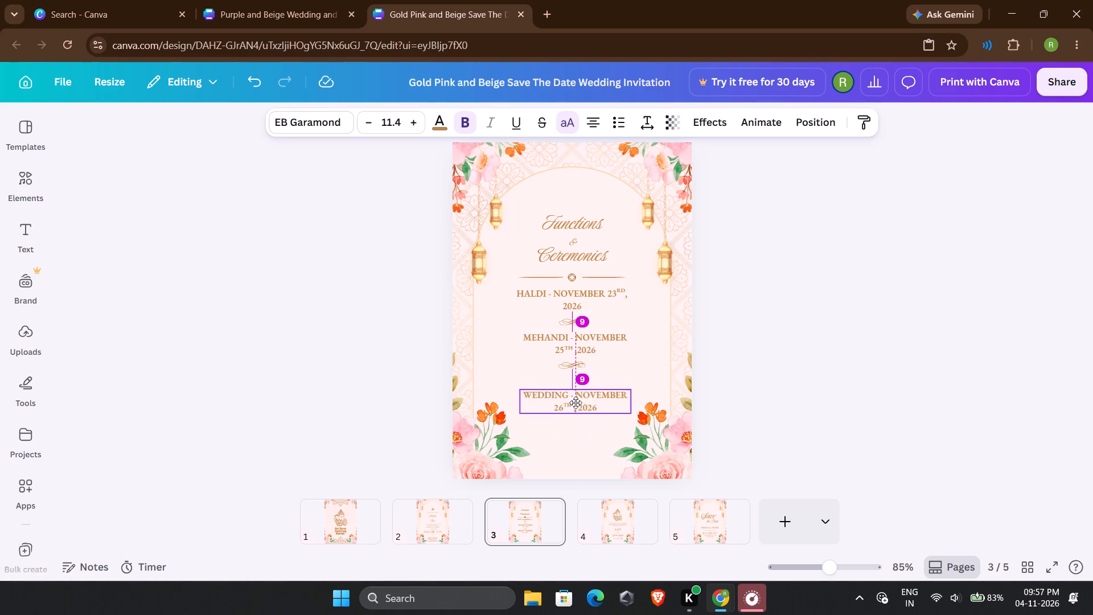
pyautogui.moveTo(576, 403); pyautogui.dragTo(574, 409)
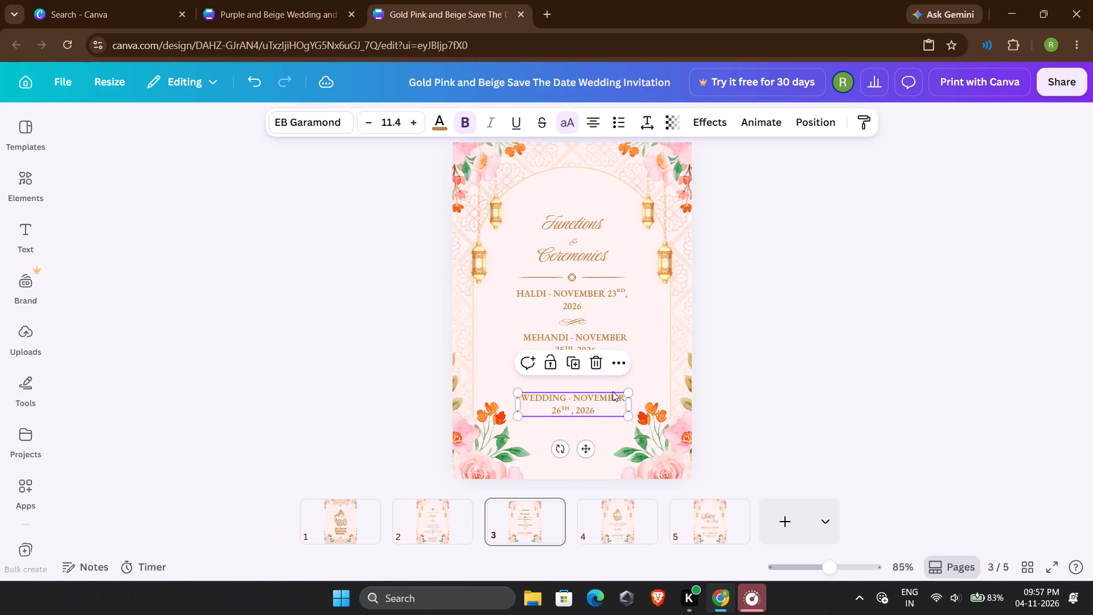
pyautogui.click(959, 313)
pyautogui.moveTo(578, 365); pyautogui.dragTo(577, 383)
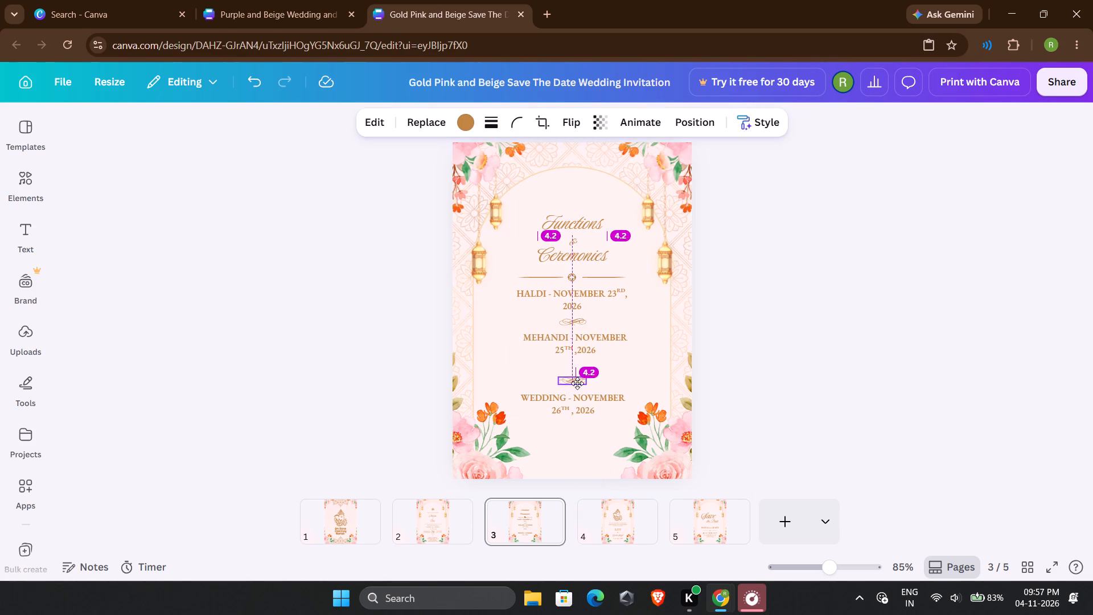
pyautogui.moveTo(577, 383); pyautogui.dragTo(577, 383)
pyautogui.click(916, 290)
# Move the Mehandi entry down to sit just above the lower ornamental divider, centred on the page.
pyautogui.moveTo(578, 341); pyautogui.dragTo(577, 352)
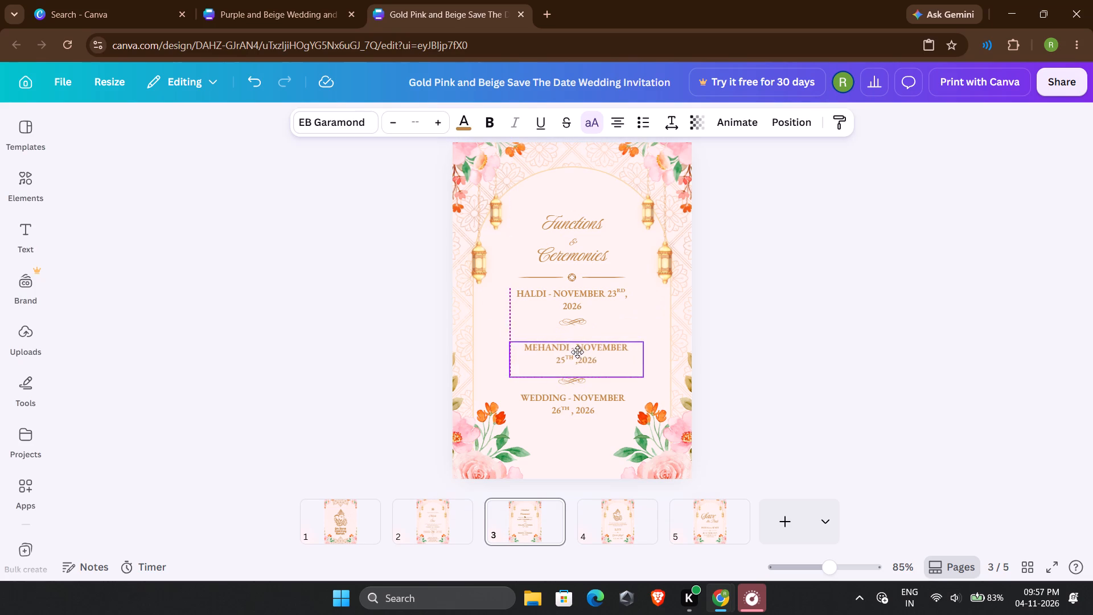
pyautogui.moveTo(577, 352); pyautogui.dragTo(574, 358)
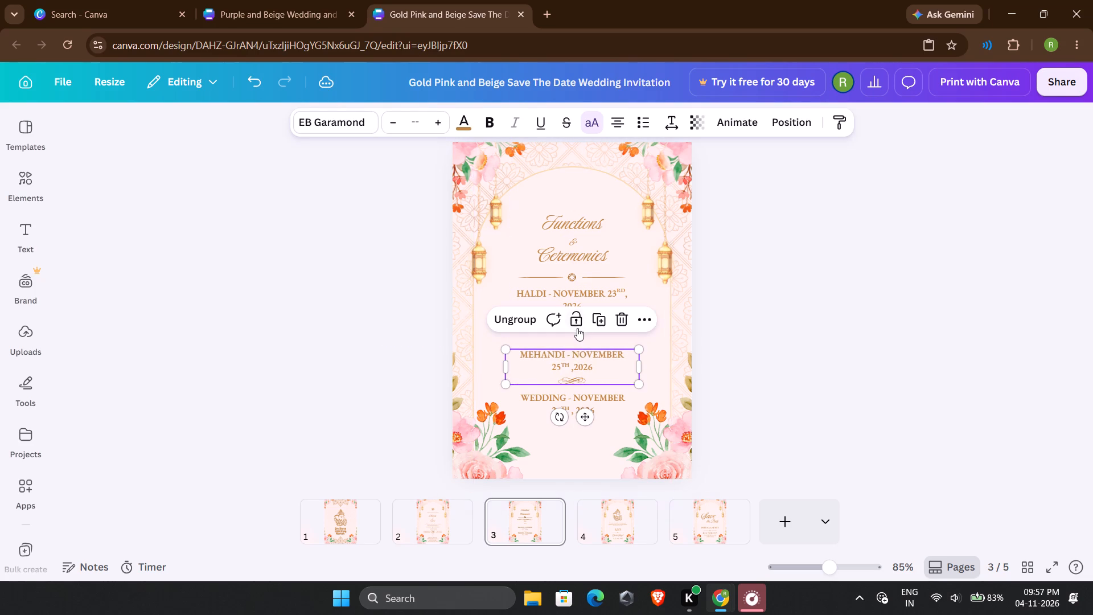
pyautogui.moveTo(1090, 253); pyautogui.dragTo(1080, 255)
# Lower the Haldi entry slightly and reposition the upper ornamental divider beneath it, leaving a clear gap between them.
pyautogui.moveTo(575, 322); pyautogui.dragTo(574, 327)
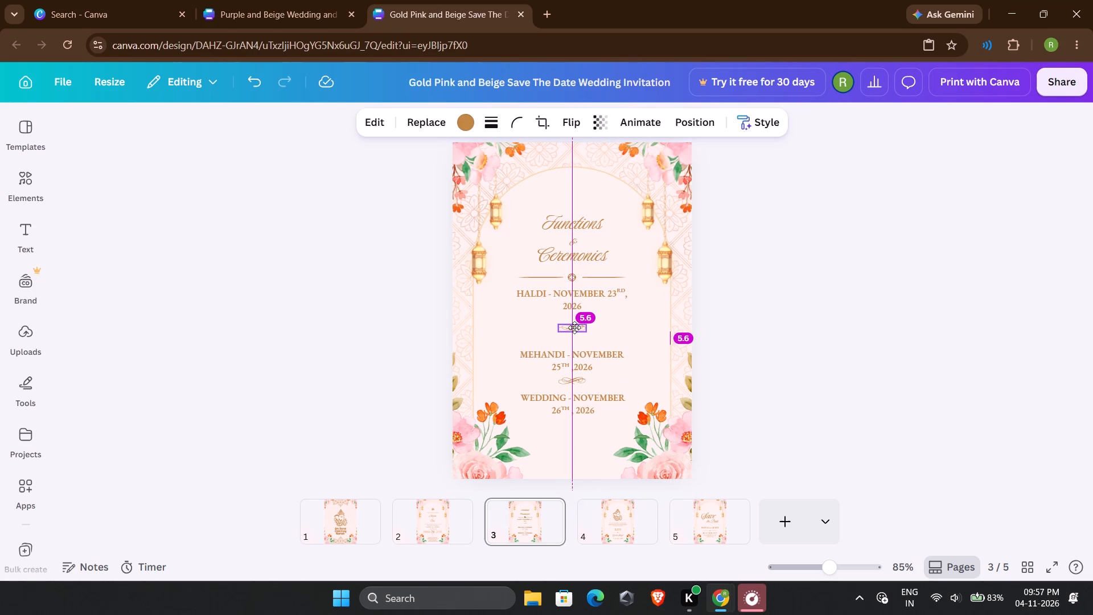
pyautogui.moveTo(574, 327); pyautogui.dragTo(576, 332)
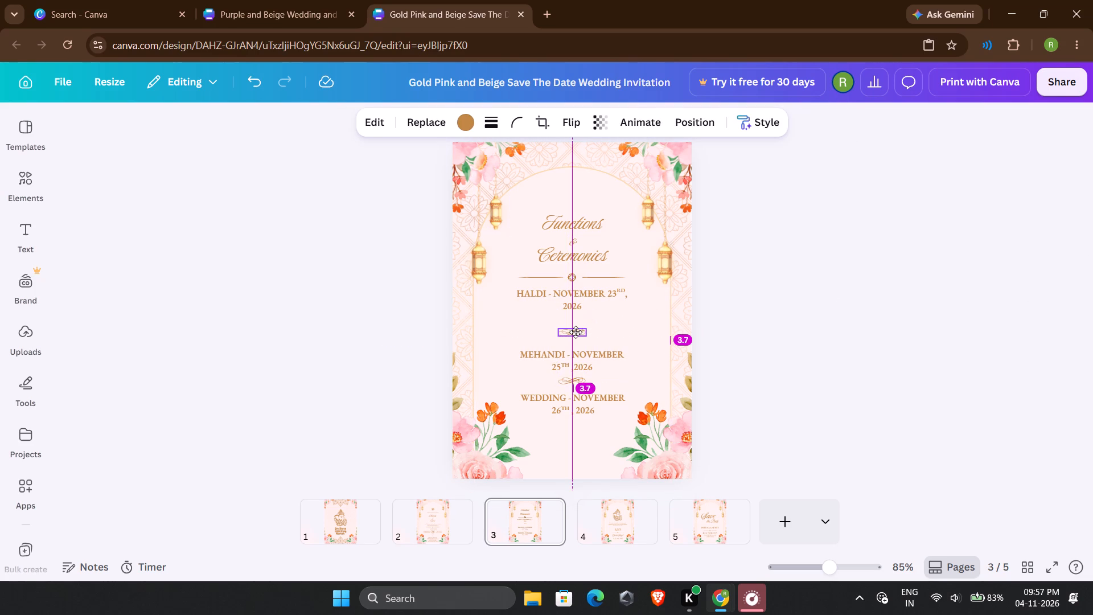
pyautogui.moveTo(576, 332); pyautogui.dragTo(574, 330)
pyautogui.click(1013, 250)
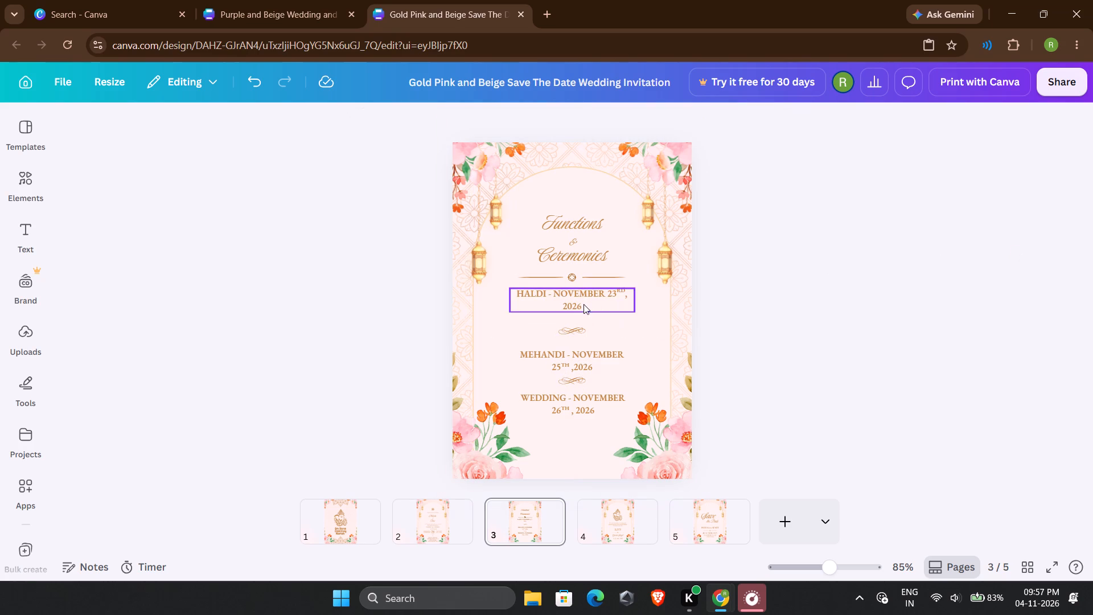
pyautogui.click(584, 301)
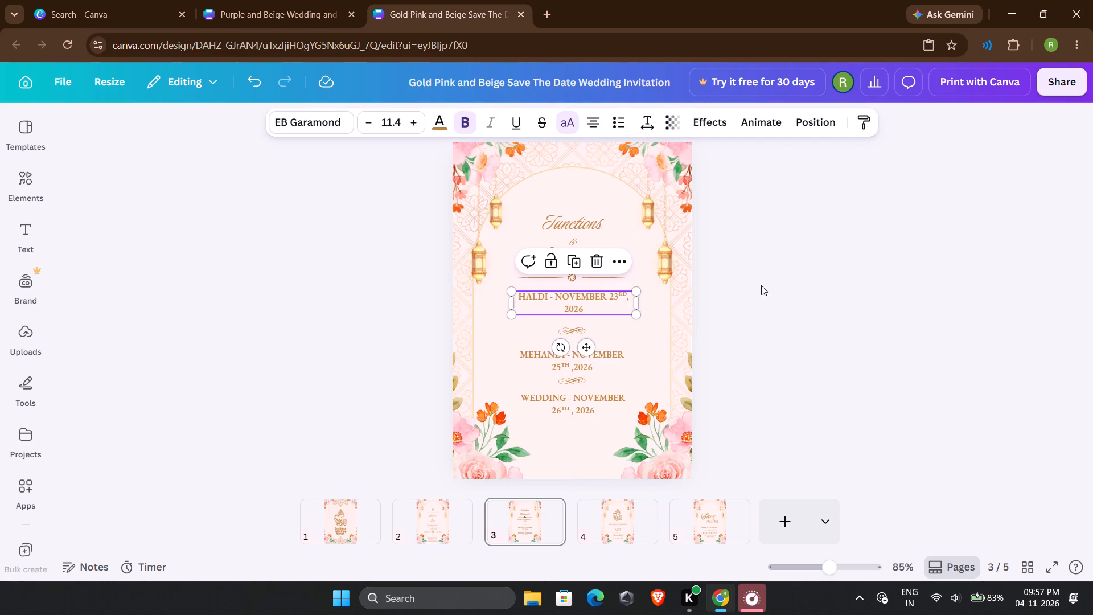
pyautogui.click(877, 276)
pyautogui.click(568, 333)
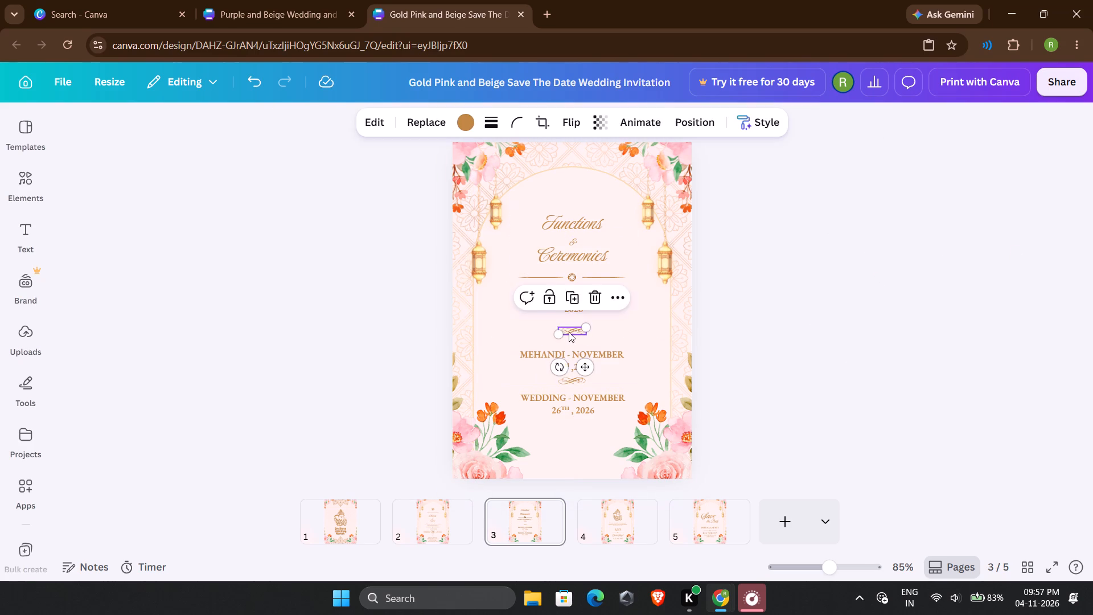
pyautogui.click(1066, 306)
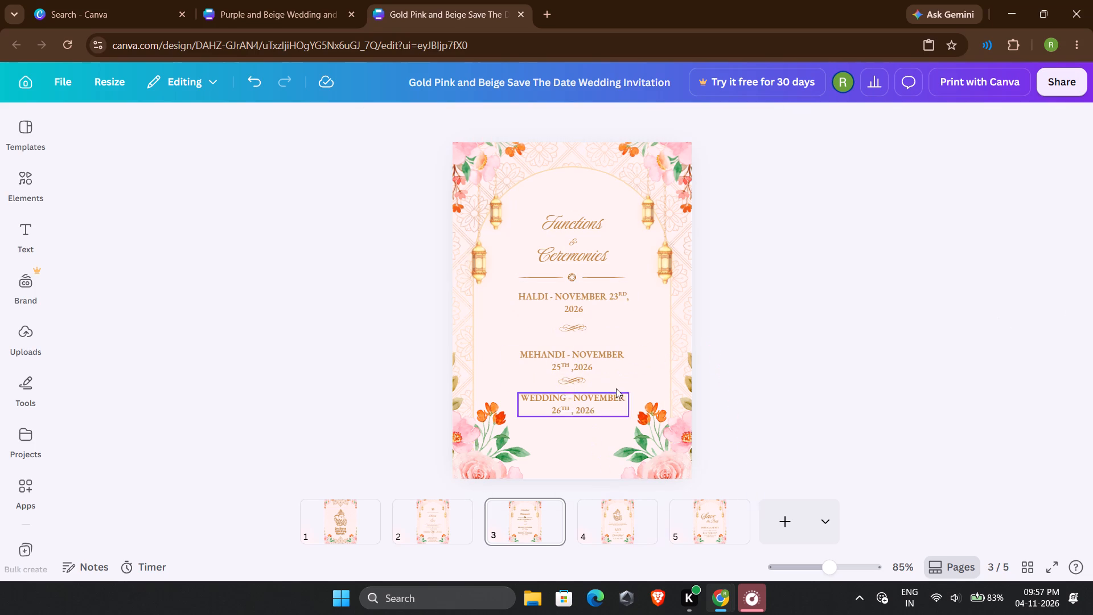
# Move the Mehandi entry up so it sits between the two ornamental dividers.
pyautogui.moveTo(569, 358); pyautogui.dragTo(570, 347)
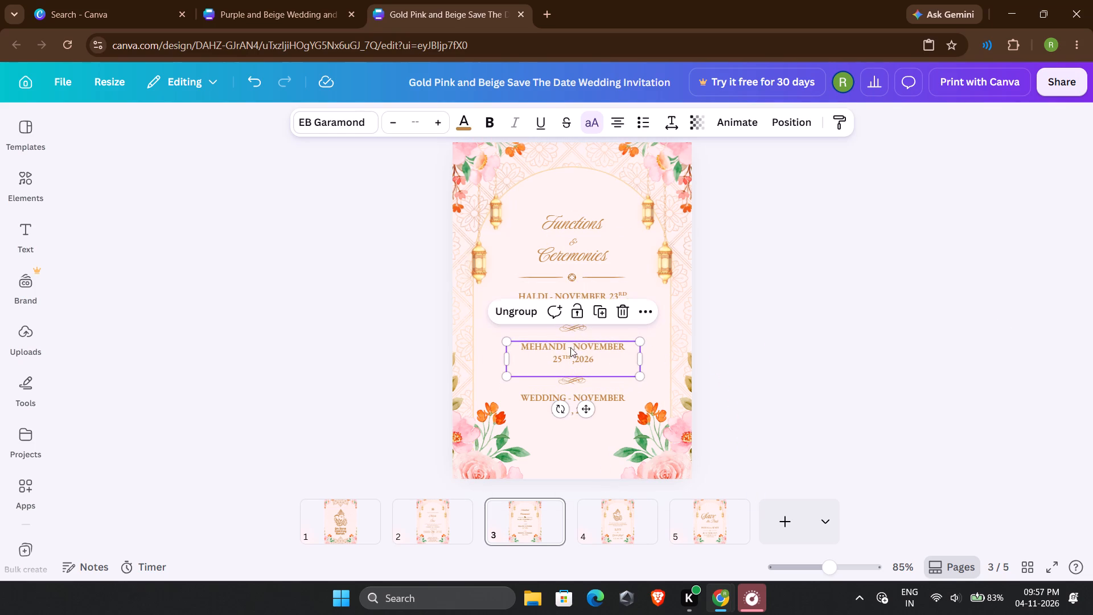
pyautogui.click(948, 329)
# Move the lower ornamental divider up to sit just beneath the Mehandi entry, centred on the page.
pyautogui.moveTo(574, 376); pyautogui.dragTo(574, 376)
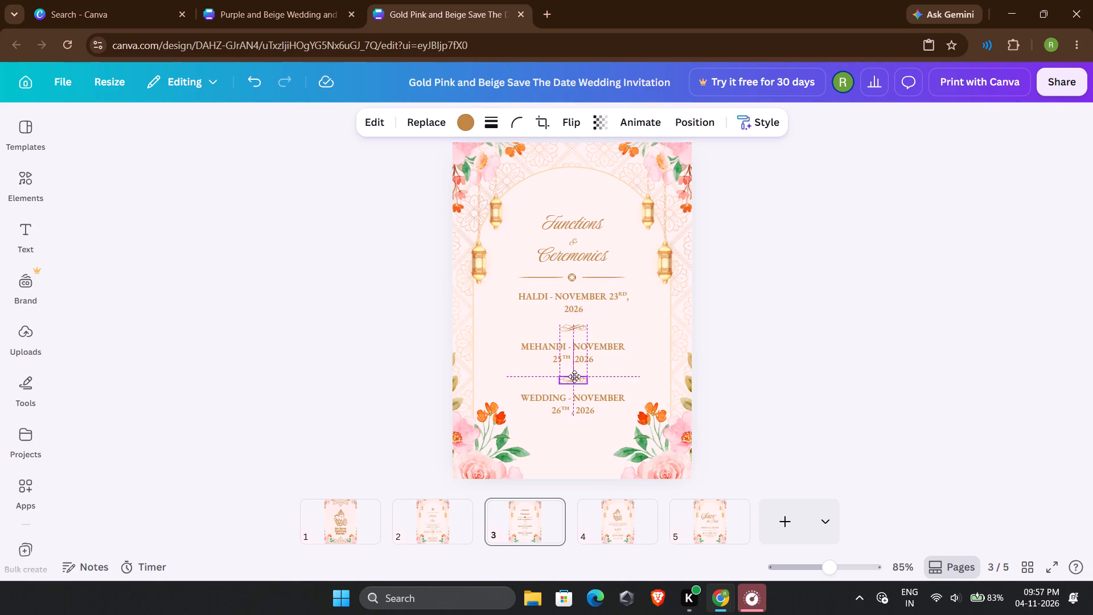
pyautogui.moveTo(574, 376); pyautogui.dragTo(574, 370)
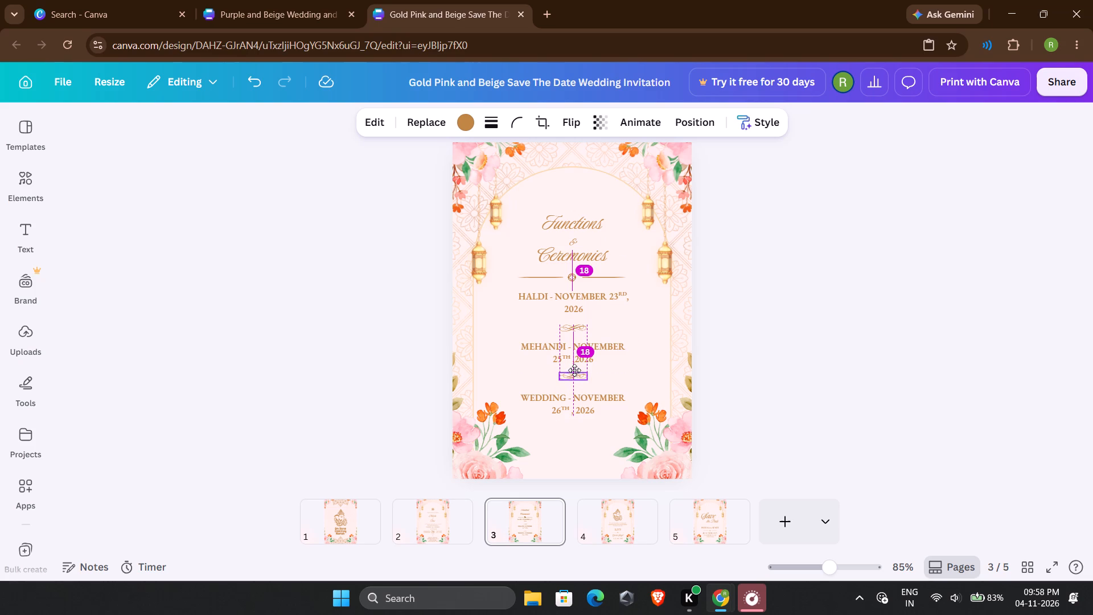
pyautogui.moveTo(574, 370); pyautogui.dragTo(573, 364)
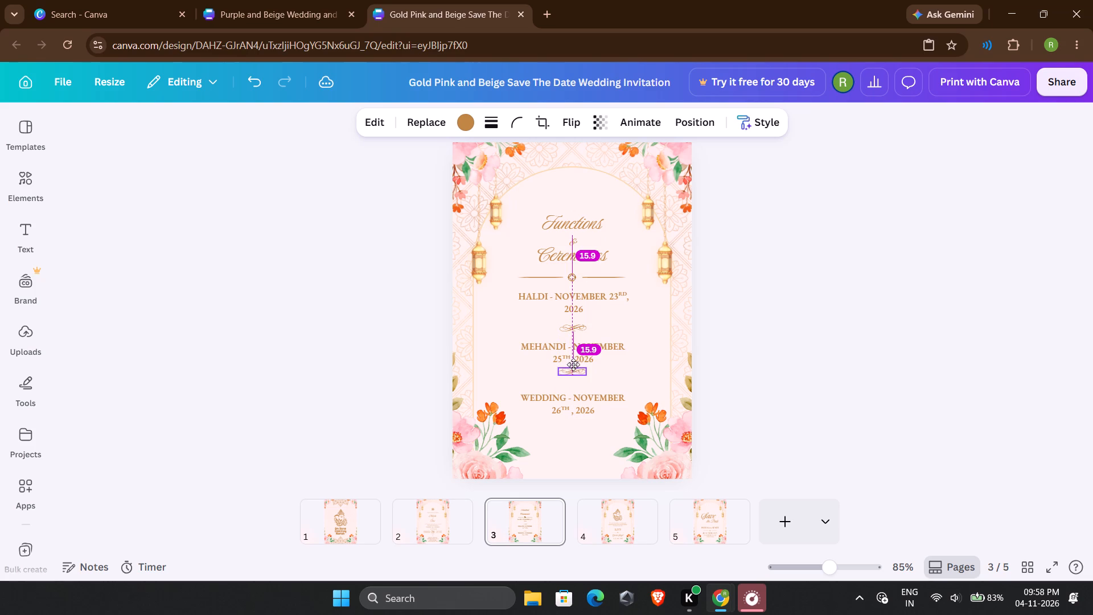
pyautogui.moveTo(573, 364); pyautogui.dragTo(573, 367)
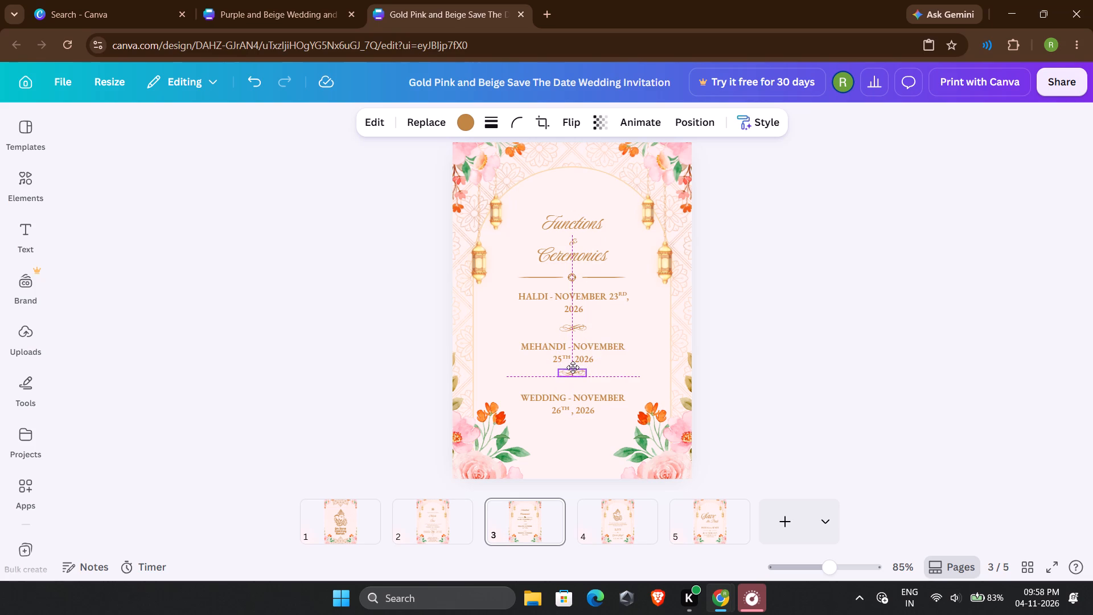
pyautogui.moveTo(573, 367); pyautogui.dragTo(571, 366)
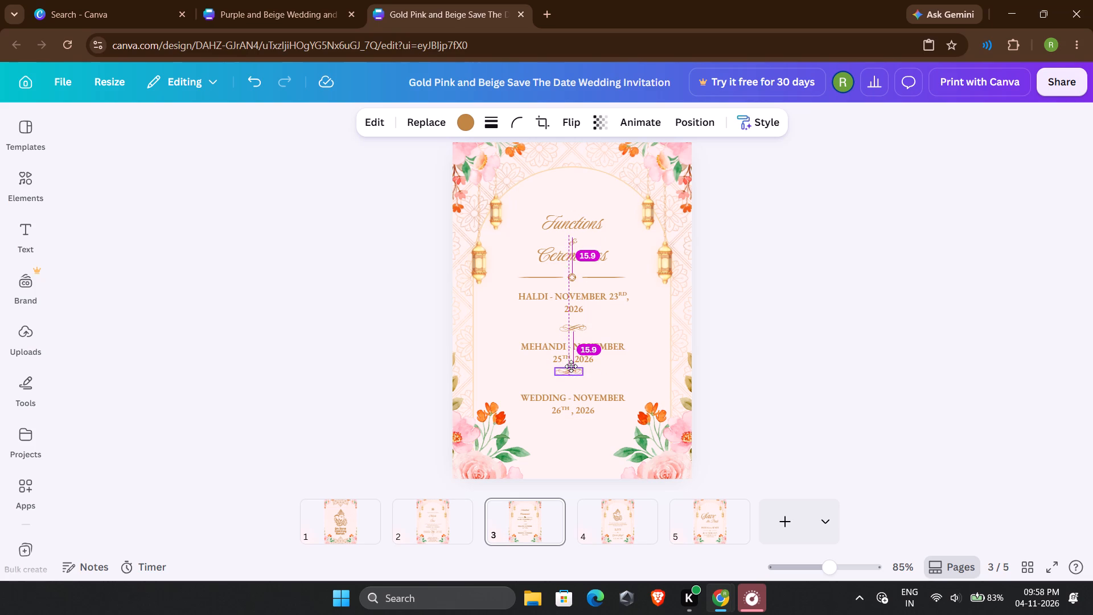
pyautogui.moveTo(571, 366); pyautogui.dragTo(574, 366)
pyautogui.click(1082, 337)
# Move the wedding entry up slightly, closer to the lower ornamental divider.
pyautogui.moveTo(585, 409); pyautogui.dragTo(586, 404)
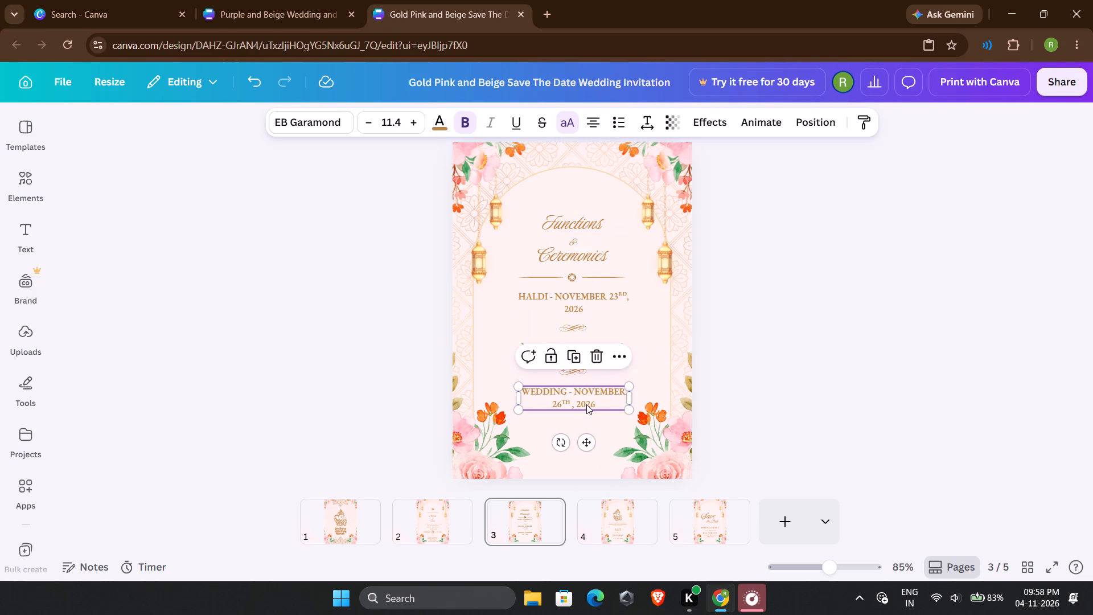
pyautogui.click(970, 358)
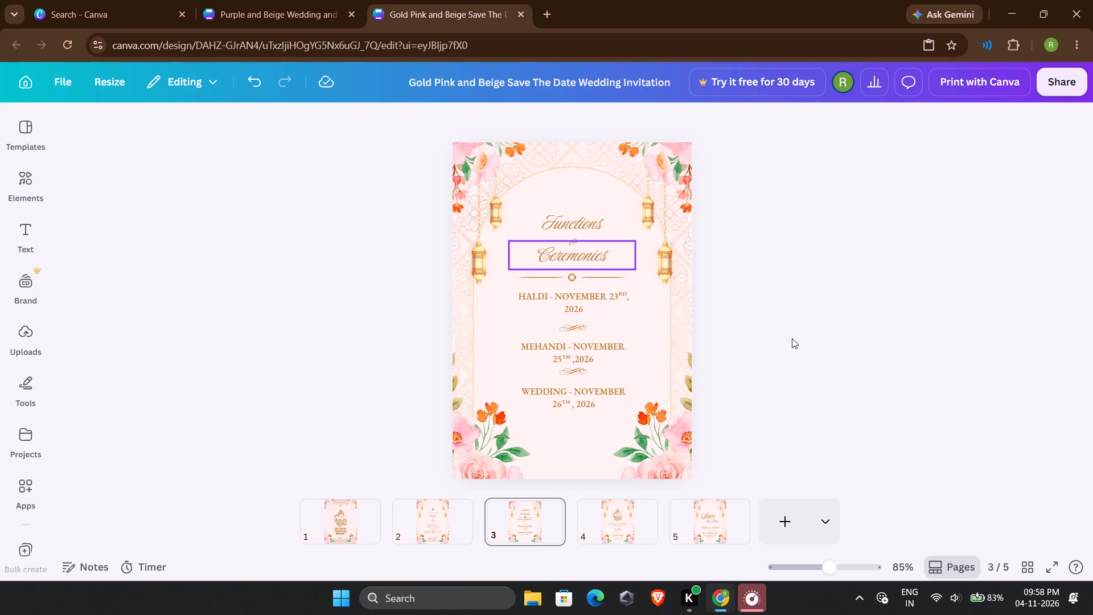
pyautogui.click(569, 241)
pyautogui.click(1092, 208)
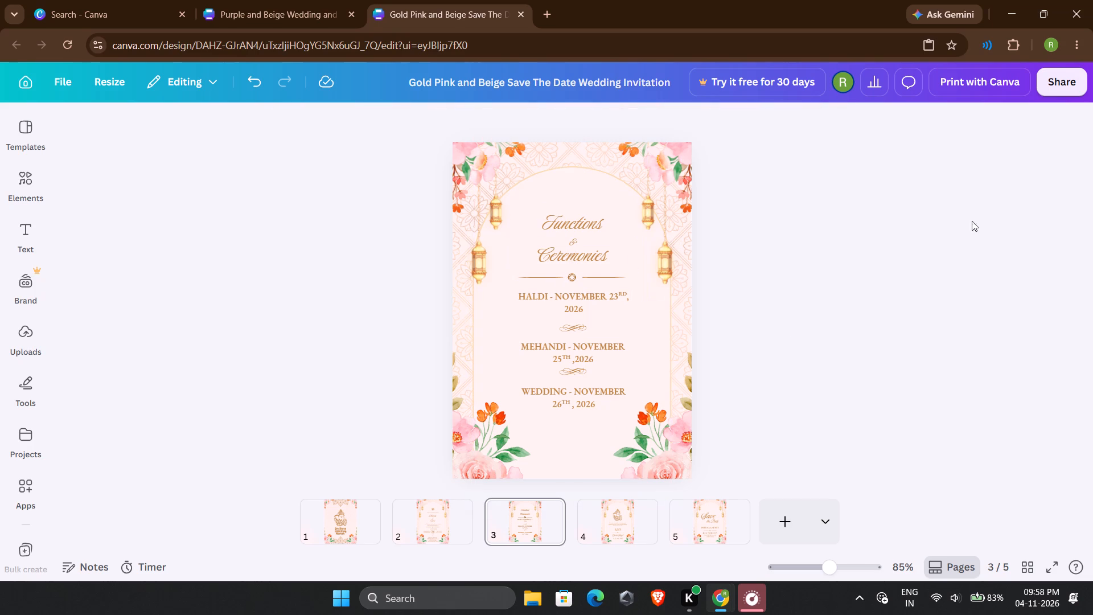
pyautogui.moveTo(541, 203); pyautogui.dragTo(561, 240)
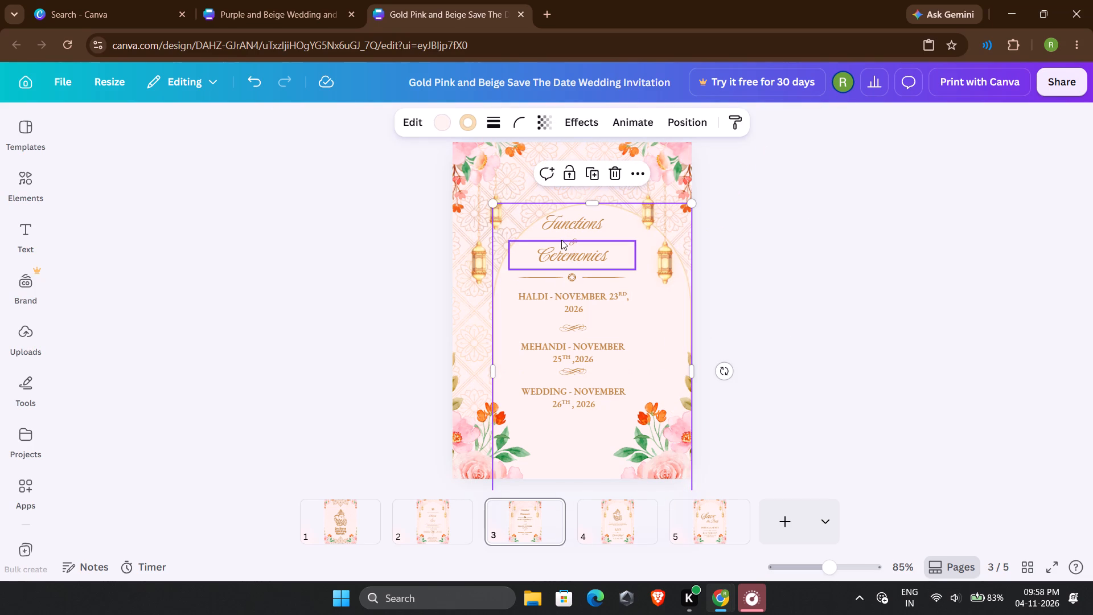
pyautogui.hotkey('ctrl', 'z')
# Try the fonts Lazydog, Magnolia Script, Adlery Pro, Apricots and Chewy on page 3's "Functions" heading, ending with Grand Hotel.
pyautogui.click(562, 221)
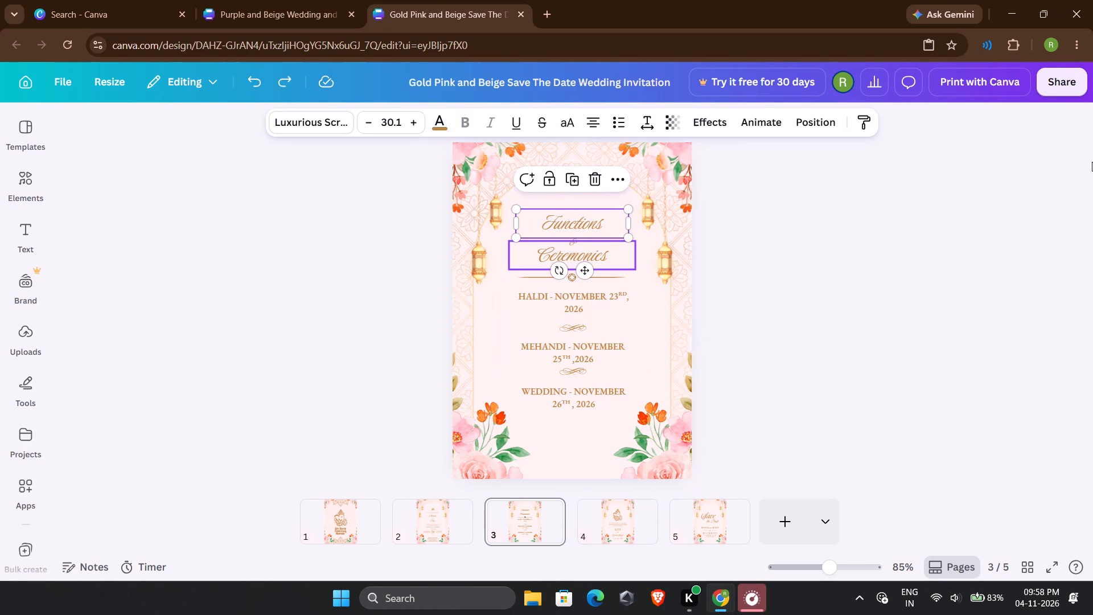
pyautogui.click(285, 121)
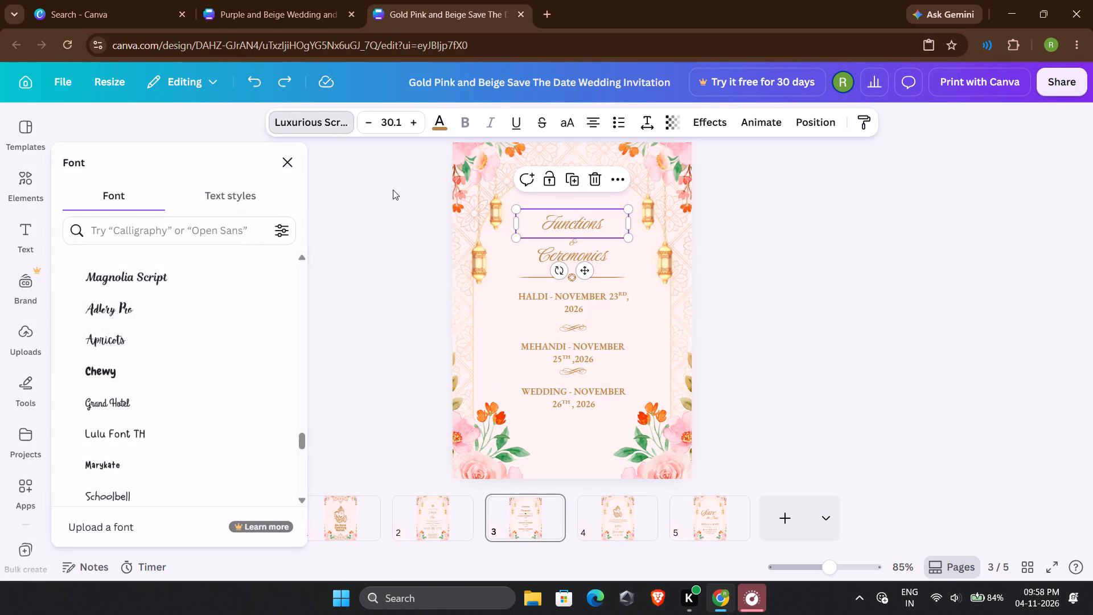
pyautogui.click(167, 257)
pyautogui.click(177, 277)
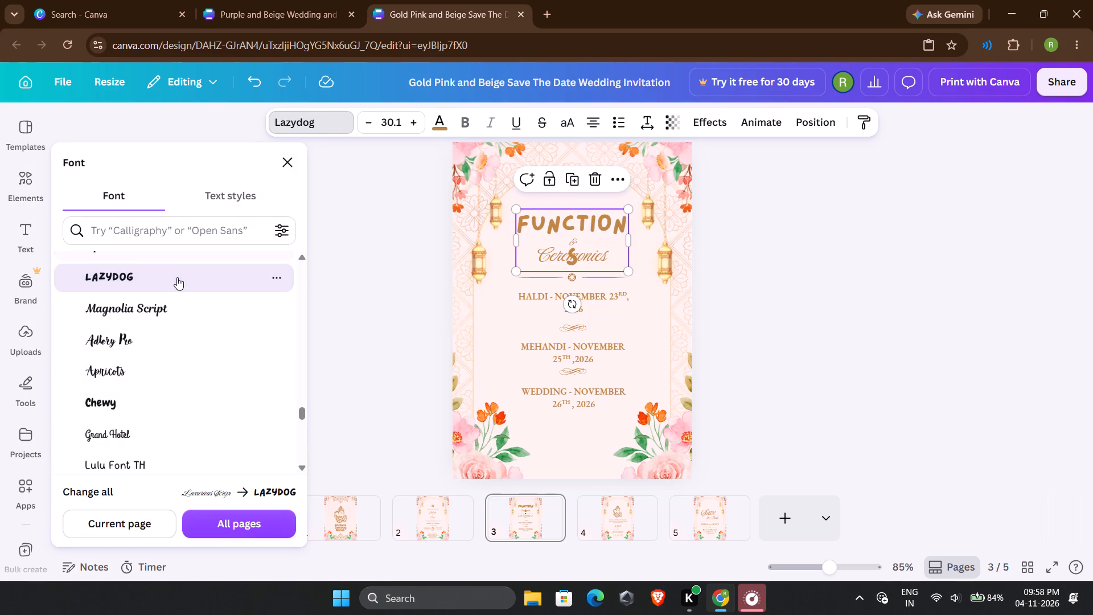
pyautogui.click(172, 312)
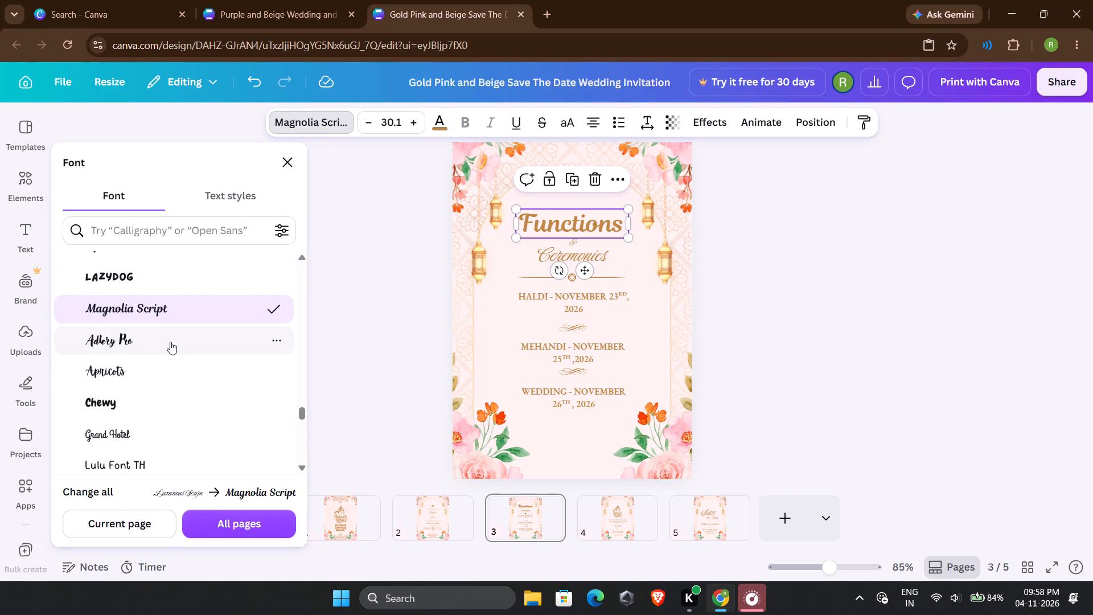
pyautogui.click(170, 342)
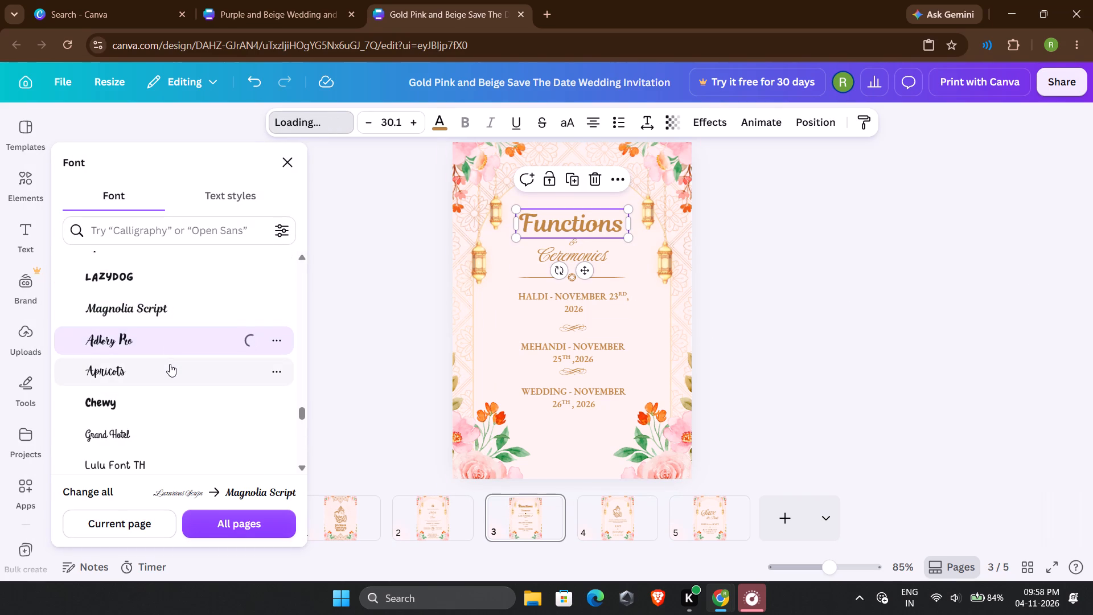
pyautogui.click(170, 364)
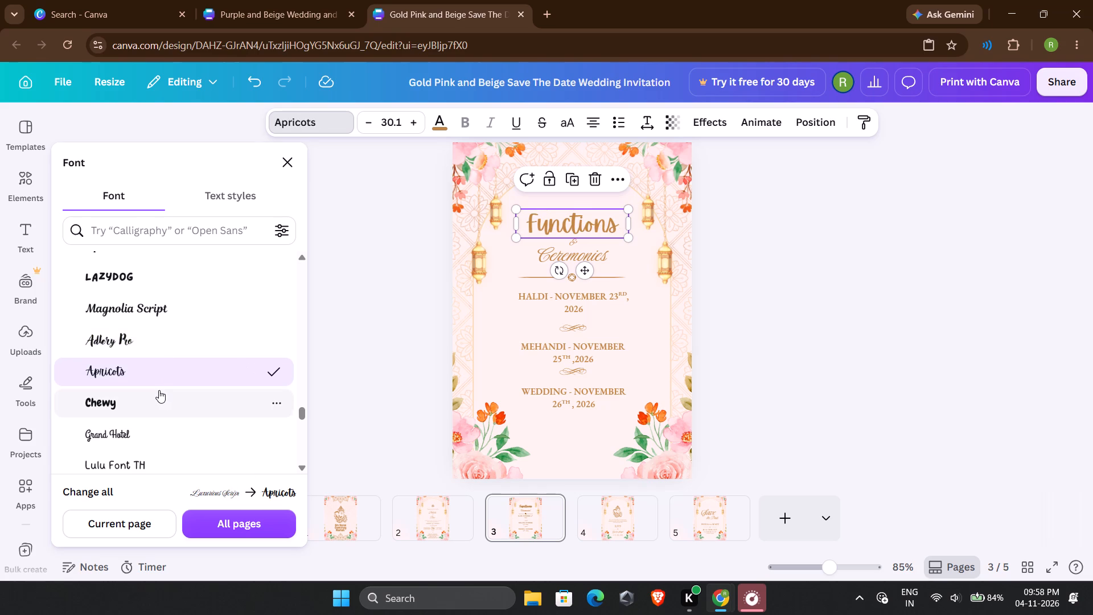
pyautogui.click(159, 390)
pyautogui.click(165, 423)
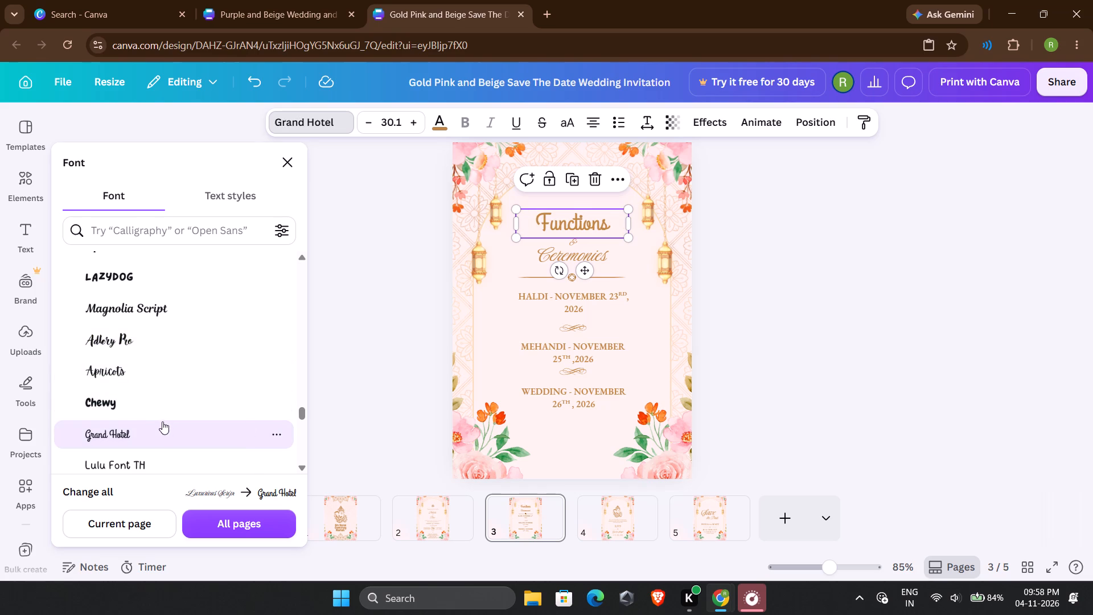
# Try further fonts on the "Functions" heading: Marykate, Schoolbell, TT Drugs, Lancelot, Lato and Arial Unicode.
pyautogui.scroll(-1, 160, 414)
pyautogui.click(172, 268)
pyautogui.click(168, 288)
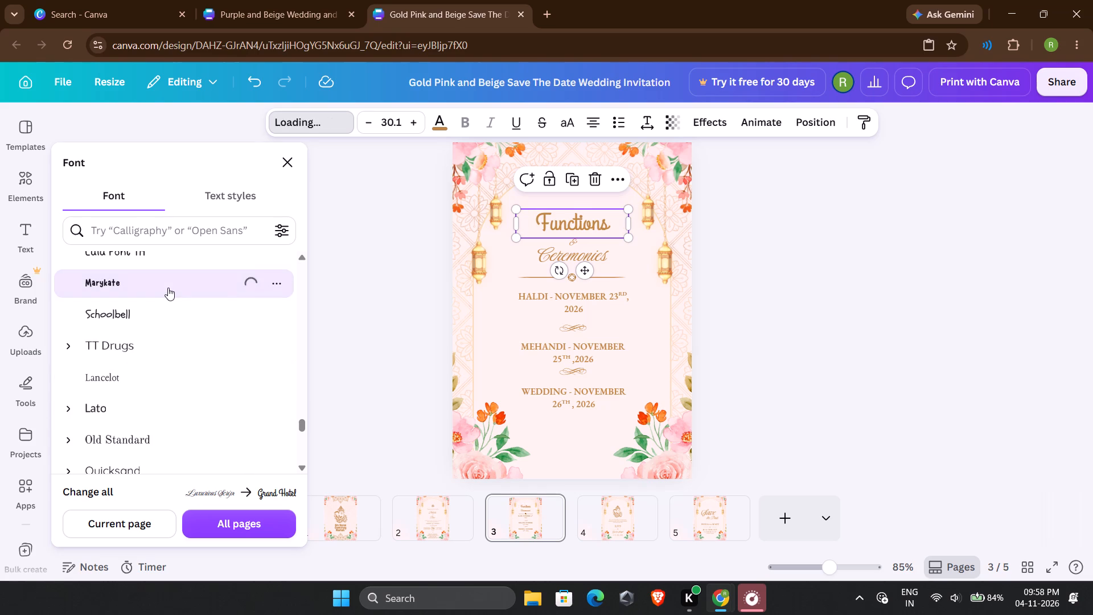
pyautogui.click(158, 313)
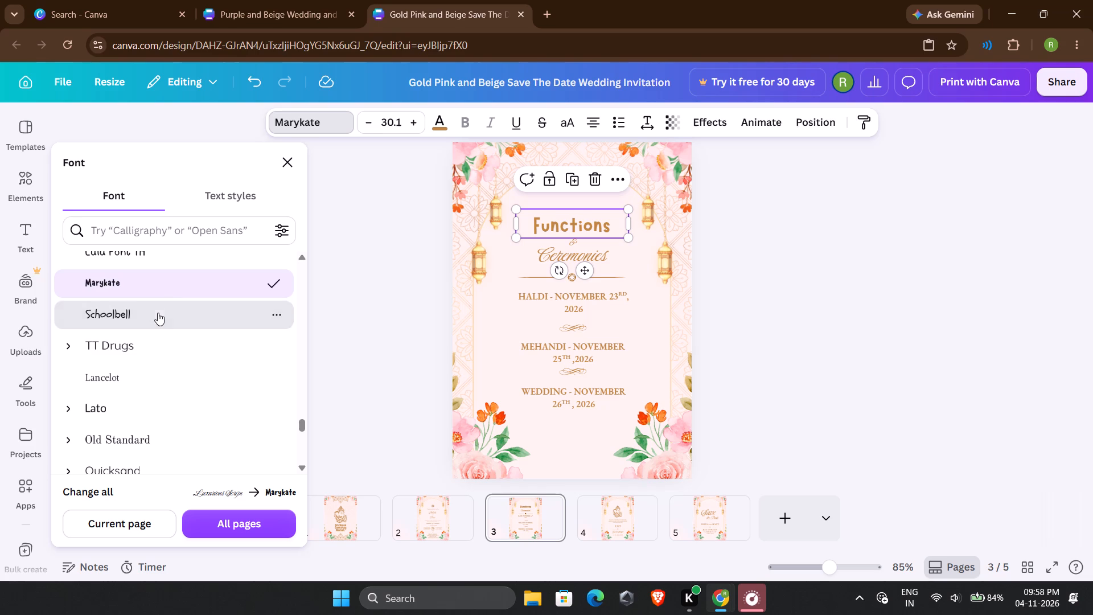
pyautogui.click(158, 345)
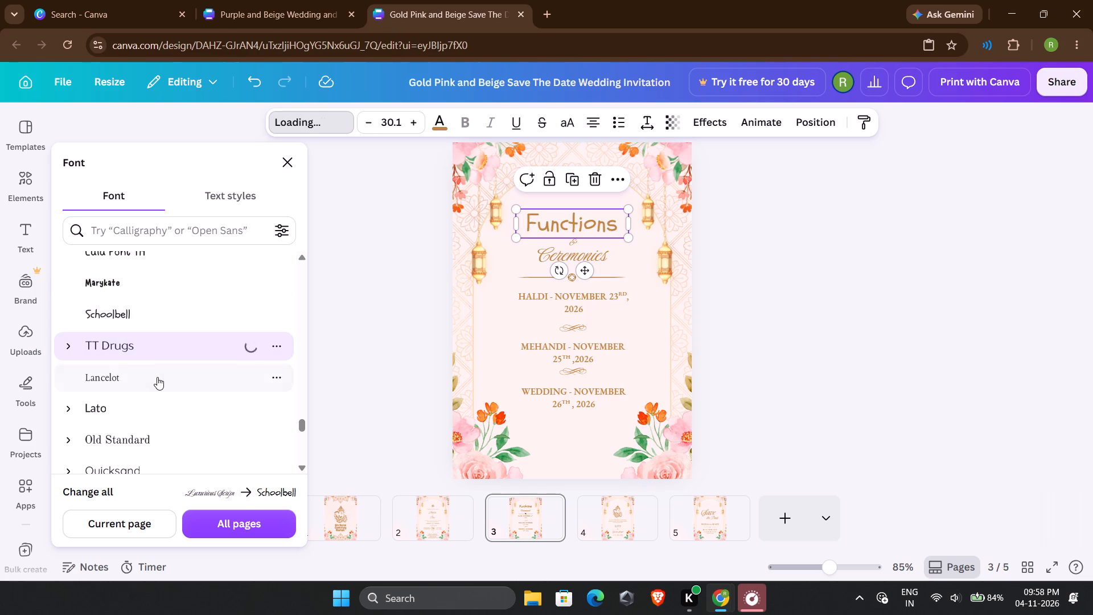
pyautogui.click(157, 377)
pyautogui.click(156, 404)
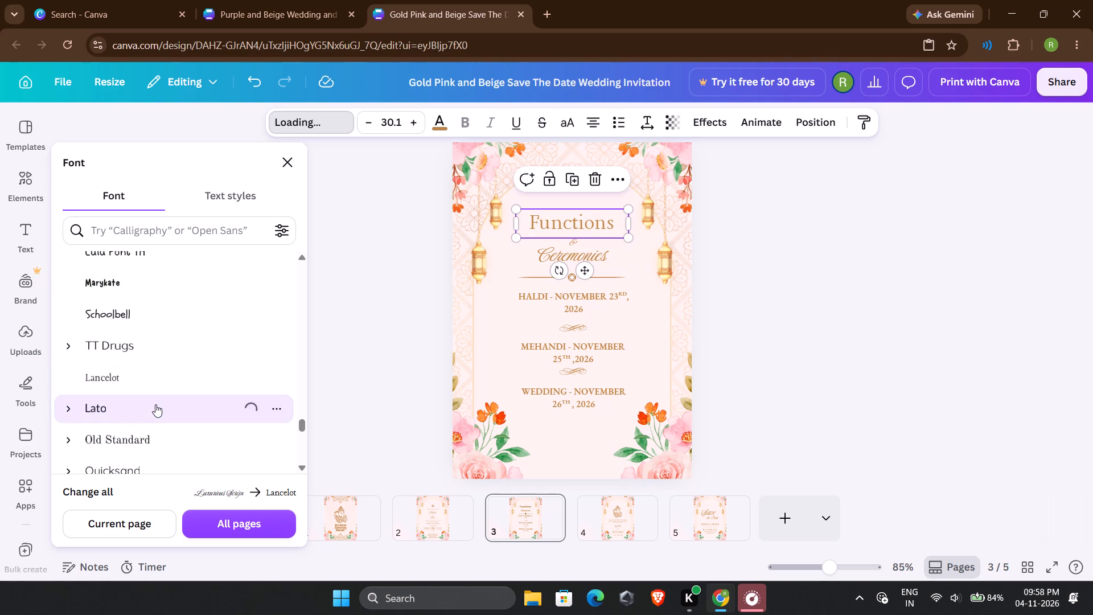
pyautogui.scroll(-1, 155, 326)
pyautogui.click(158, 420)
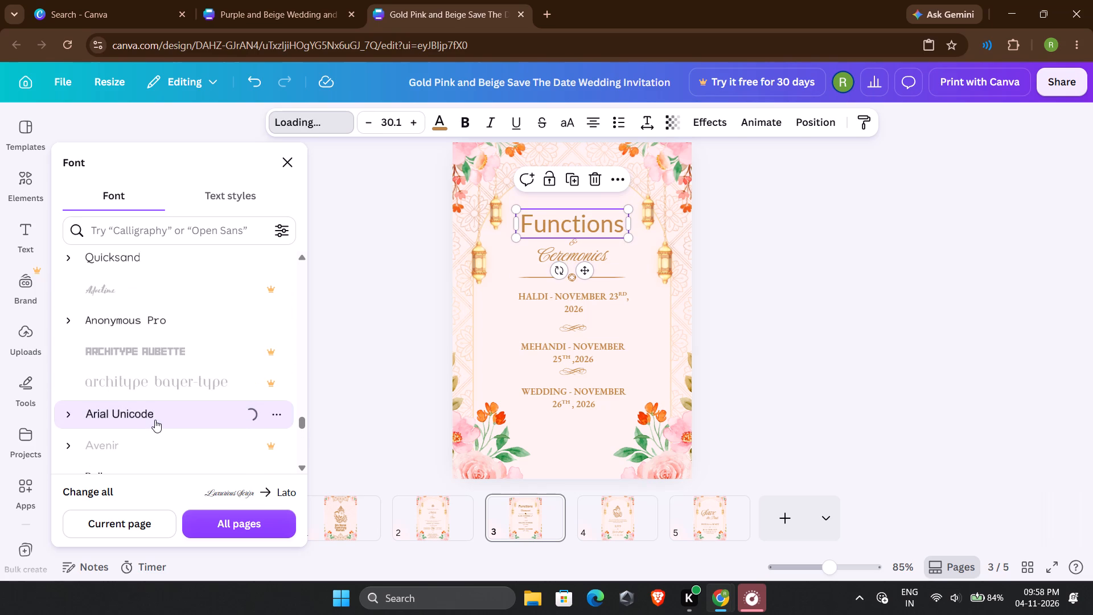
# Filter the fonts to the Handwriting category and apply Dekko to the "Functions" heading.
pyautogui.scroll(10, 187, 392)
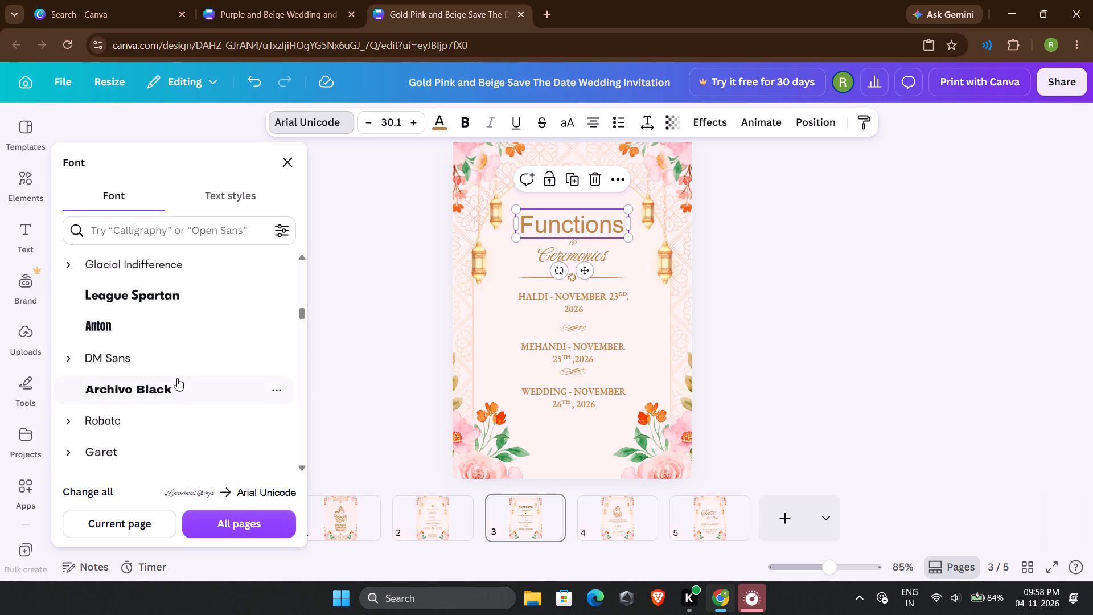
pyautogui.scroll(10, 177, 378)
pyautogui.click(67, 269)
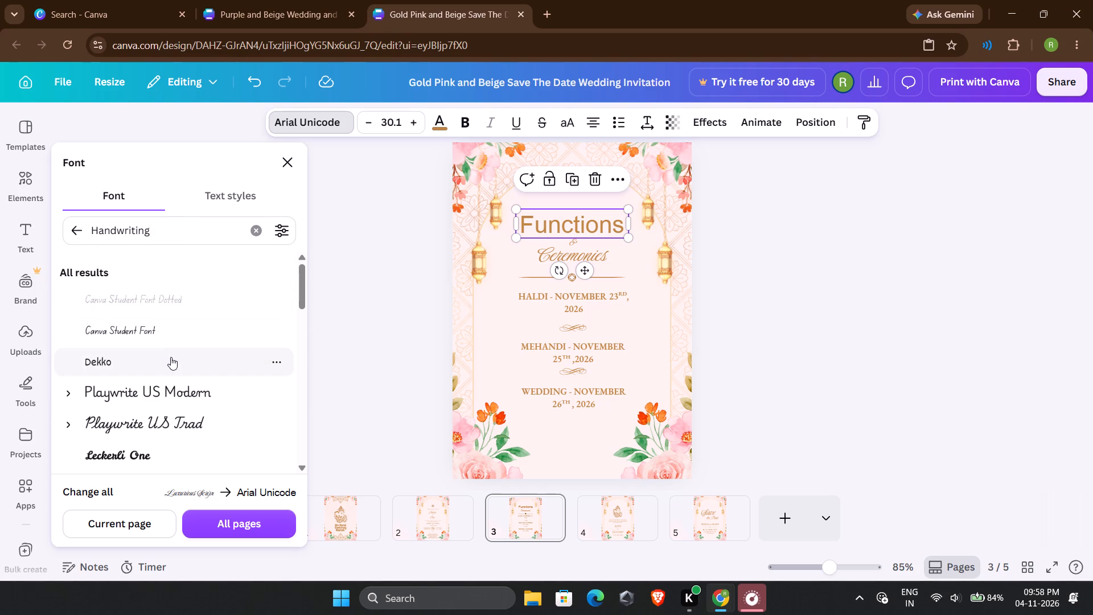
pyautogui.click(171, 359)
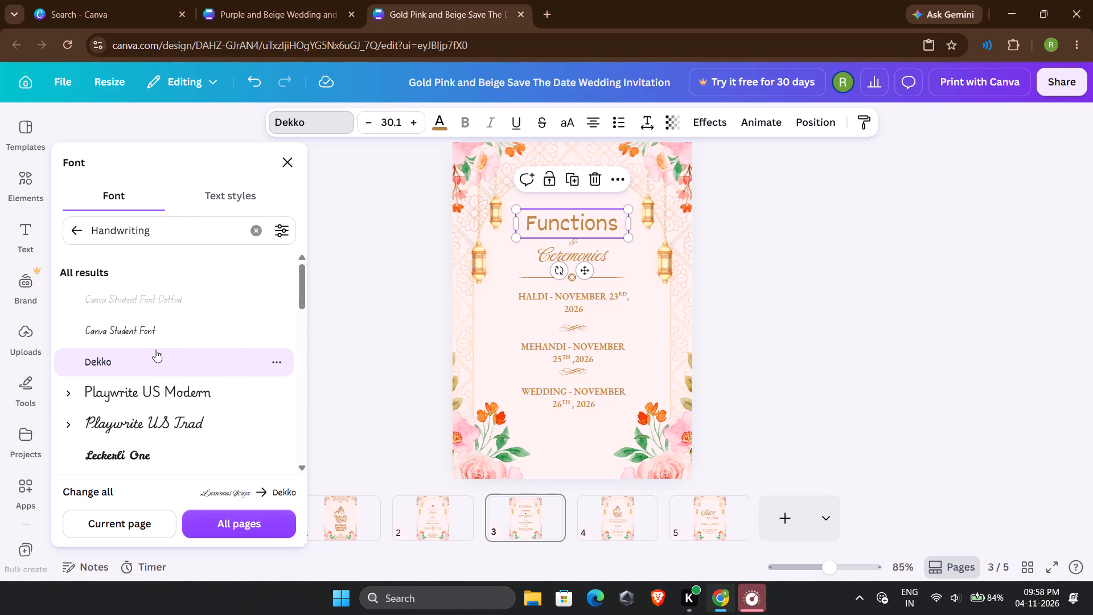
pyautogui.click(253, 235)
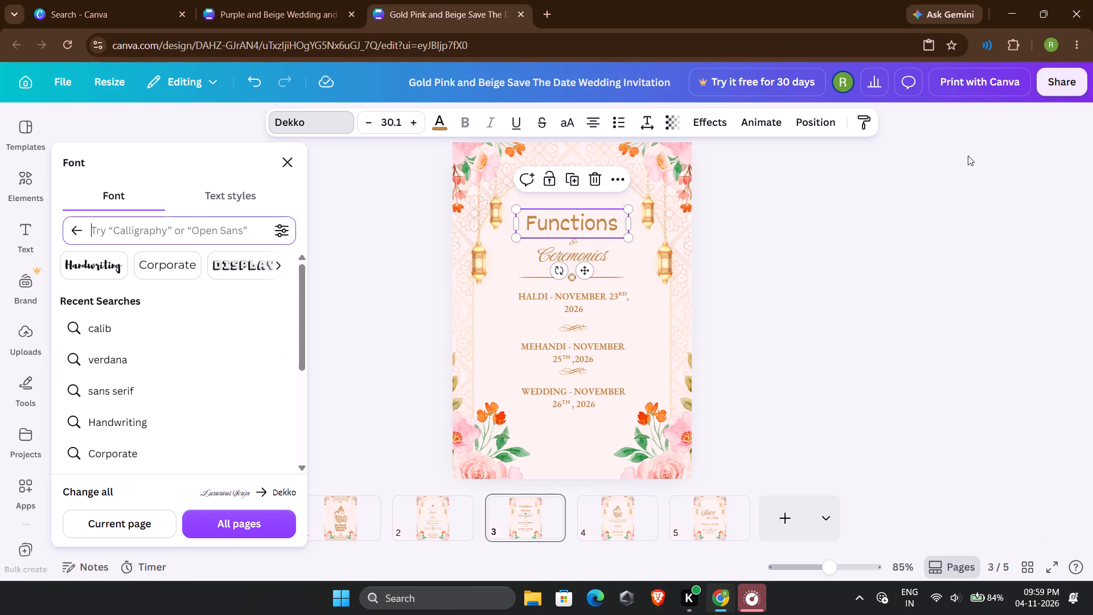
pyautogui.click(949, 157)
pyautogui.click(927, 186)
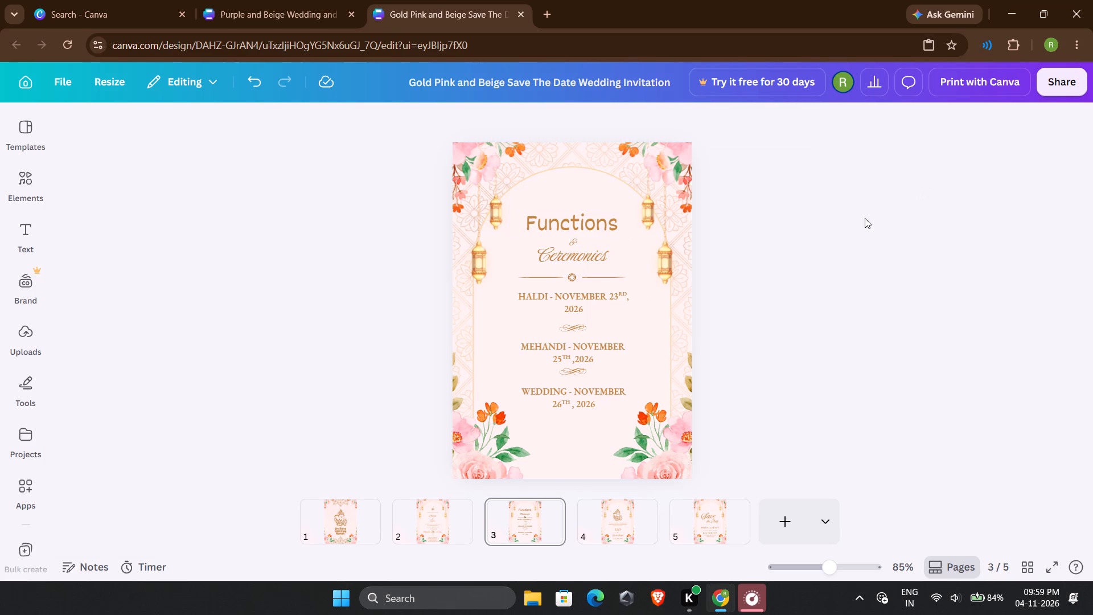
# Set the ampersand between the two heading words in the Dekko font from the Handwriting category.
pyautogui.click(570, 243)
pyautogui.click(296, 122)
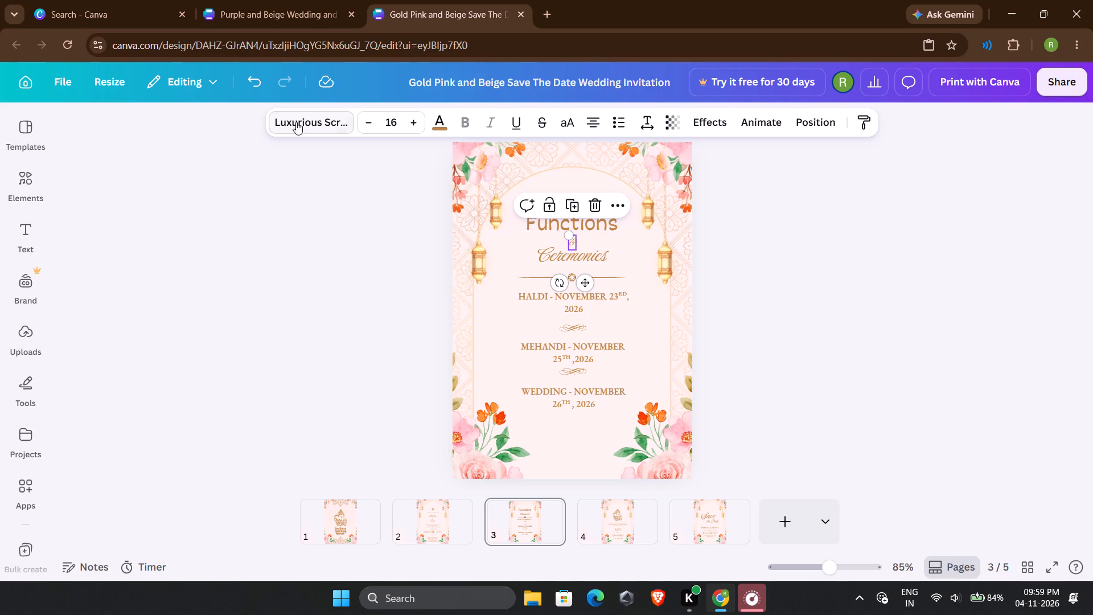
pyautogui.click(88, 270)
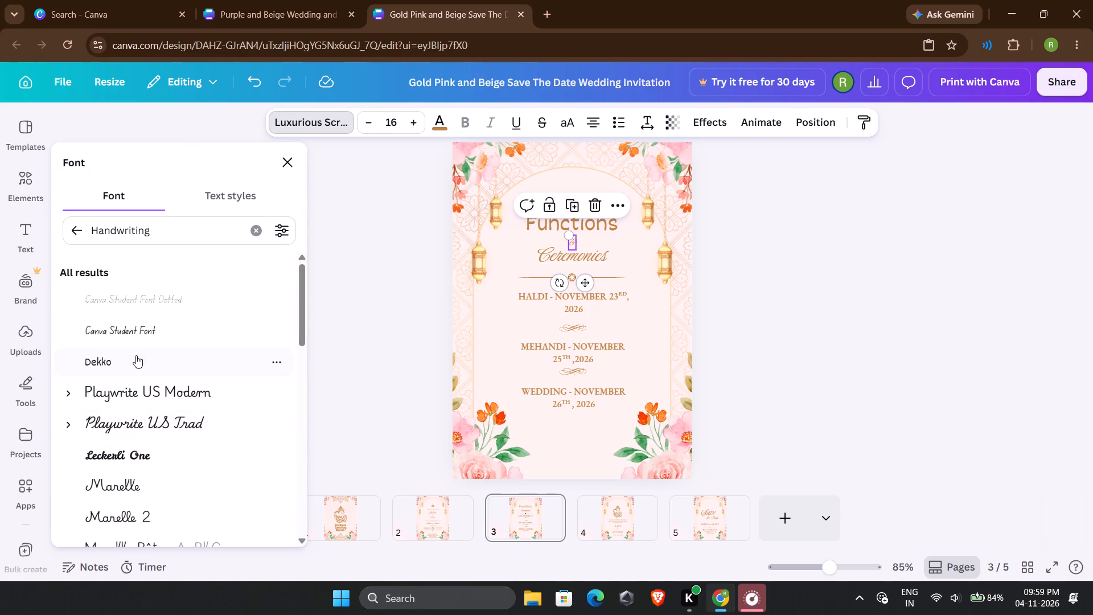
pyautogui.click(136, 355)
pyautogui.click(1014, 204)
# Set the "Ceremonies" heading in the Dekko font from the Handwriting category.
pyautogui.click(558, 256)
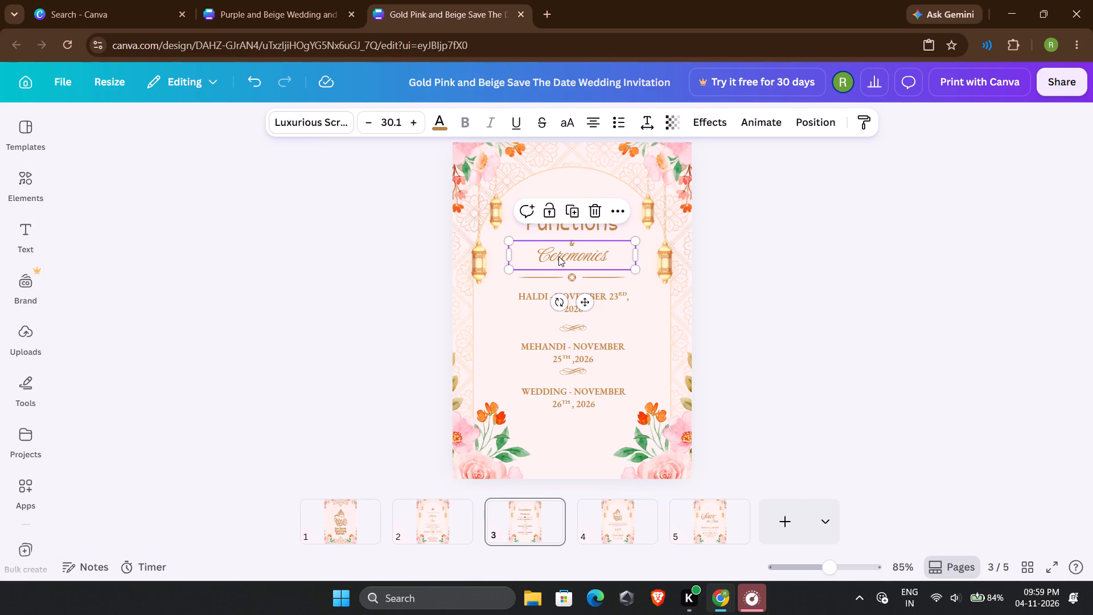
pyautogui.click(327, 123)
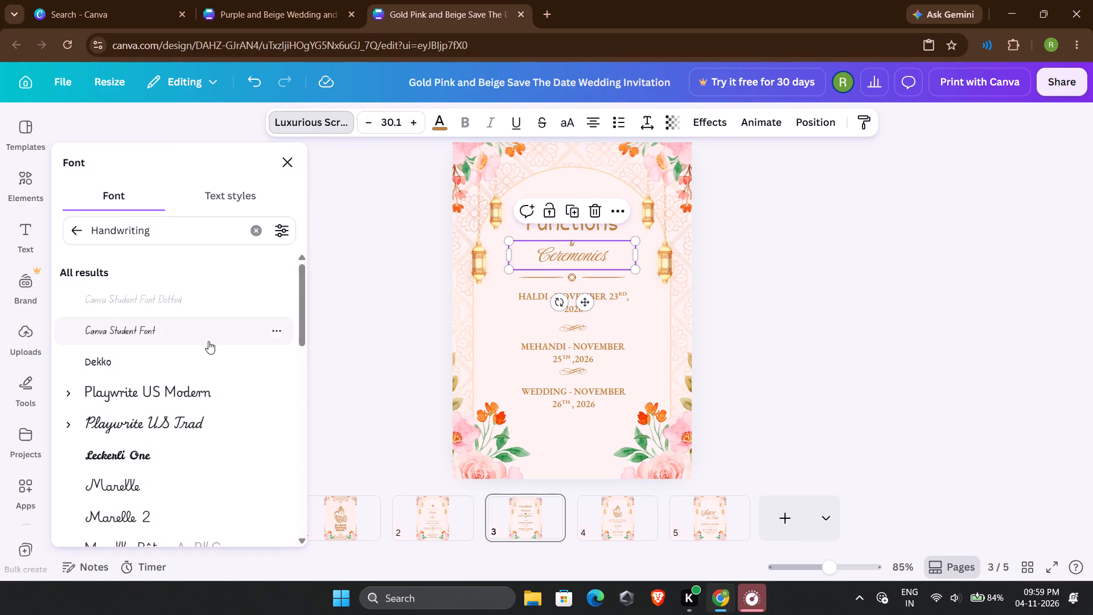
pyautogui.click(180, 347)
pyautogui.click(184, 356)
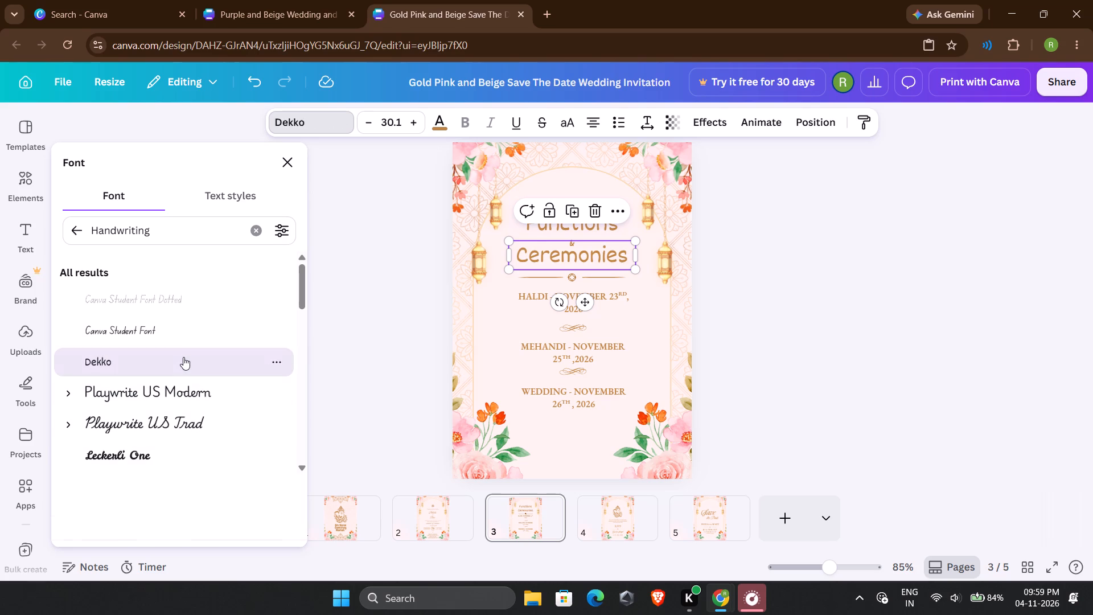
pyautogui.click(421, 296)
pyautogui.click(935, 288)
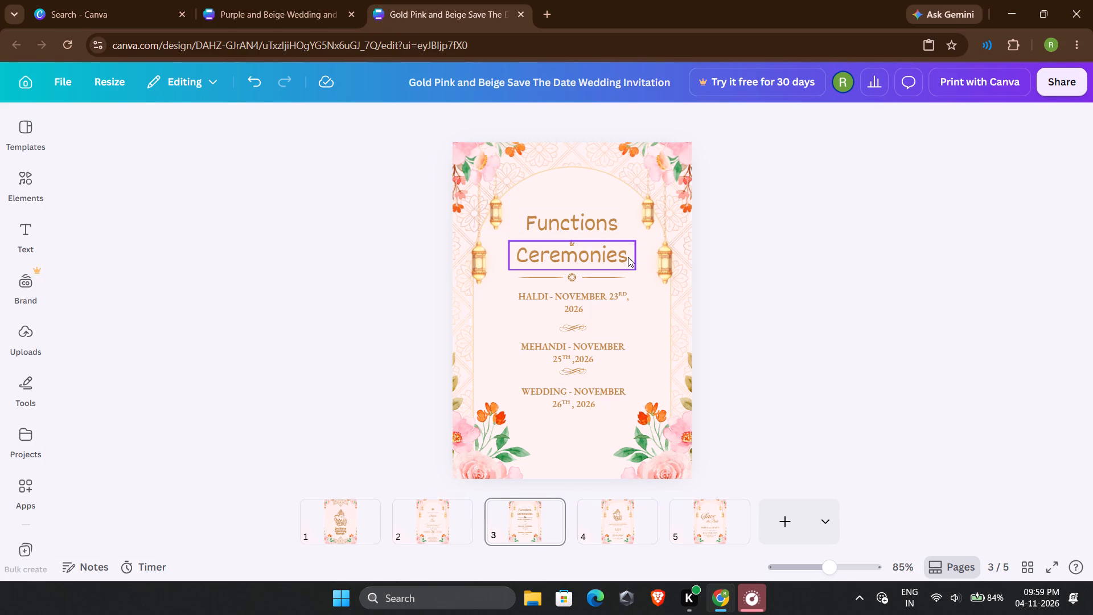
# Undo all the font trials on page 3's title words, back to the original script lettering, keeping the wedding entry's adjusted spacing.
pyautogui.hotkey('ctrl', 'z')
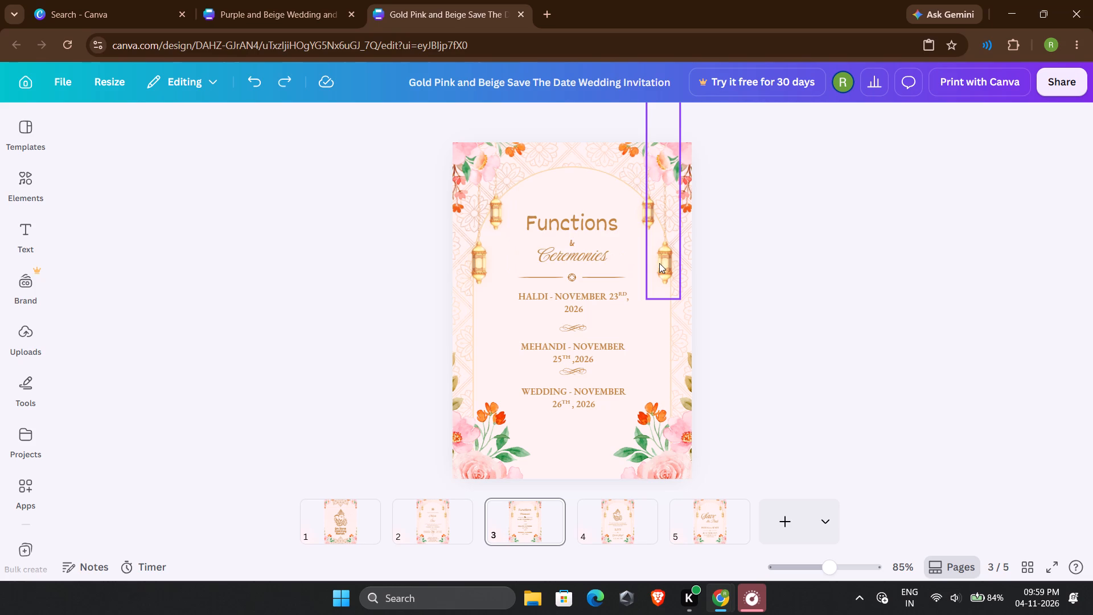
pyautogui.hotkey('ctrl', 'z')
pyautogui.hotkey('ctrl', 'z')
pyautogui.hotkey('ctrl', 'z')
pyautogui.hotkey('ctrl', 'z')
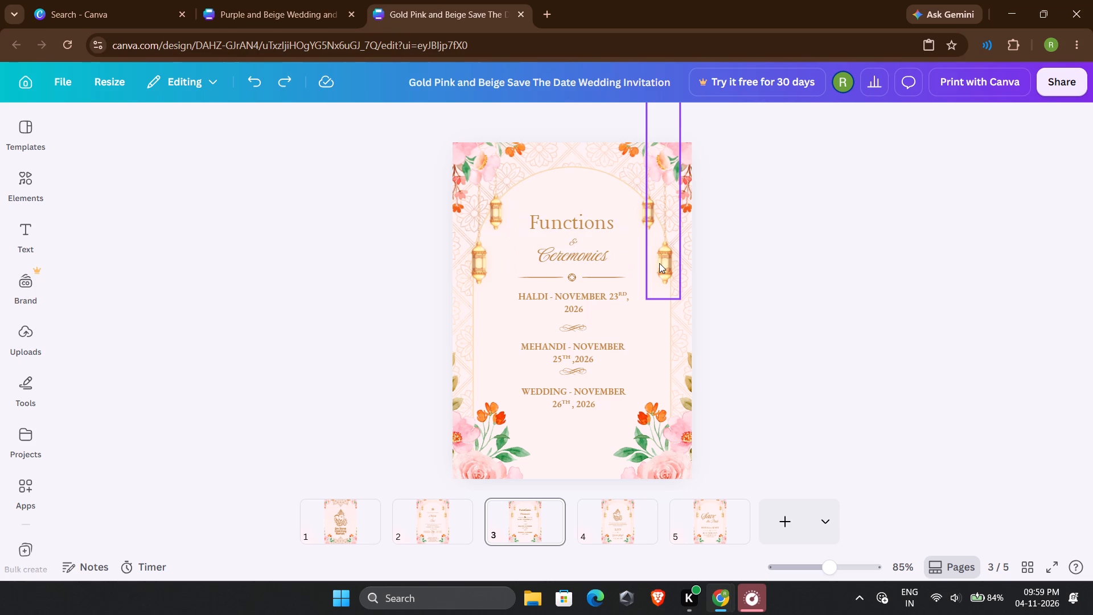
pyautogui.hotkey('ctrl', 'z')
pyautogui.hotkey('ctrl', 'z')
pyautogui.hotkey('ctrl', 'z')
pyautogui.hotkey('ctrl', 'z')
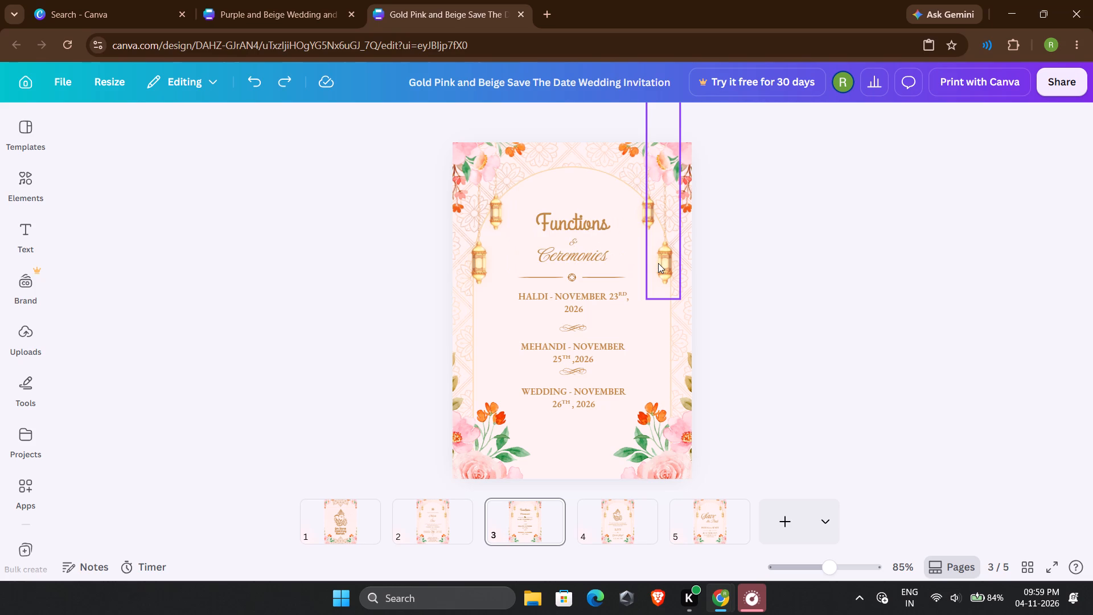
pyautogui.hotkey('ctrl', 'z')
pyautogui.hotkey('ctrl', 'z')
pyautogui.hotkey('ctrl', 'z')
pyautogui.hotkey('ctrl', 'z')
pyautogui.hotkey('ctrl', 'z')
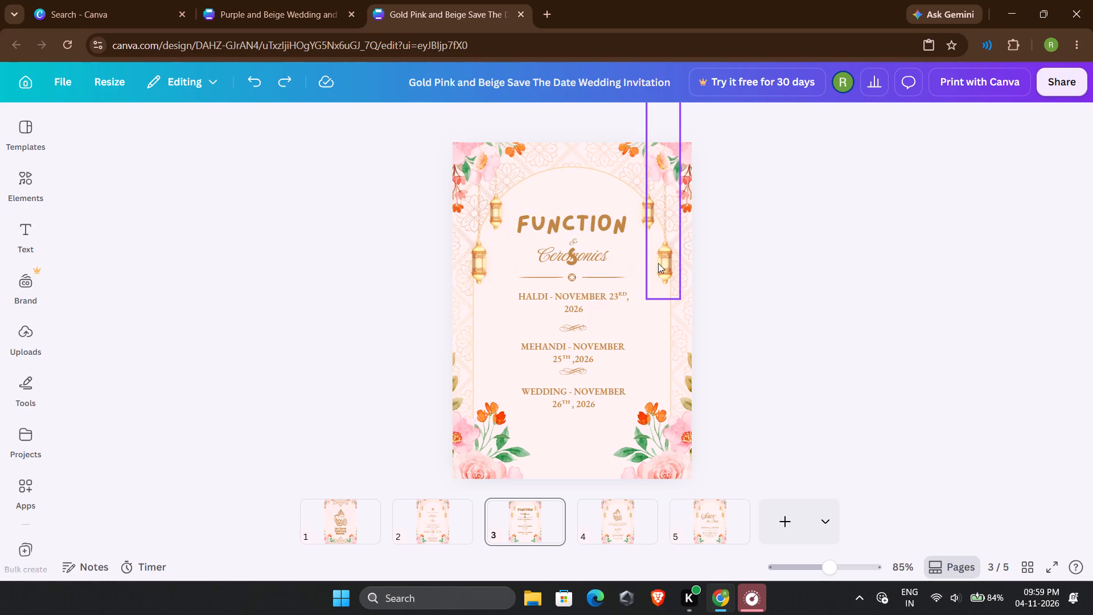
pyautogui.hotkey('ctrl', 'z')
pyautogui.hotkey('ctrl', 'z')
pyautogui.hotkey('ctrl', 'z')
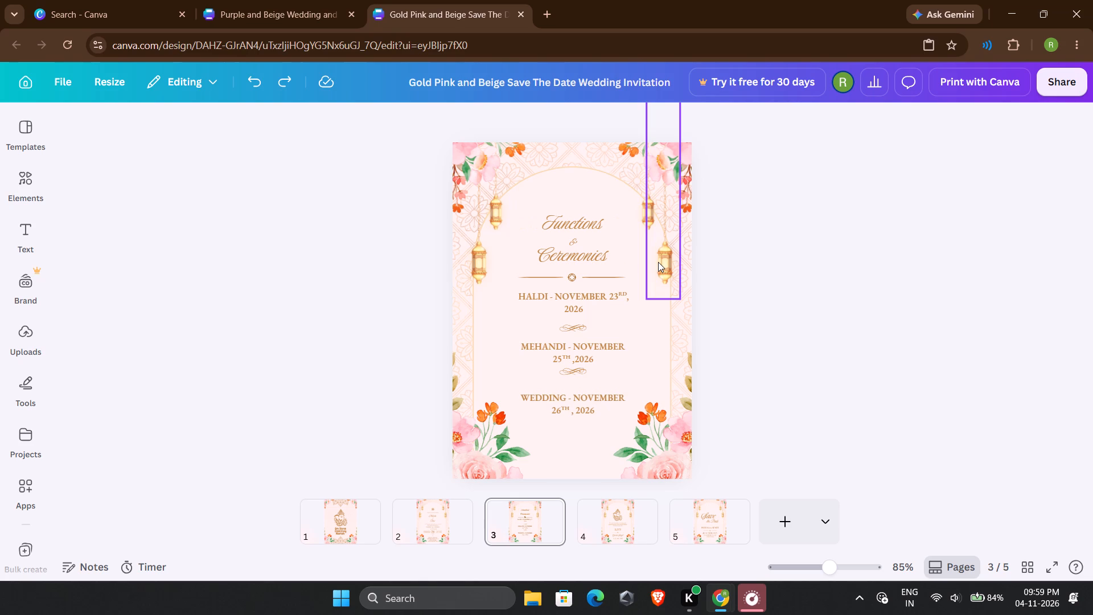
pyautogui.hotkey('ctrl', 'y')
pyautogui.click(808, 349)
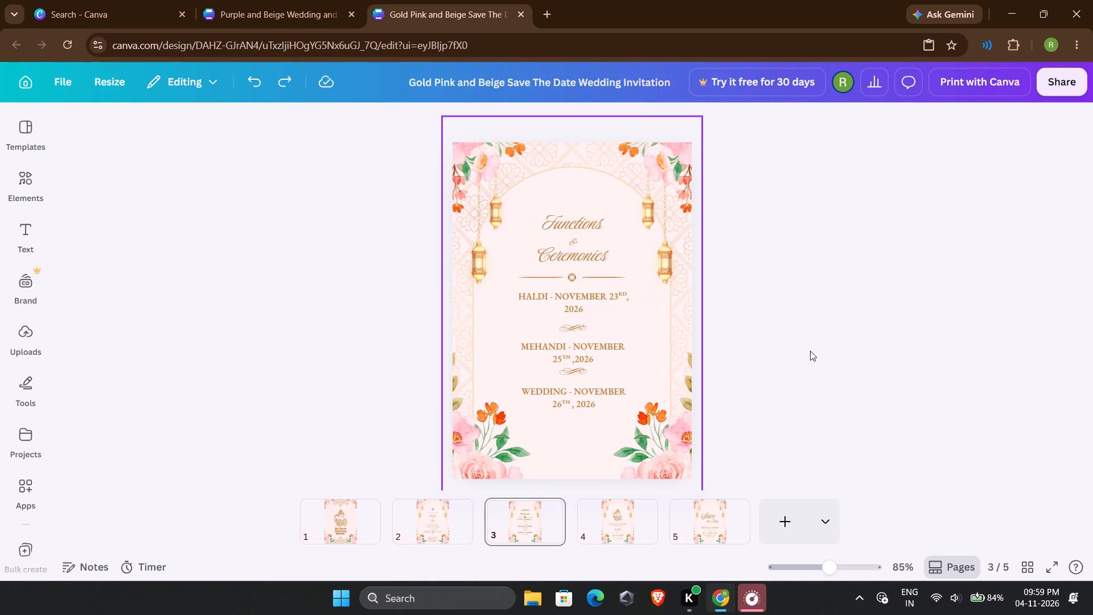
pyautogui.scroll(-2, 810, 351)
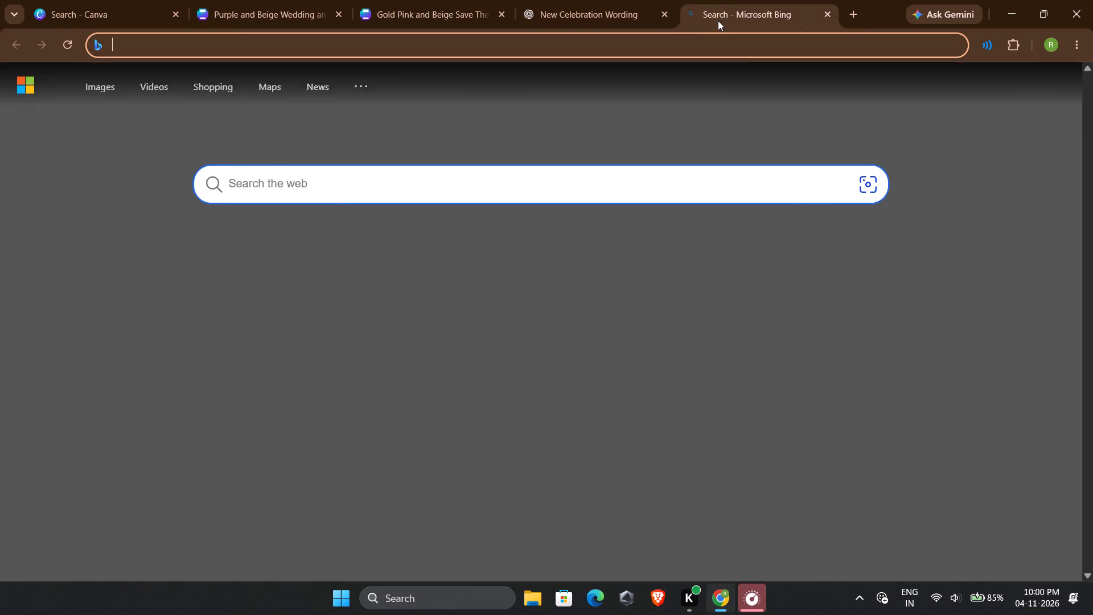
pyautogui.write('rsvp')
pyautogui.press('Return')
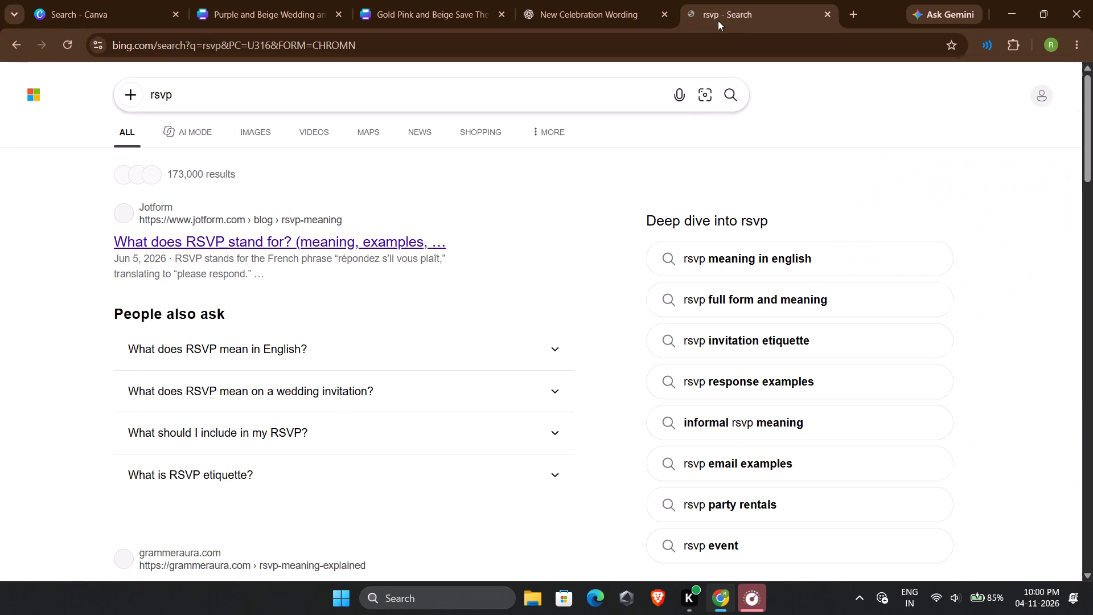
pyautogui.click(320, 346)
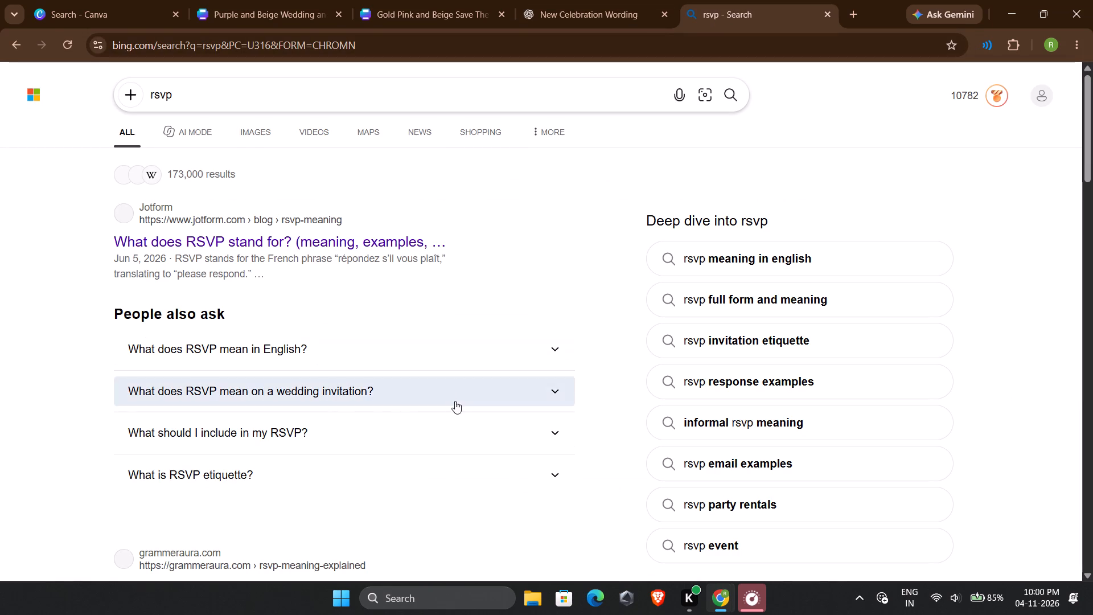
pyautogui.click(435, 352)
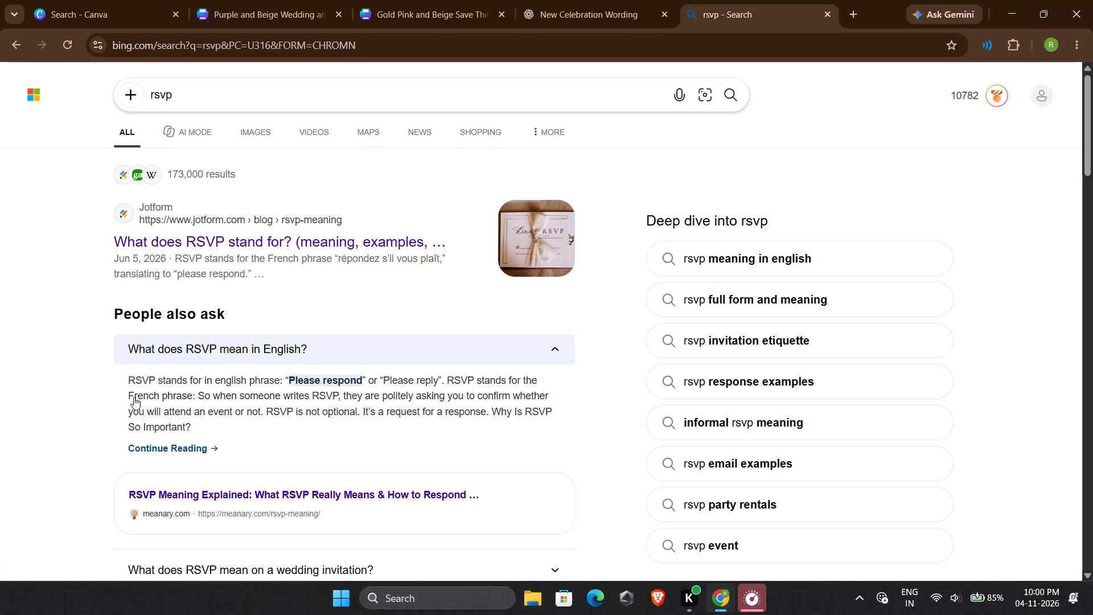
# Return to the Gold Pink and Beige invitation and delete the "RSVP" heading text on page 4.
pyautogui.click(449, 0)
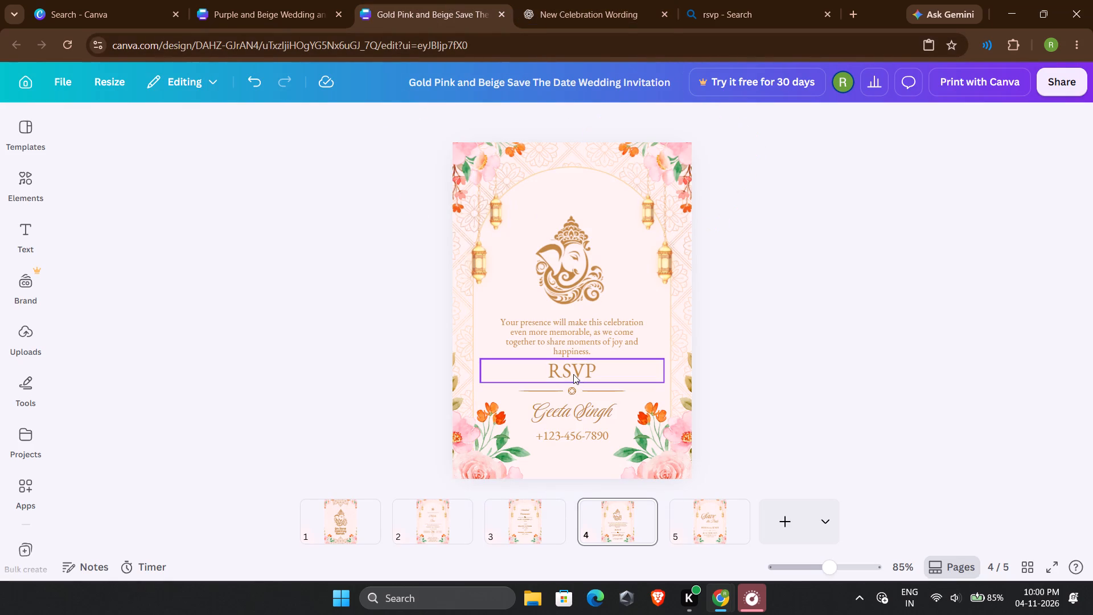
pyautogui.doubleClick(573, 374)
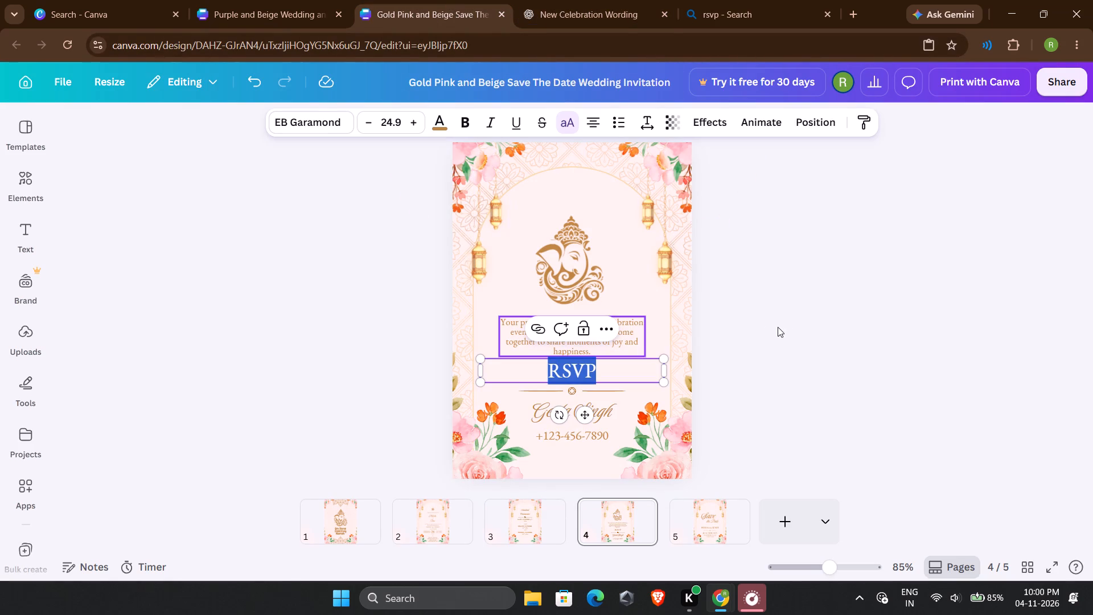
pyautogui.press('BackSpace')
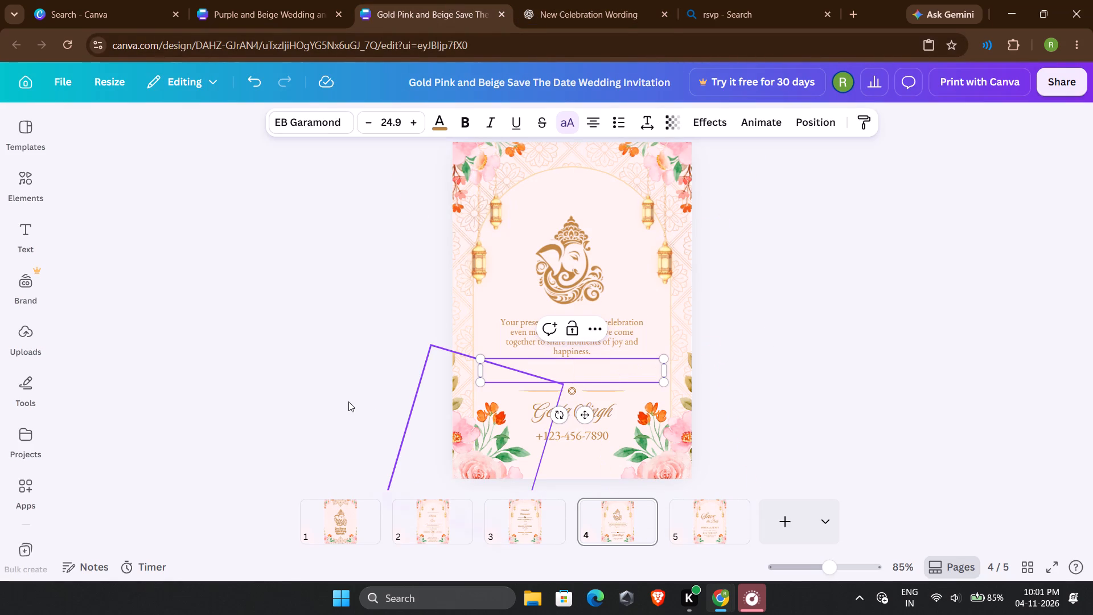
pyautogui.press('Delete')
pyautogui.click(858, 350)
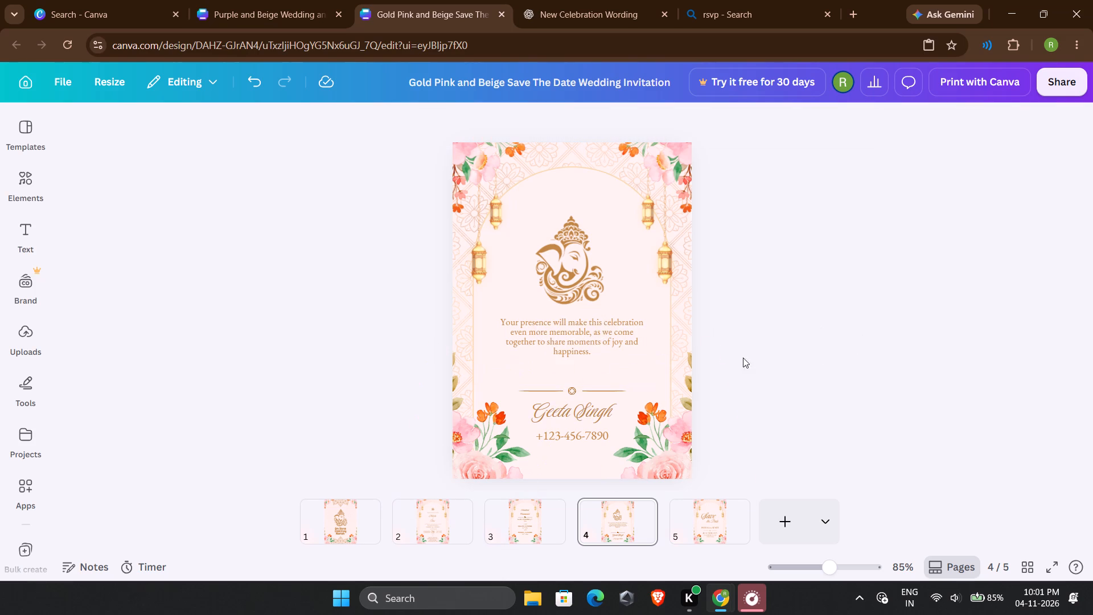
# Move page 4's ornamental divider up, closer to the message, keeping it horizontally centred.
pyautogui.moveTo(566, 390); pyautogui.dragTo(566, 380)
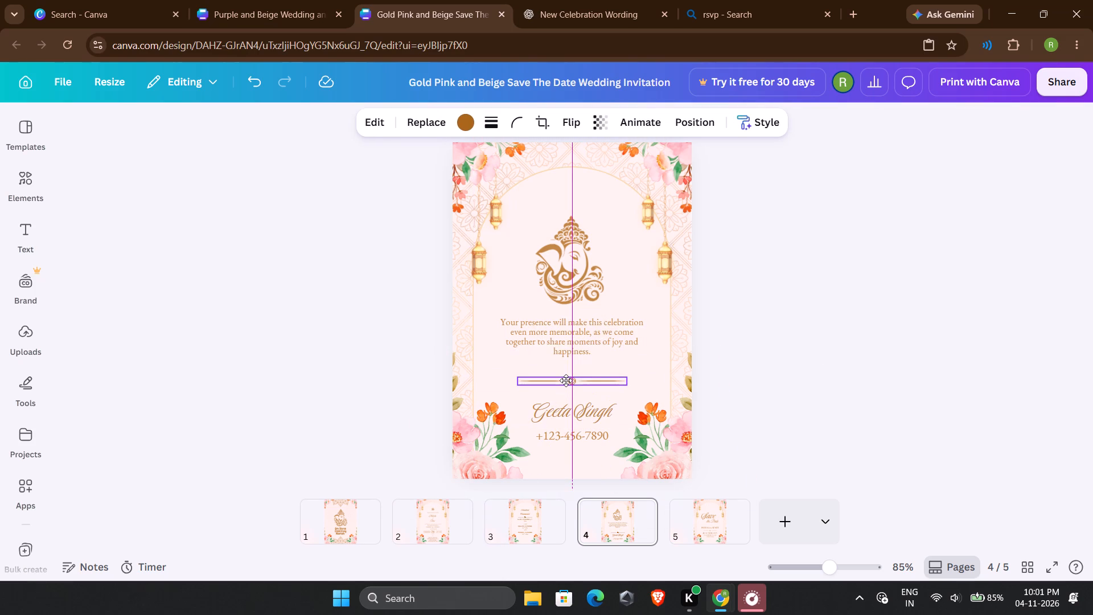
pyautogui.moveTo(566, 380); pyautogui.dragTo(566, 380)
pyautogui.click(995, 333)
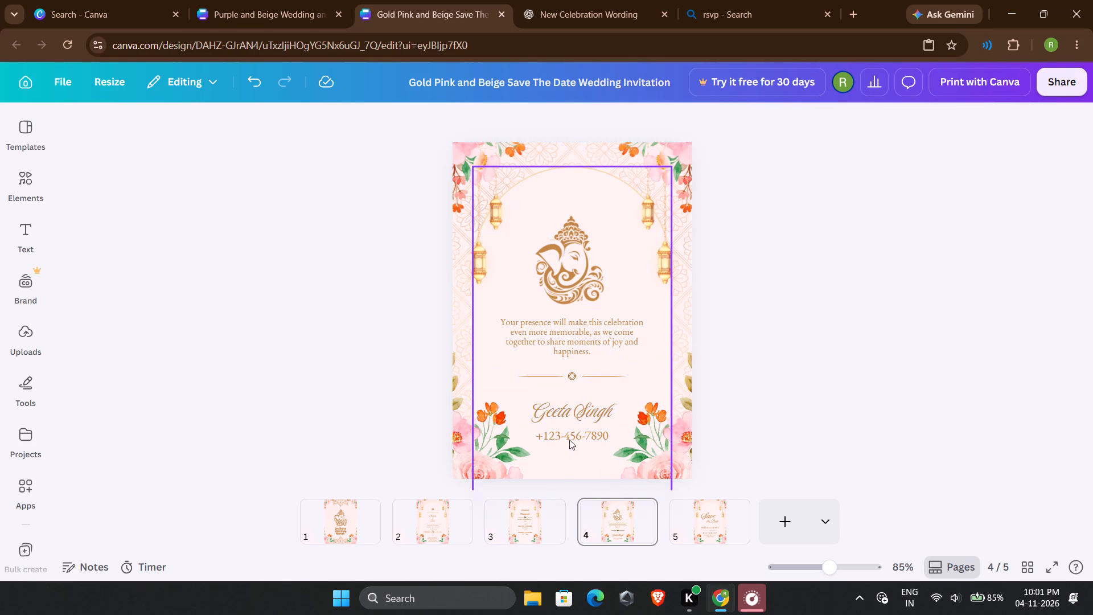
# Replace the contact name above the phone number on page 4 with "ANKITA & DEV".
pyautogui.doubleClick(561, 411)
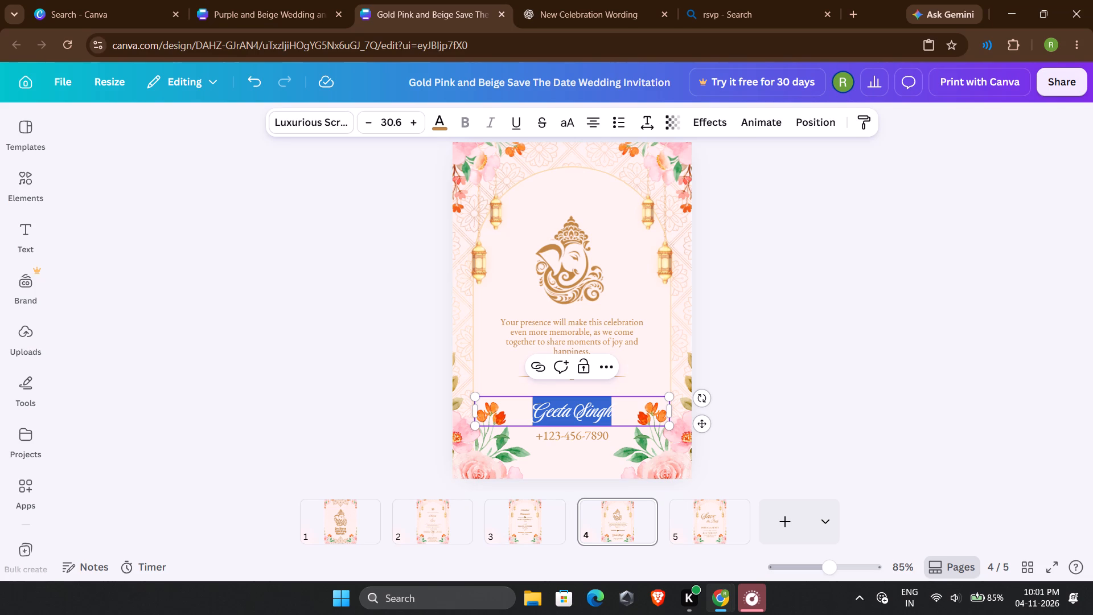
pyautogui.press('BackSpace')
pyautogui.write('an')
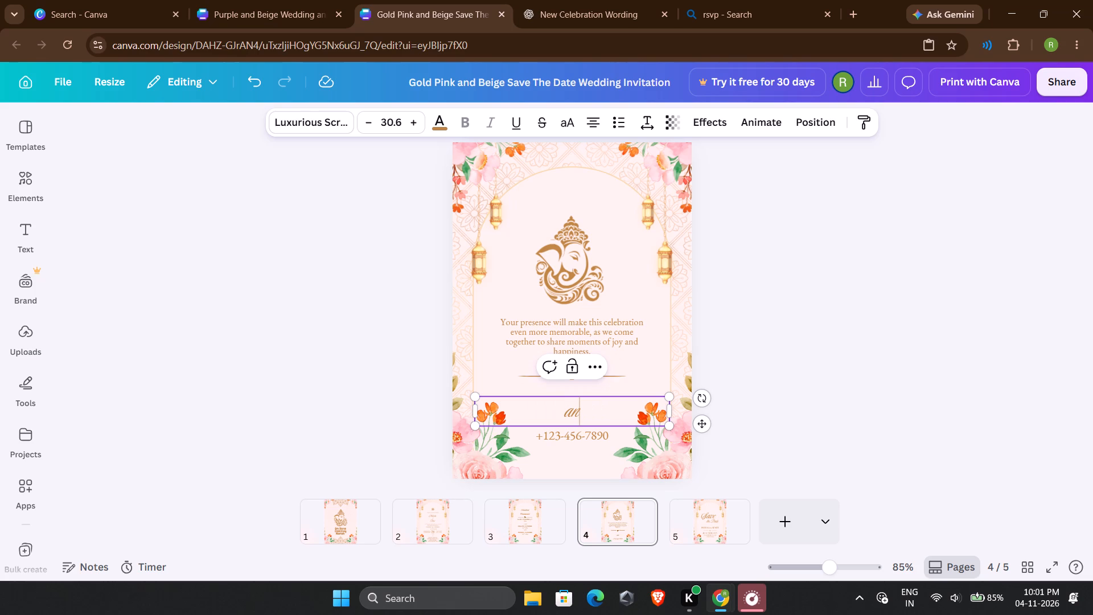
pyautogui.press('BackSpace')
pyautogui.press('BackSpace')
pyautogui.press('BackSpace')
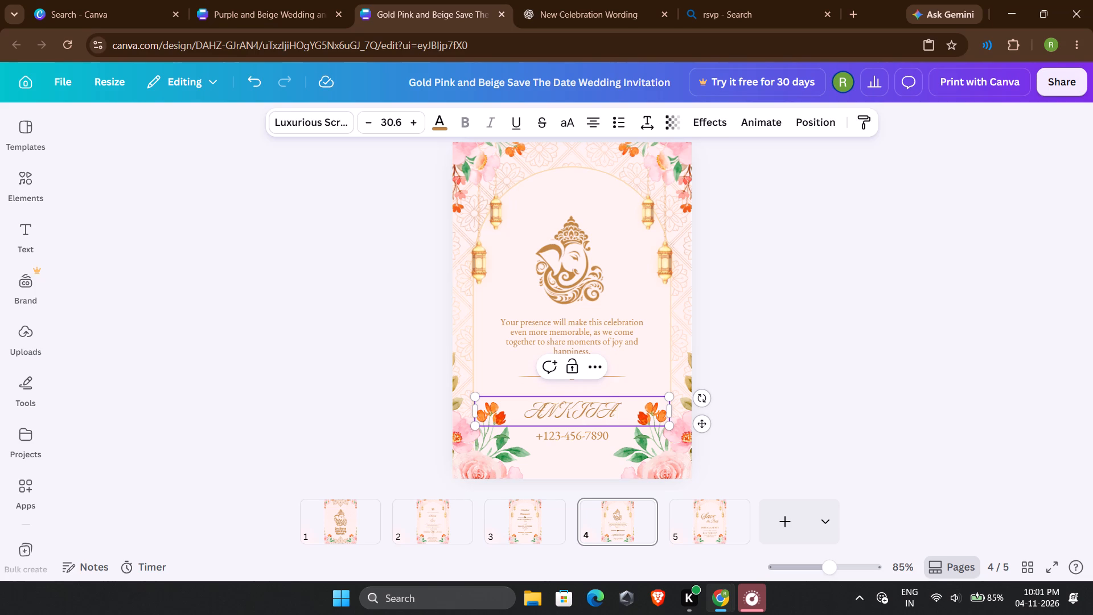
pyautogui.write('&')
pyautogui.press('space')
pyautogui.write('DEV')
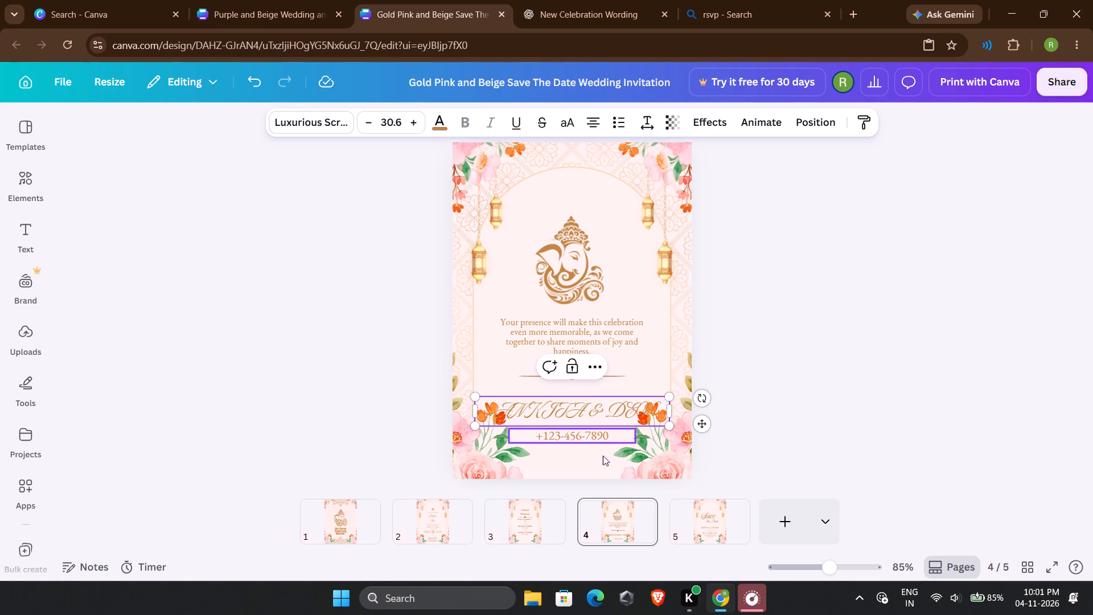
# Try to move the couple's names slightly higher beneath the divider on page 4.
pyautogui.moveTo(556, 407); pyautogui.dragTo(558, 399)
pyautogui.click(849, 384)
pyautogui.click(607, 417)
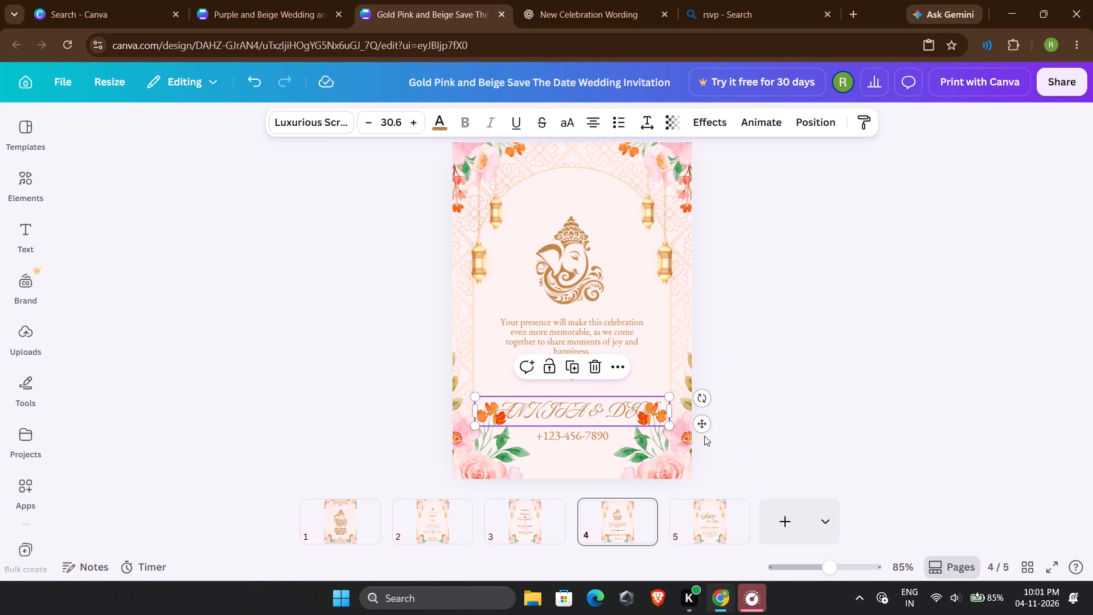
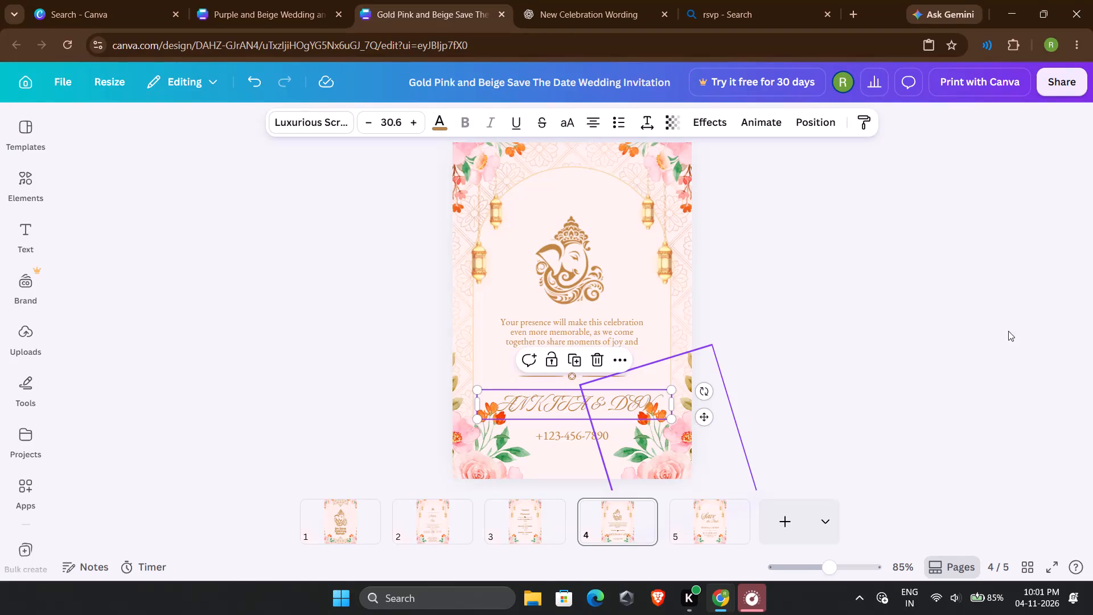
# Move page 4's Ganesha emblem slightly higher within the arch.
pyautogui.click(1090, 291)
pyautogui.click(563, 277)
pyautogui.moveTo(568, 259); pyautogui.dragTo(568, 259)
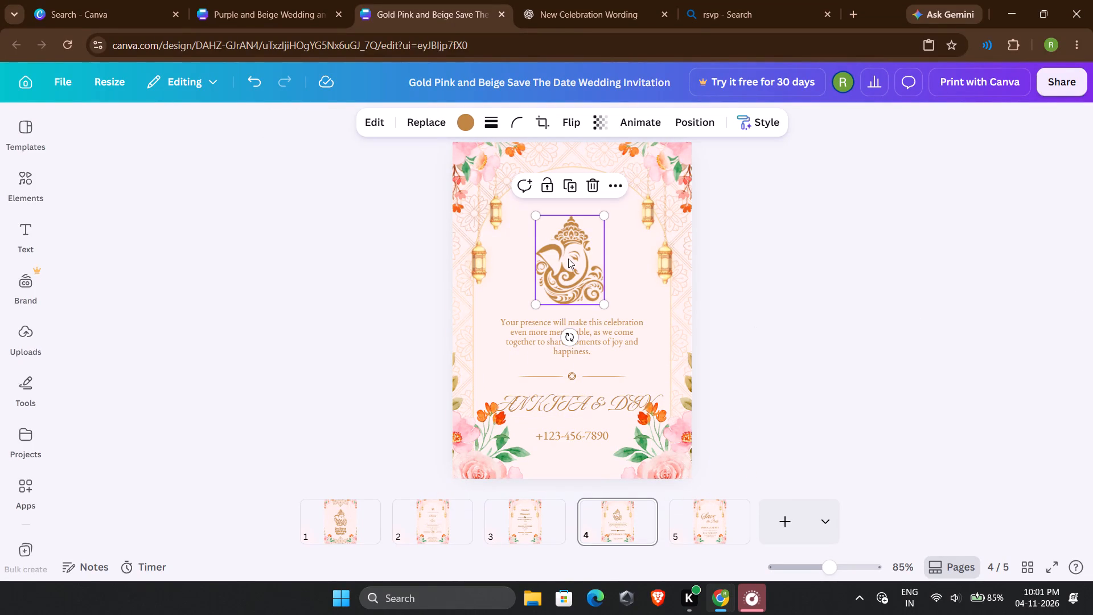
pyautogui.moveTo(568, 259); pyautogui.dragTo(568, 248)
pyautogui.moveTo(1019, 212); pyautogui.dragTo(1026, 213)
# Move page 4's message paragraph up, just beneath the Ganesha emblem.
pyautogui.click(590, 328)
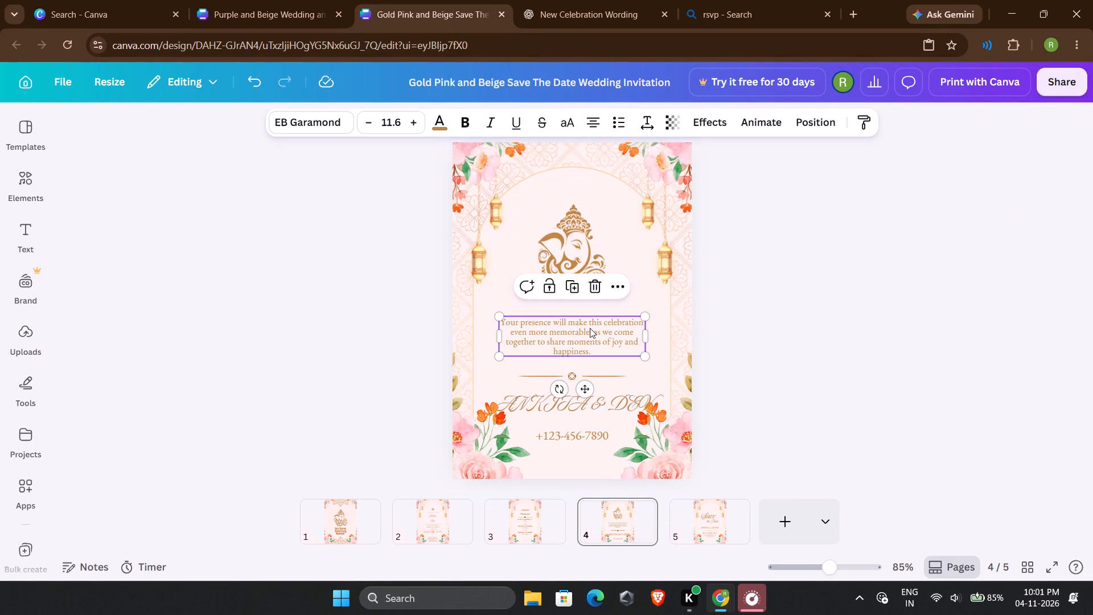
pyautogui.moveTo(564, 334); pyautogui.dragTo(568, 317)
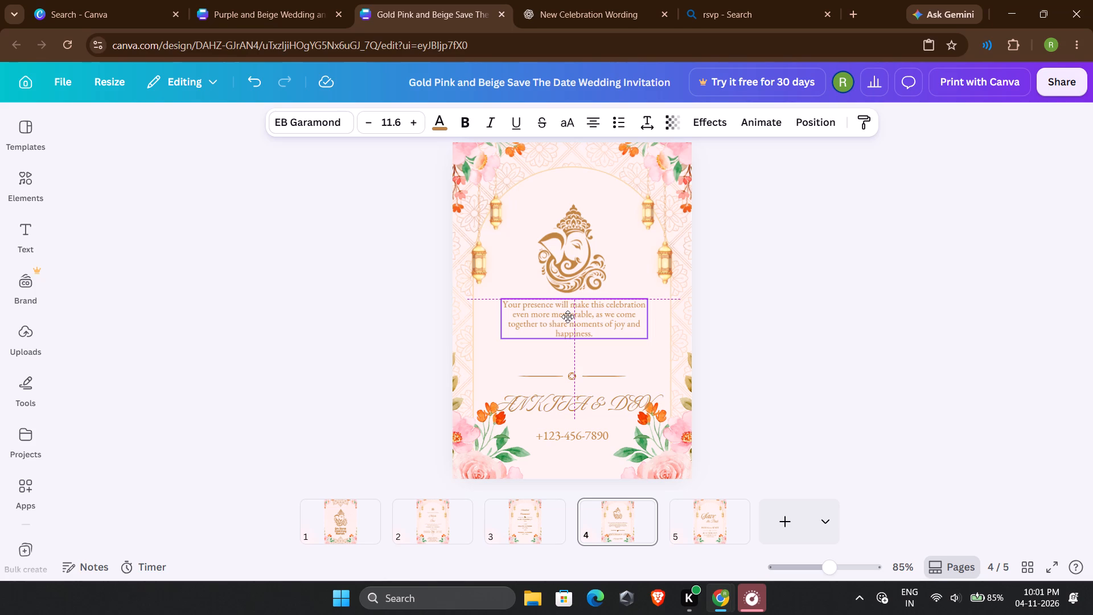
pyautogui.moveTo(568, 317); pyautogui.dragTo(566, 318)
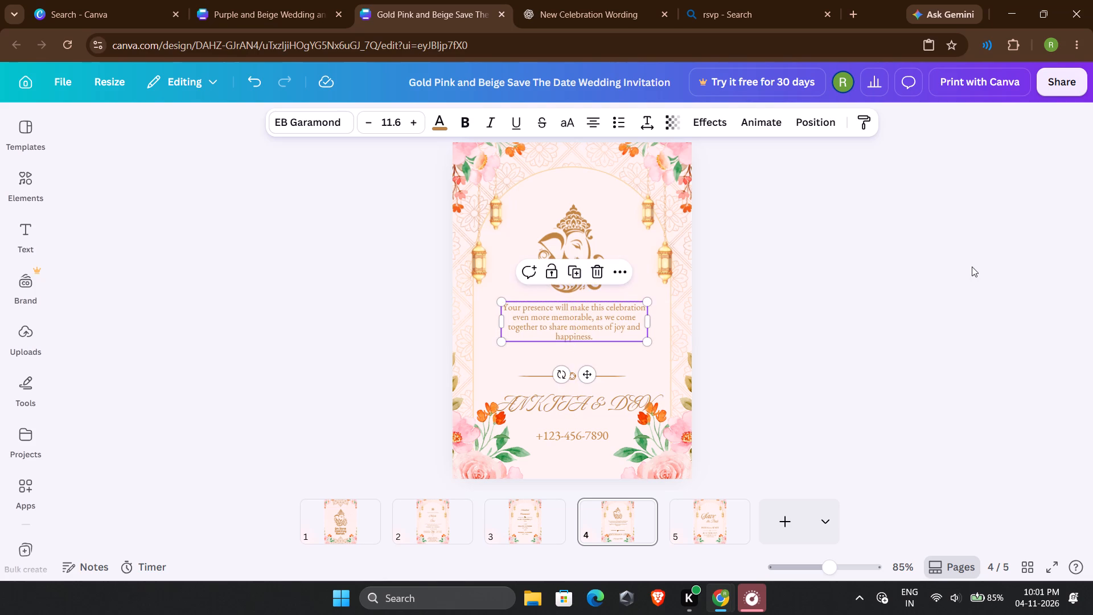
pyautogui.click(972, 266)
# Move page 4's ornamental divider slightly up, closer to the message and still horizontally centred.
pyautogui.moveTo(564, 375); pyautogui.dragTo(563, 360)
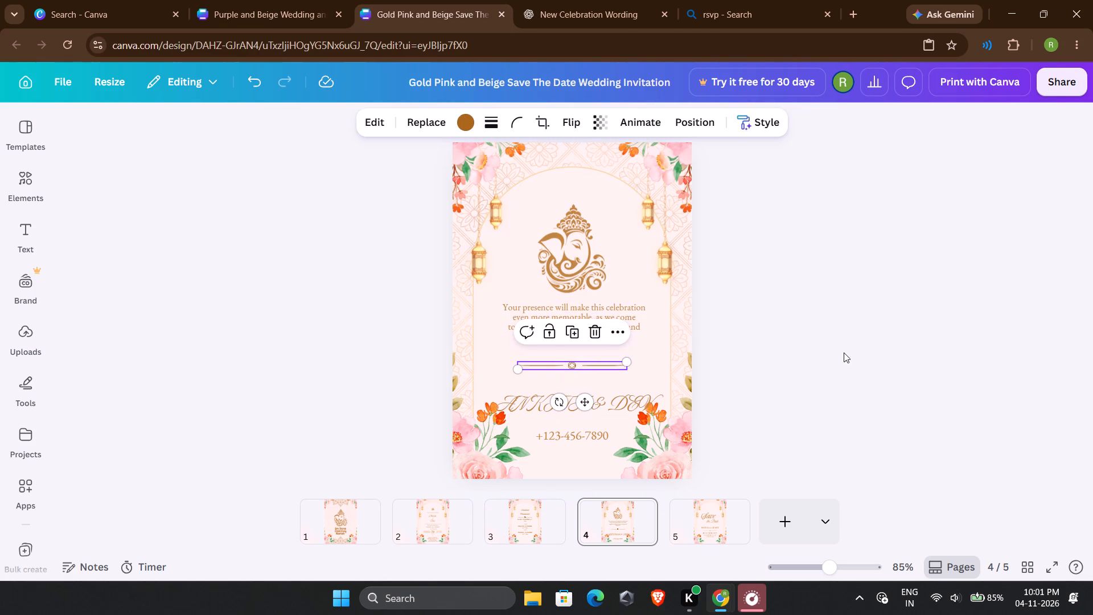
pyautogui.click(885, 335)
# Move the couple's names on page 4 up, directly beneath the divider and horizontally centred.
pyautogui.click(550, 381)
pyautogui.click(580, 408)
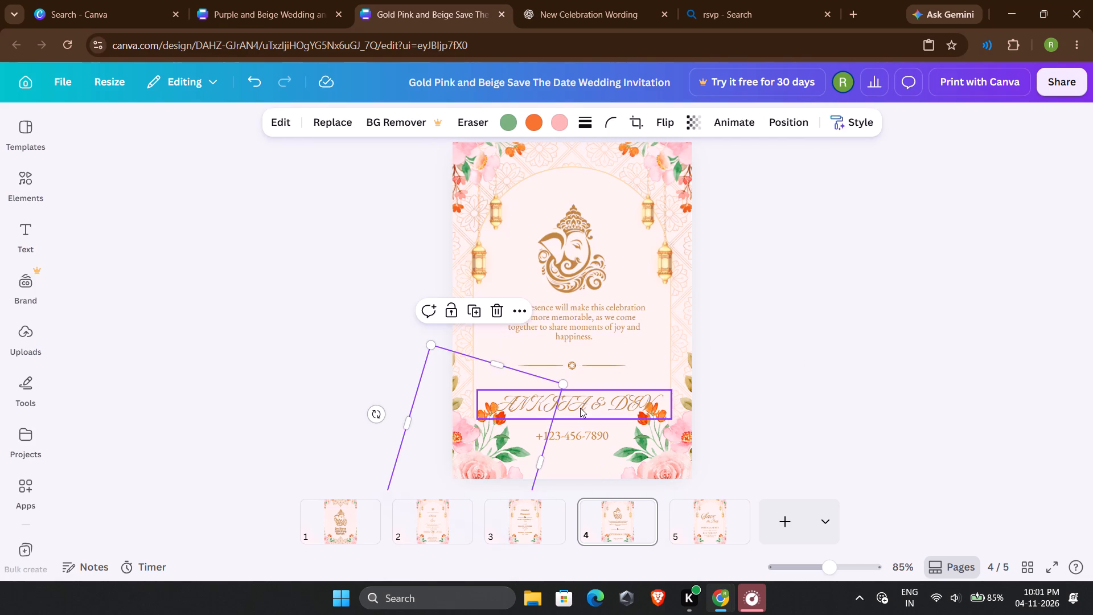
pyautogui.moveTo(581, 408); pyautogui.dragTo(578, 392)
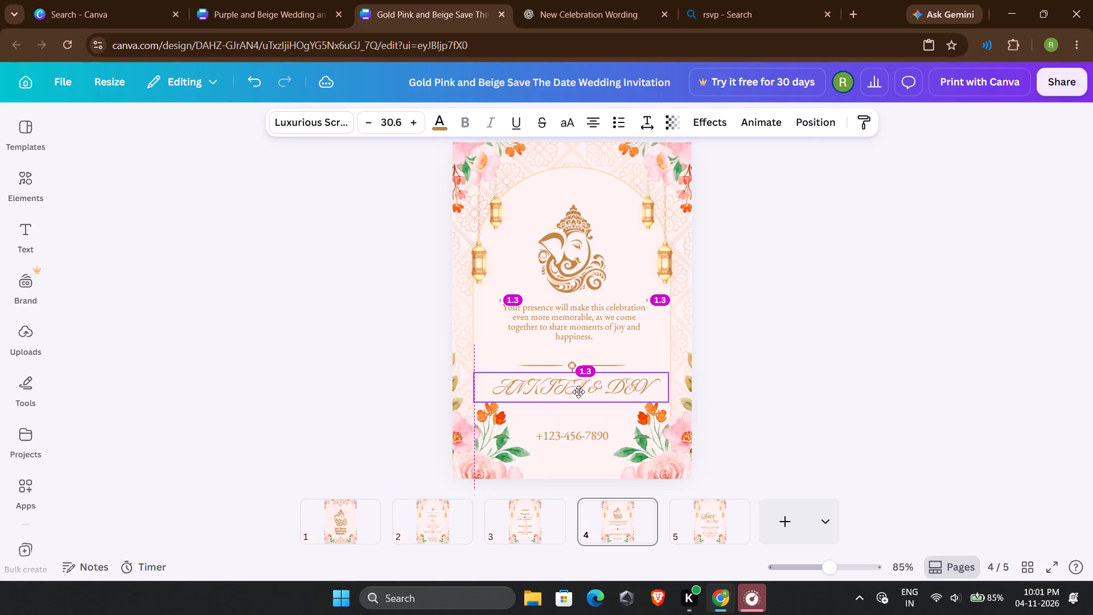
pyautogui.moveTo(578, 392); pyautogui.dragTo(582, 389)
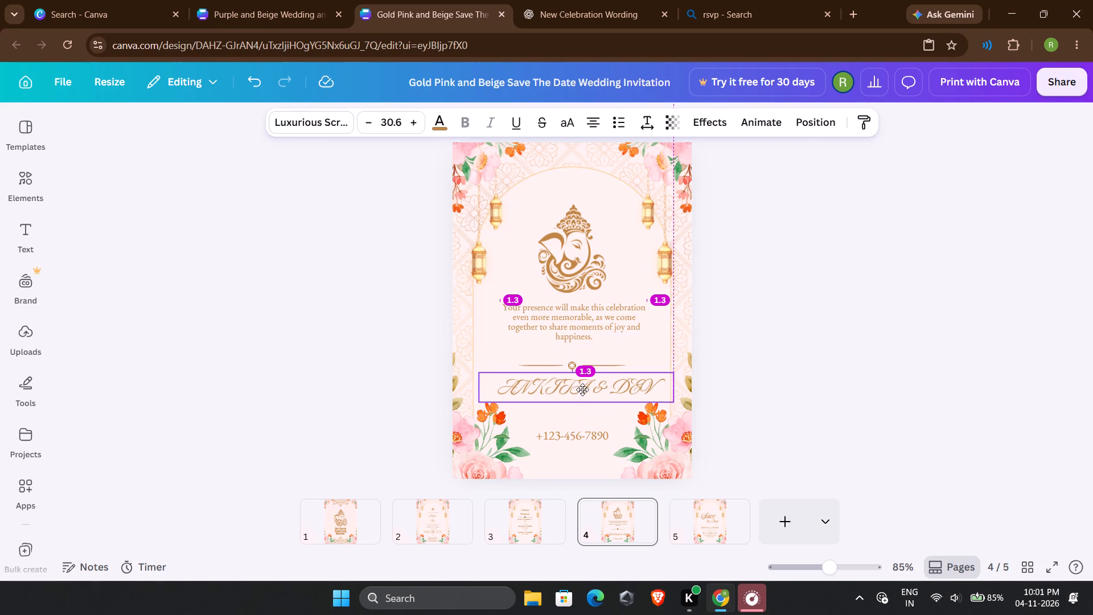
pyautogui.moveTo(582, 389); pyautogui.dragTo(579, 388)
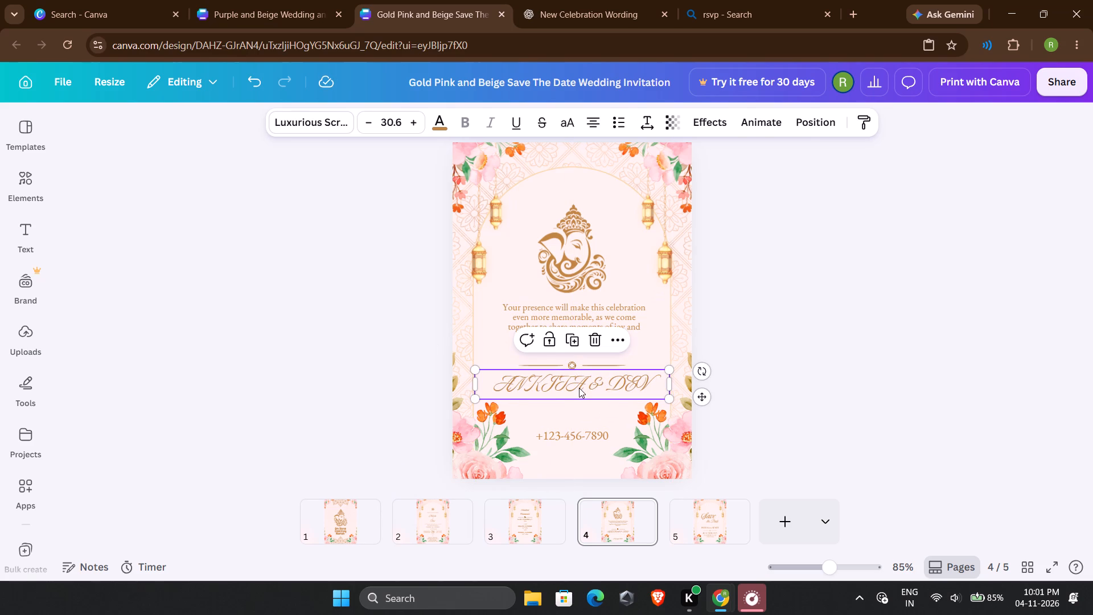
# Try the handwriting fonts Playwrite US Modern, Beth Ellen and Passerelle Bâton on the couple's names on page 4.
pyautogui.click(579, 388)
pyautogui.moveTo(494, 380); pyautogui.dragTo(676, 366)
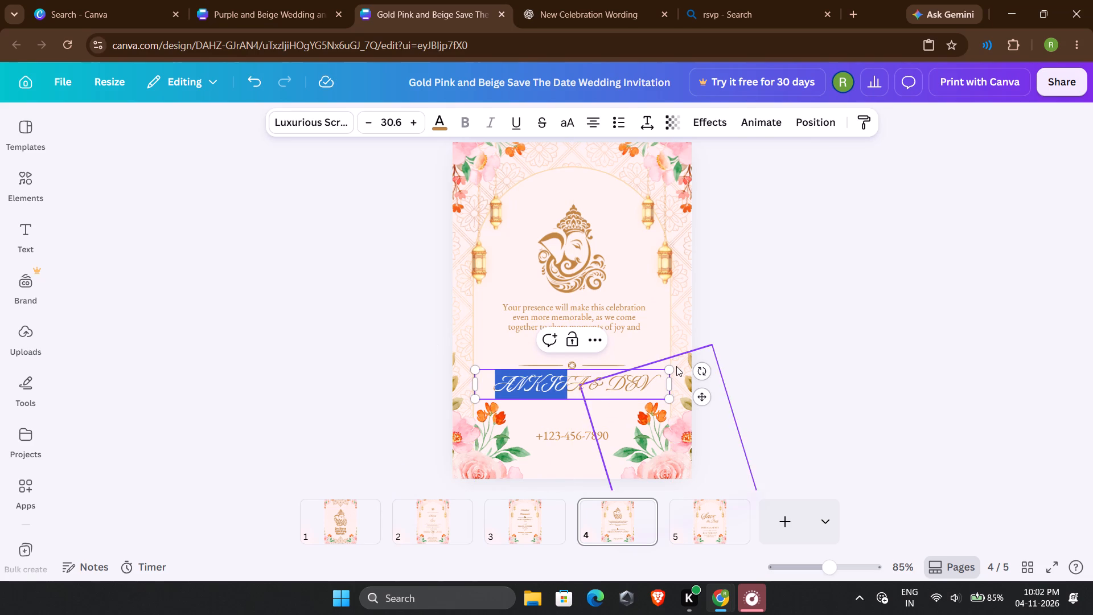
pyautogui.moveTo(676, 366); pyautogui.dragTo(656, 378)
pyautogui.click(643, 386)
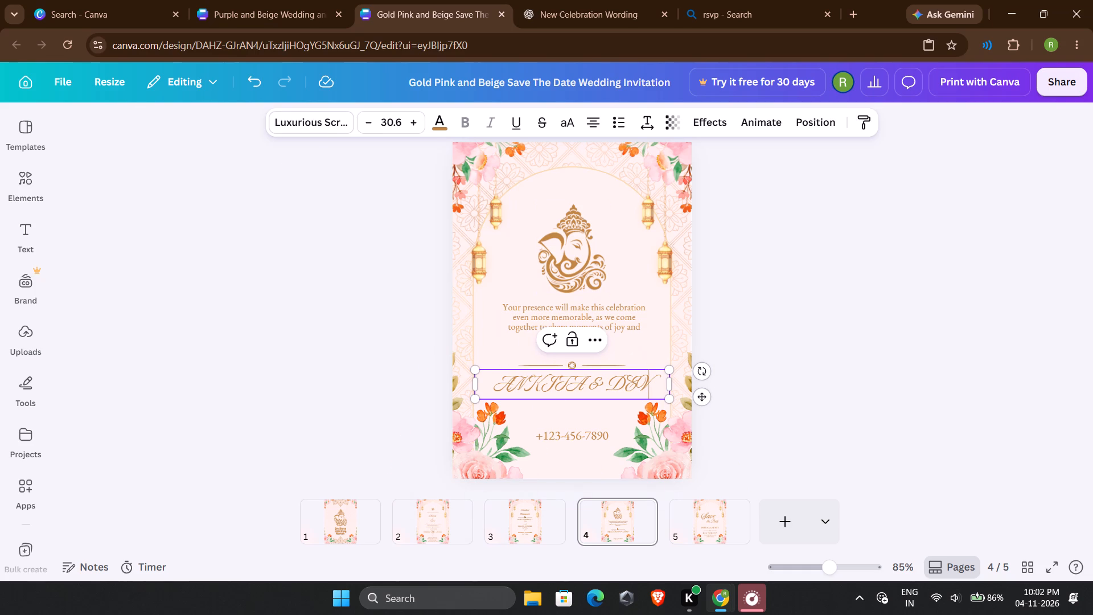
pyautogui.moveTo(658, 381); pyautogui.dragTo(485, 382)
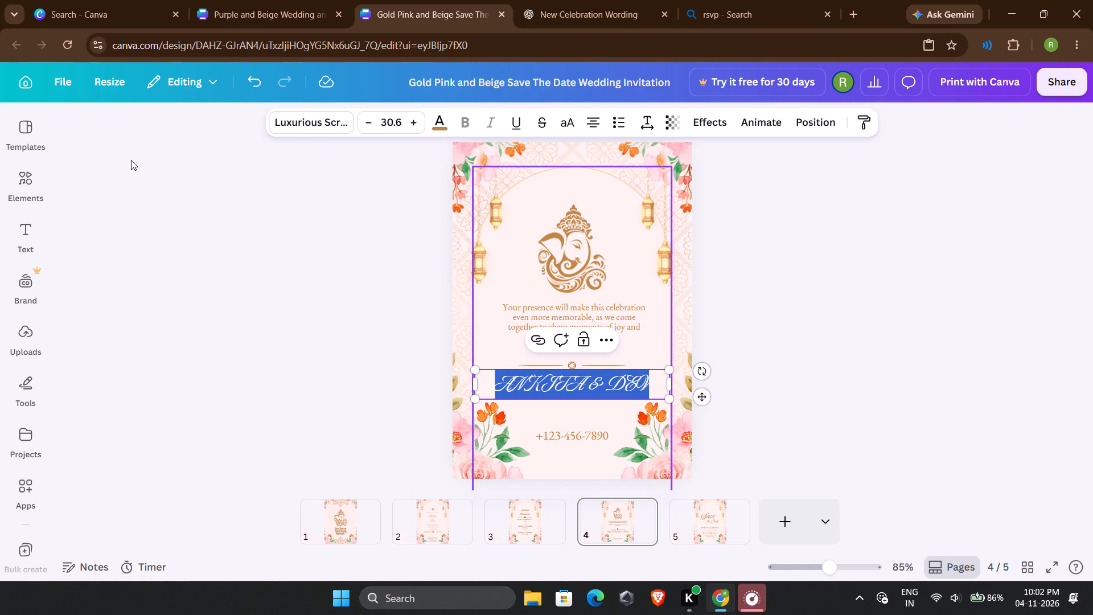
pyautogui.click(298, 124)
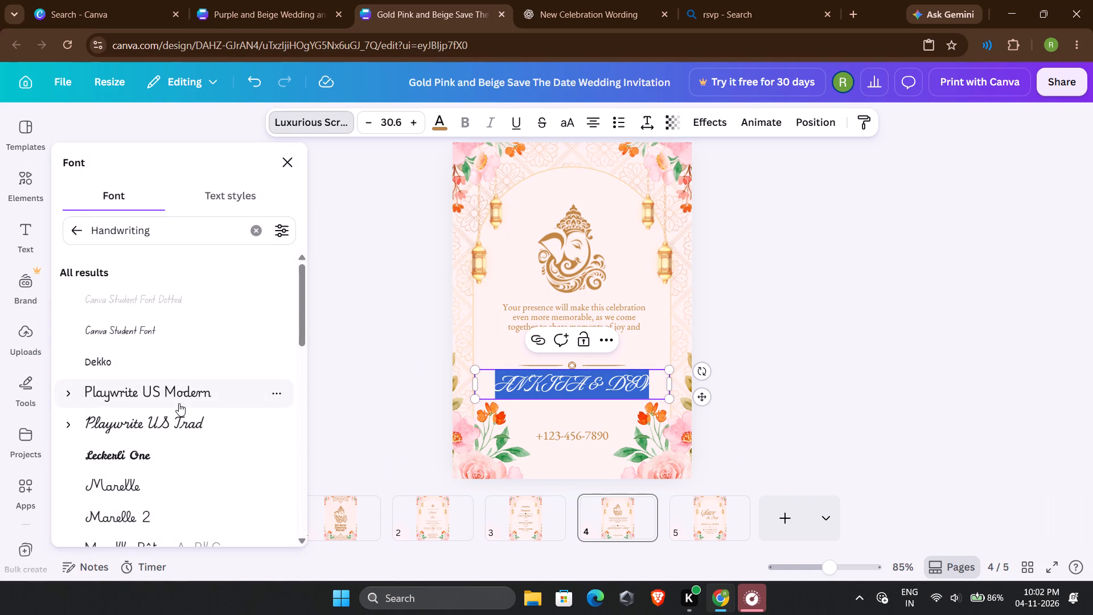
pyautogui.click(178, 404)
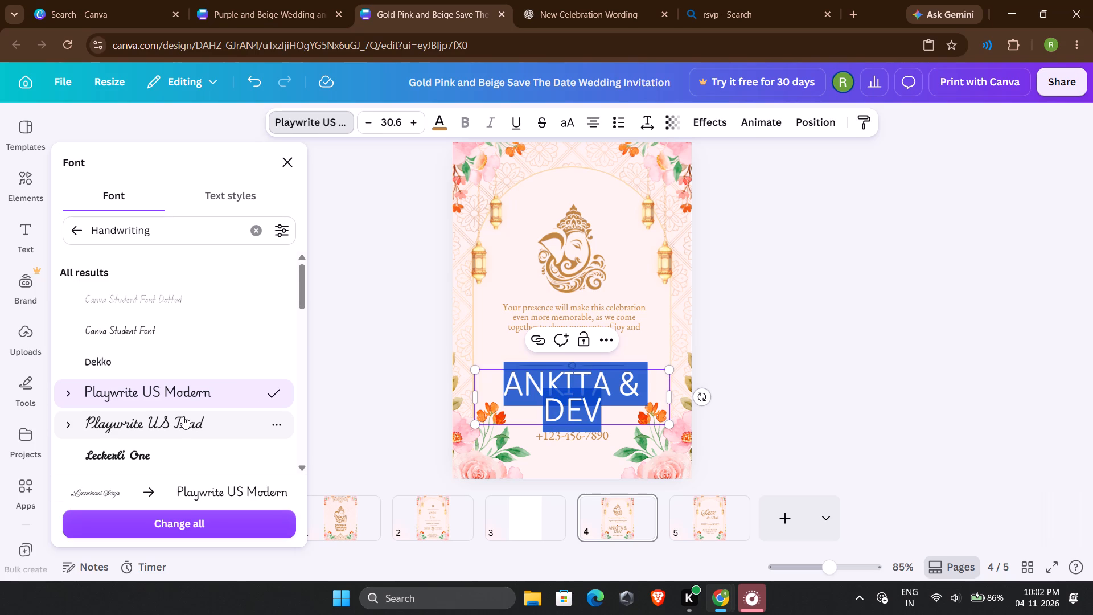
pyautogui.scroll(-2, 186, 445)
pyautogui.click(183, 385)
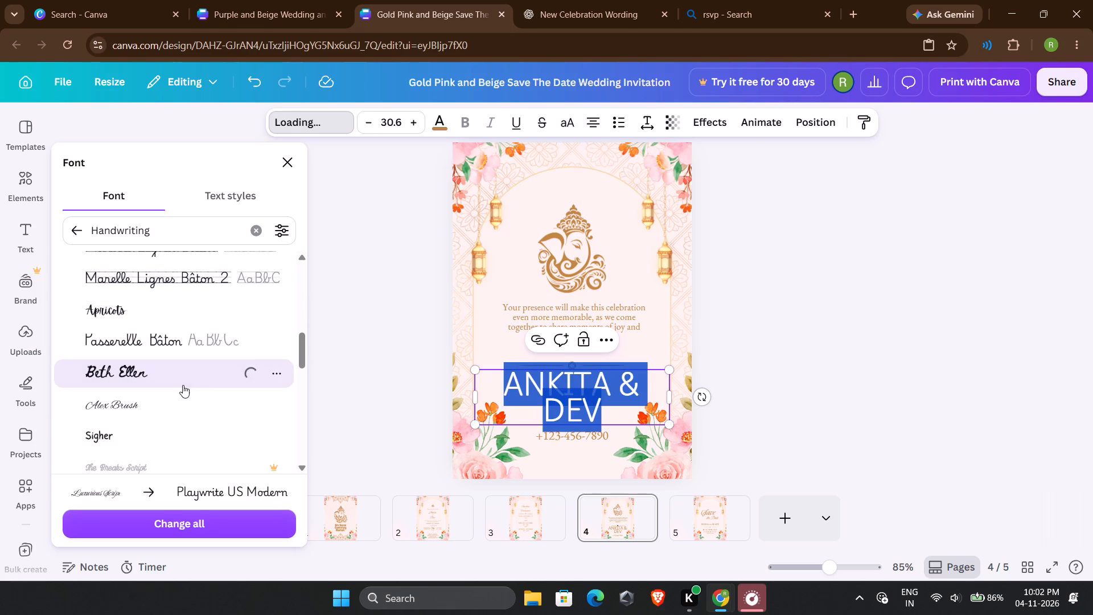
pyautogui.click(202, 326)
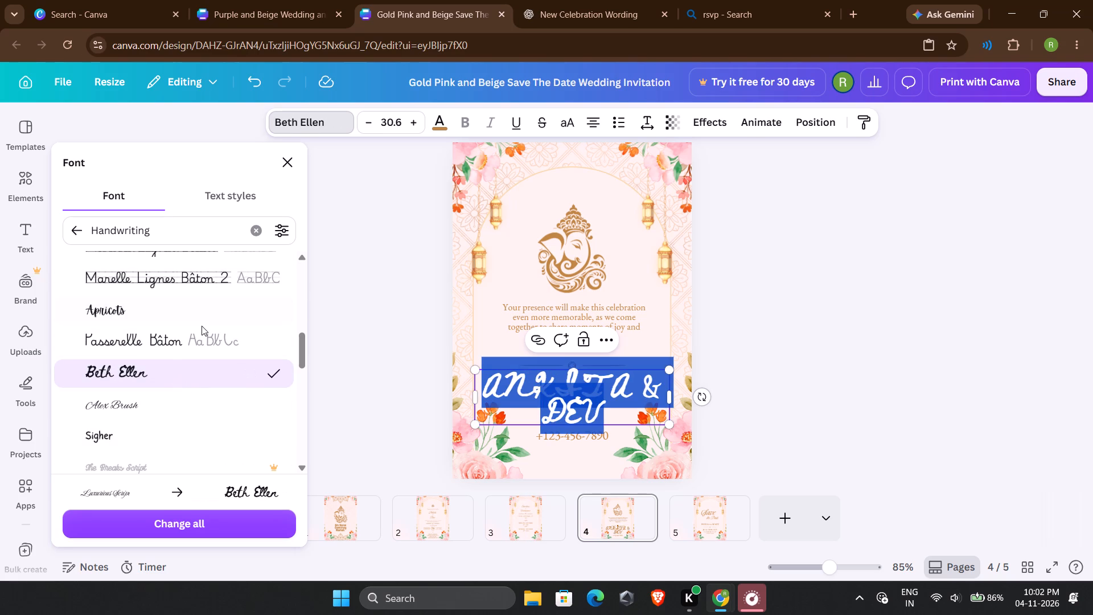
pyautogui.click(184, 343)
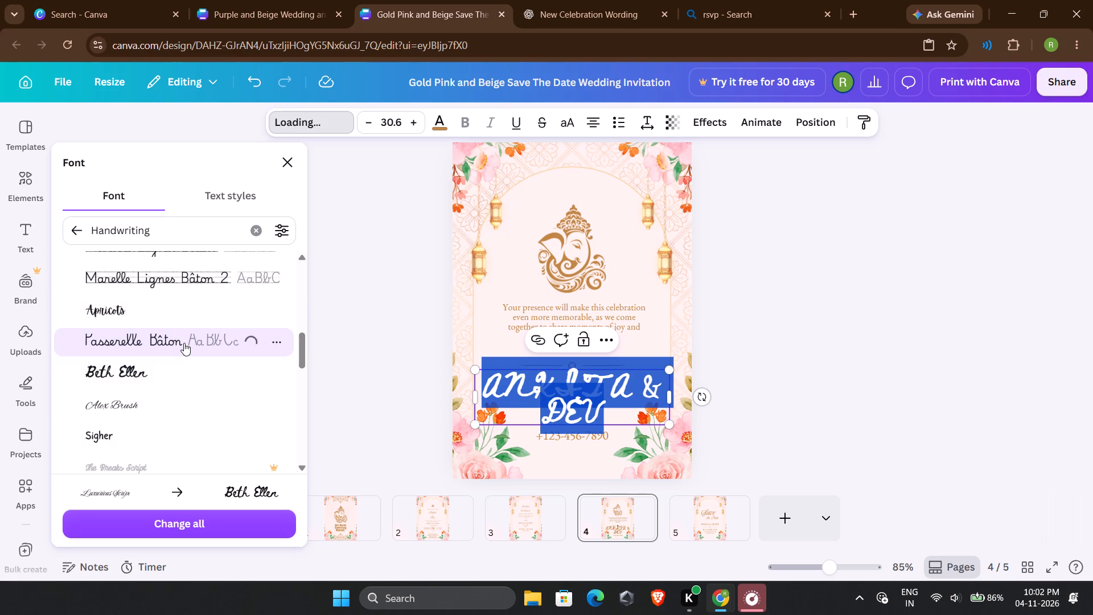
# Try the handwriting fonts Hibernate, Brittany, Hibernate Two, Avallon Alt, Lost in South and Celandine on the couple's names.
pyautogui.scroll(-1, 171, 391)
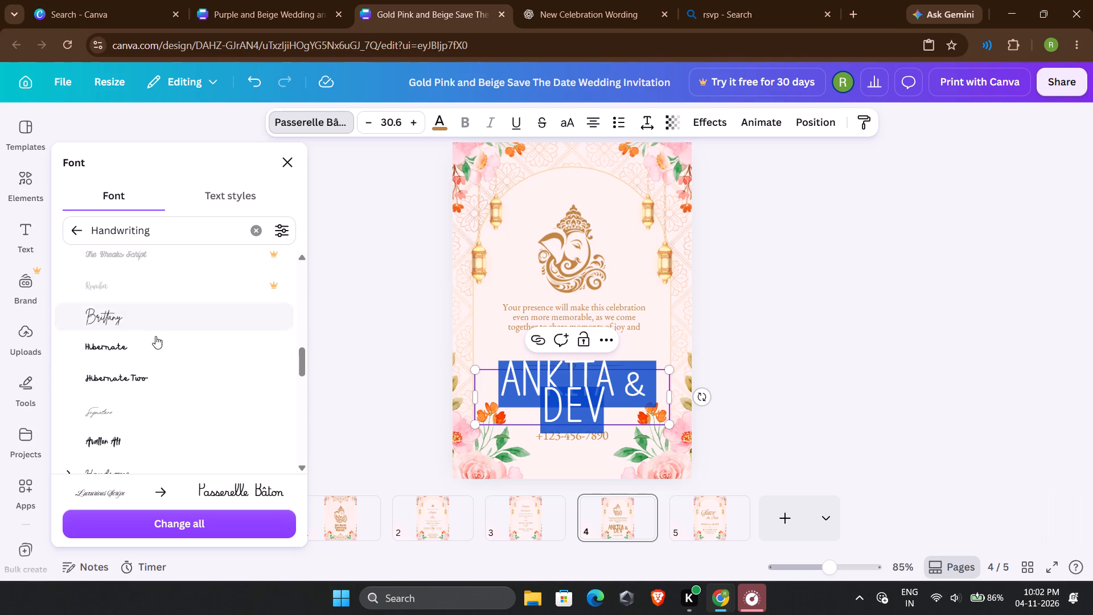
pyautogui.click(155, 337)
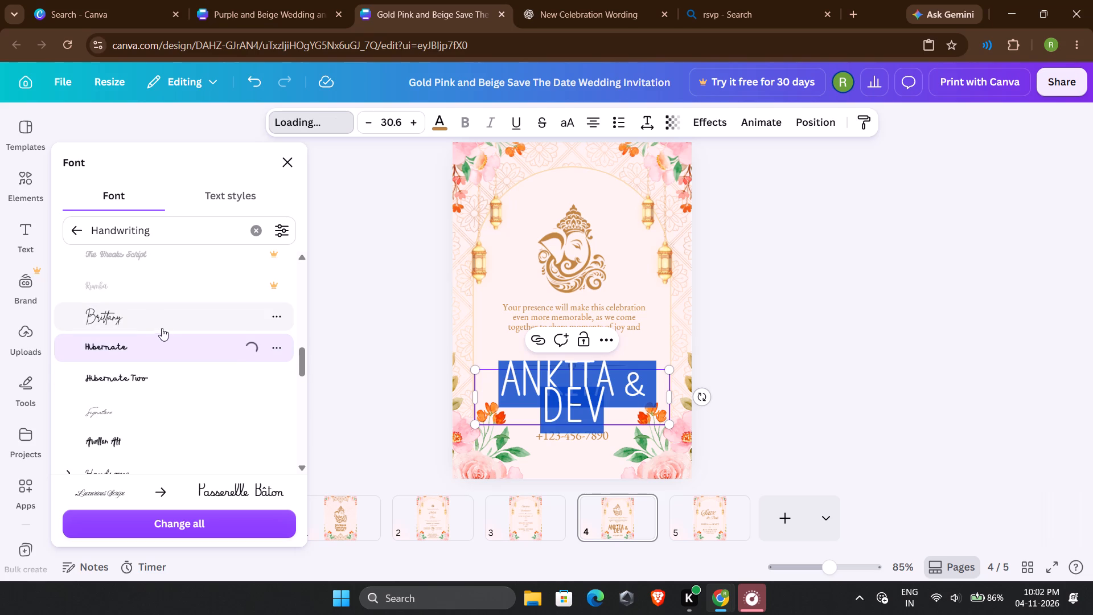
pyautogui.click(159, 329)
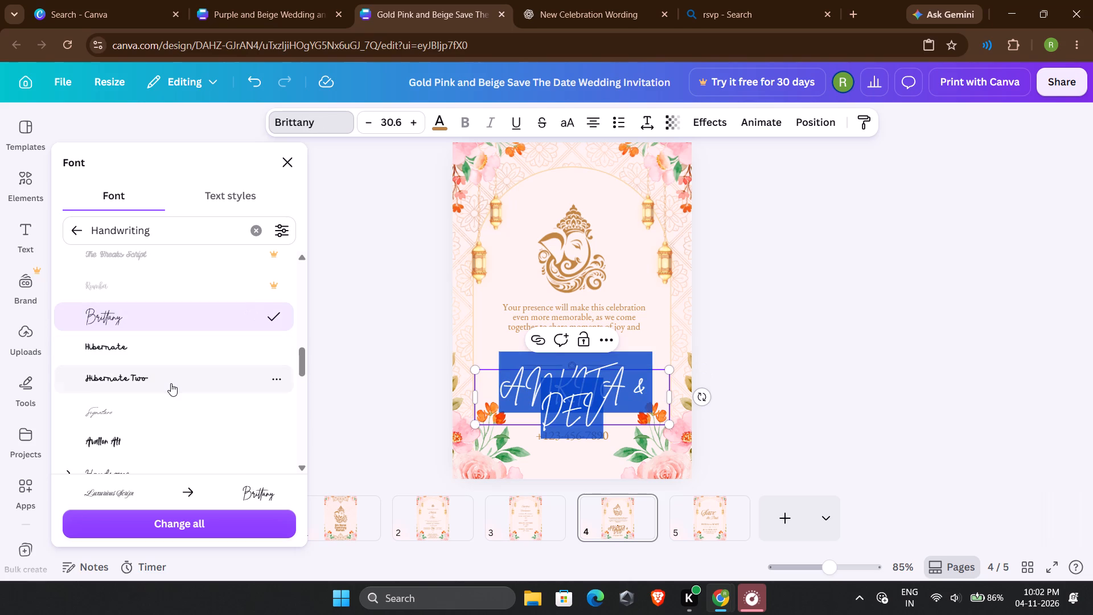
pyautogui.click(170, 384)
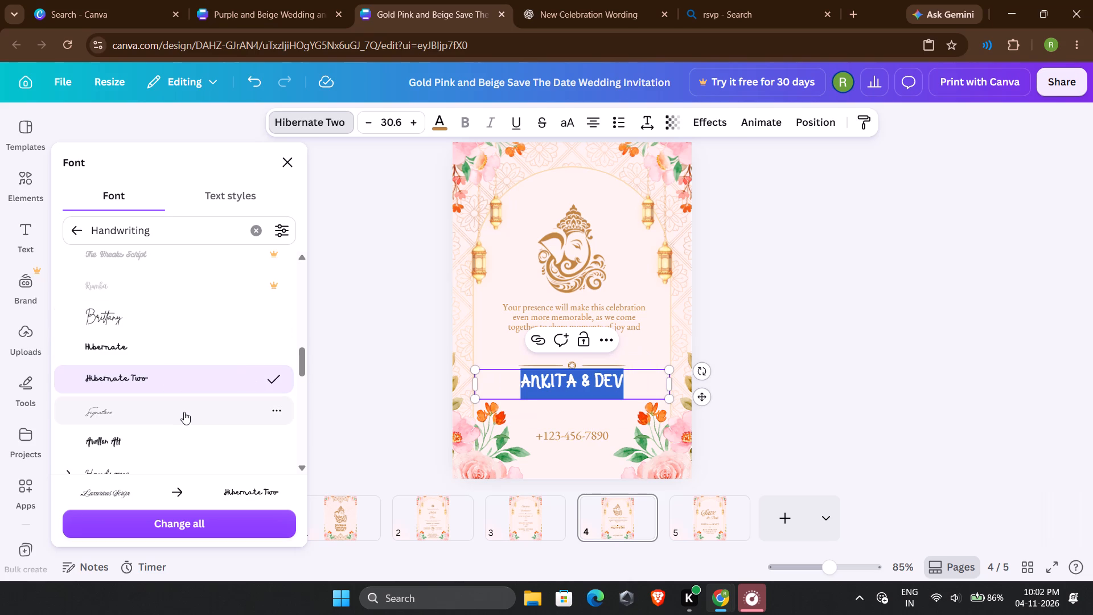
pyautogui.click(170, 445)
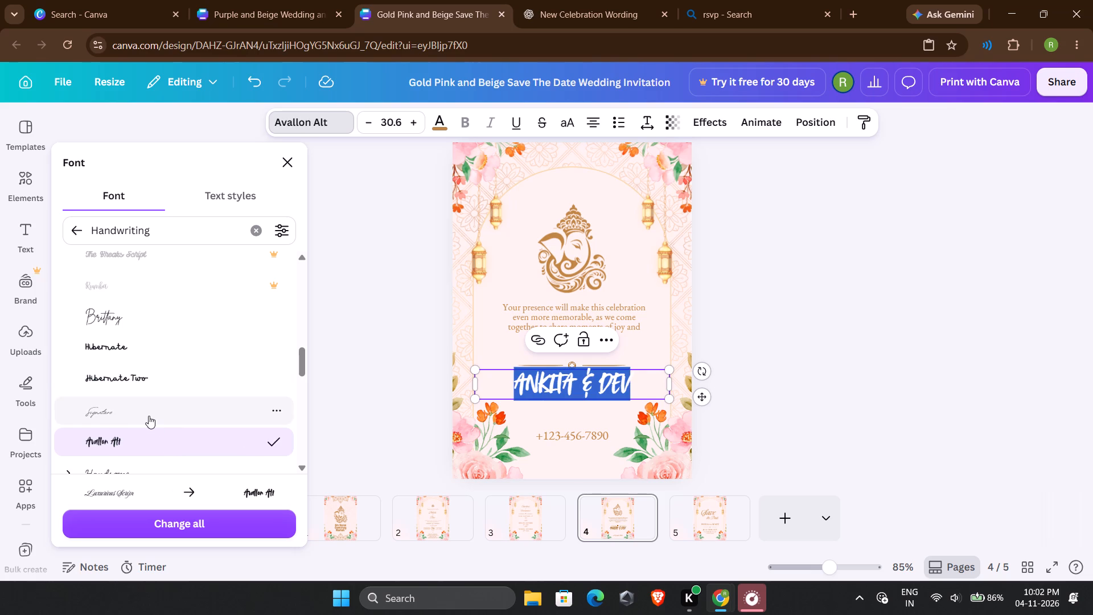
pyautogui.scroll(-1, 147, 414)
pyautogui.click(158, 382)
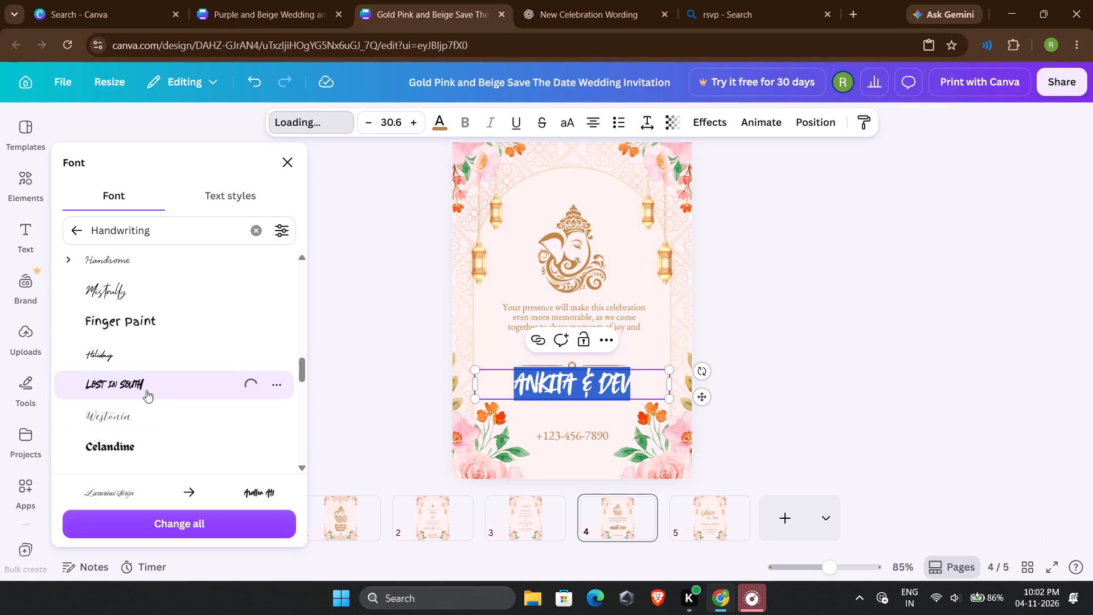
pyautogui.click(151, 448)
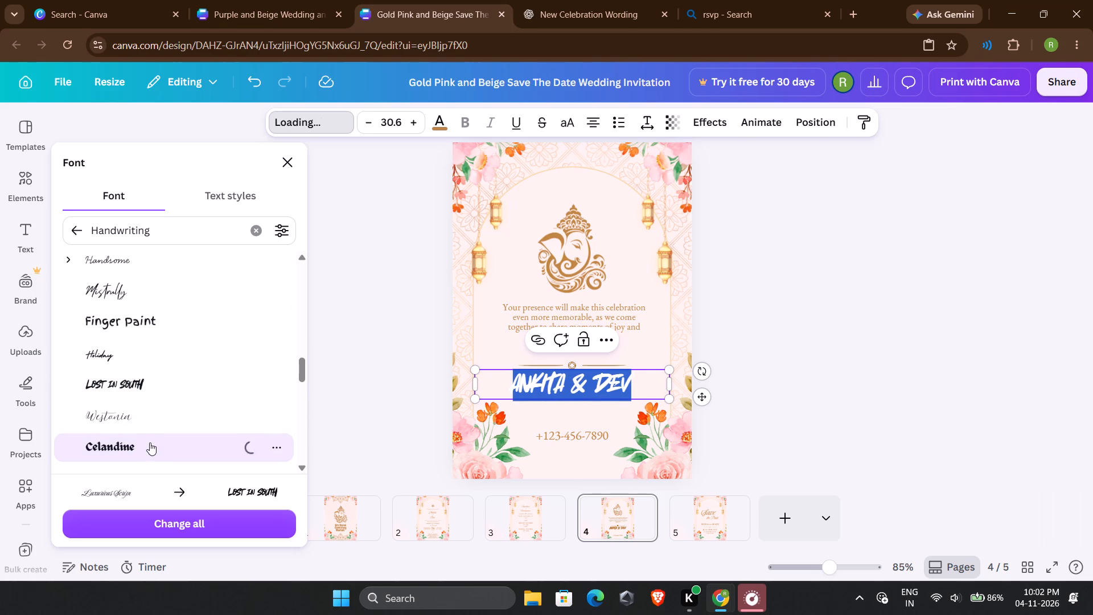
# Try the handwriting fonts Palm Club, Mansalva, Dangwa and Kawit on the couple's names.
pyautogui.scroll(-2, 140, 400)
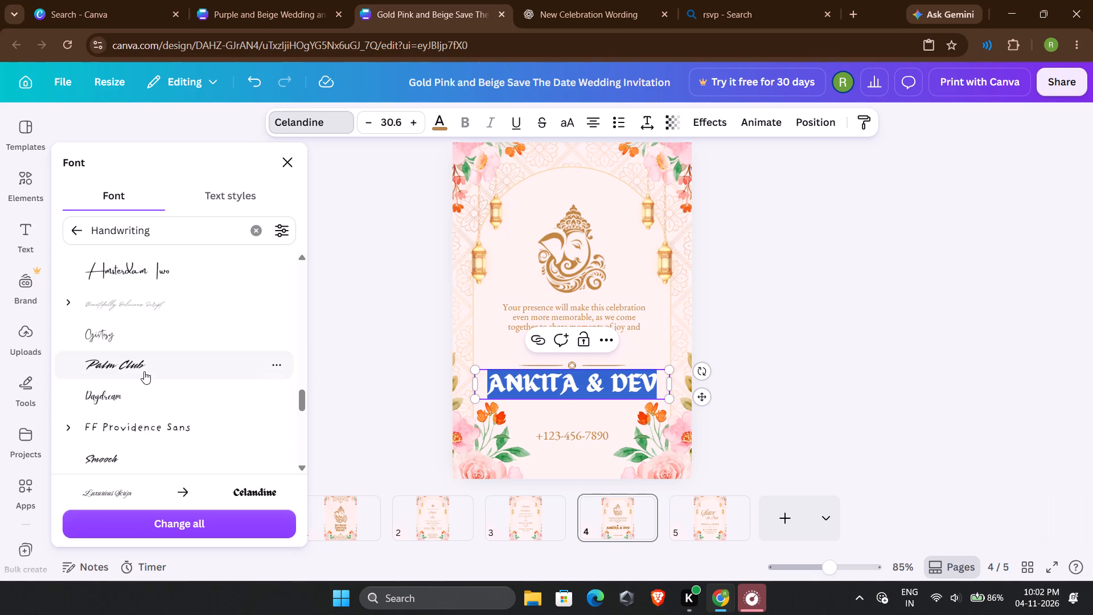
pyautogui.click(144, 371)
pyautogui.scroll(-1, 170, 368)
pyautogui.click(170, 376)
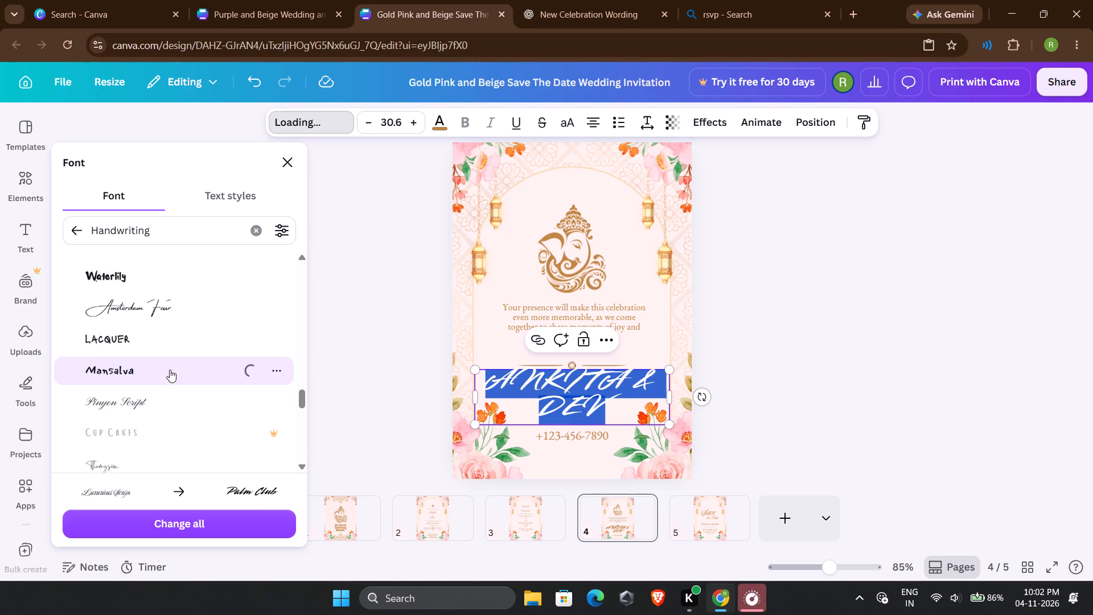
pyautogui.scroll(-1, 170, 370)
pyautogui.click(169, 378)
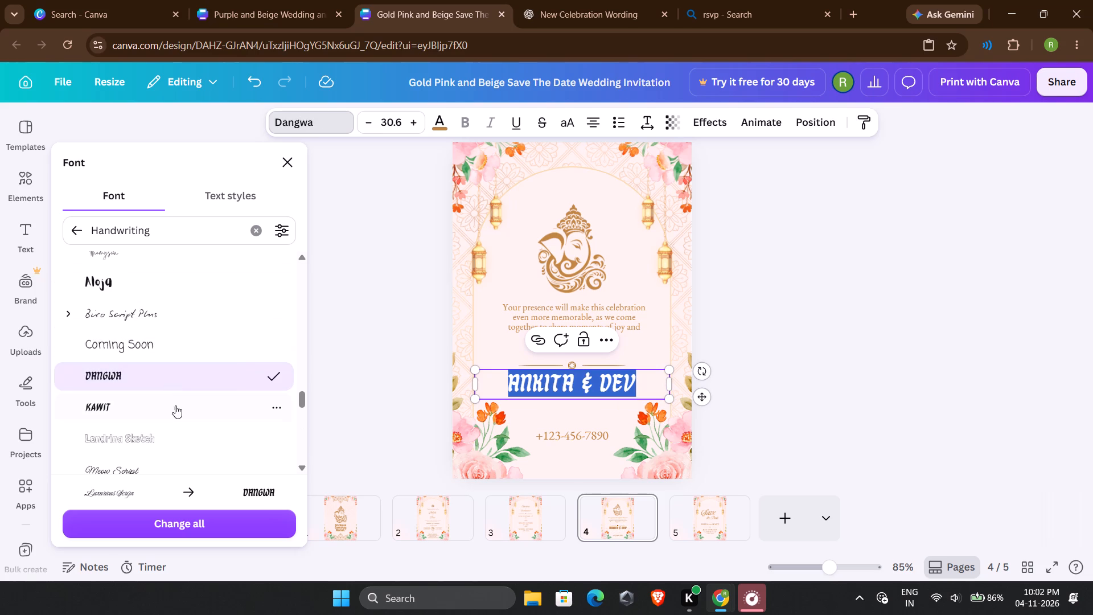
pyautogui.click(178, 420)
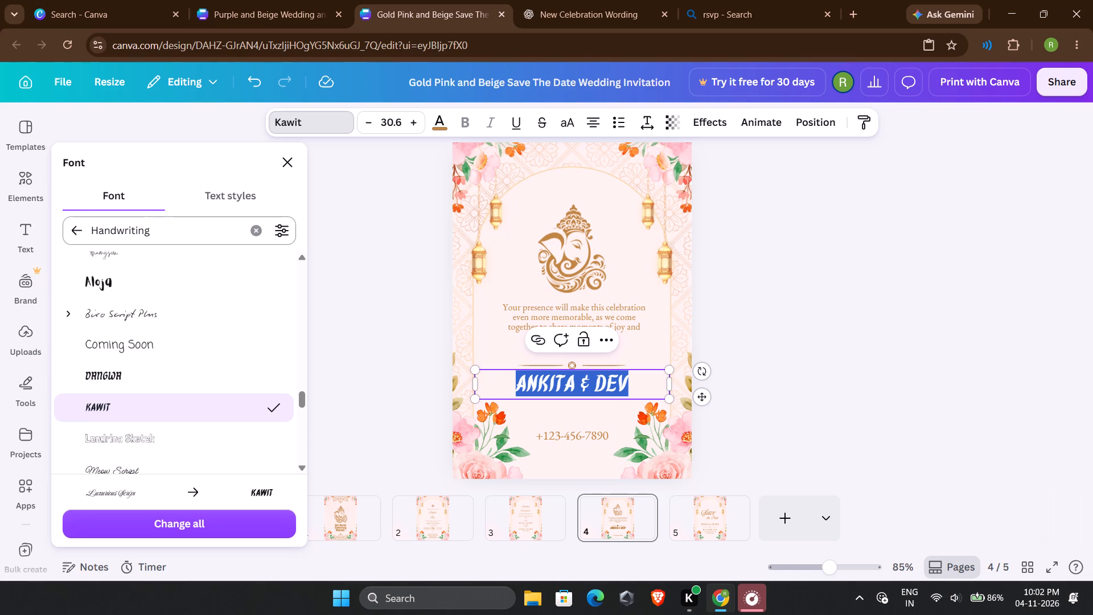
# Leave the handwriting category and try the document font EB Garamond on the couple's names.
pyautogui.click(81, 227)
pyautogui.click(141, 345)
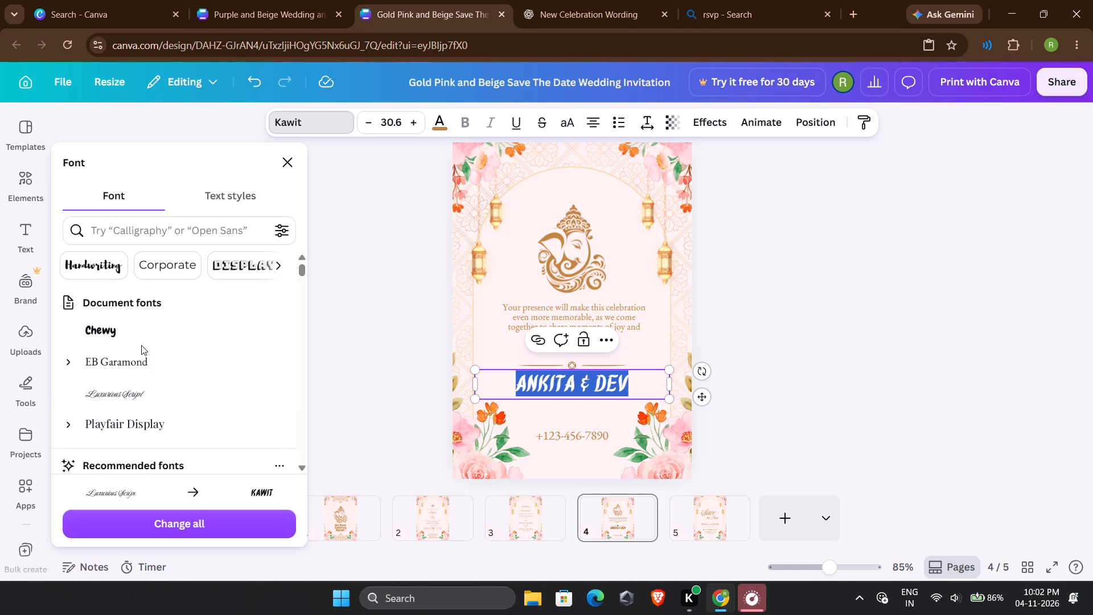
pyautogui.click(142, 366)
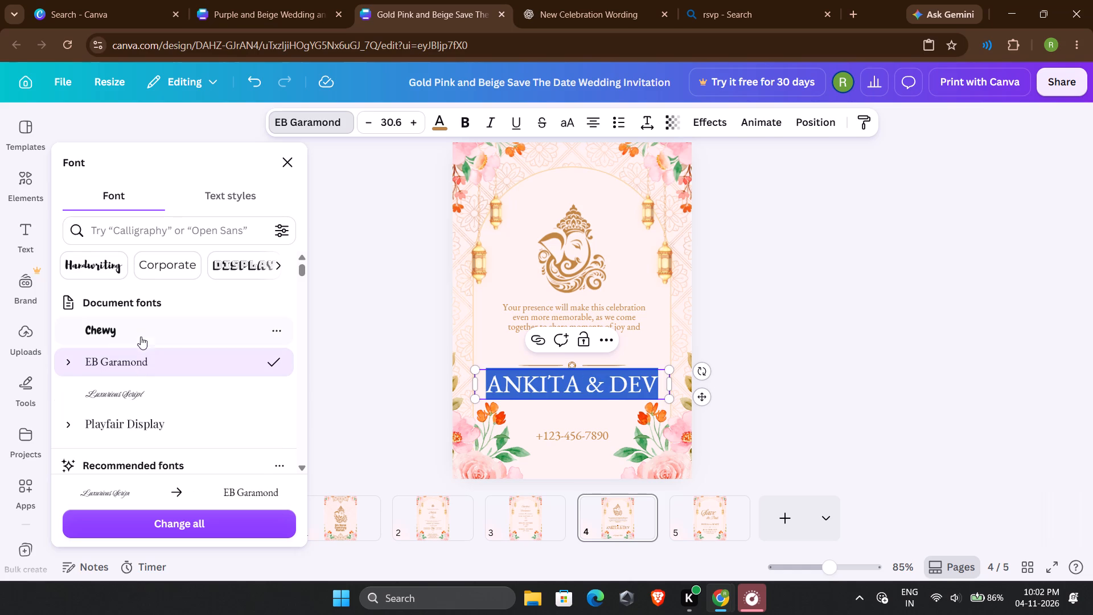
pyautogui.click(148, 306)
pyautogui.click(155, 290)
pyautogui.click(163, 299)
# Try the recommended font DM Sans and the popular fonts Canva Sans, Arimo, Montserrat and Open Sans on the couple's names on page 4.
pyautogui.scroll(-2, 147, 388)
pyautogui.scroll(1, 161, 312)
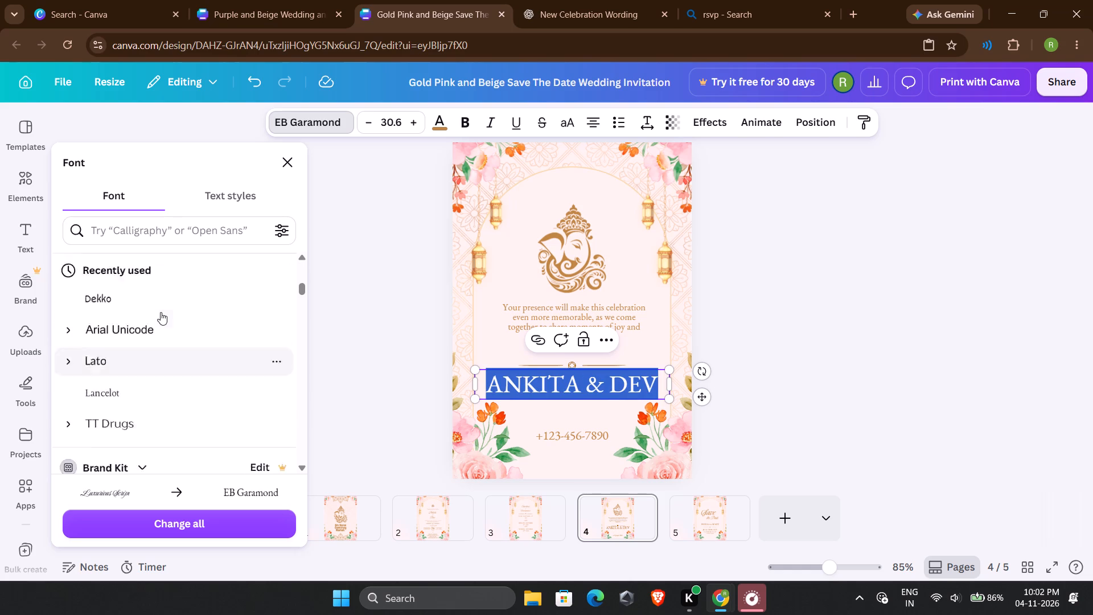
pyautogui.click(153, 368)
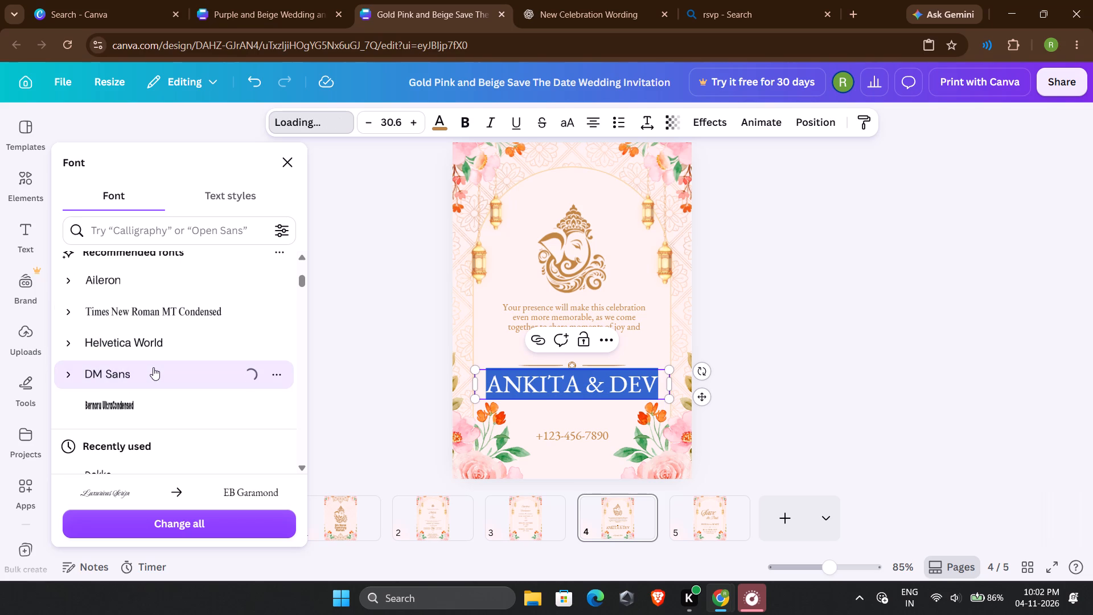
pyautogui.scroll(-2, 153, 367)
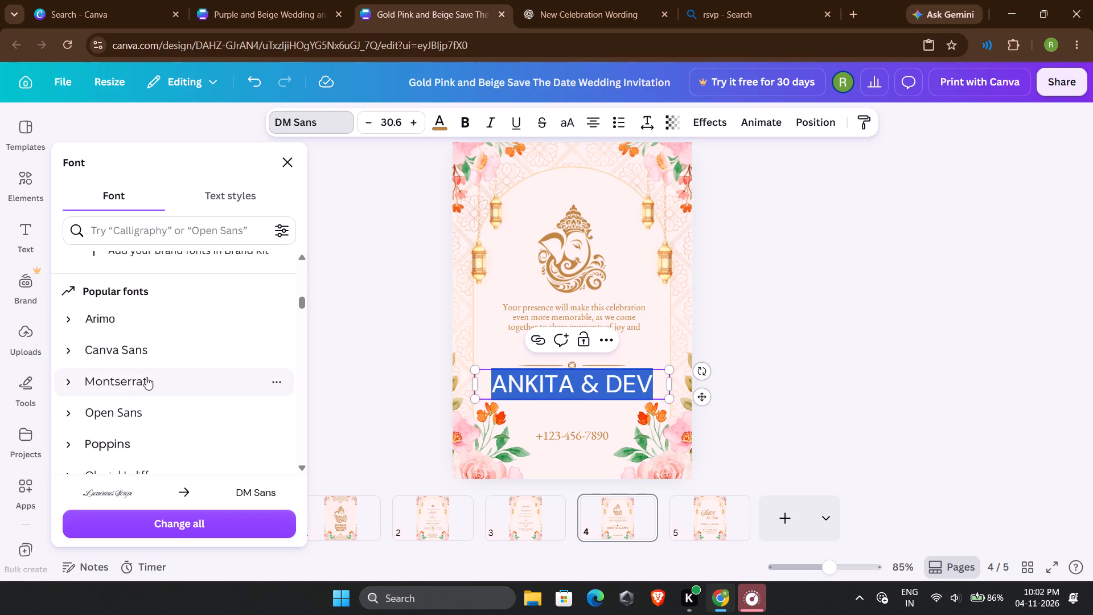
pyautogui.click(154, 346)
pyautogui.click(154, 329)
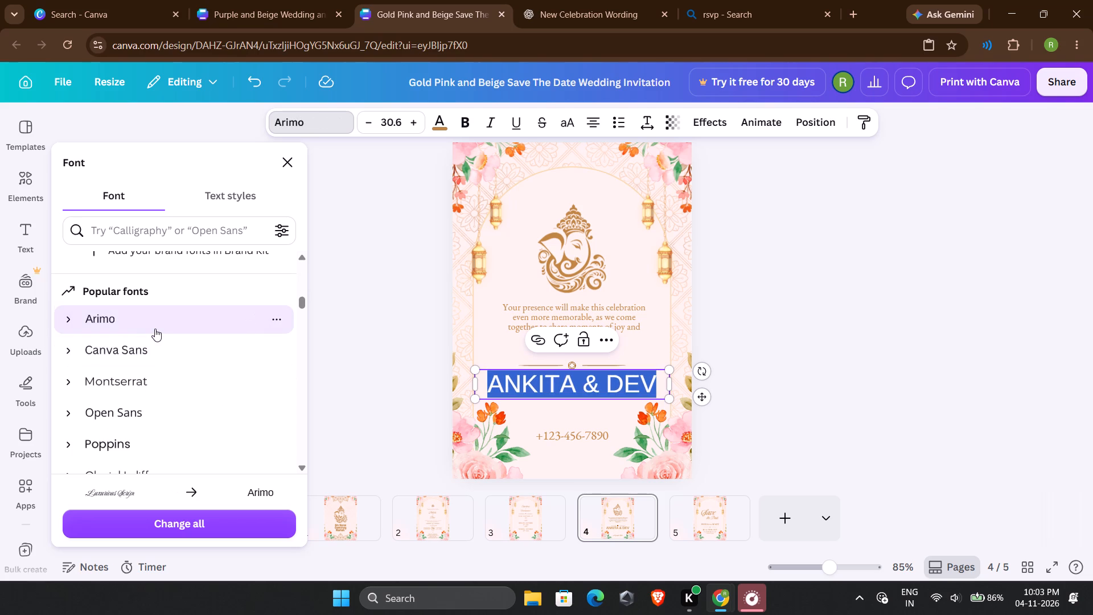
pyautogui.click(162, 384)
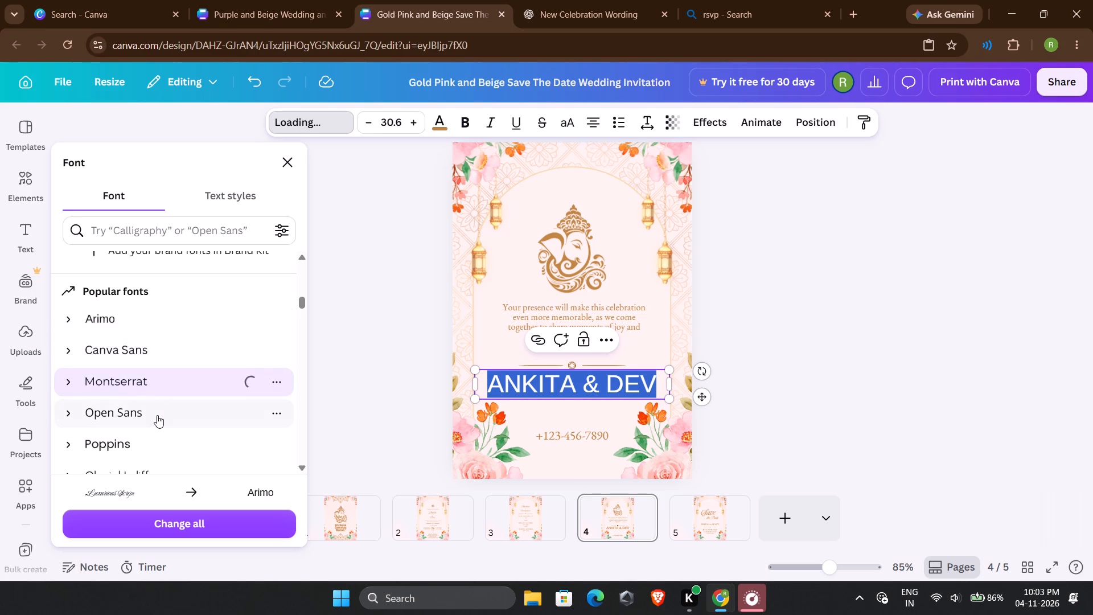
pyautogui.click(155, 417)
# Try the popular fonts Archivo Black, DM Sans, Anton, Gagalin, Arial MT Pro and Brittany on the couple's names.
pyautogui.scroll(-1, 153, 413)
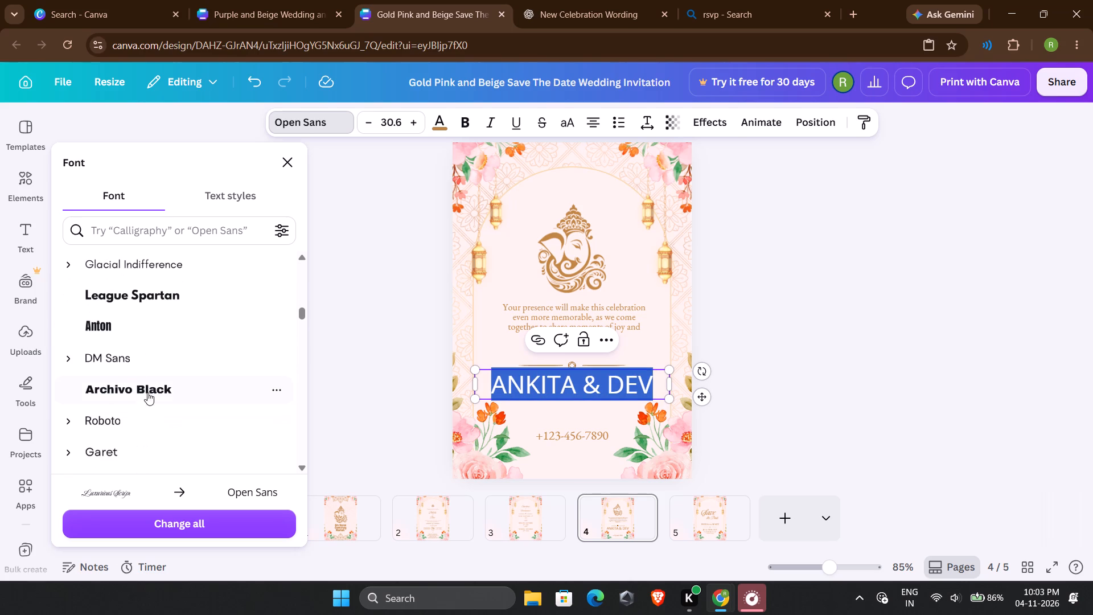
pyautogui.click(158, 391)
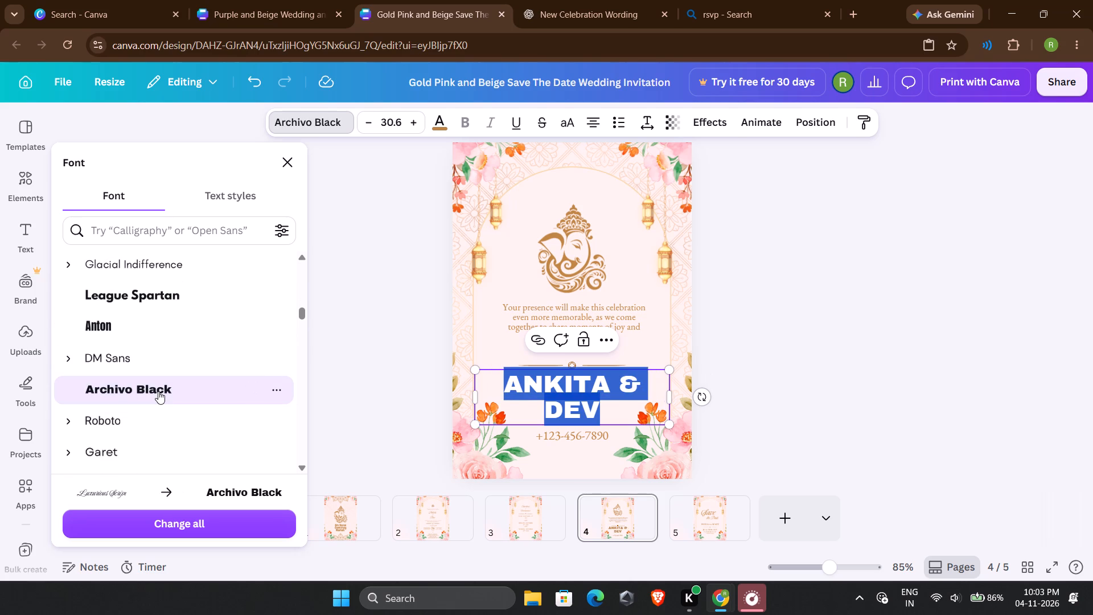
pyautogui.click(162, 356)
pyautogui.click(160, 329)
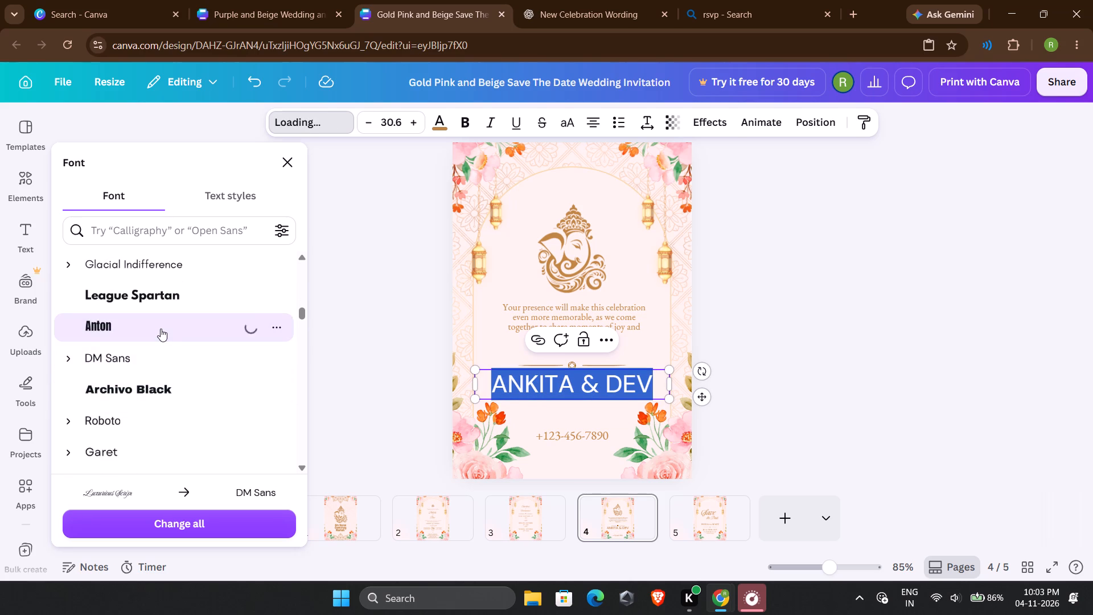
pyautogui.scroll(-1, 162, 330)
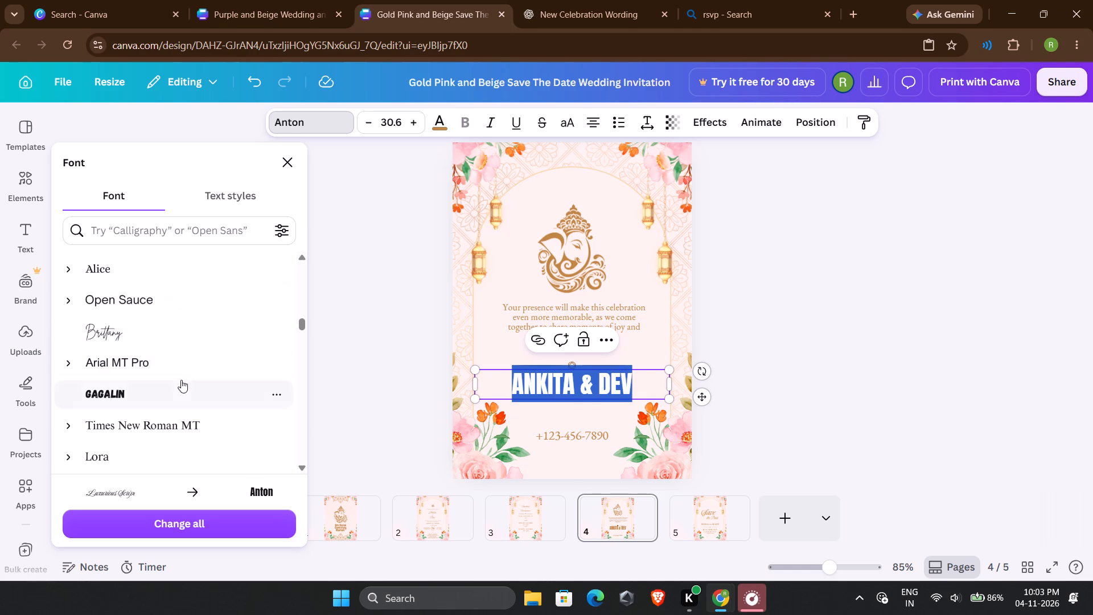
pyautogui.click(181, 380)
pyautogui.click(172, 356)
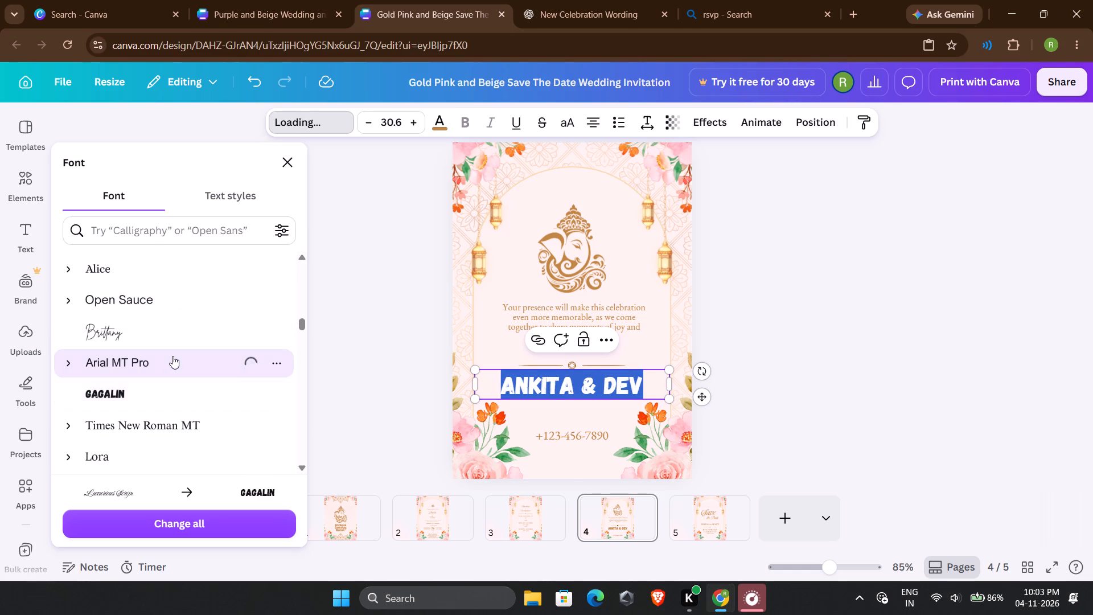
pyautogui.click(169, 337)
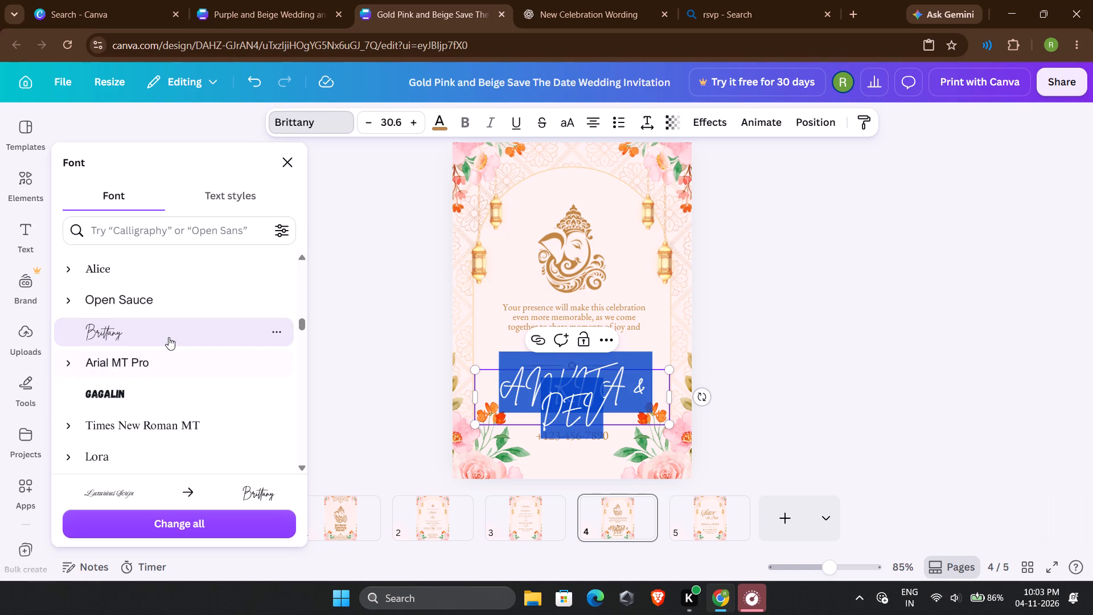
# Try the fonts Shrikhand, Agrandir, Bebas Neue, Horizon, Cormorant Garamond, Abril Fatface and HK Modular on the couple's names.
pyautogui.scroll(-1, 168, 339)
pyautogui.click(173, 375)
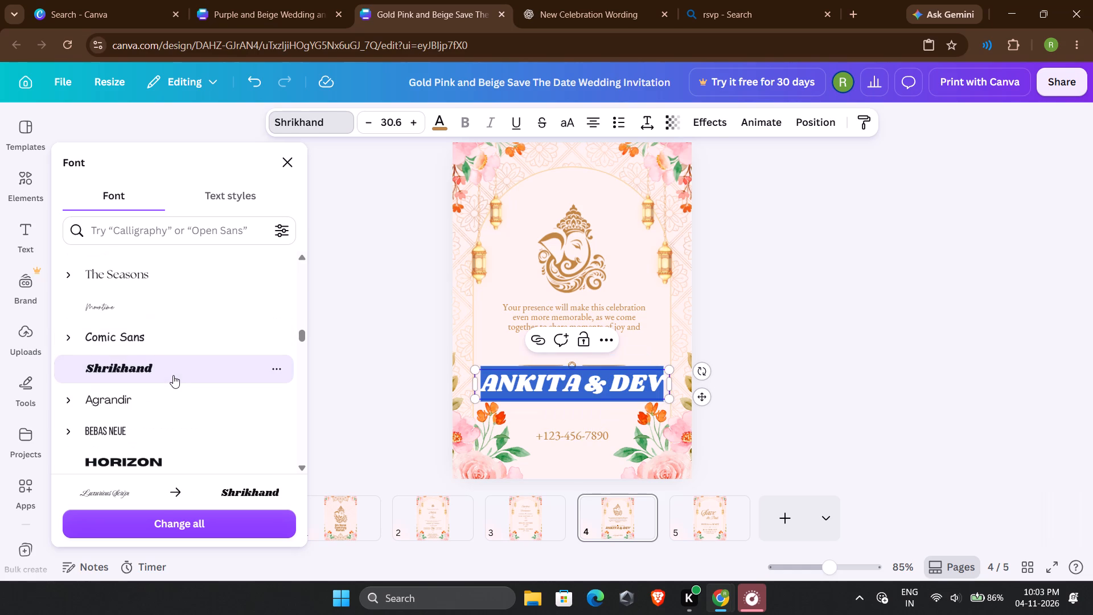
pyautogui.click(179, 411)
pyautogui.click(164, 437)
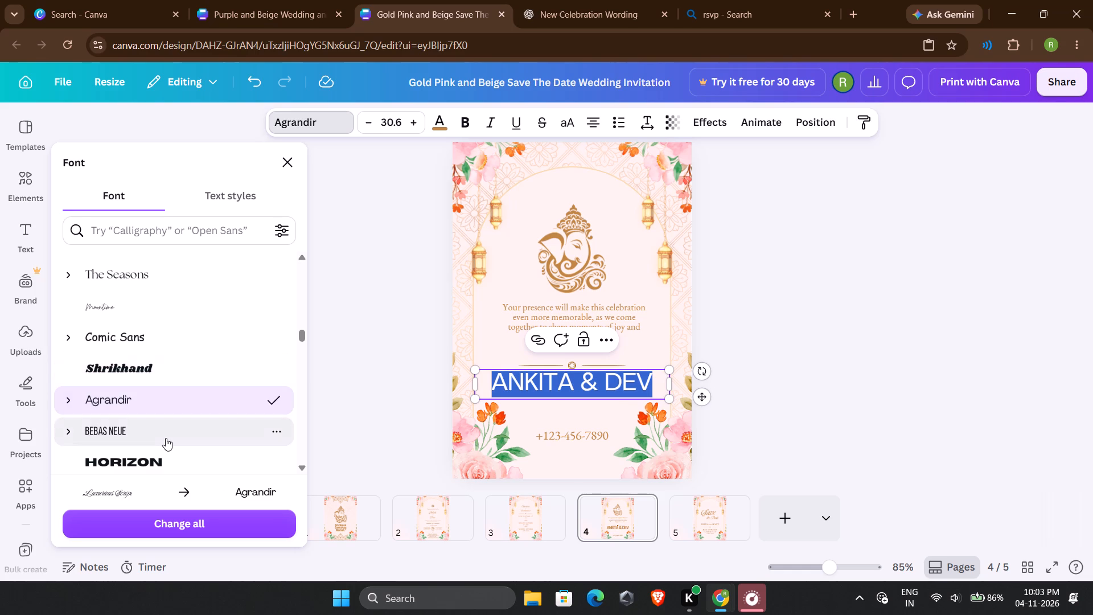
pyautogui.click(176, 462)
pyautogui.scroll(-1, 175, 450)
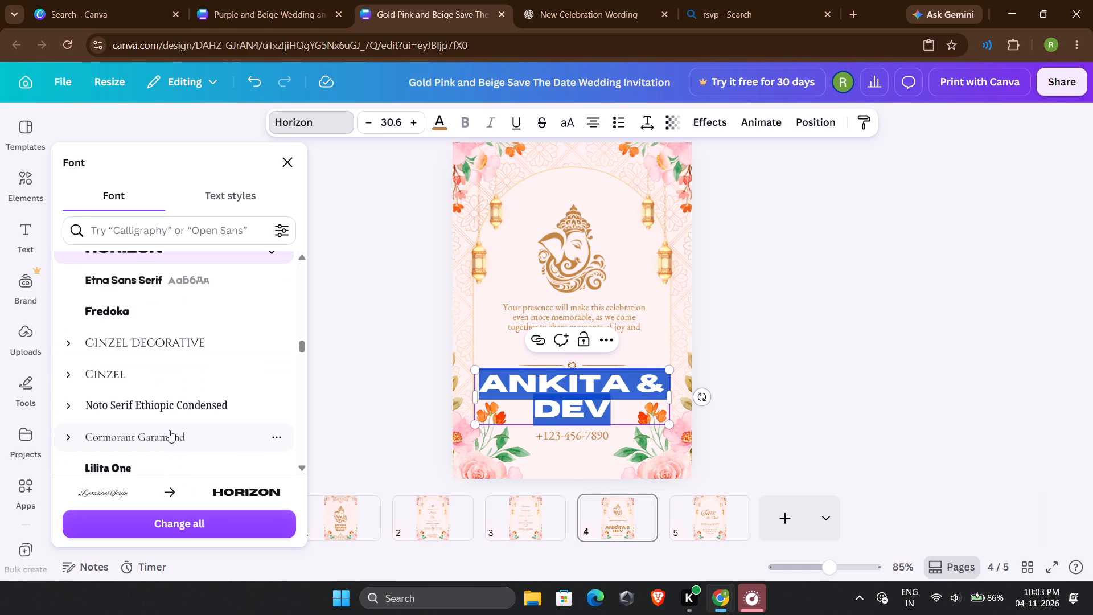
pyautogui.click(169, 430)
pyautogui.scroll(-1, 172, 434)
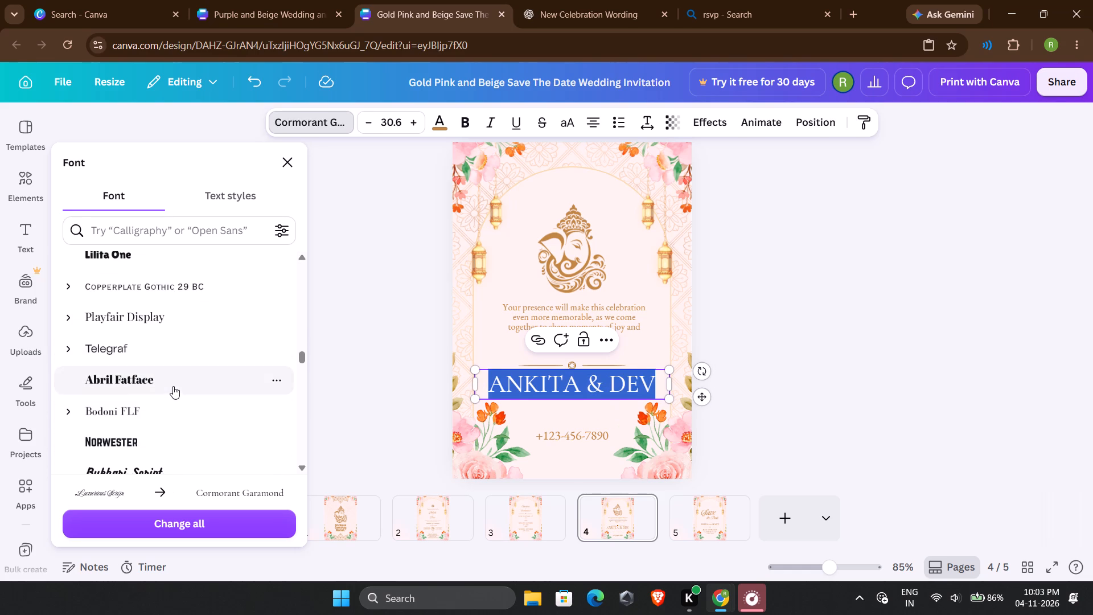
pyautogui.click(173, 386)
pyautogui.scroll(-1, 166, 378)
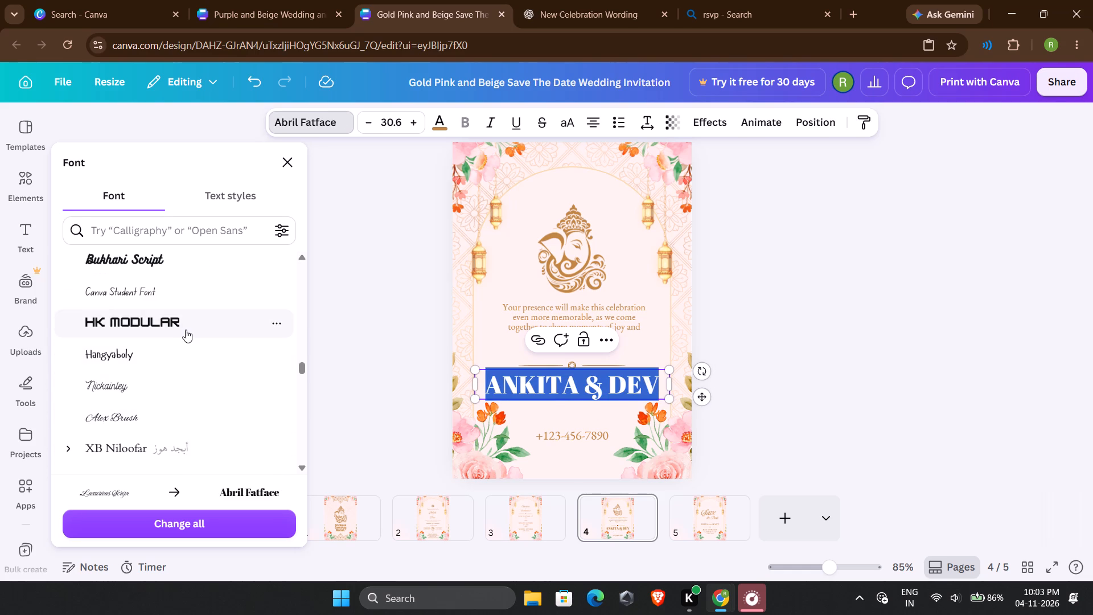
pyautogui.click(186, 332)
# Search the fonts for SANS, browse the matching fonts, and clear the search.
pyautogui.click(230, 227)
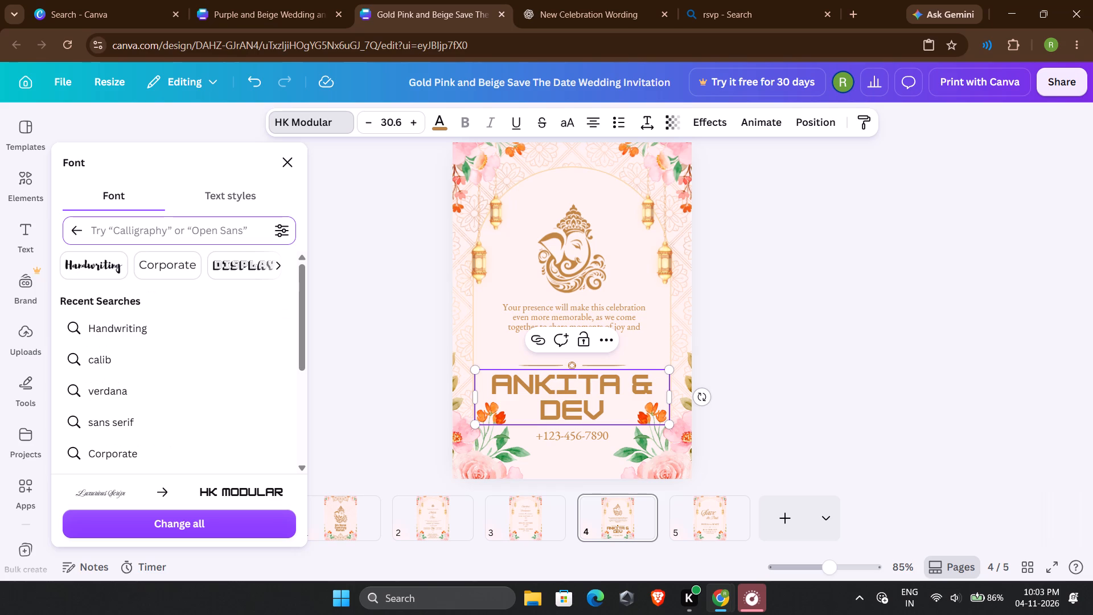
pyautogui.write('SANS')
pyautogui.press('Return')
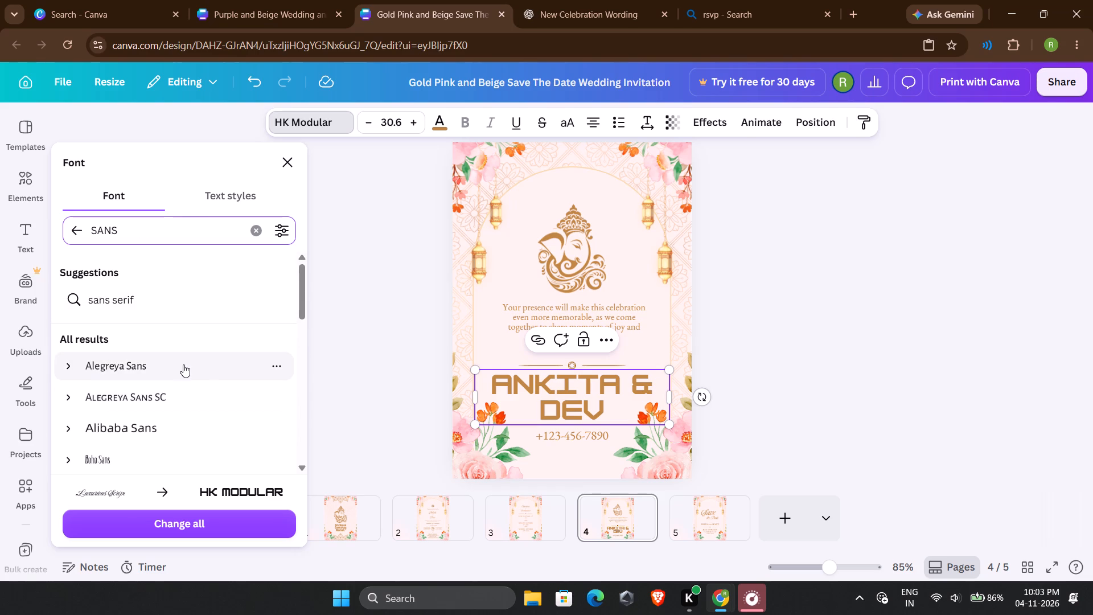
pyautogui.scroll(-2, 183, 364)
pyautogui.scroll(1, 178, 383)
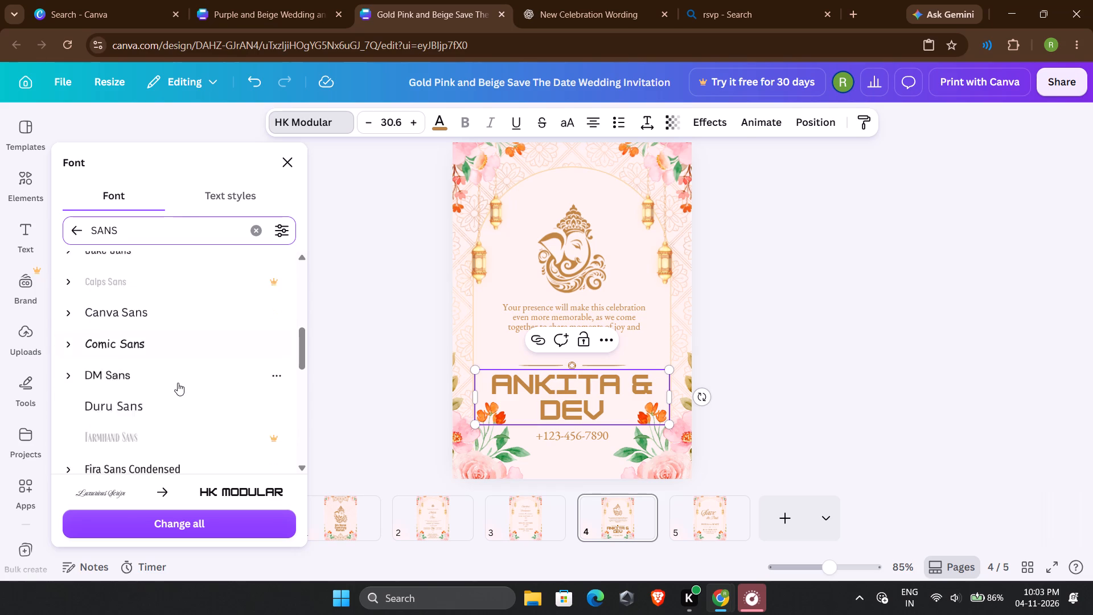
pyautogui.scroll(3, 178, 383)
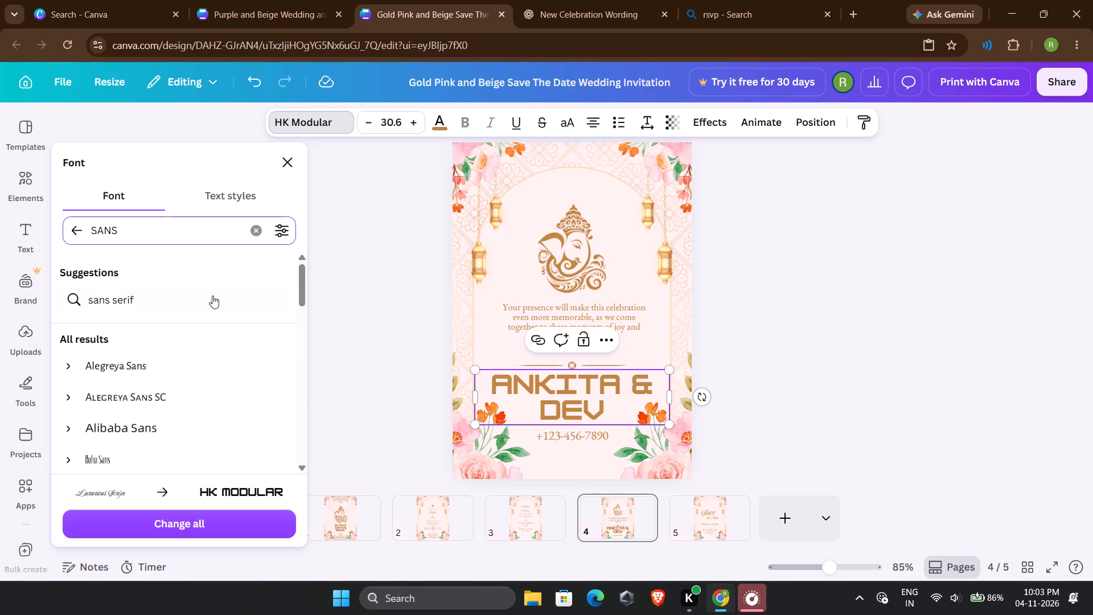
pyautogui.click(256, 232)
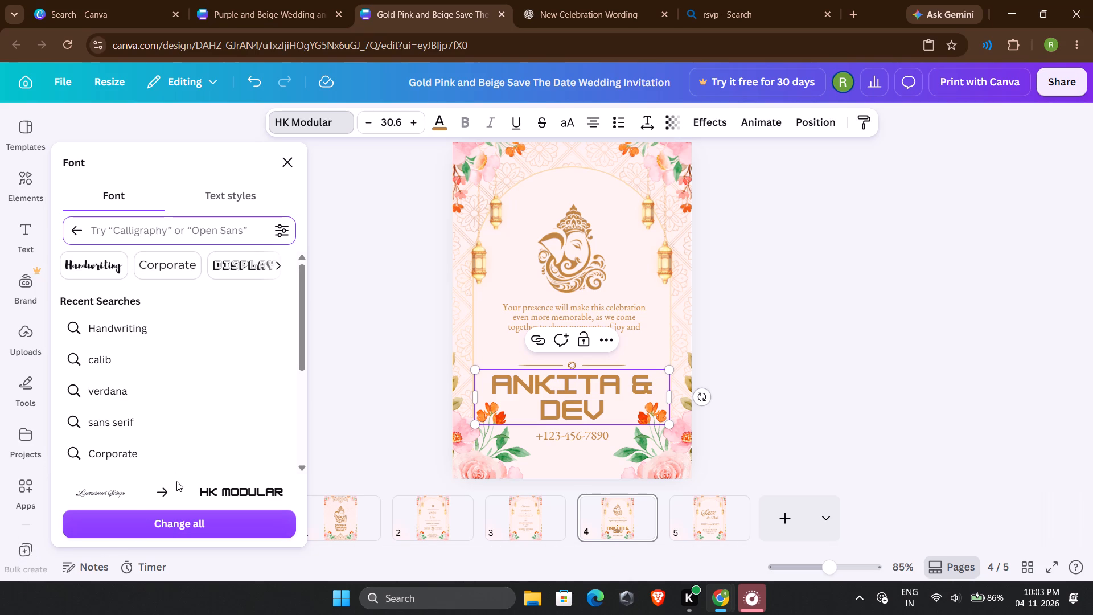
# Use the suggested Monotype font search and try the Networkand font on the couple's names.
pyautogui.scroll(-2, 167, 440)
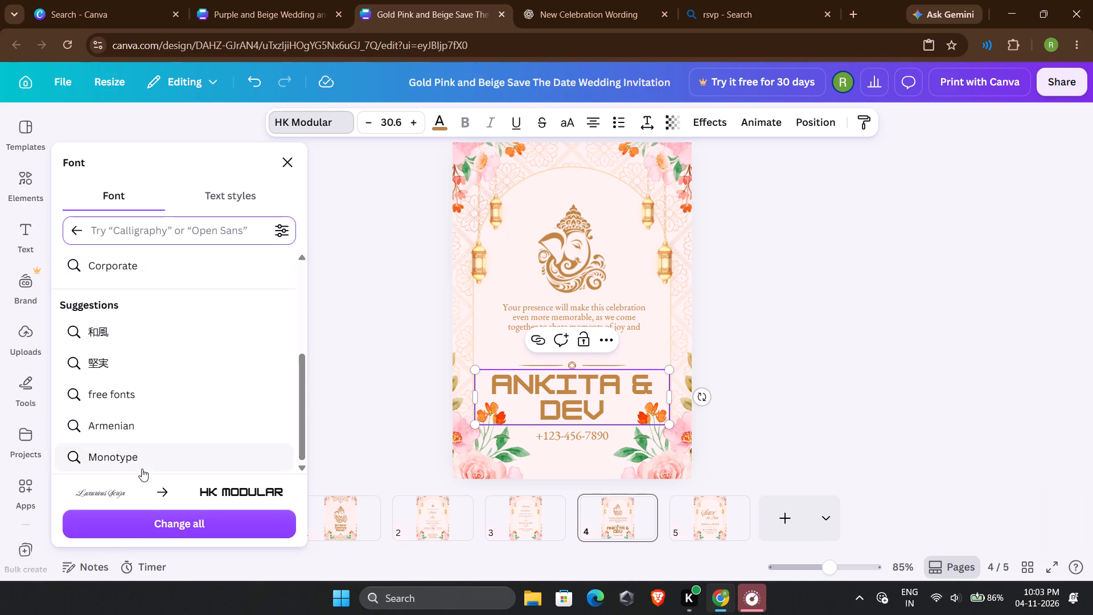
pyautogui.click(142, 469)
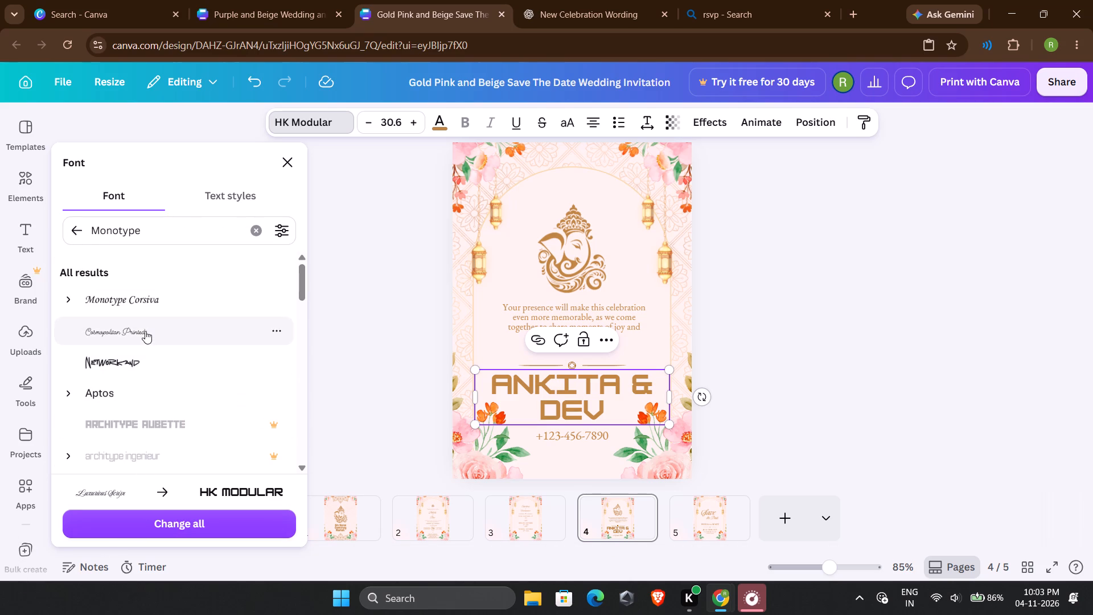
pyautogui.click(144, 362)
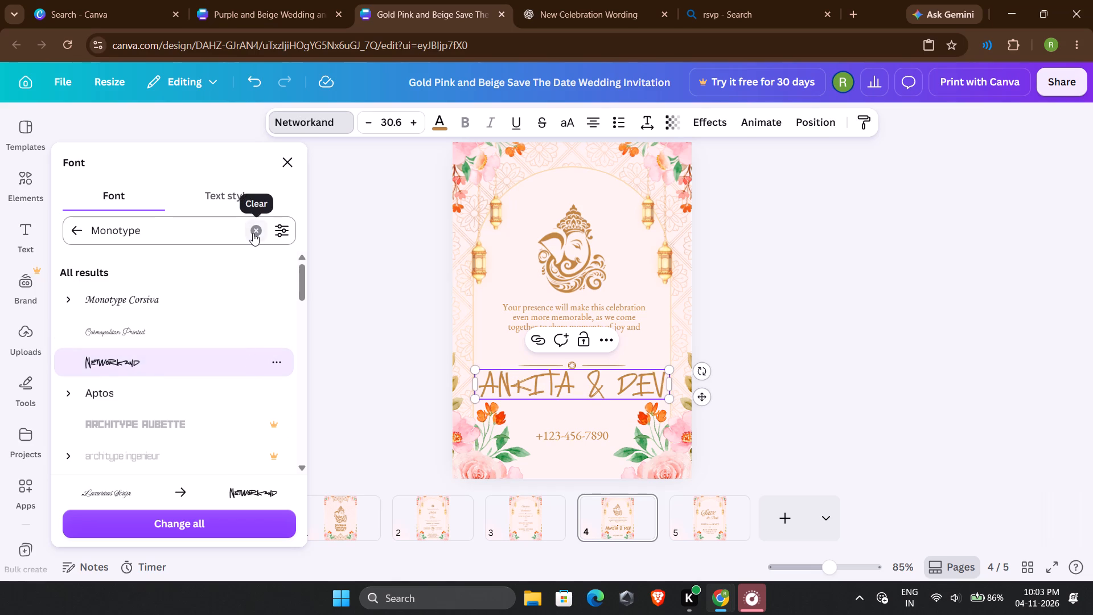
# Clear the Monotype search and filter the fonts by the Sans Serif category.
pyautogui.click(253, 233)
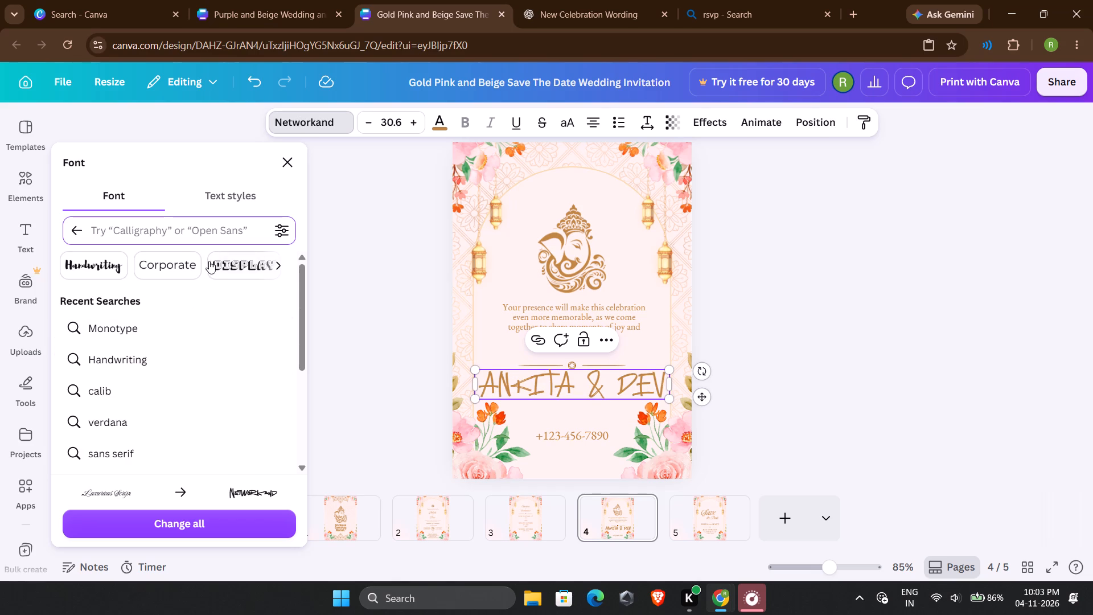
pyautogui.click(278, 268)
pyautogui.click(280, 267)
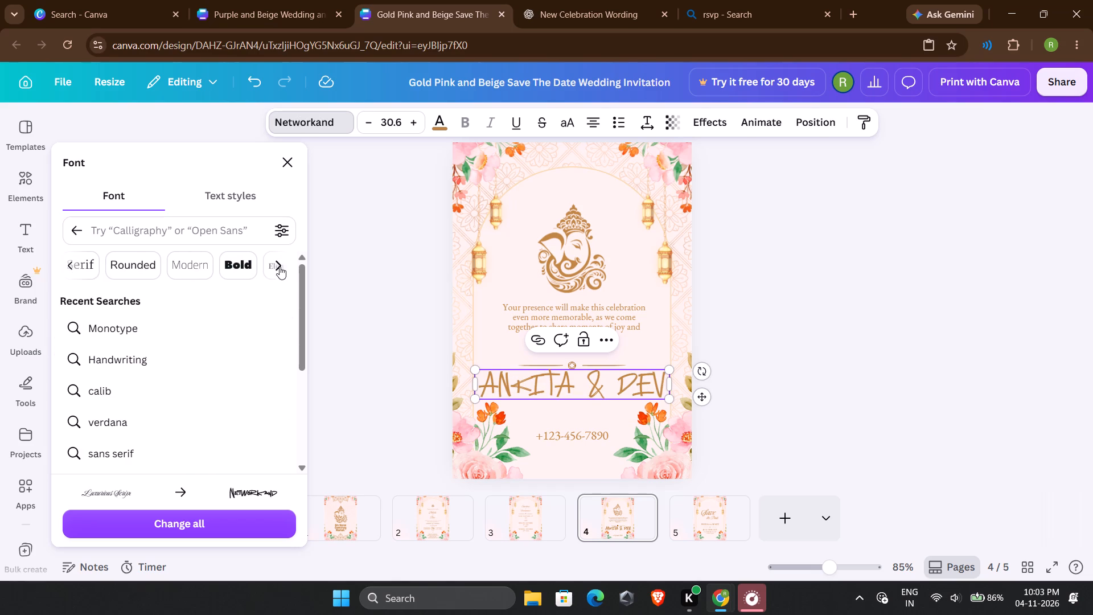
pyautogui.click(75, 261)
pyautogui.click(215, 269)
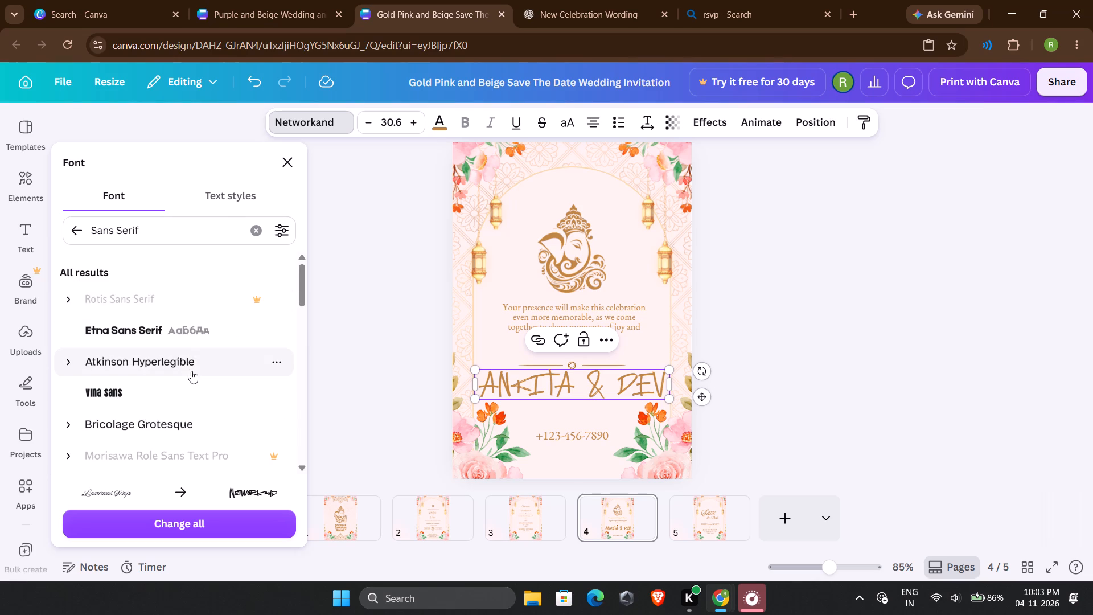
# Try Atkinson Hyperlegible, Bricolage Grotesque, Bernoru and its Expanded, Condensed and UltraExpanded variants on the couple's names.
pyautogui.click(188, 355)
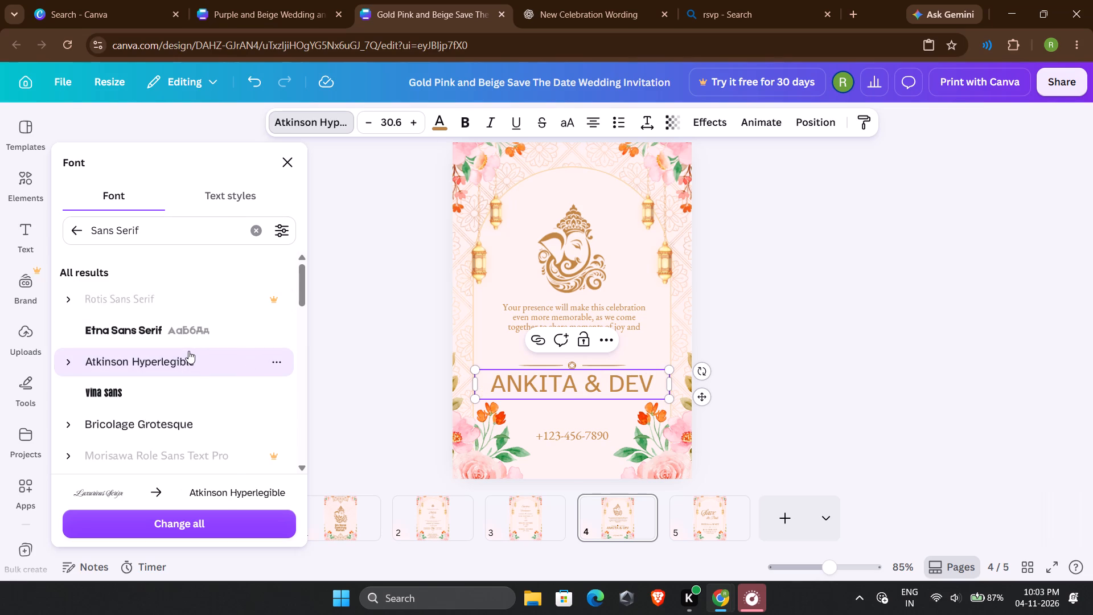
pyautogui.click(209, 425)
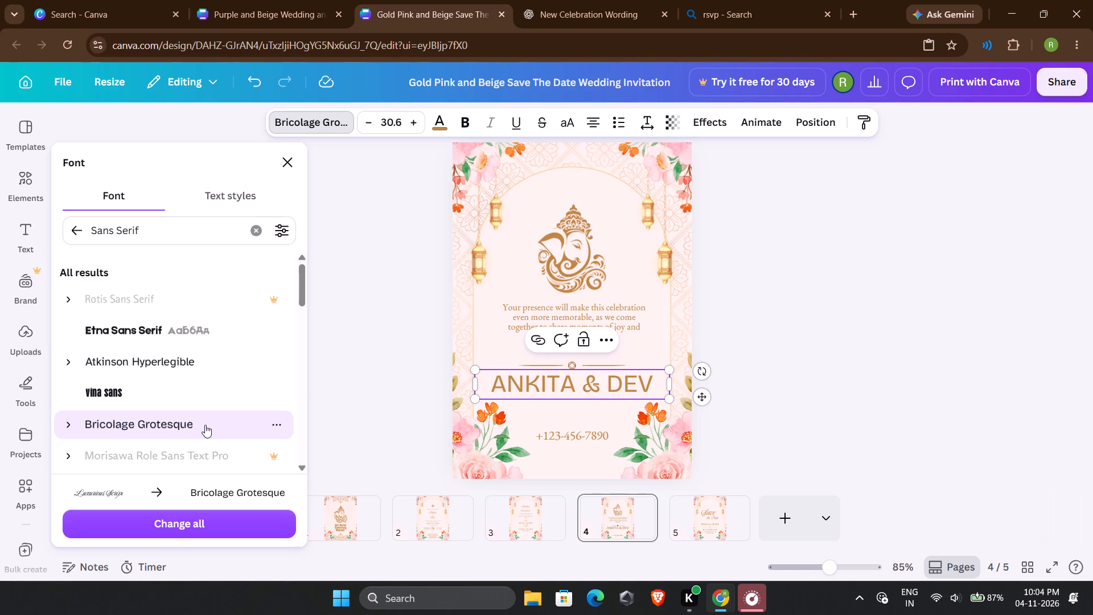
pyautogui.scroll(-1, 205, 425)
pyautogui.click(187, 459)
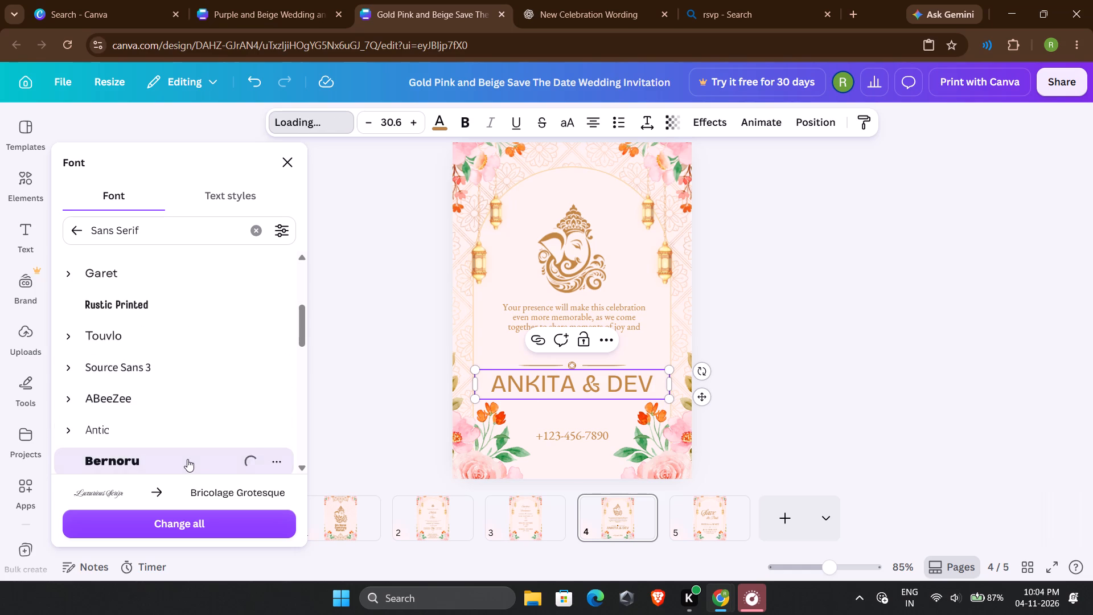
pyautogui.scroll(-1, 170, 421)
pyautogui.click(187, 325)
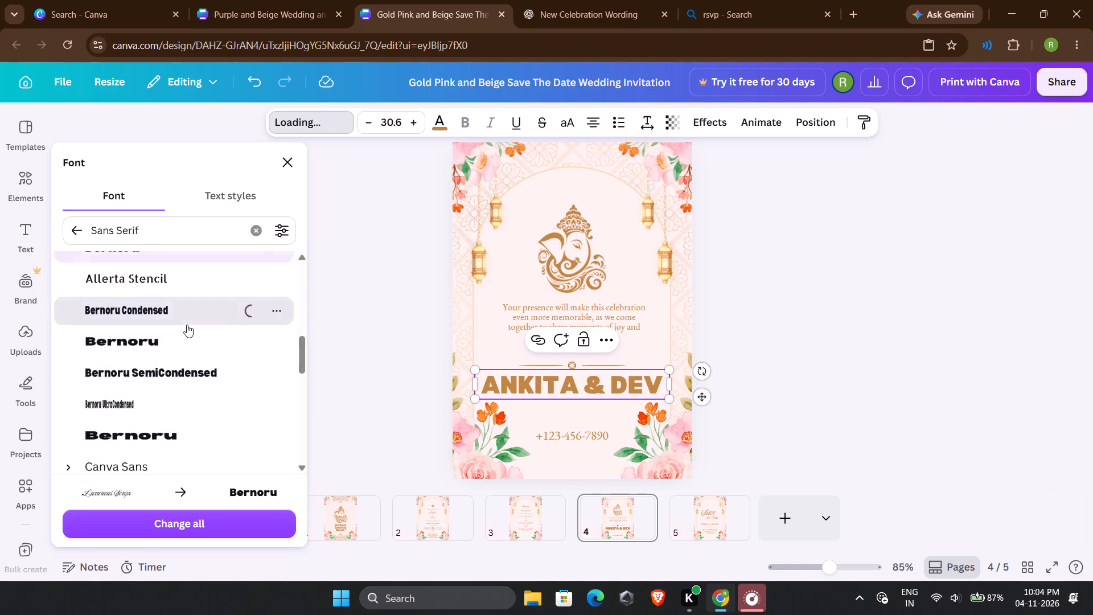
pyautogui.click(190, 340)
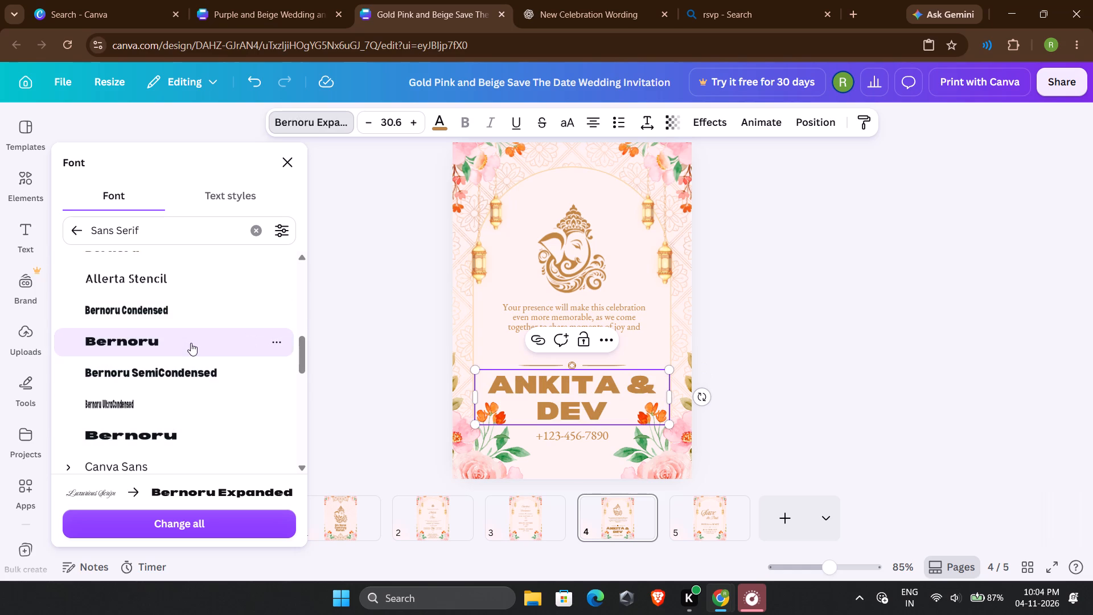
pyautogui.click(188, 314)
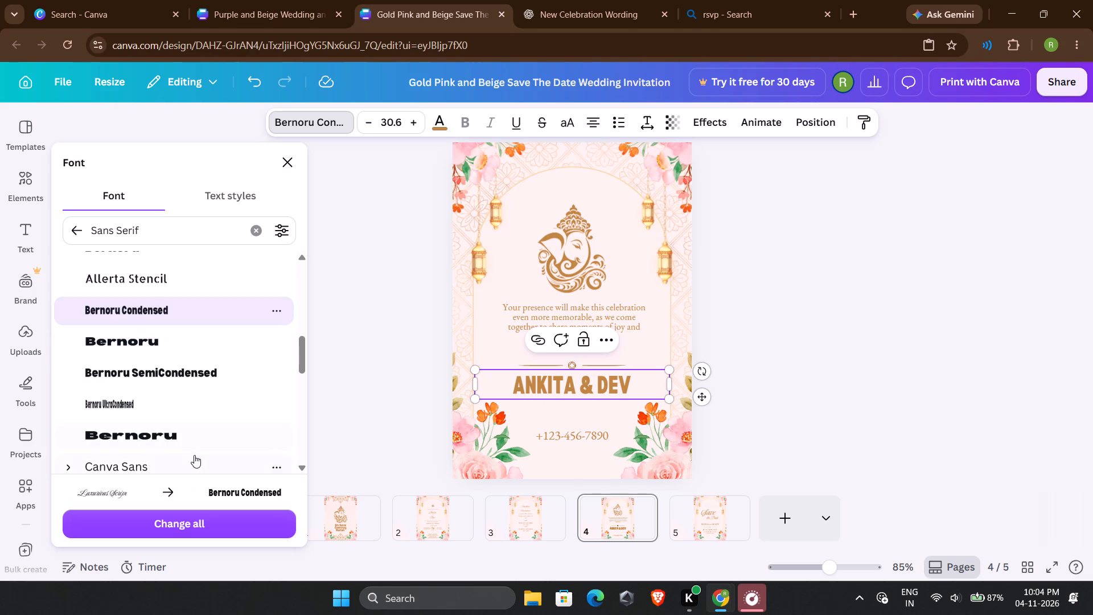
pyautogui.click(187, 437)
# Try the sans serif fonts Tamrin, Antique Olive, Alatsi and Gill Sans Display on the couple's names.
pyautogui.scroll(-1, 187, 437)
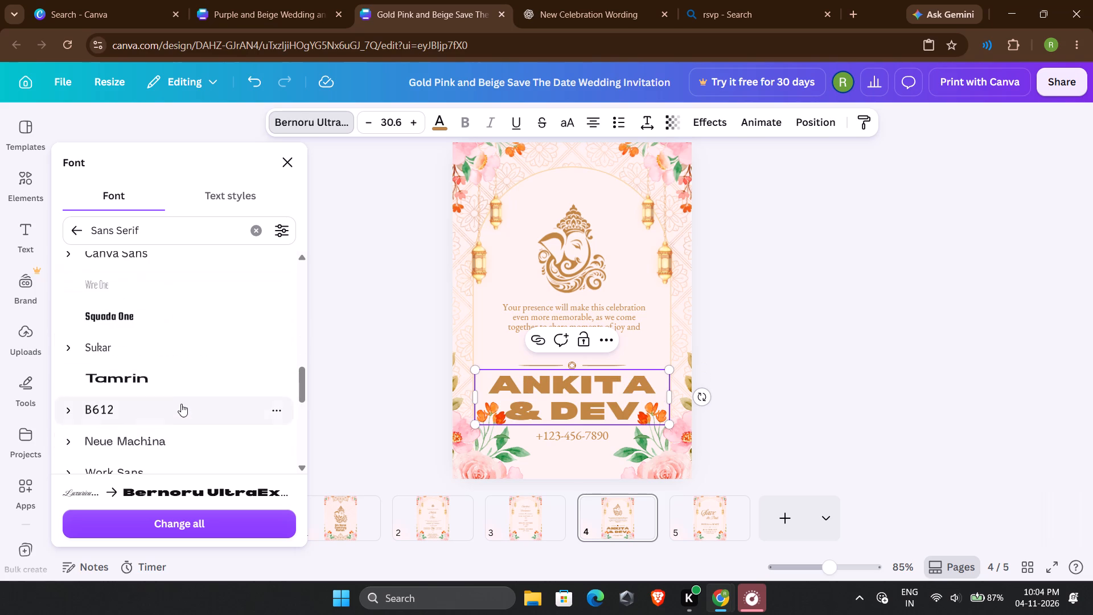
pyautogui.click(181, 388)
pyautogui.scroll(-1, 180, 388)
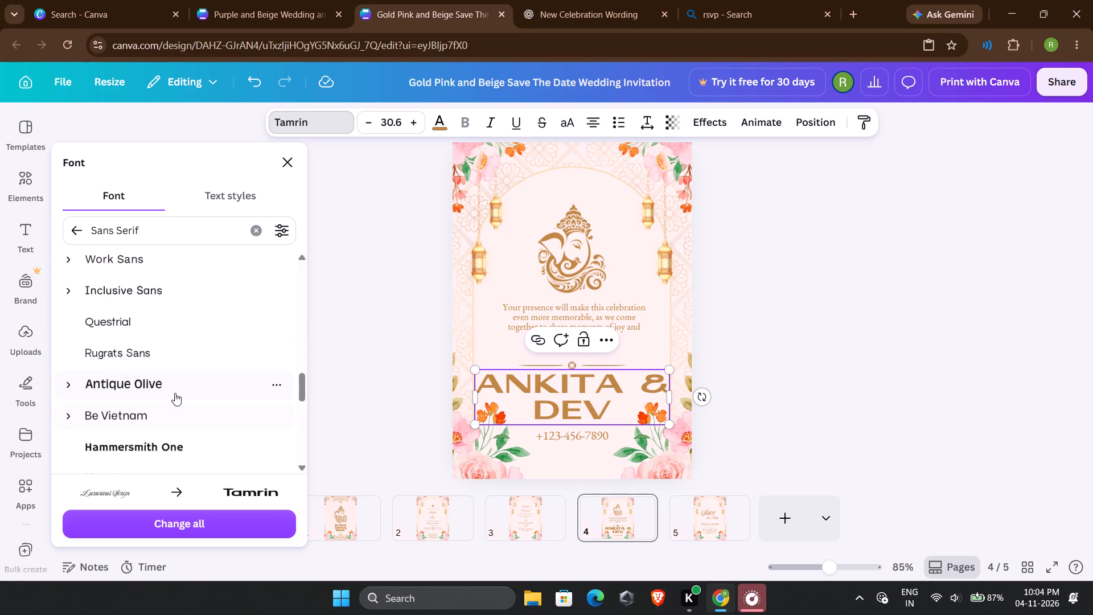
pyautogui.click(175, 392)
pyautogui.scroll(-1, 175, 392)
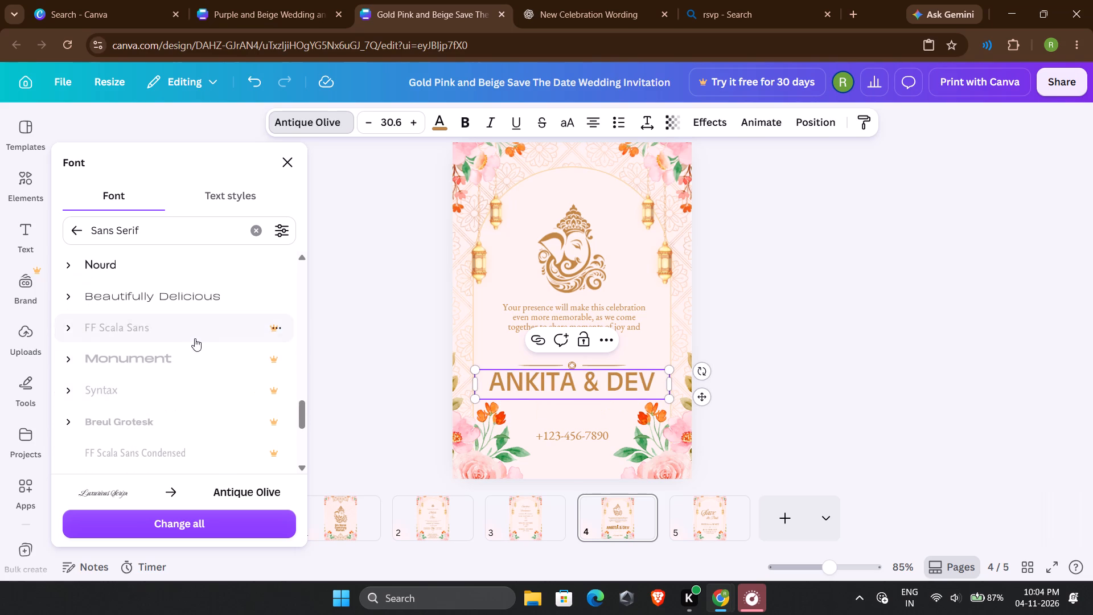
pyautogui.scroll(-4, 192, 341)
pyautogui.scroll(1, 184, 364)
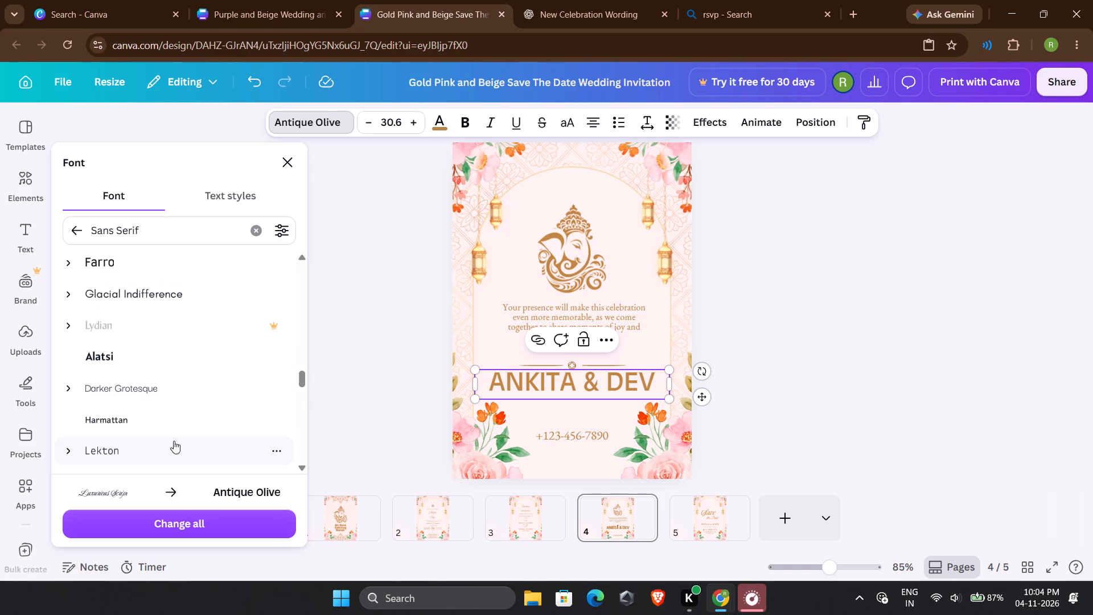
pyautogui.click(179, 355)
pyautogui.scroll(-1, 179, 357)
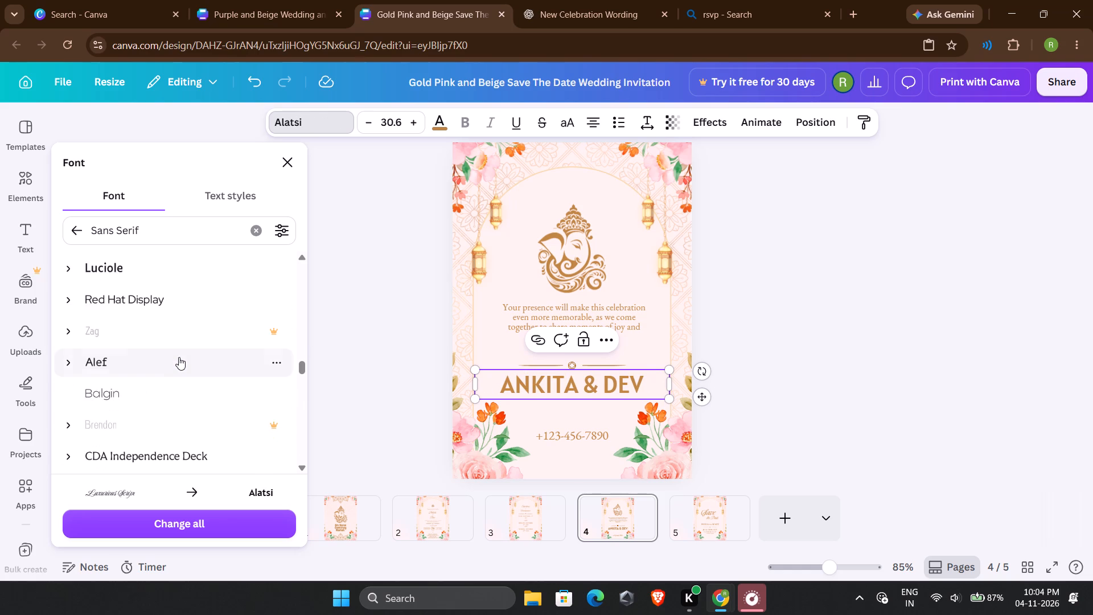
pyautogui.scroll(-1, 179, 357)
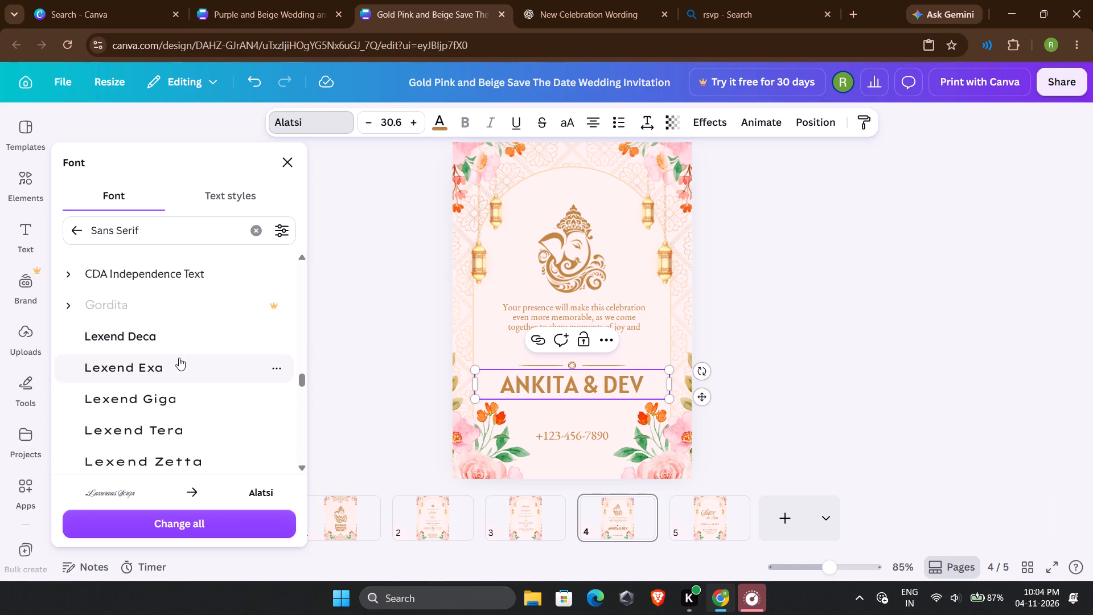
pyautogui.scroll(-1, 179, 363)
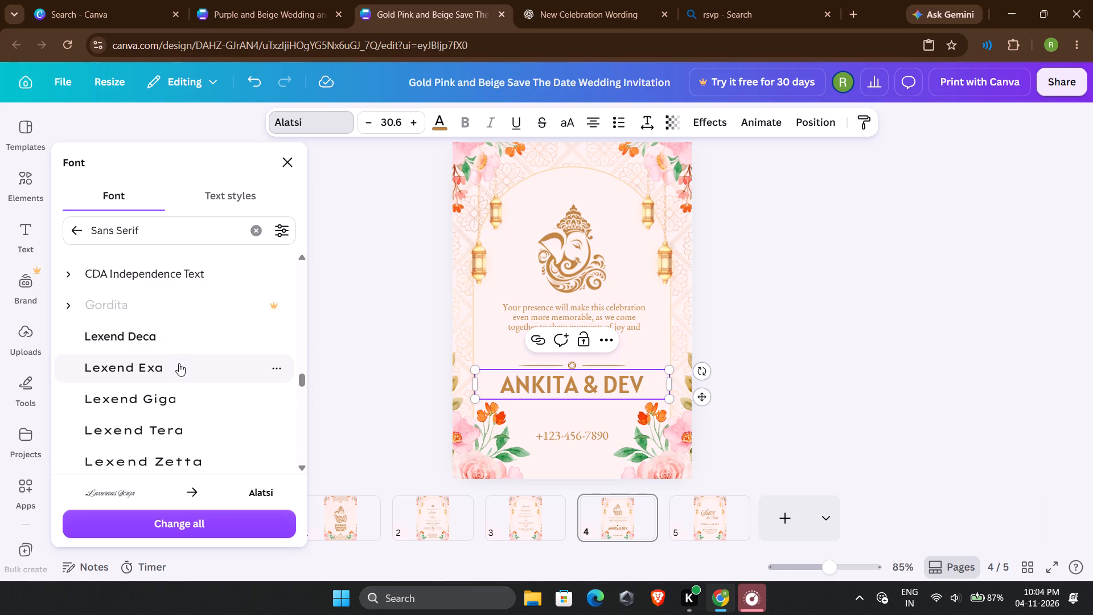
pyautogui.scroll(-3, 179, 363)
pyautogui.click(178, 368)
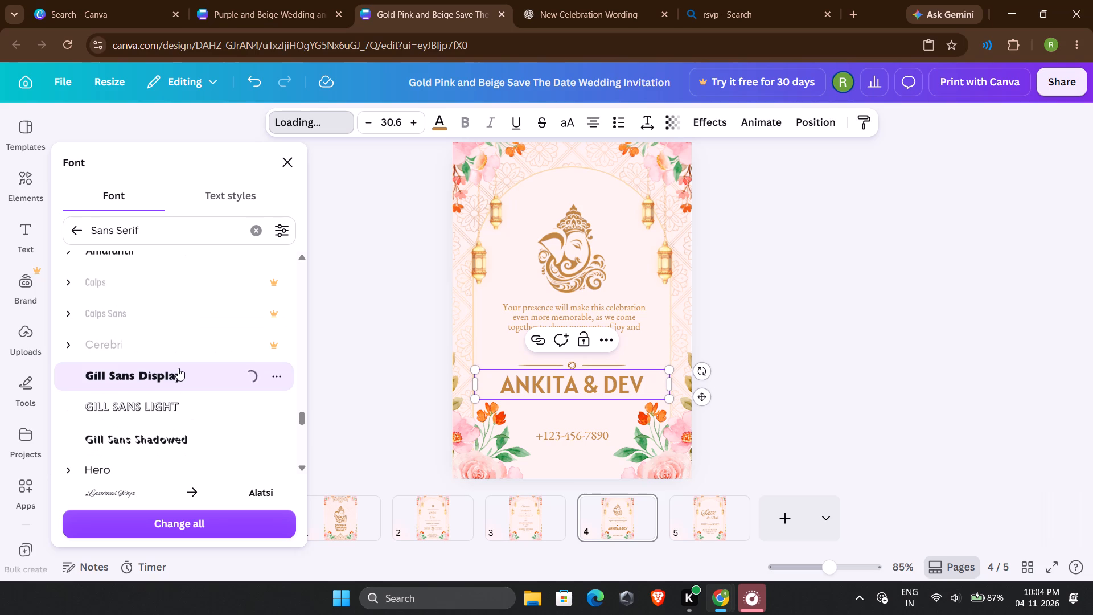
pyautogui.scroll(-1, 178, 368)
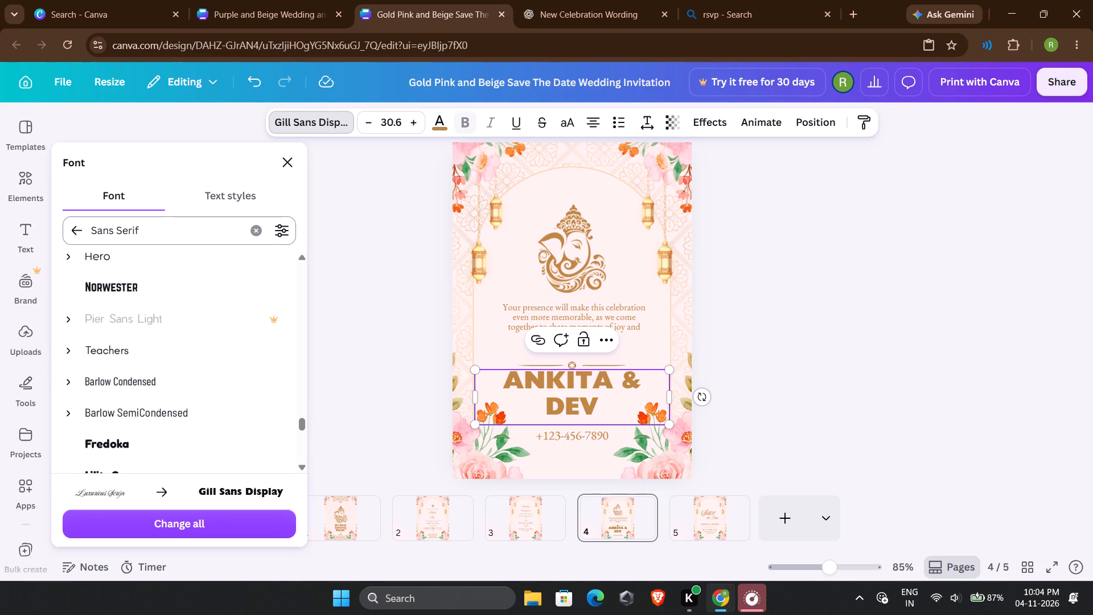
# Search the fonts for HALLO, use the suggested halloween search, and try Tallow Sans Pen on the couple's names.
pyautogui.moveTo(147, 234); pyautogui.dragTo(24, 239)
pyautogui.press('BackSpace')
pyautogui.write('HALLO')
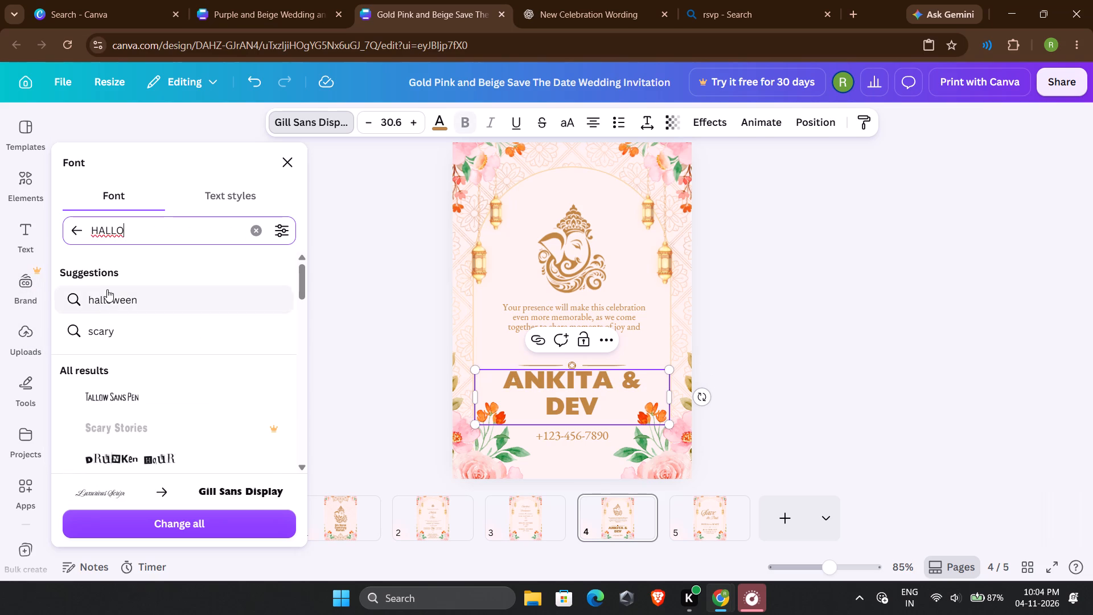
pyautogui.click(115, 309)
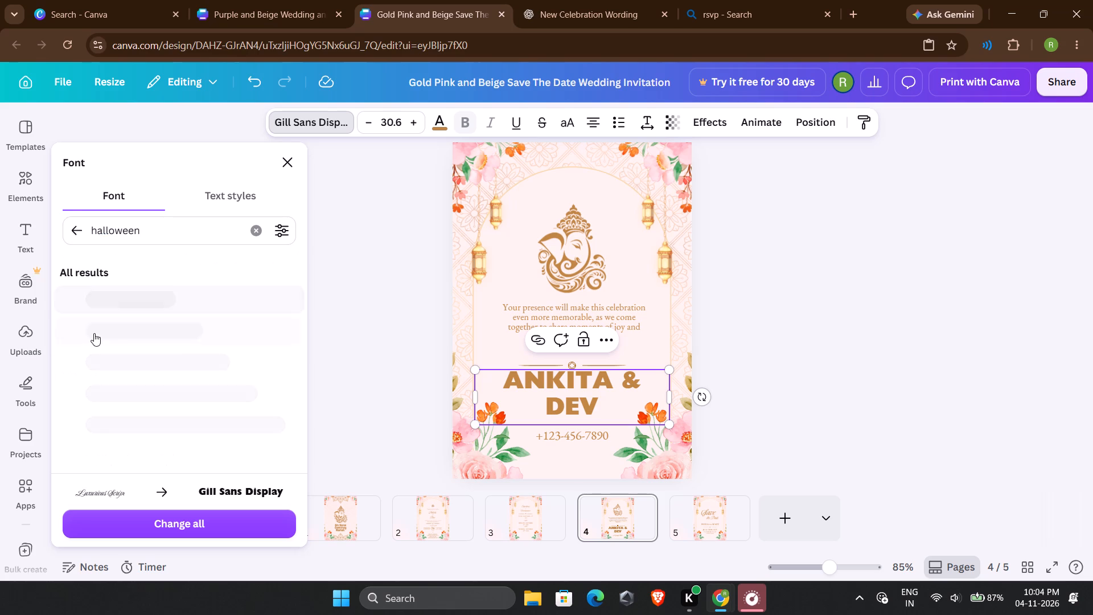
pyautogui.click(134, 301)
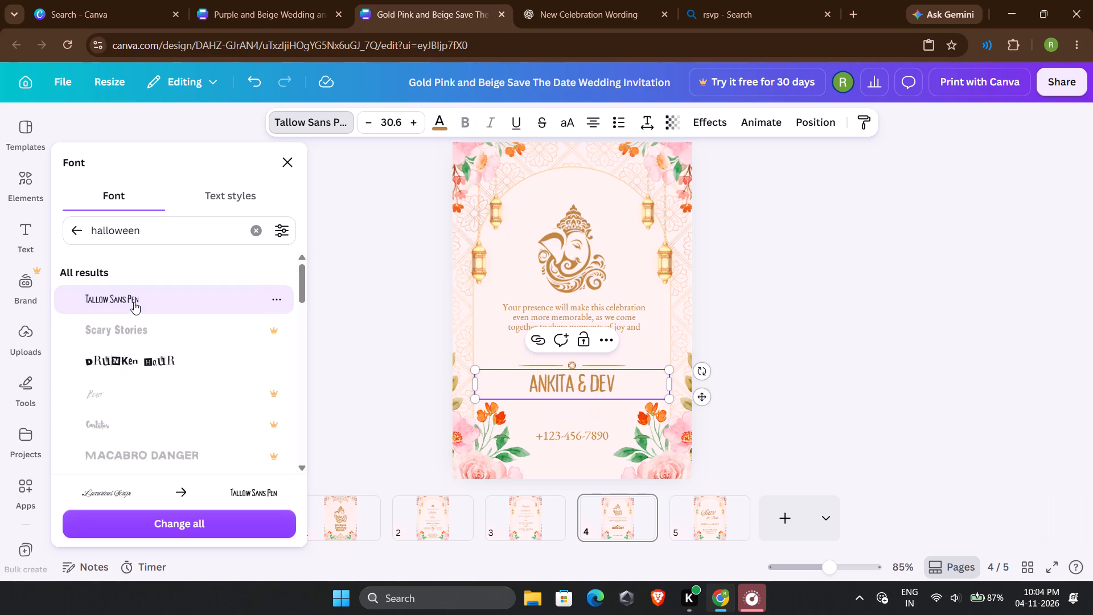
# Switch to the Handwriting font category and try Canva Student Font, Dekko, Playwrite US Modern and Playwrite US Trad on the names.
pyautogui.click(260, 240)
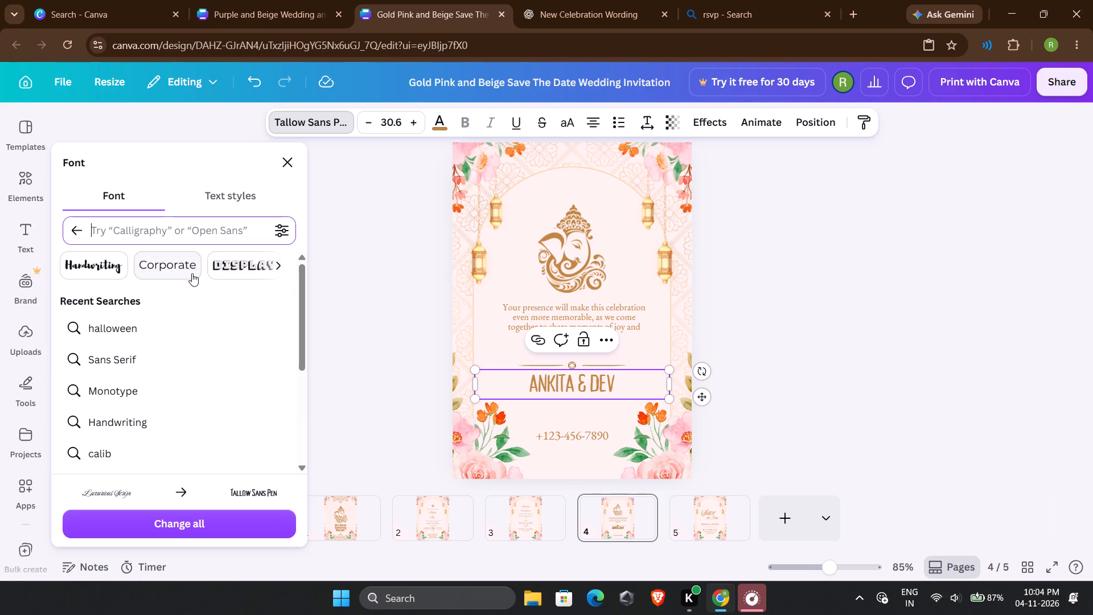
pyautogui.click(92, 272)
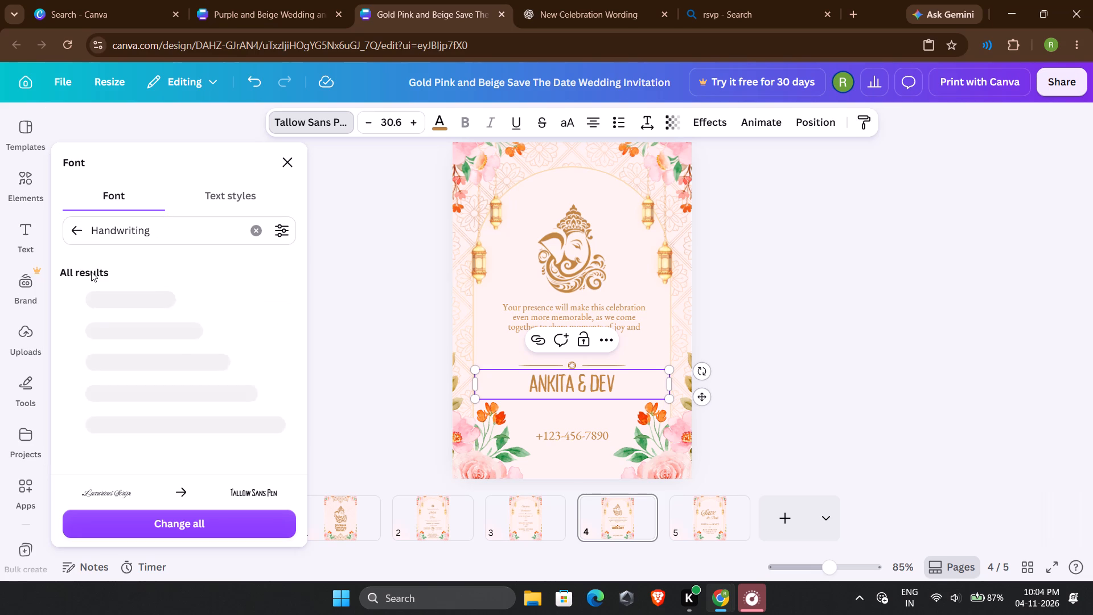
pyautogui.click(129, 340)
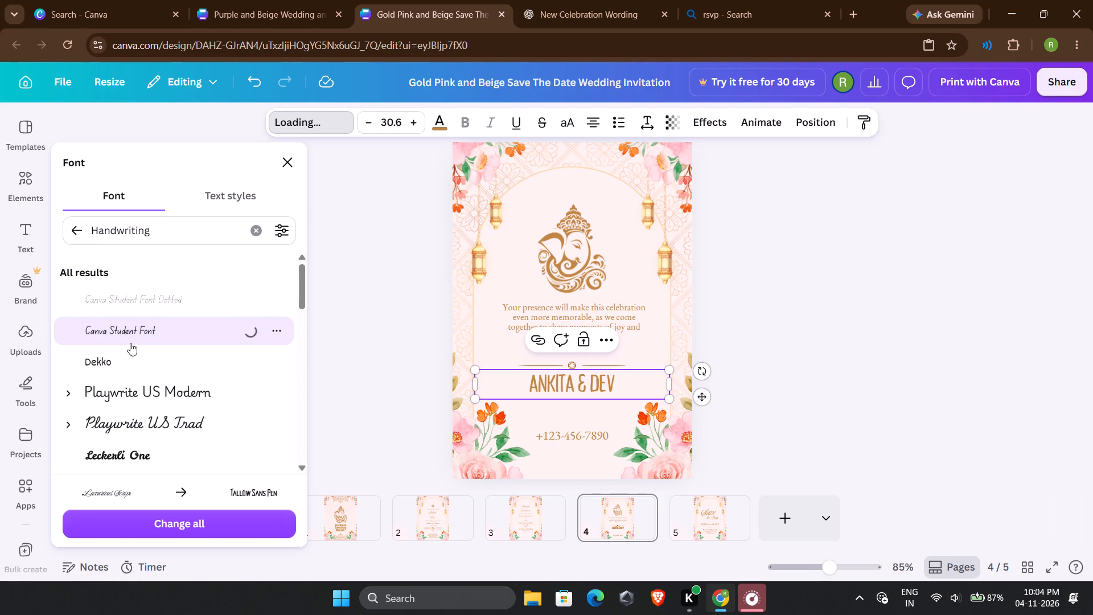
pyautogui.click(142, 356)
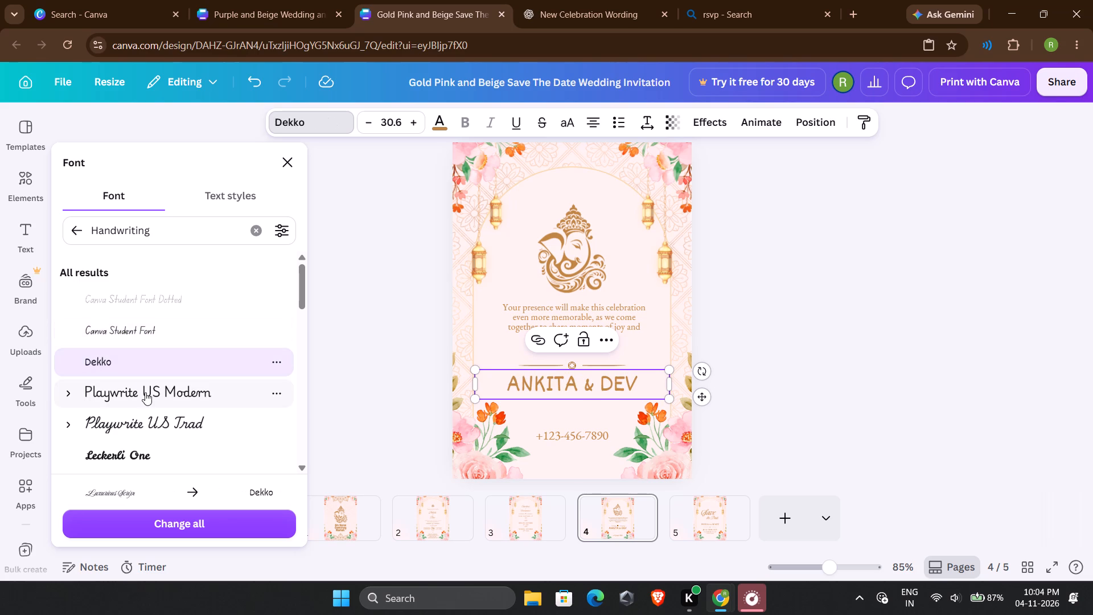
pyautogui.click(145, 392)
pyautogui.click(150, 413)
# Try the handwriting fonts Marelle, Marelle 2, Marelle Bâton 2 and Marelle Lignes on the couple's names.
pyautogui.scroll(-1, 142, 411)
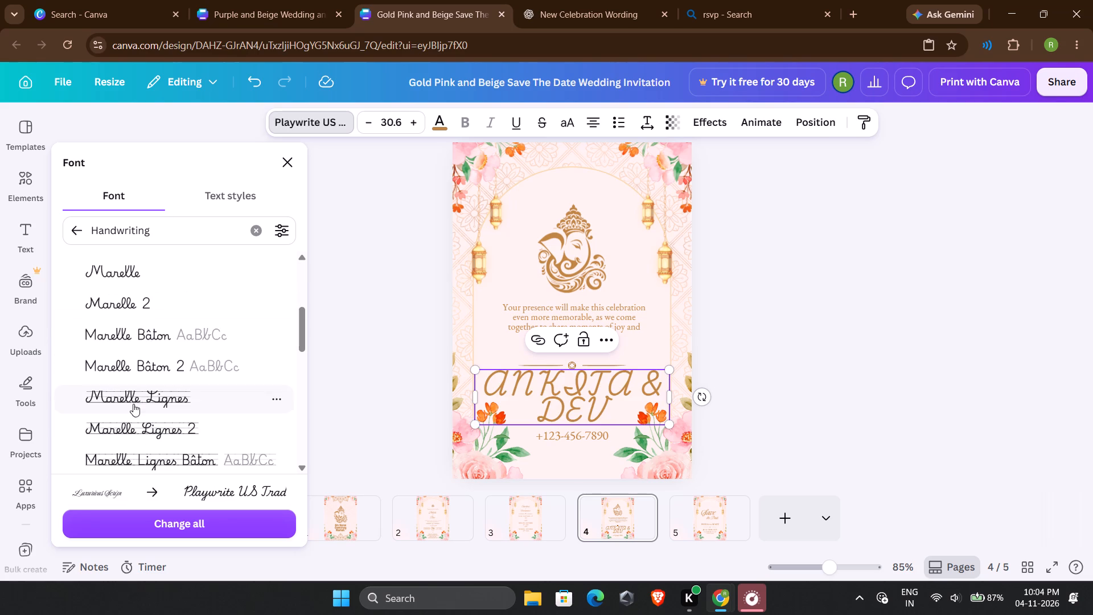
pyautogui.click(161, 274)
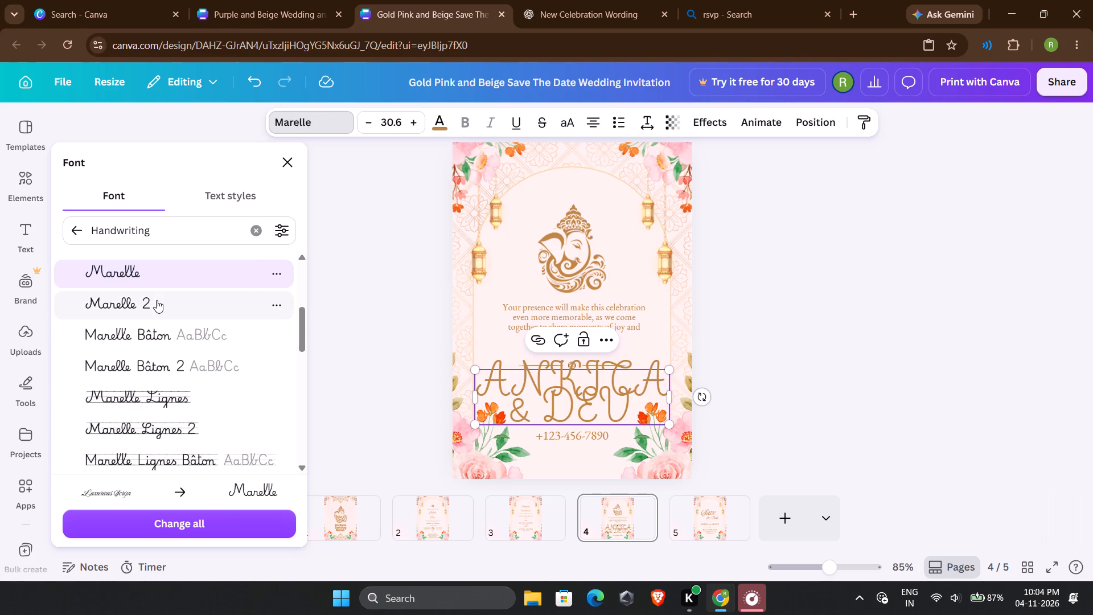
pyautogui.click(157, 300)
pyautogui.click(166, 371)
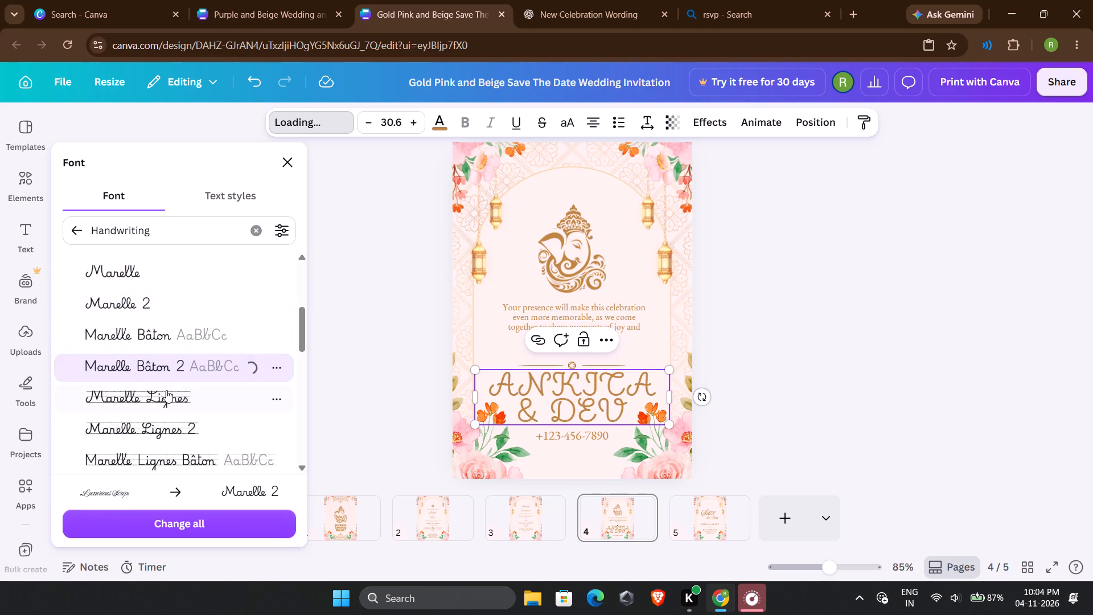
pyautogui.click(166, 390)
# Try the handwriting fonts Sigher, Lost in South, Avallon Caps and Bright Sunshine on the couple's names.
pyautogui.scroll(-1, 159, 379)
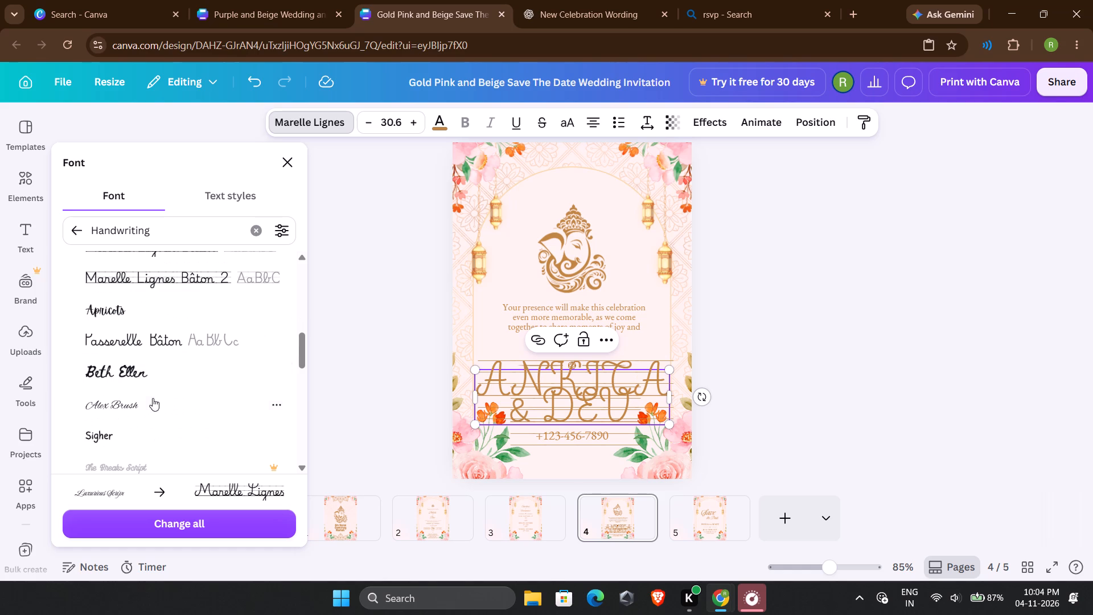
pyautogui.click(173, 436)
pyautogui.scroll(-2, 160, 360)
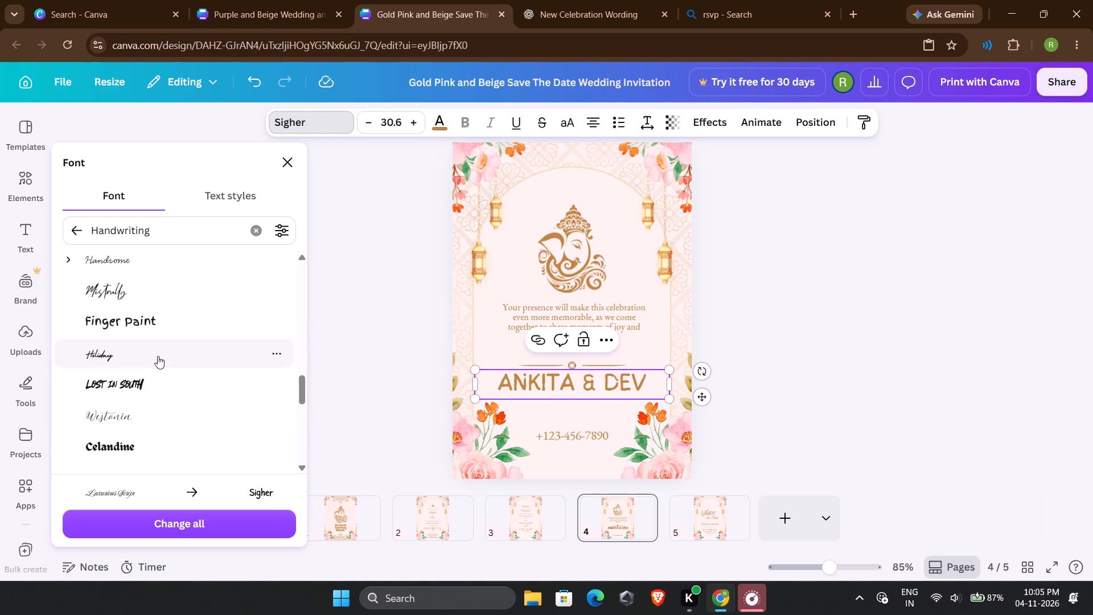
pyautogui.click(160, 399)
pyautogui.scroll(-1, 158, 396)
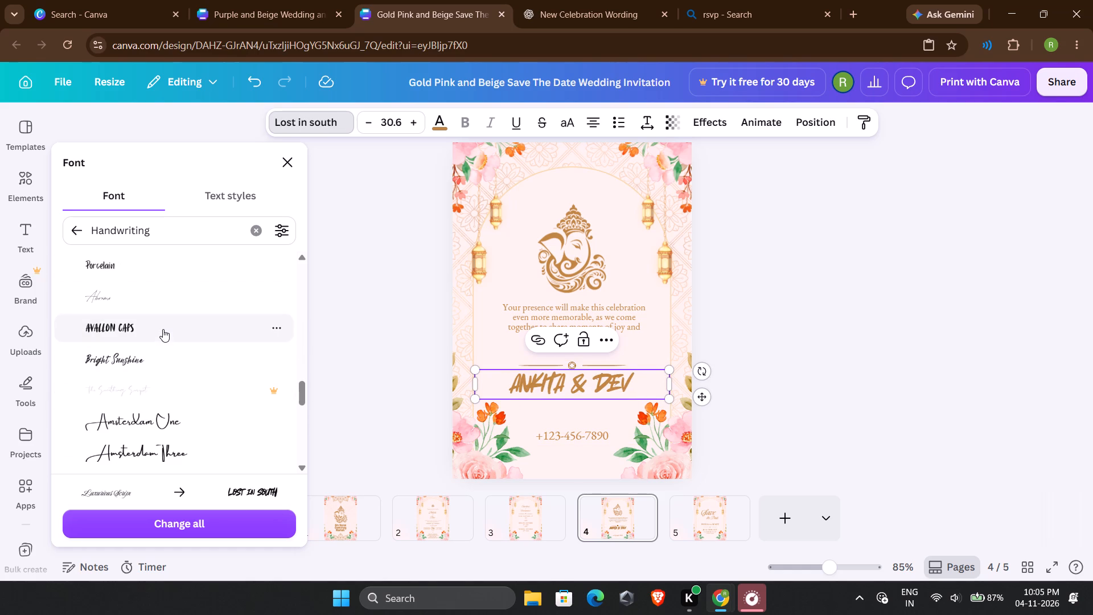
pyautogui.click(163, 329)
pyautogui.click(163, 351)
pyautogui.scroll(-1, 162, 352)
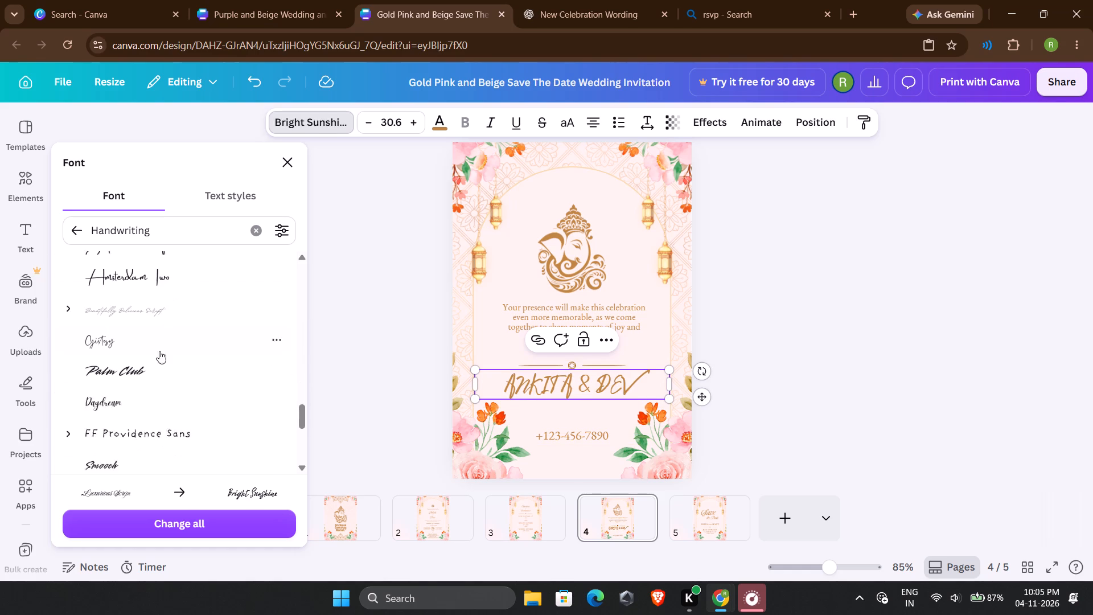
# Return to the recent Sans Serif font search and try Vina Sans, Bernoru Condensed and Allerta Stencil on the couple's names.
pyautogui.click(252, 231)
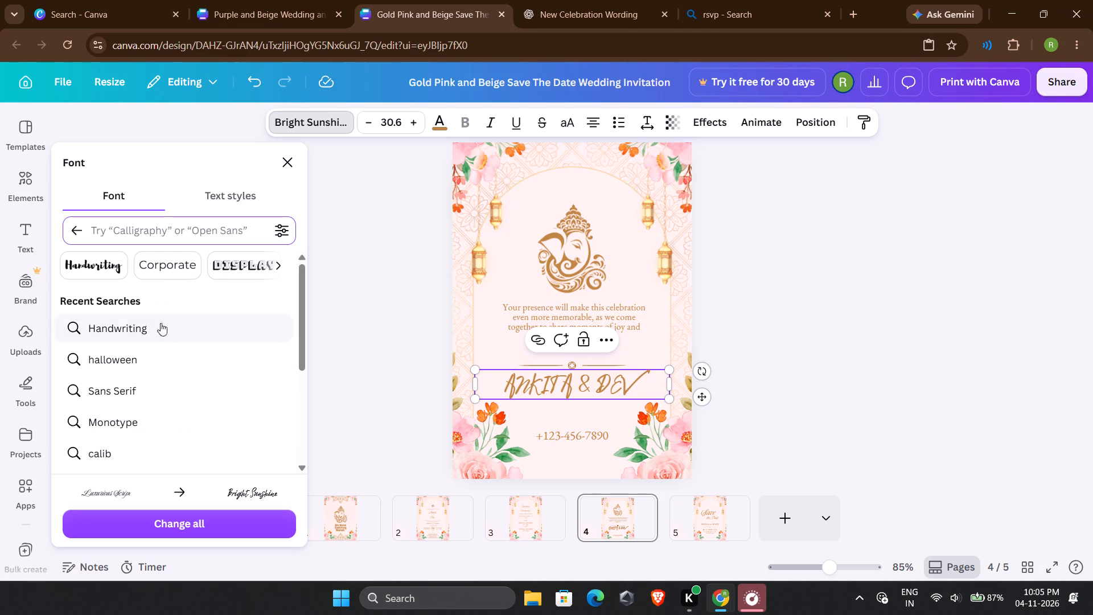
pyautogui.scroll(-1, 125, 313)
pyautogui.scroll(2, 126, 310)
pyautogui.click(172, 387)
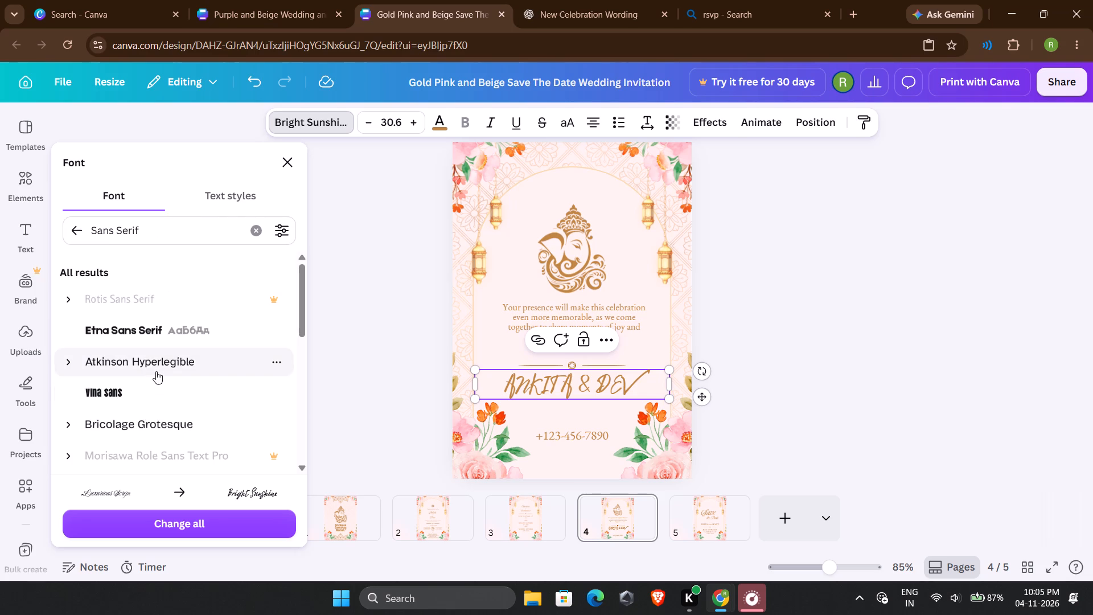
pyautogui.click(161, 380)
pyautogui.scroll(-1, 156, 373)
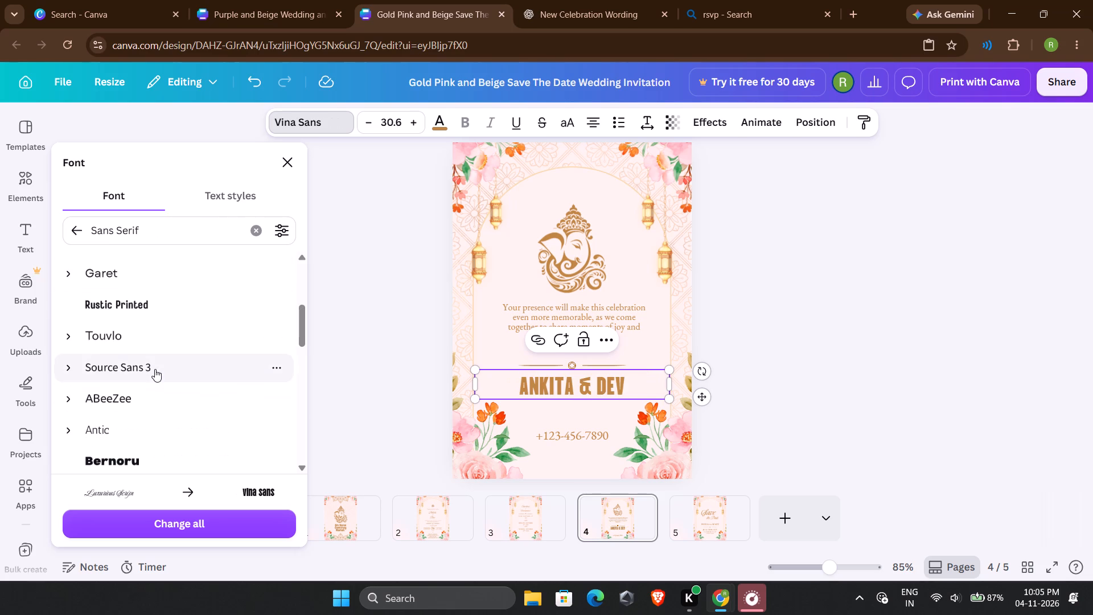
pyautogui.scroll(-1, 155, 369)
pyautogui.click(154, 310)
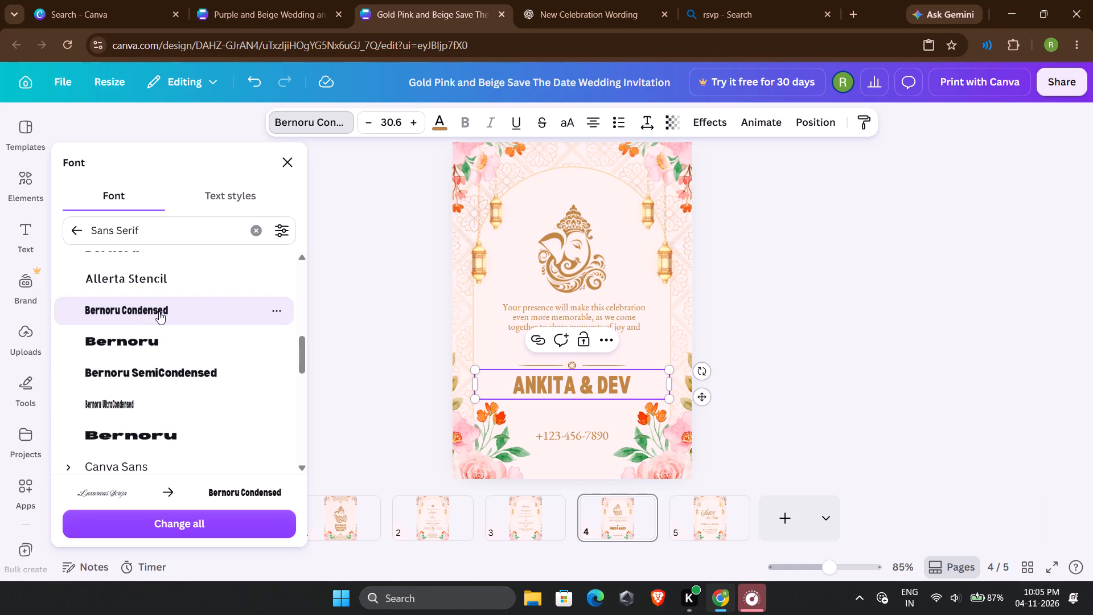
pyautogui.click(159, 286)
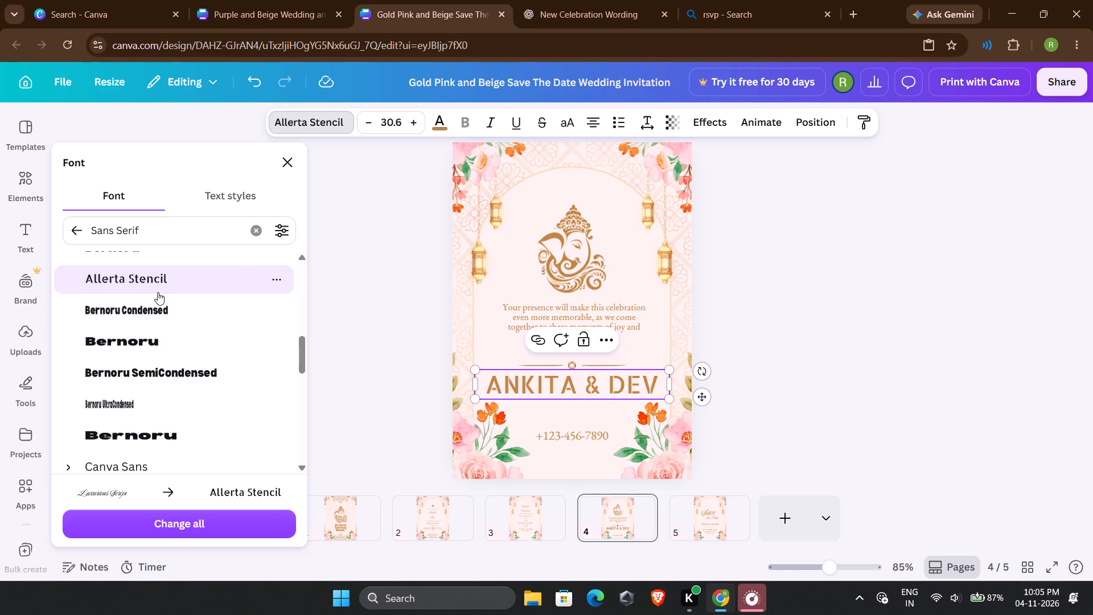
# Apply the Rustic Printed font to the couple's names on page 4.
pyautogui.scroll(1, 157, 293)
pyautogui.click(166, 300)
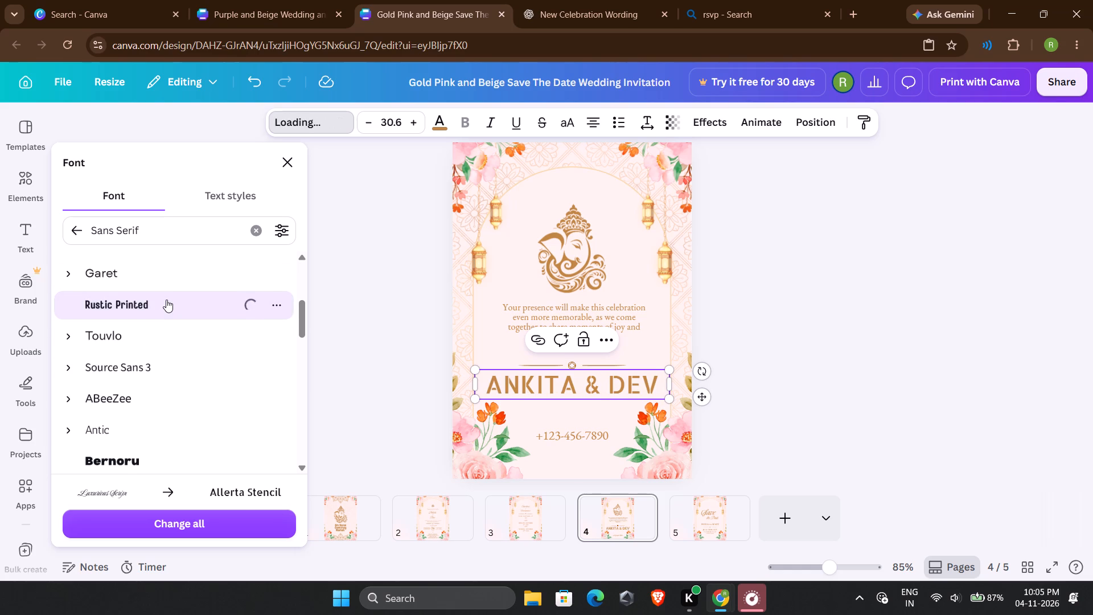
pyautogui.click(819, 343)
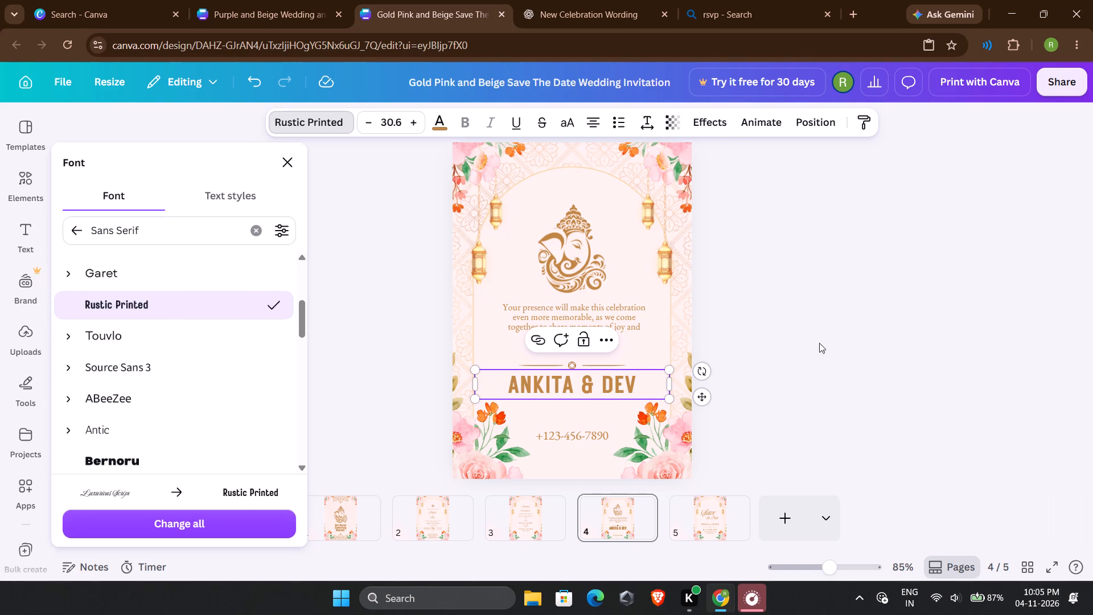
pyautogui.click(1087, 327)
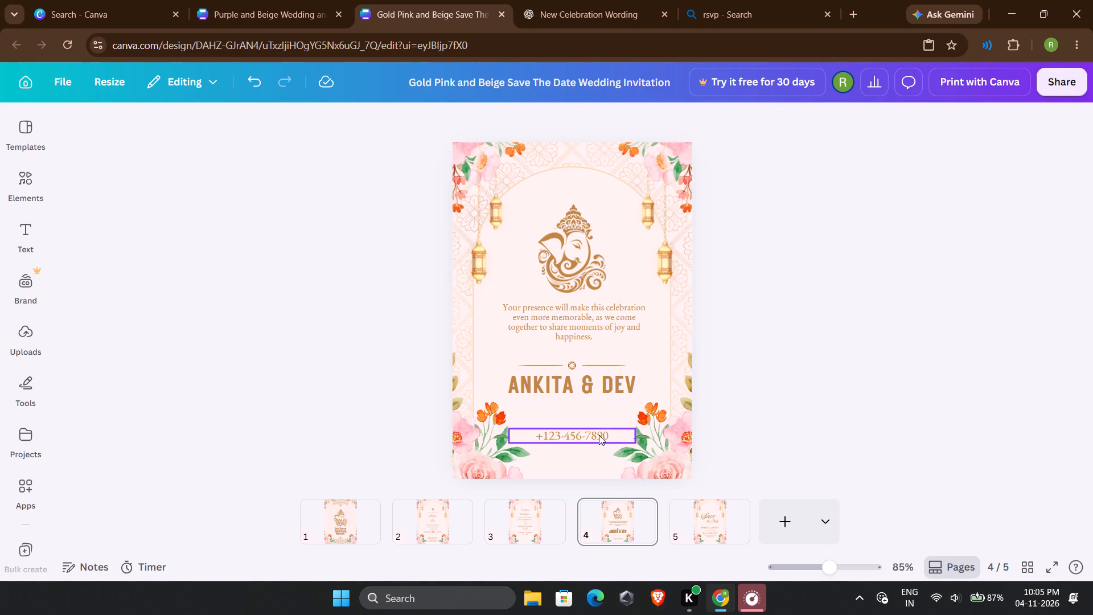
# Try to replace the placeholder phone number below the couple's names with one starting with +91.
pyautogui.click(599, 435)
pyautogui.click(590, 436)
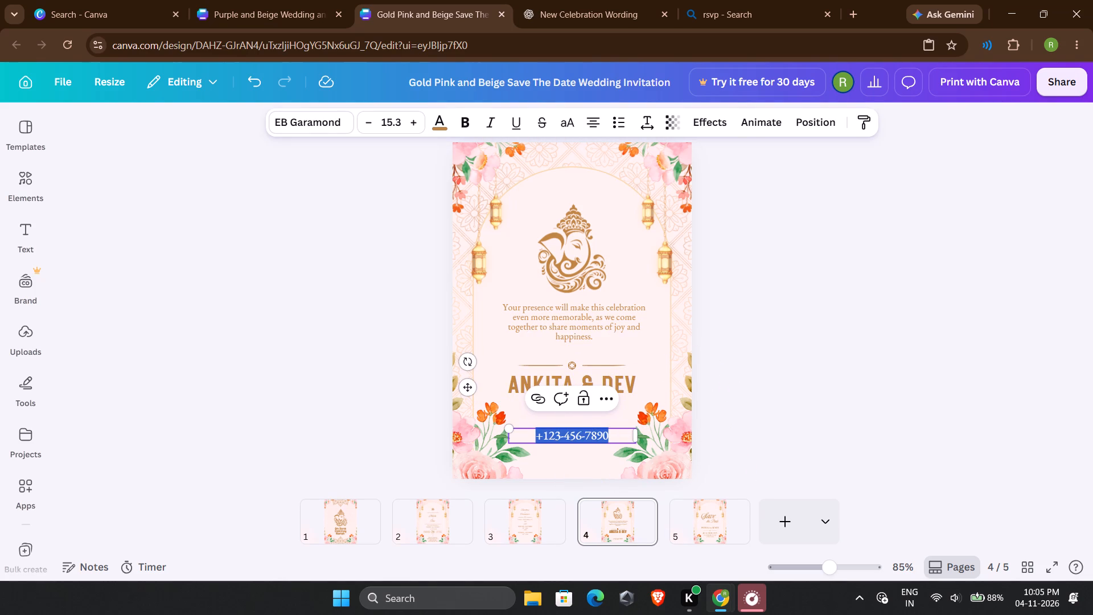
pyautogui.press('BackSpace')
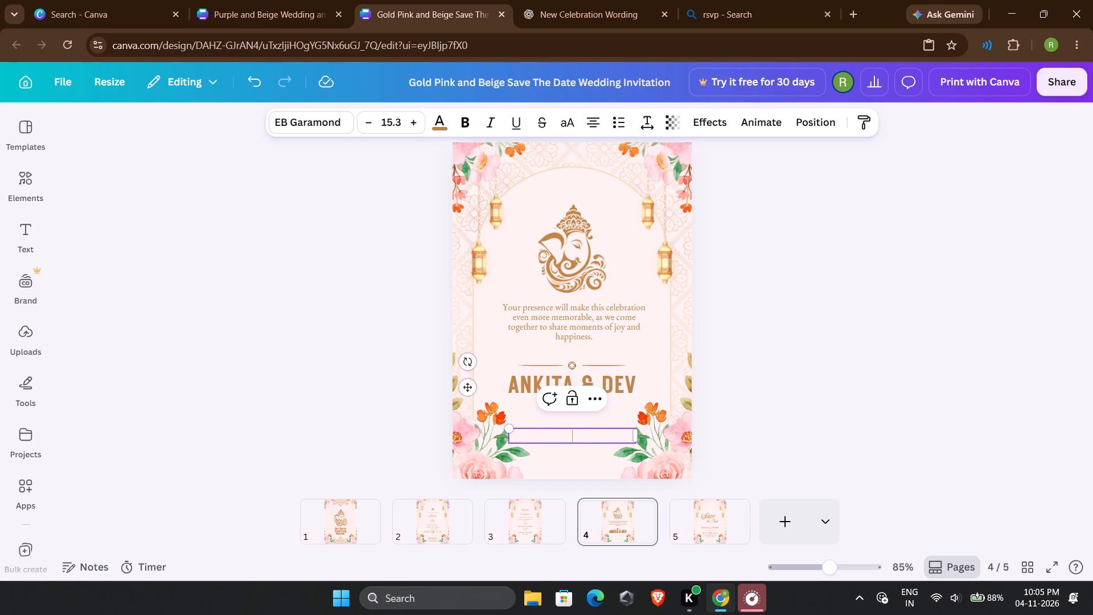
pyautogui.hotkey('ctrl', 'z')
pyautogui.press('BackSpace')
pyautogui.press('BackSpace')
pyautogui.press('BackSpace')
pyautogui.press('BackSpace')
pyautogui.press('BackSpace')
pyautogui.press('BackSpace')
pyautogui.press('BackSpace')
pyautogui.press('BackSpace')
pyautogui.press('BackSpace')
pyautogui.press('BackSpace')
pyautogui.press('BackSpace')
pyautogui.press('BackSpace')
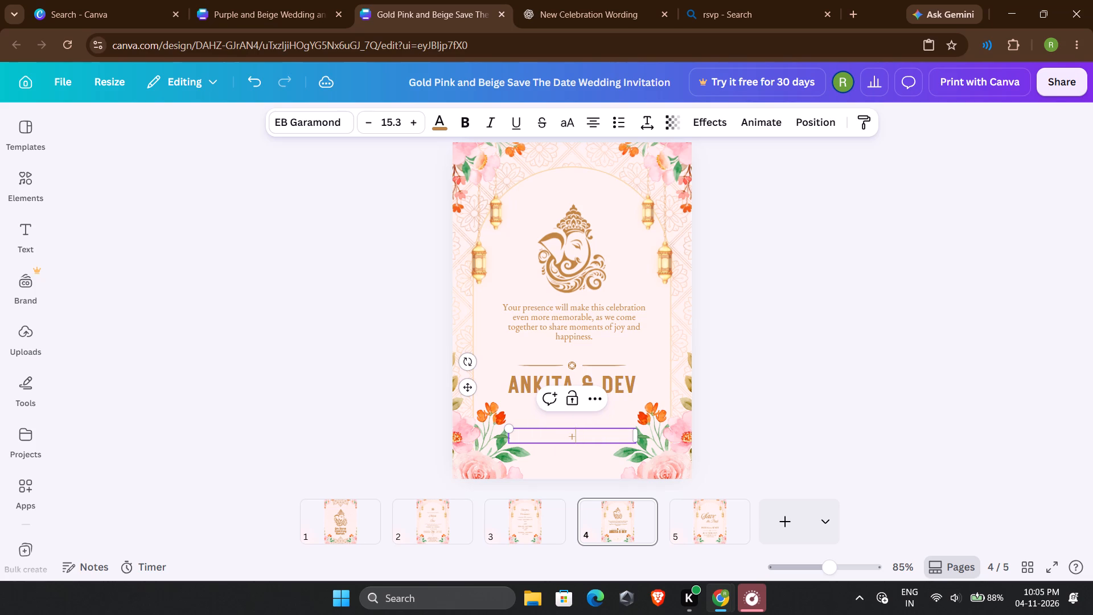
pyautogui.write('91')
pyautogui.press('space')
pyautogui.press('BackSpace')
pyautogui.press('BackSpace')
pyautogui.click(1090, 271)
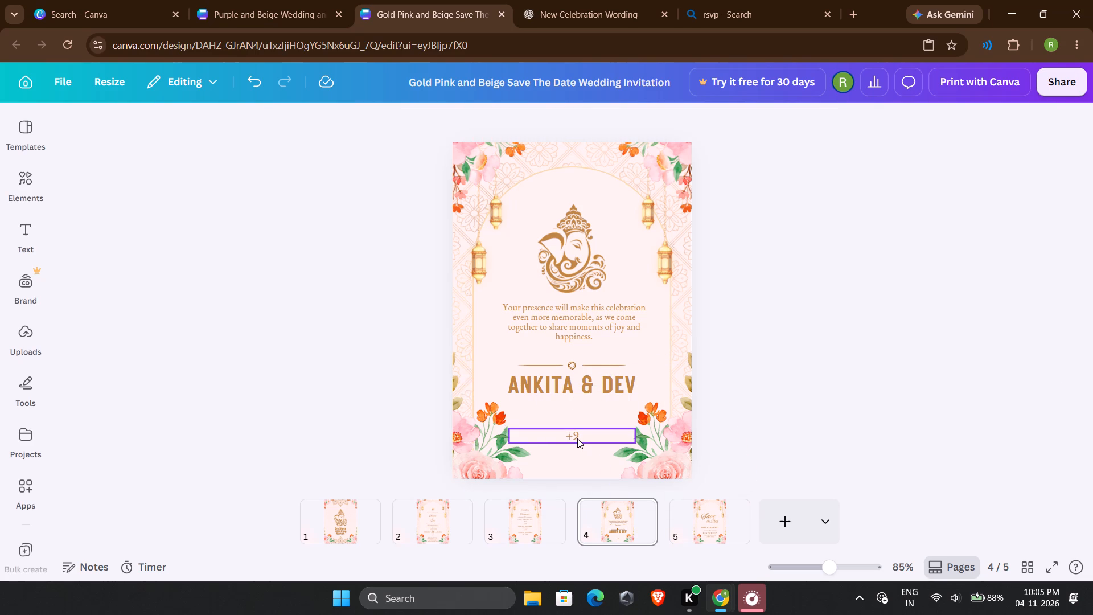
# Delete the phone number text box below the couple's names on page 4.
pyautogui.click(577, 438)
pyautogui.press('Delete')
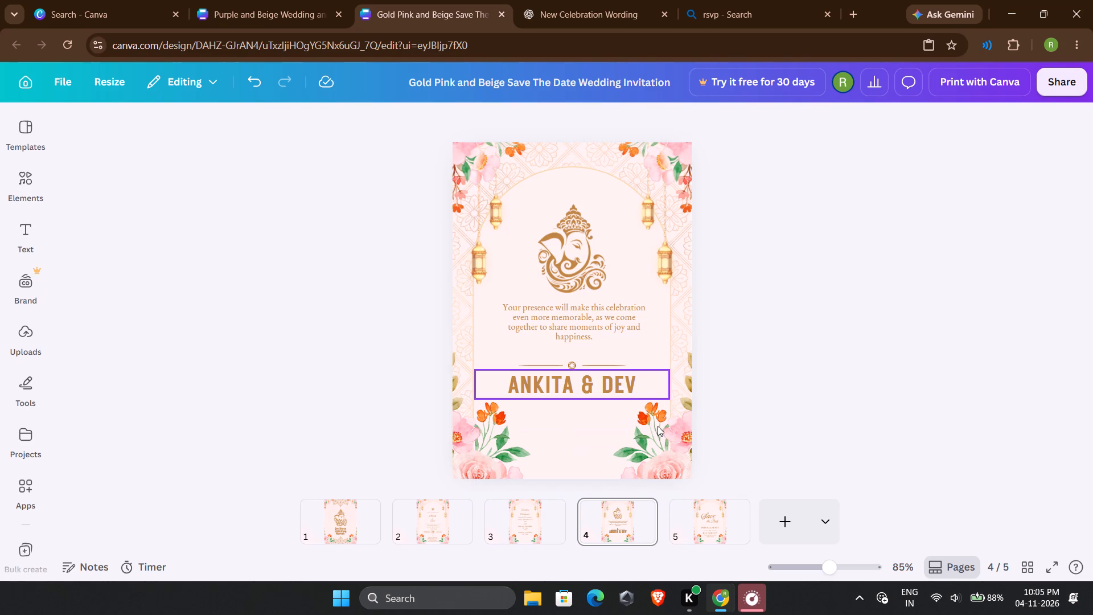
# Copy the mandala ornament at the bottom of page 1 and paste it onto the bottom of page 4.
pyautogui.click(697, 530)
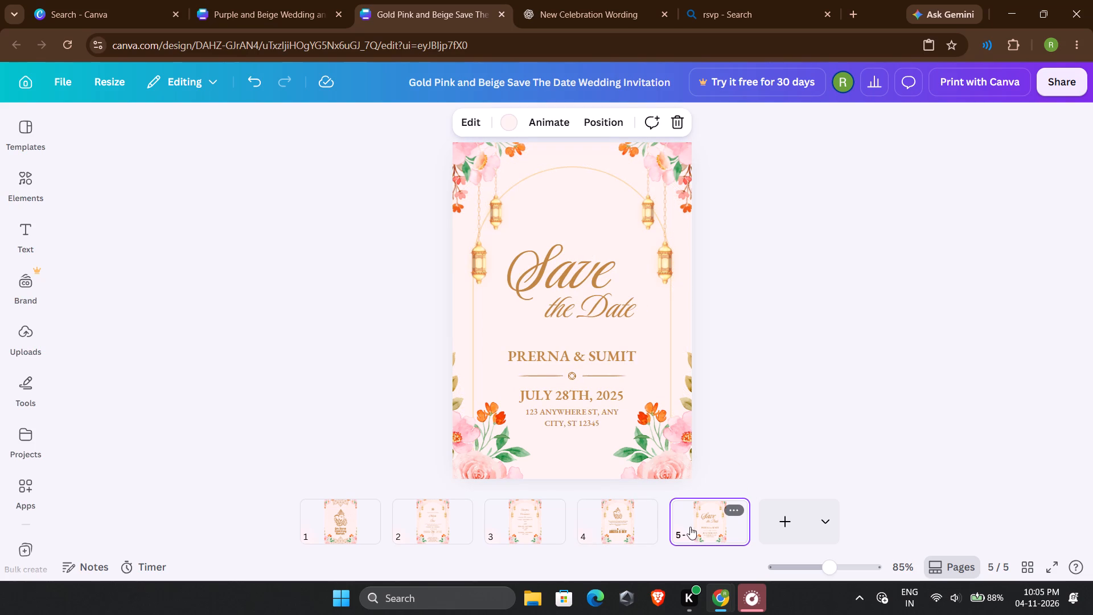
pyautogui.click(628, 511)
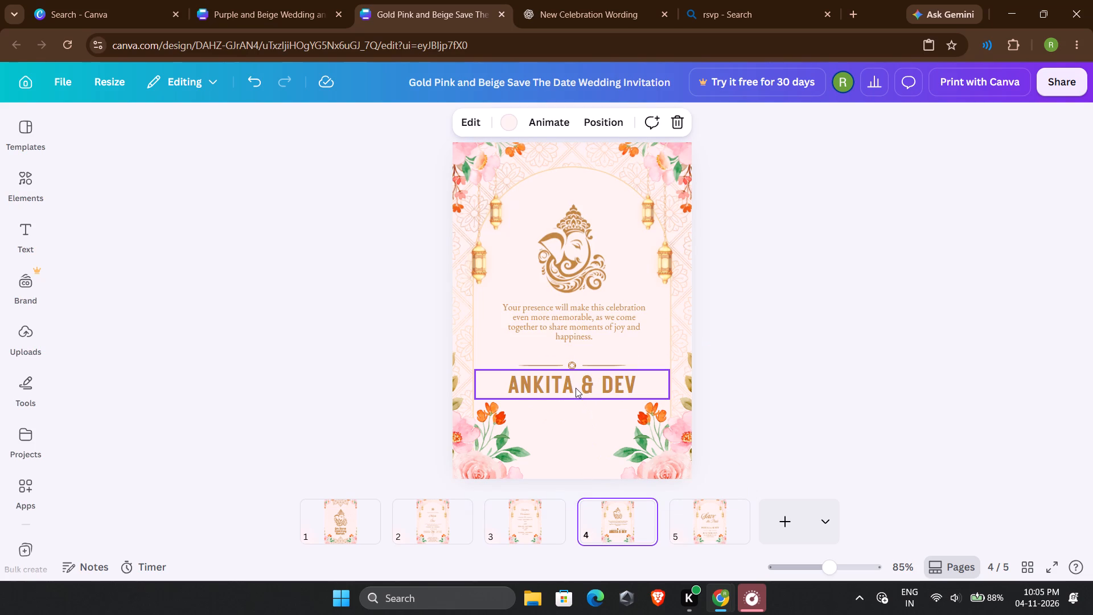
pyautogui.click(535, 509)
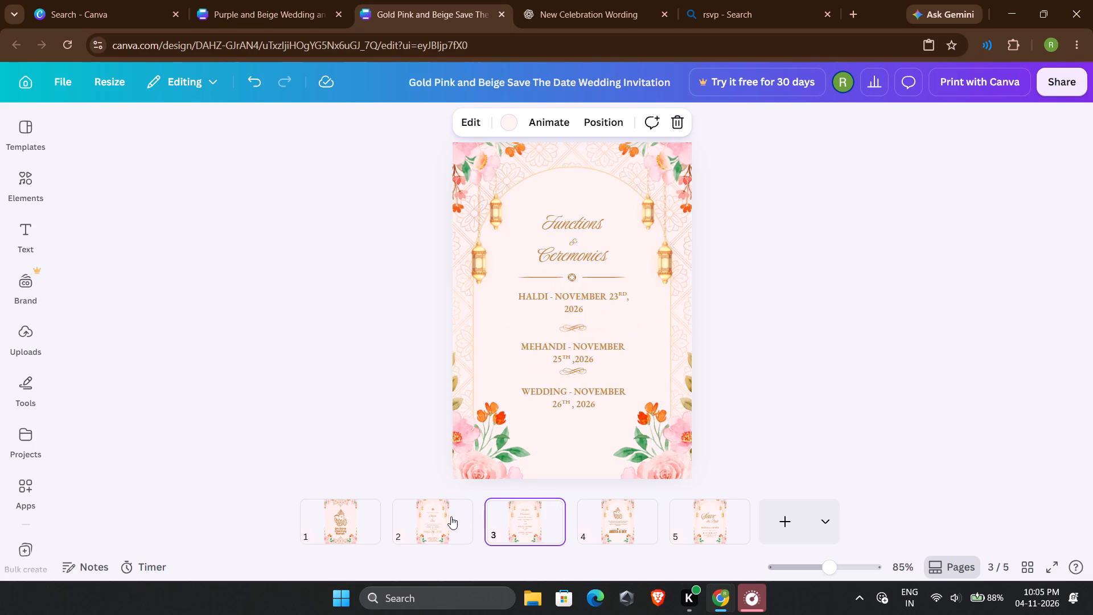
pyautogui.click(448, 516)
pyautogui.click(354, 525)
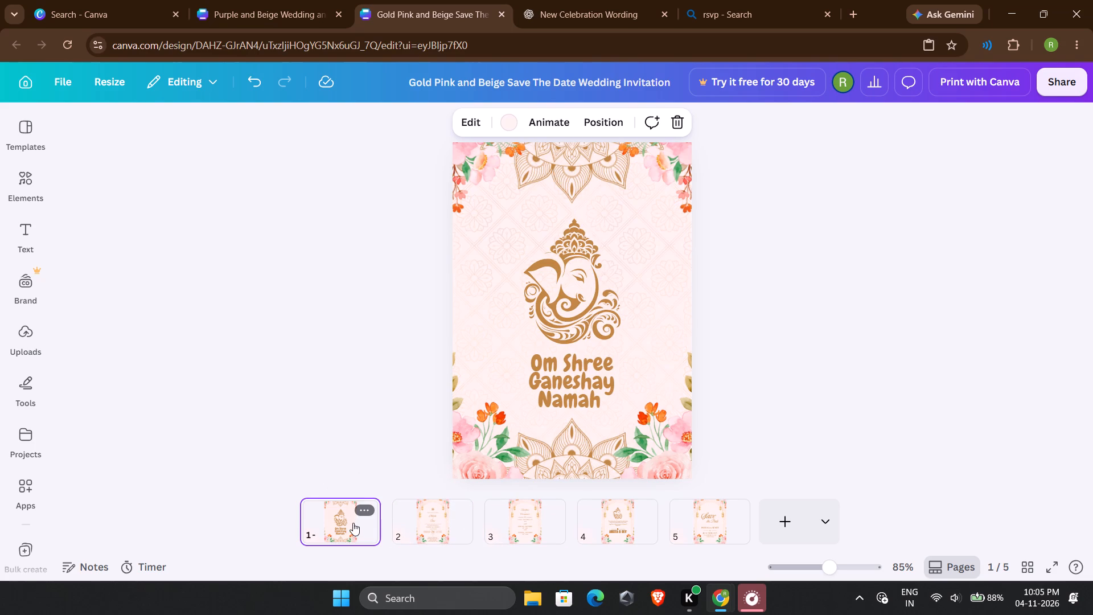
pyautogui.click(580, 454)
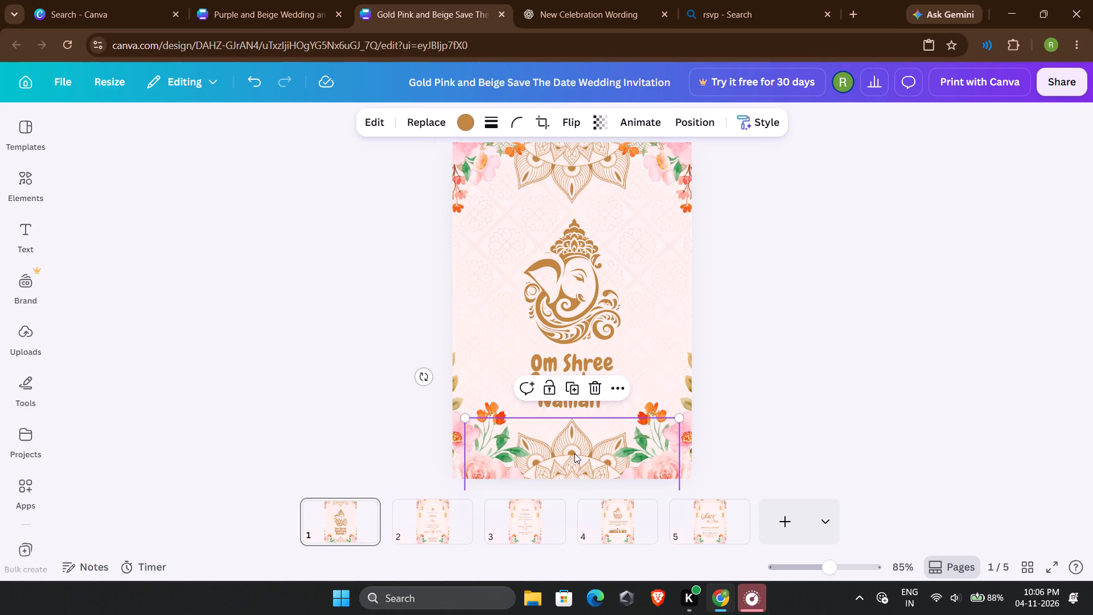
pyautogui.hotkey('ctrl', 'c')
pyautogui.click(689, 532)
pyautogui.click(631, 528)
pyautogui.click(571, 465)
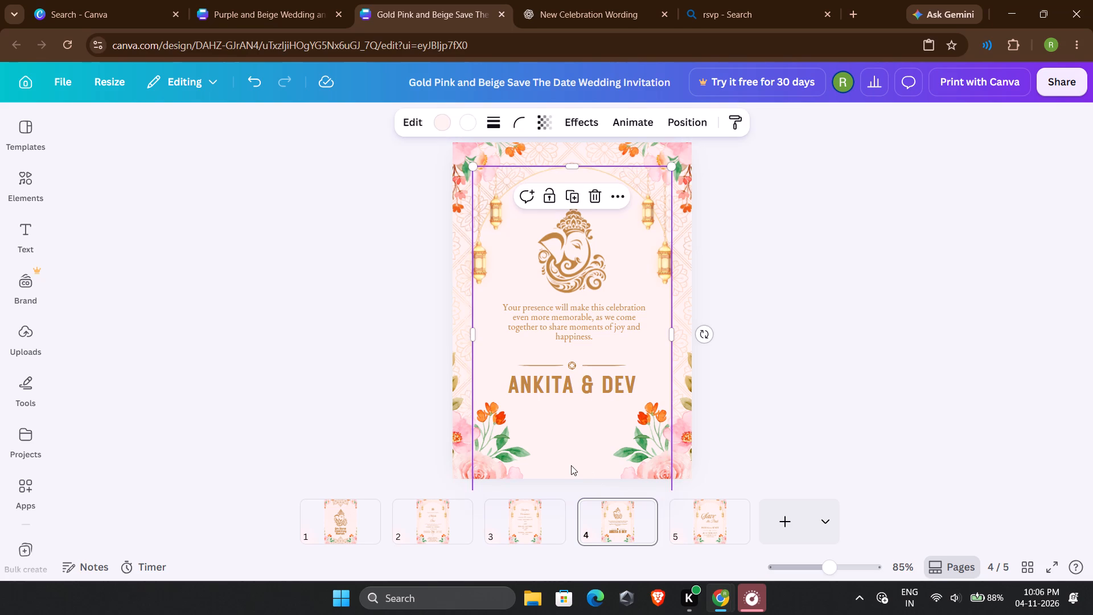
pyautogui.click(1086, 389)
pyautogui.hotkey('ctrl', 'v')
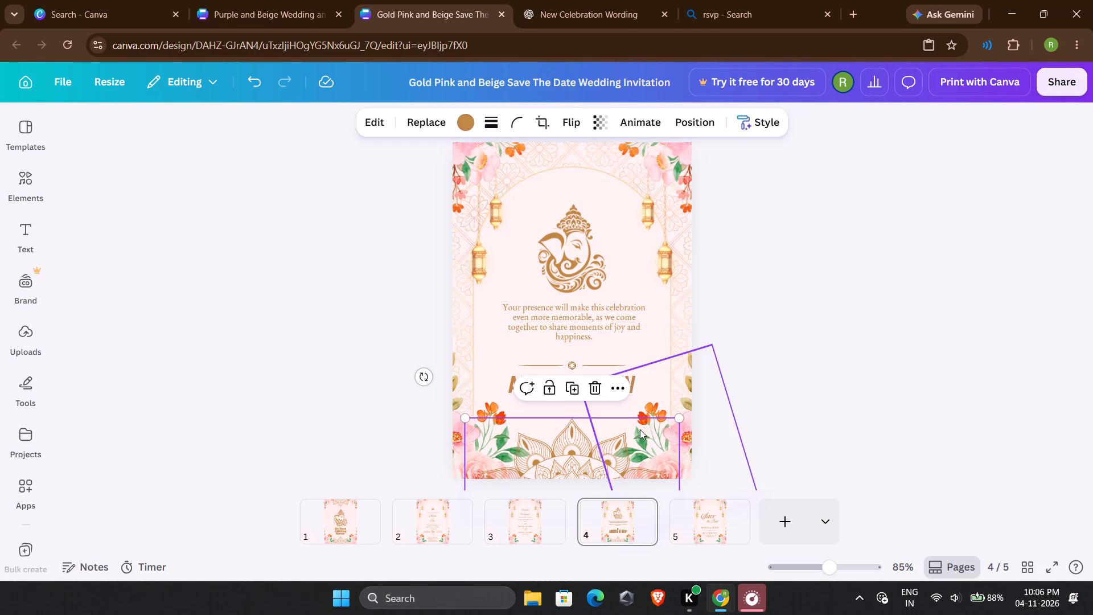
# Move the mandala's layer on page 4 down the stack, below the floral corner layers and among the lanterns.
pyautogui.click(1045, 444)
pyautogui.click(568, 464)
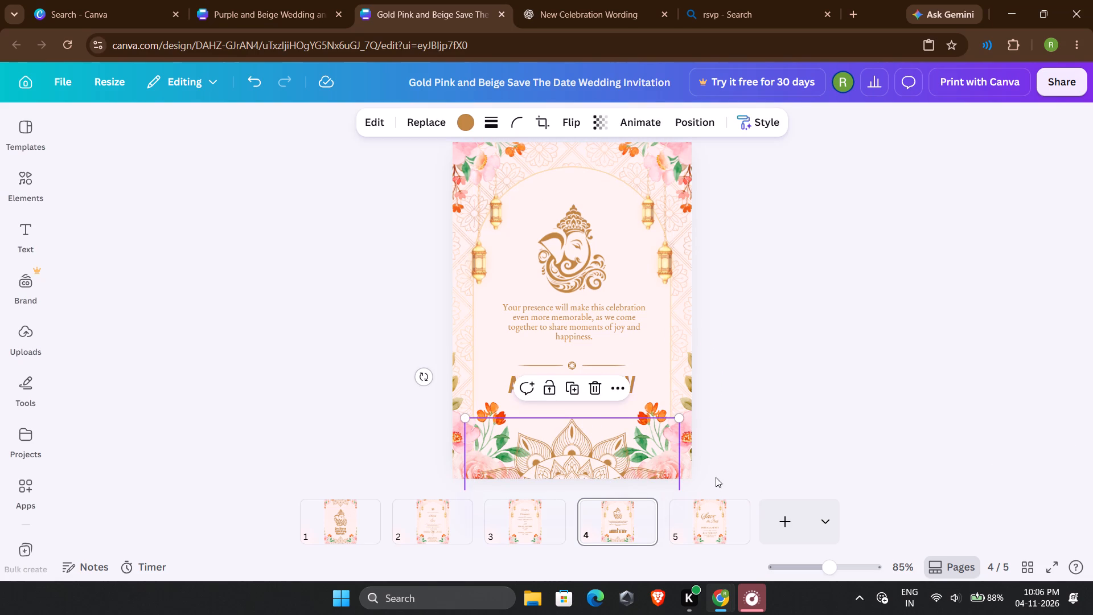
pyautogui.rightClick(599, 456)
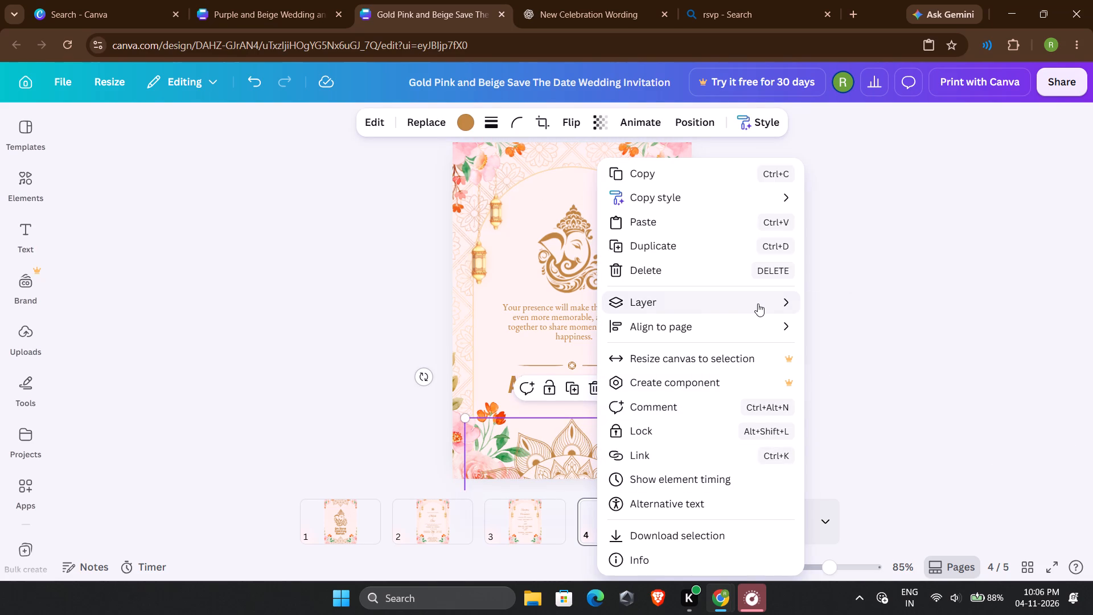
pyautogui.click(853, 412)
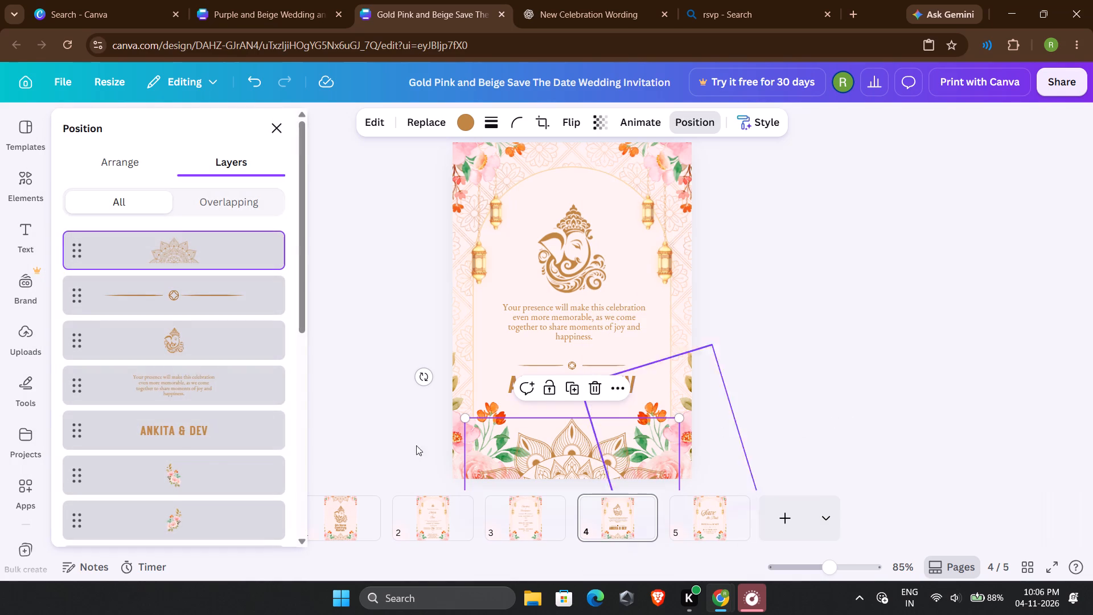
pyautogui.moveTo(182, 258); pyautogui.dragTo(186, 343)
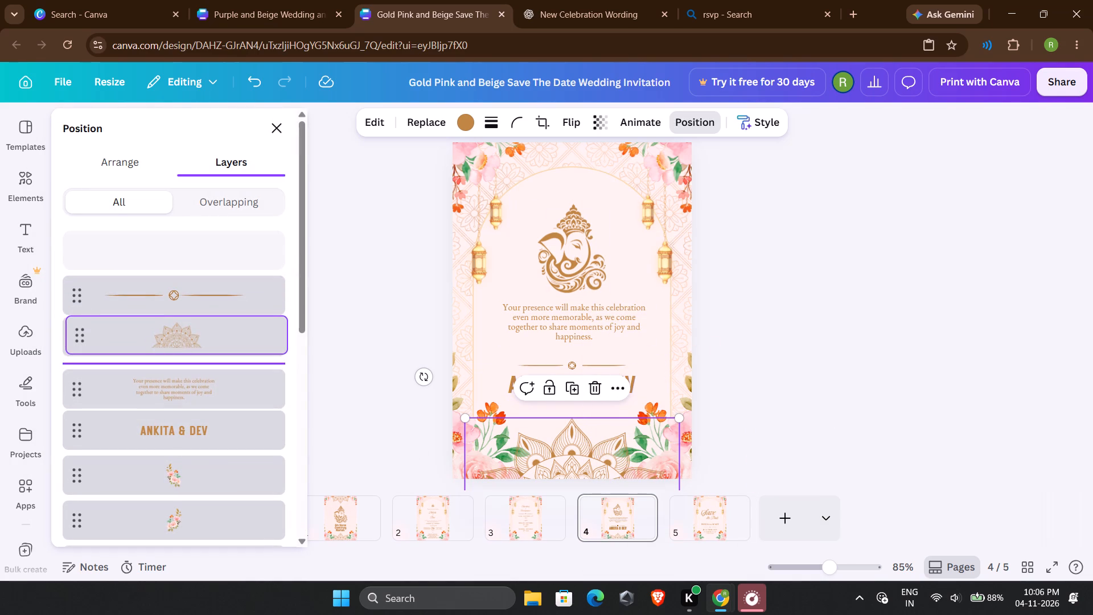
pyautogui.moveTo(186, 343); pyautogui.dragTo(202, 310)
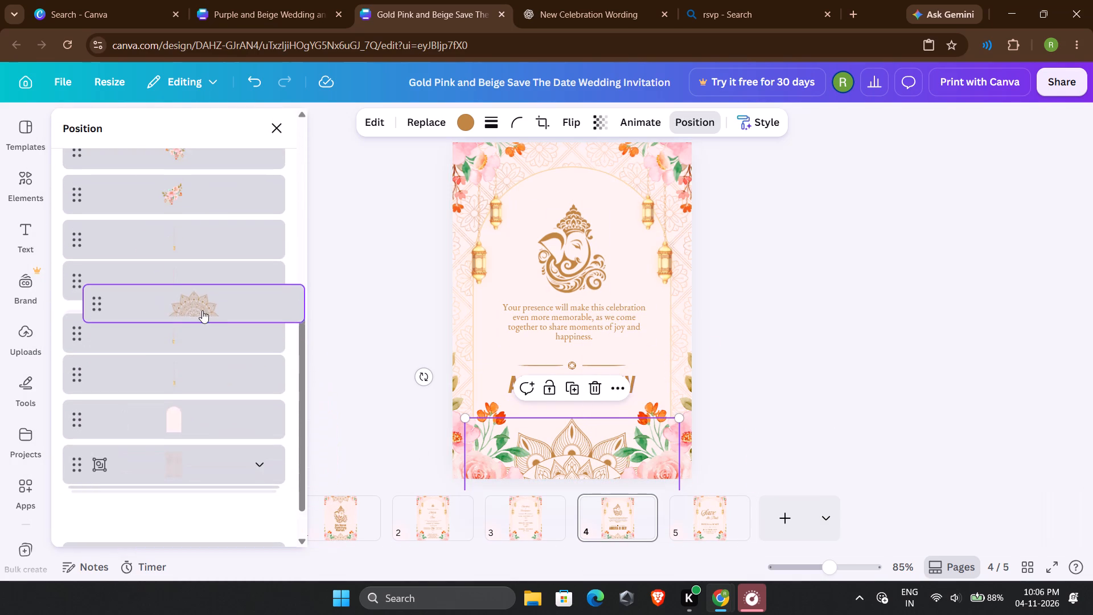
pyautogui.click(1083, 343)
pyautogui.click(1083, 343)
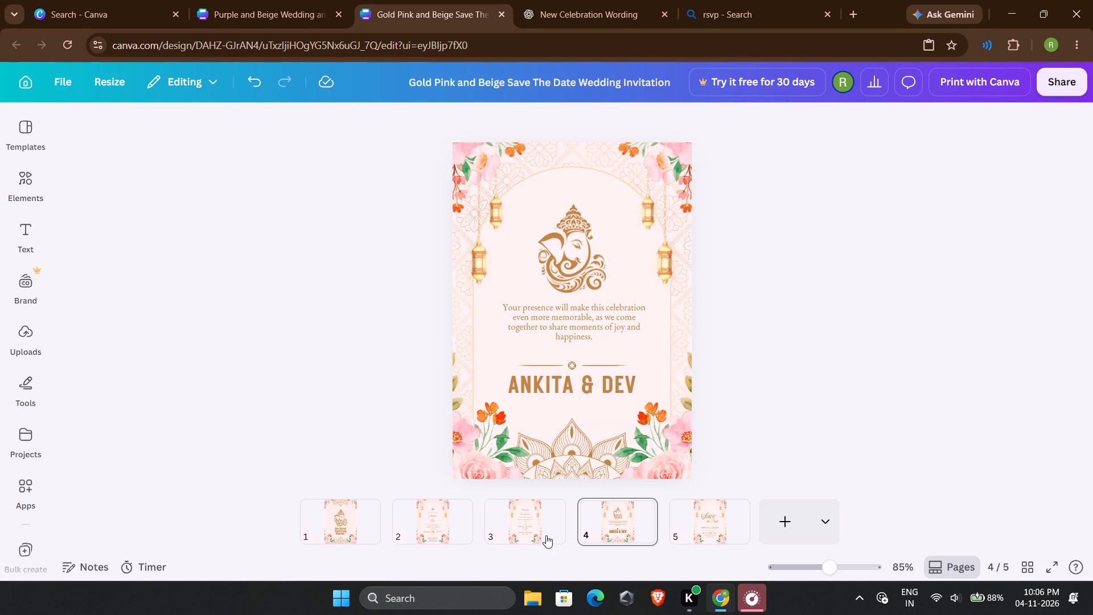
# Paste the copied mandala ornament onto the bottom of page 3, the Functions & Ceremonies page.
pyautogui.click(516, 528)
pyautogui.click(420, 517)
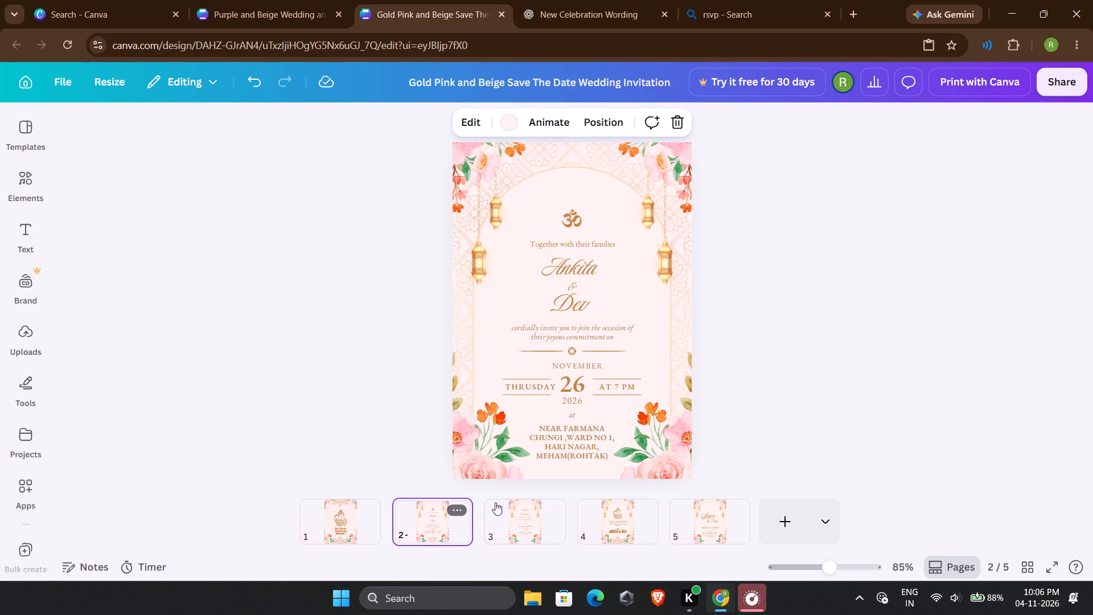
pyautogui.click(509, 511)
pyautogui.click(575, 460)
pyautogui.moveTo(1092, 384); pyautogui.dragTo(1029, 405)
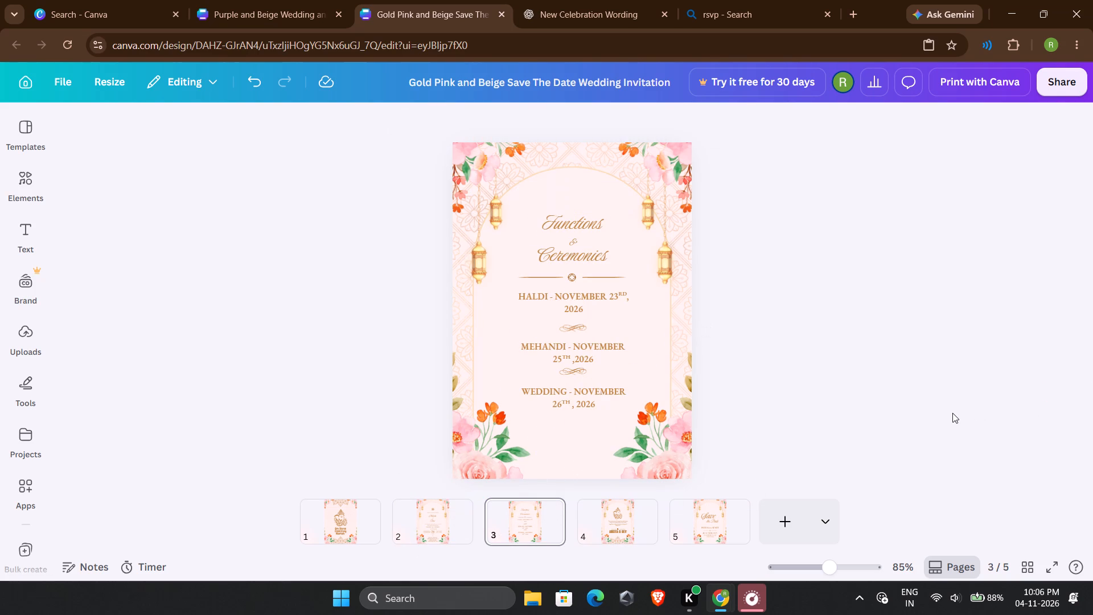
pyautogui.hotkey('ctrl', 'v')
# Move the mandala's layer on page 3 below the floral corner layers, among the lantern layers.
pyautogui.rightClick(558, 461)
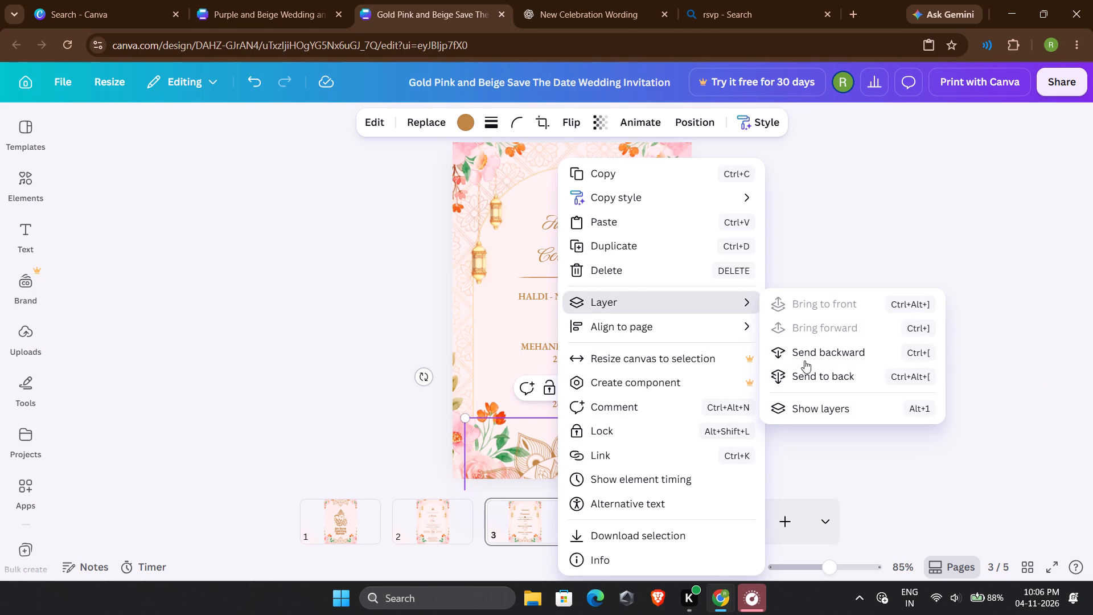
pyautogui.click(820, 400)
pyautogui.moveTo(200, 266); pyautogui.dragTo(164, 415)
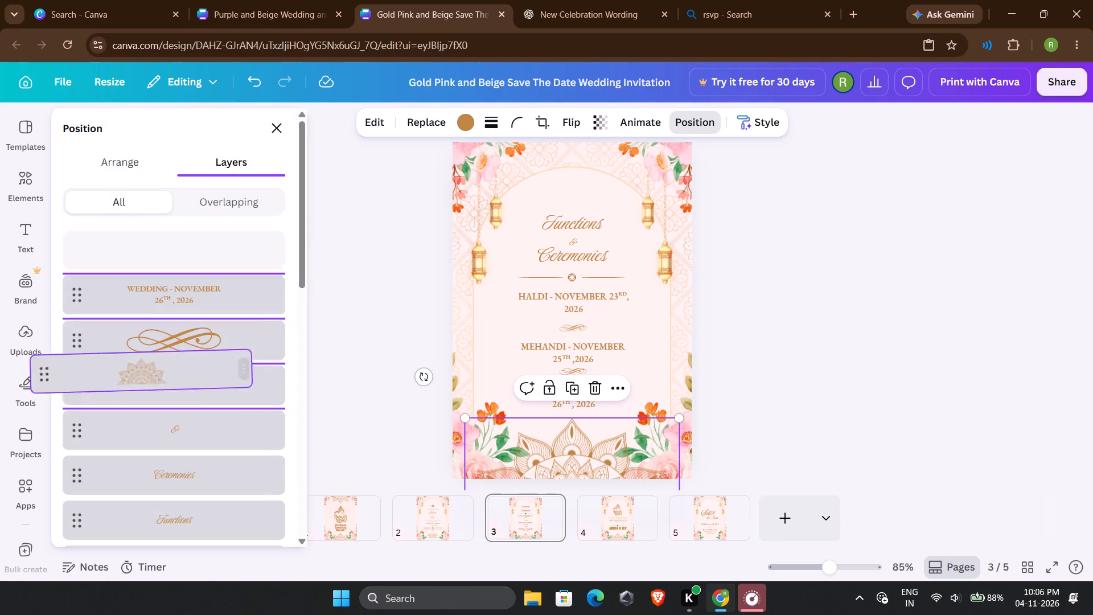
pyautogui.moveTo(164, 415); pyautogui.dragTo(224, 420)
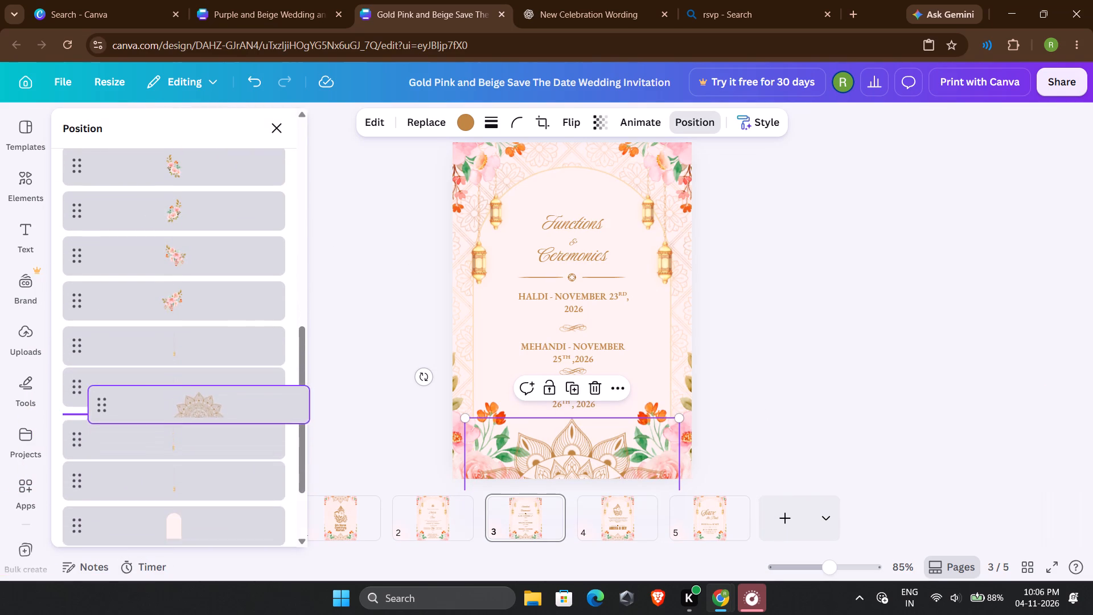
pyautogui.moveTo(224, 420); pyautogui.dragTo(216, 415)
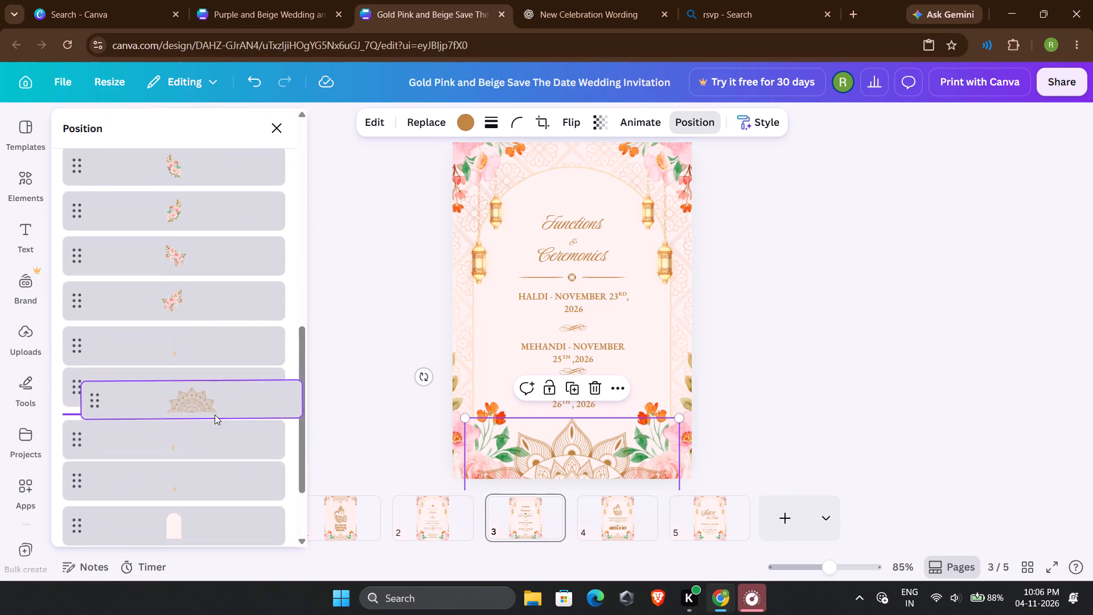
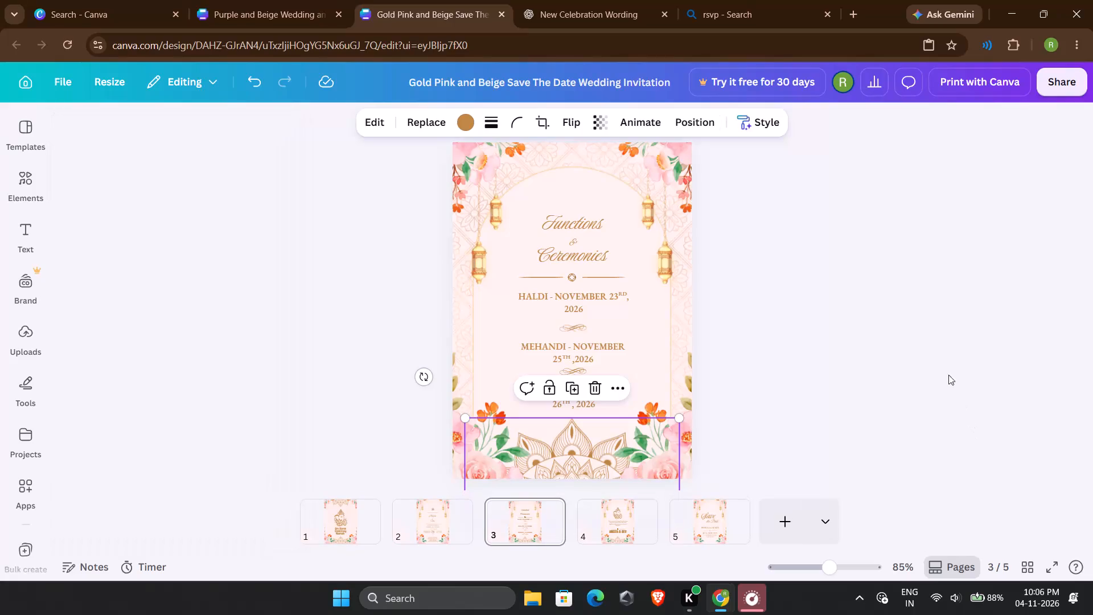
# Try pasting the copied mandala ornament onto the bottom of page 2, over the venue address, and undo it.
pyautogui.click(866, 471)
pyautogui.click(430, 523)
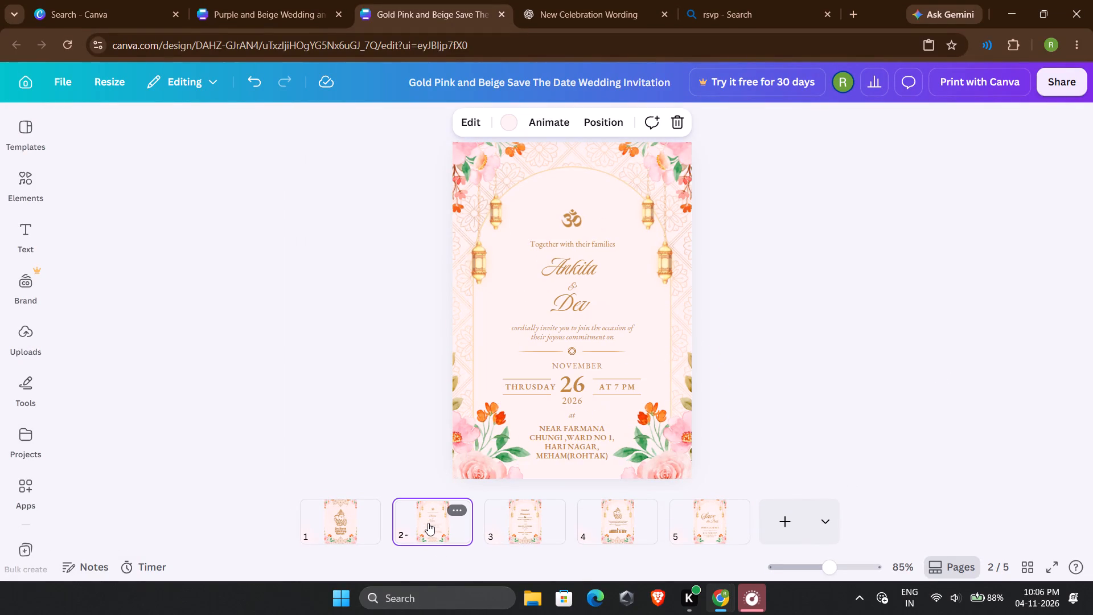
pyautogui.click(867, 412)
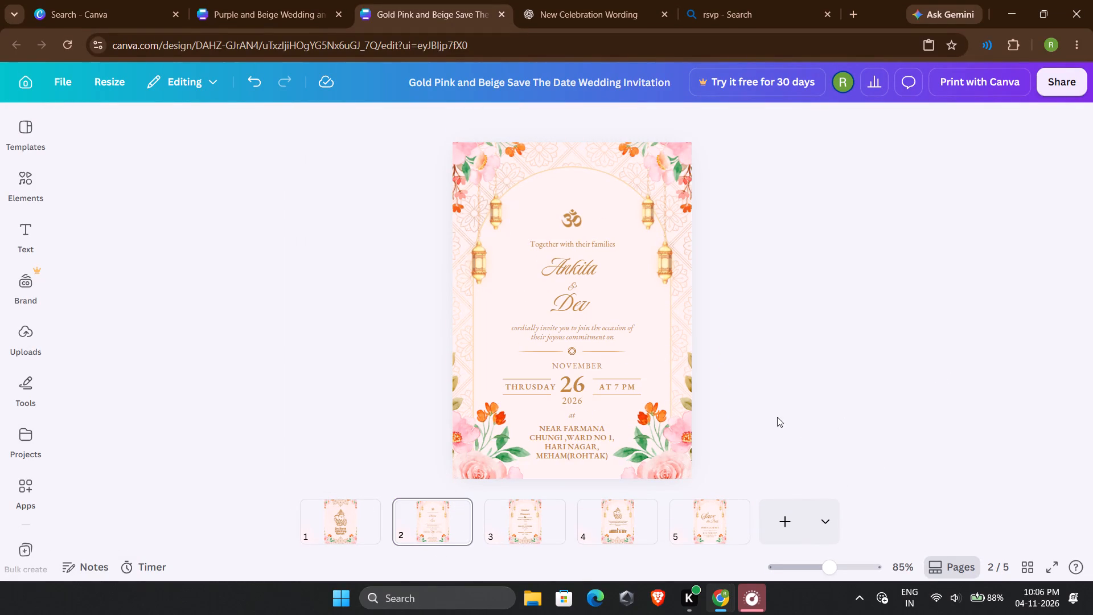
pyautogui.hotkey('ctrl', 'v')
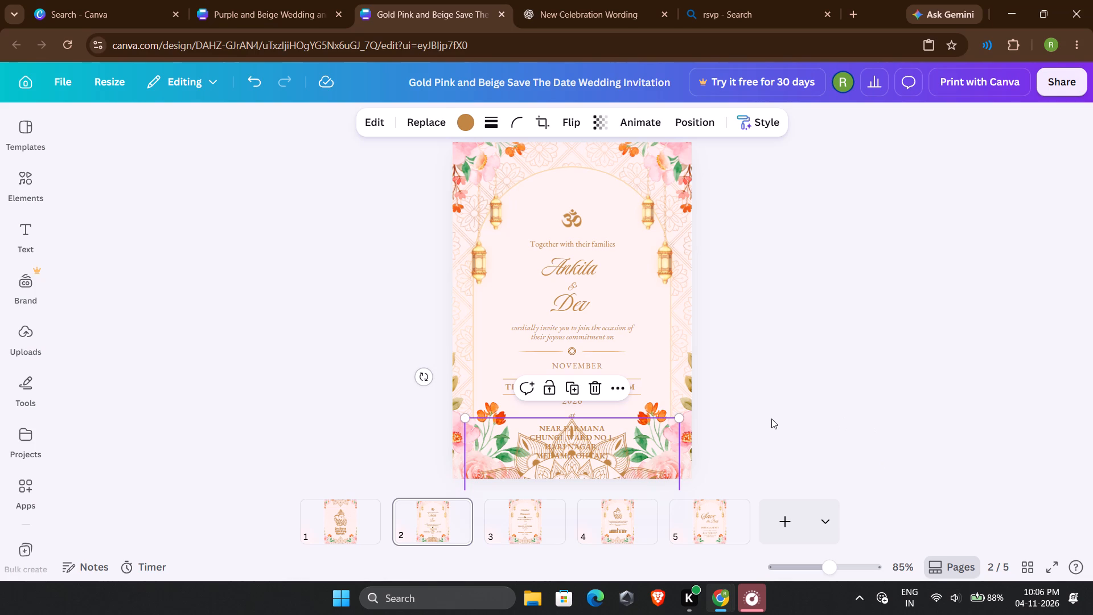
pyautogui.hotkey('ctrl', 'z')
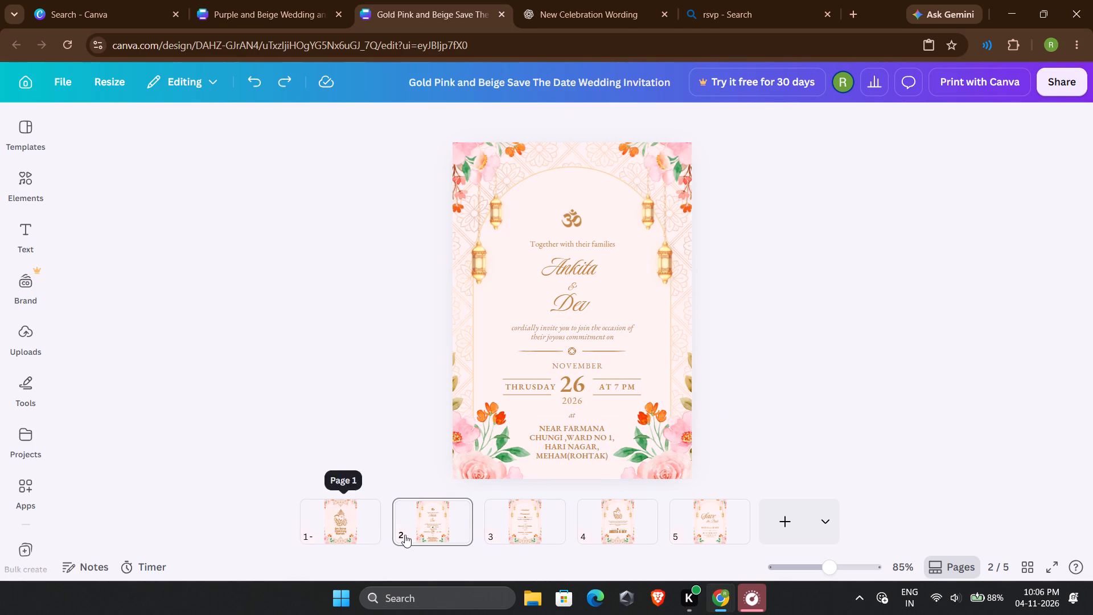
# Look through pages 2 to 5 of the invitation to compare their layouts and ornaments.
pyautogui.click(536, 511)
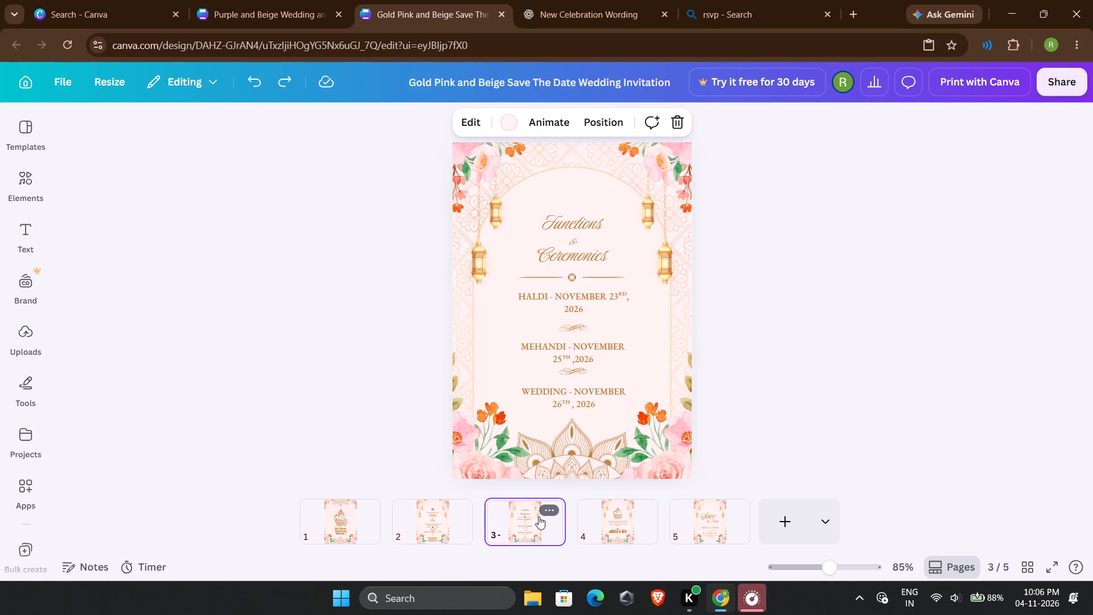
pyautogui.click(655, 523)
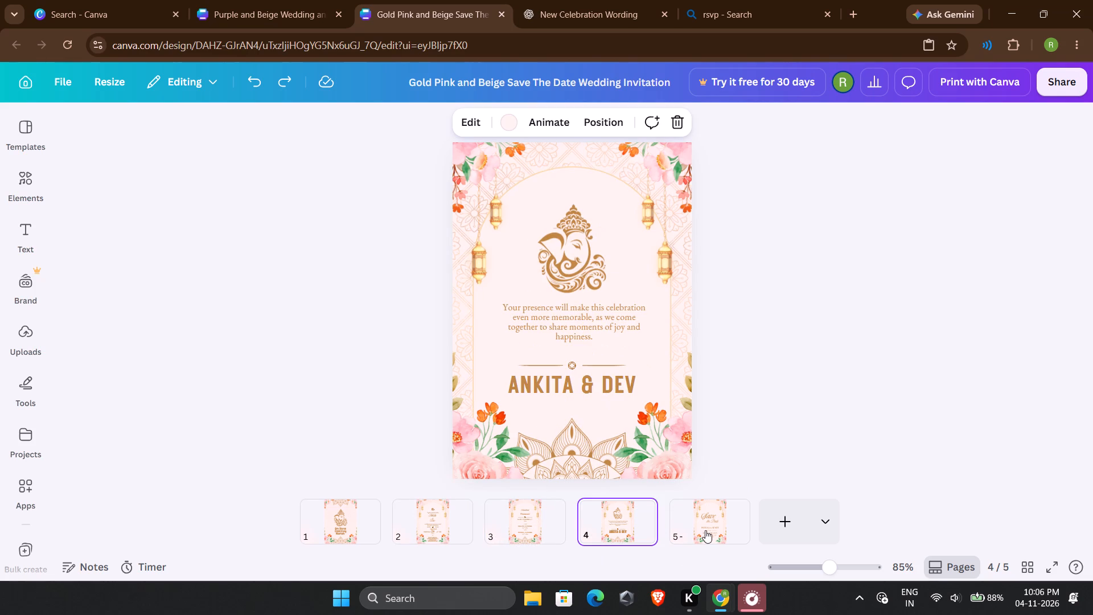
pyautogui.click(705, 529)
pyautogui.click(445, 512)
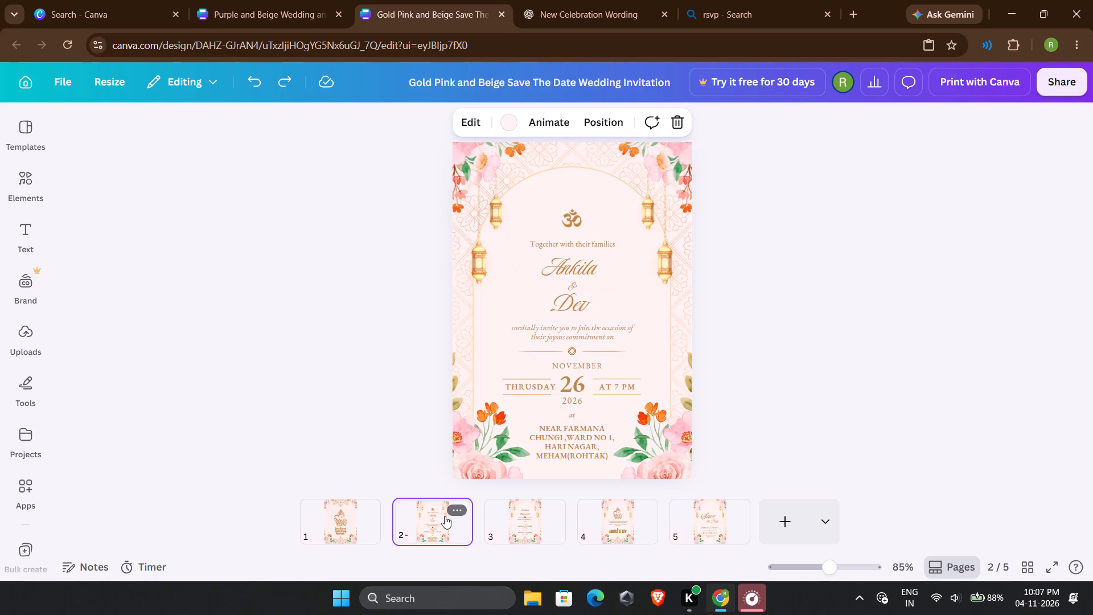
pyautogui.click(697, 519)
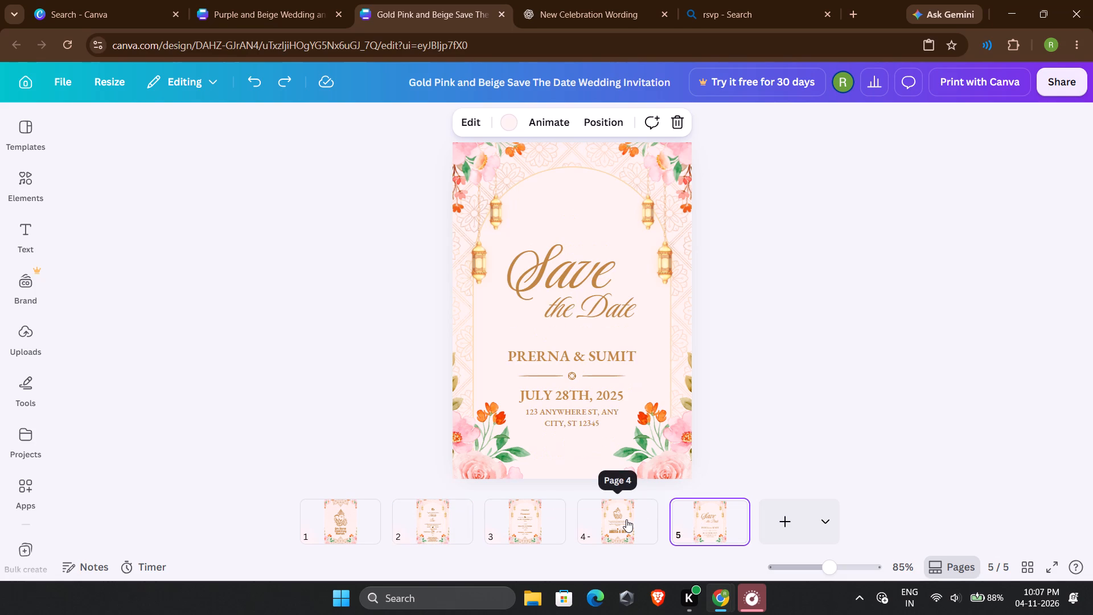
pyautogui.click(626, 519)
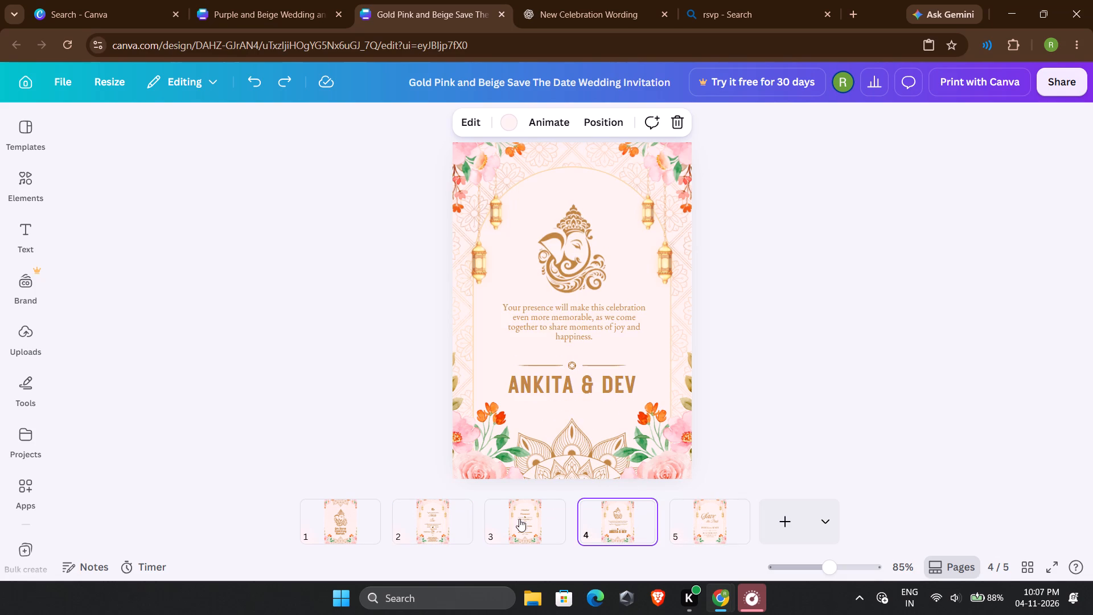
pyautogui.click(519, 519)
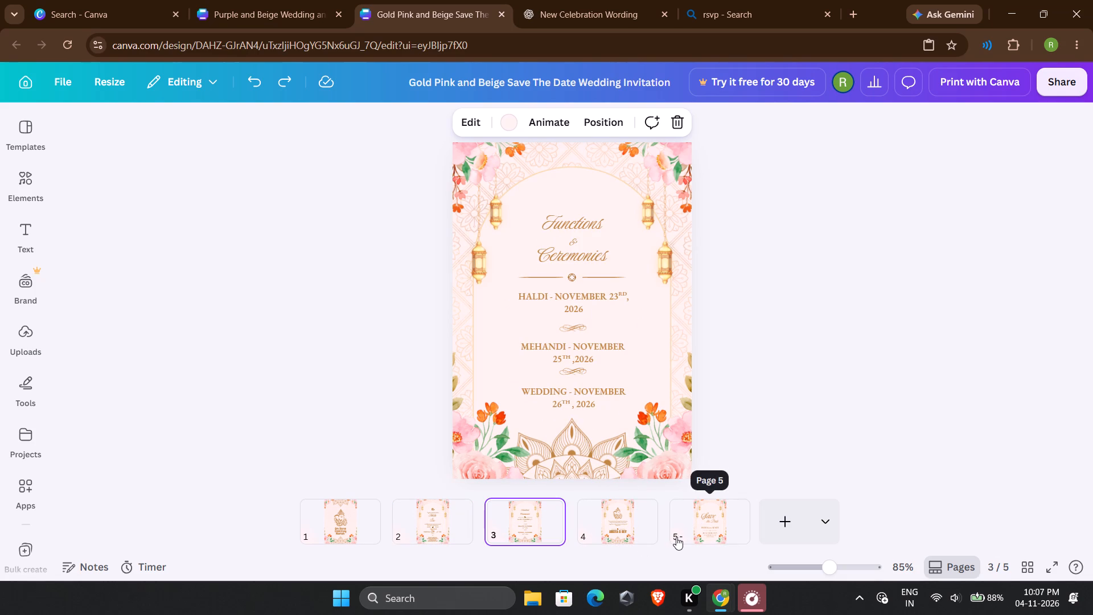
pyautogui.click(438, 513)
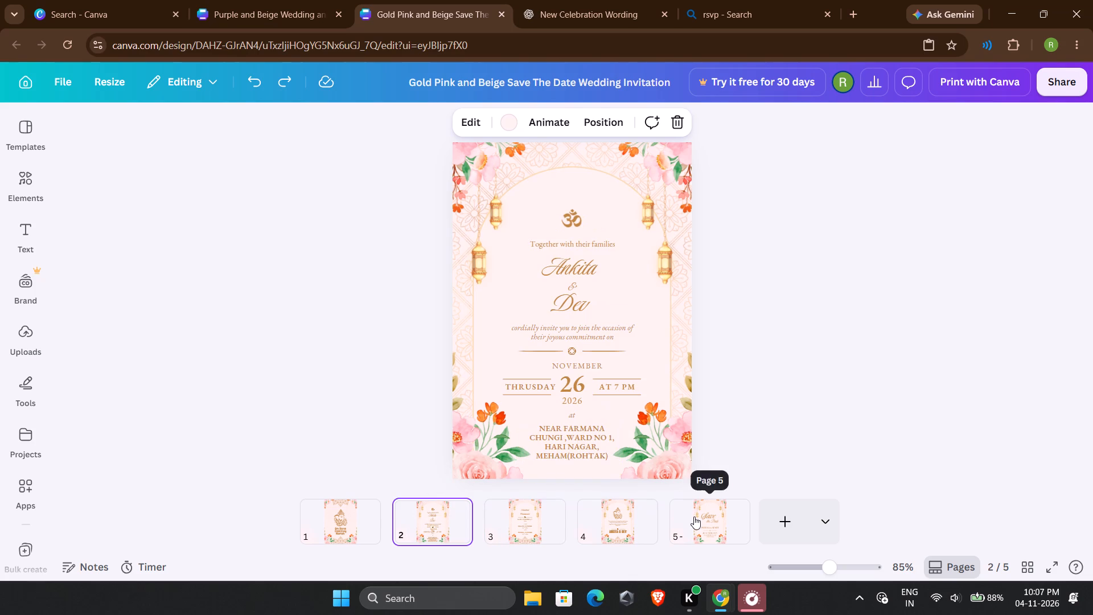
# Move the "Save" and "the Date" heading texts on page 5 up, closer to the top of the arch.
pyautogui.click(694, 518)
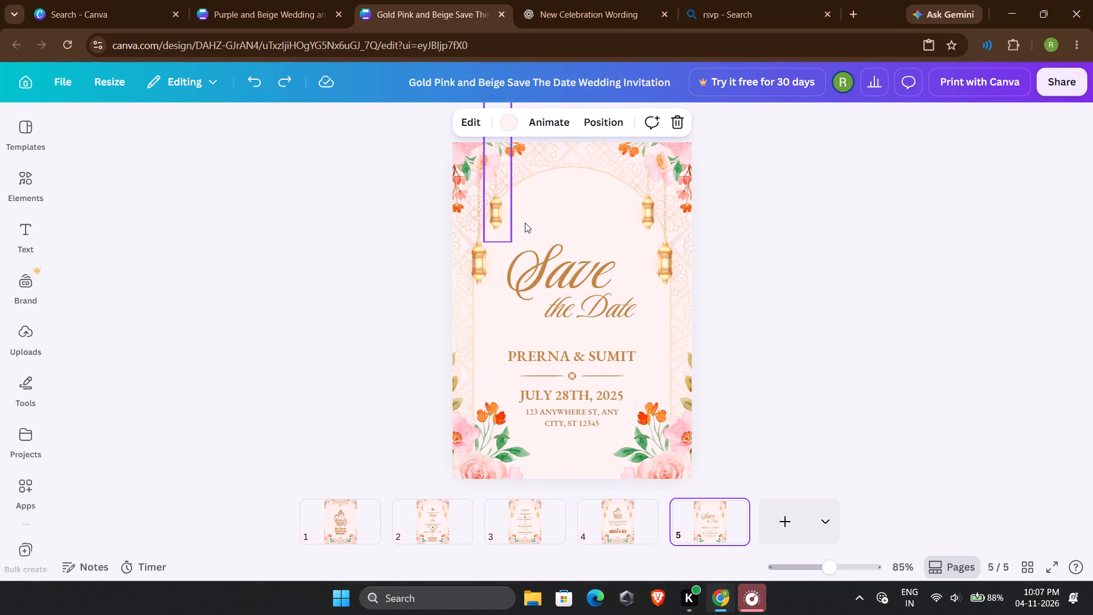
pyautogui.moveTo(517, 211); pyautogui.dragTo(578, 292)
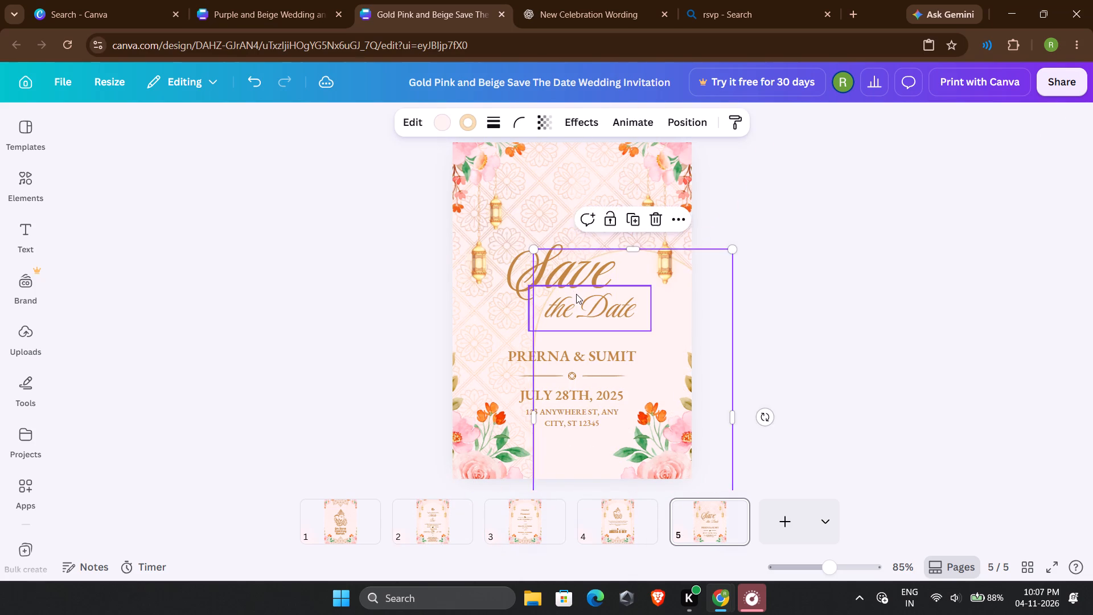
pyautogui.hotkey('ctrl', 'z')
pyautogui.click(567, 263)
pyautogui.moveTo(566, 271); pyautogui.dragTo(566, 266)
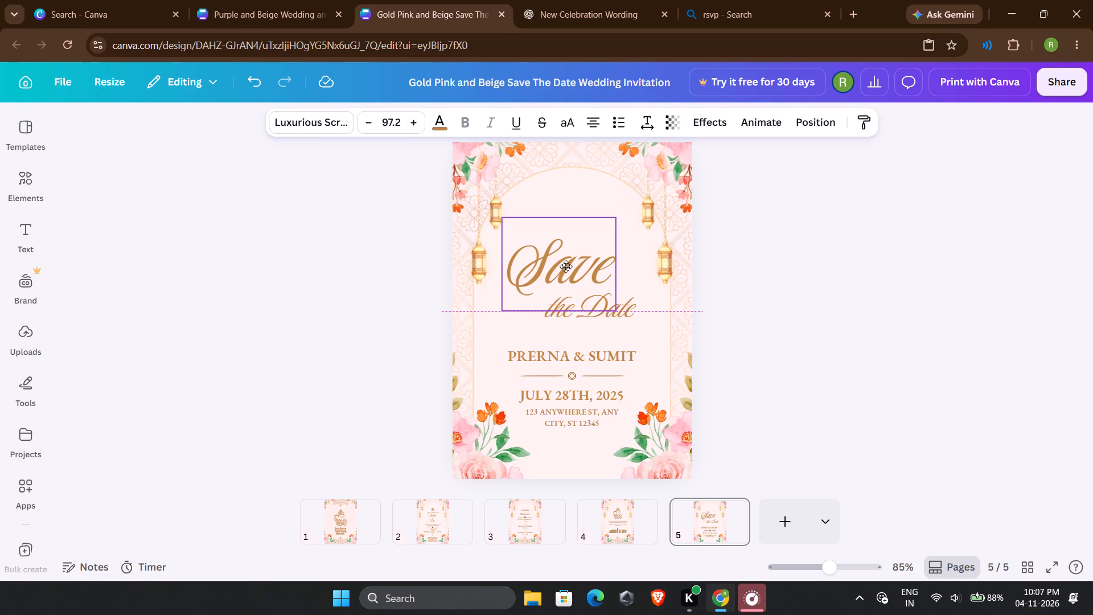
pyautogui.moveTo(566, 266); pyautogui.dragTo(565, 237)
pyautogui.click(783, 294)
pyautogui.moveTo(580, 305); pyautogui.dragTo(578, 277)
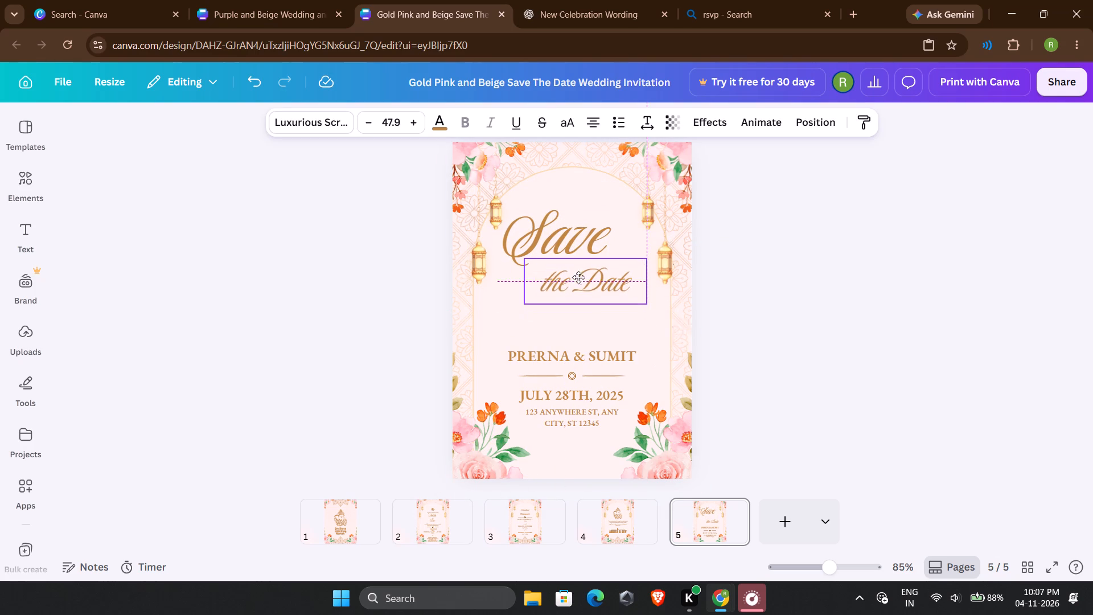
pyautogui.moveTo(578, 277); pyautogui.dragTo(578, 269)
pyautogui.click(842, 288)
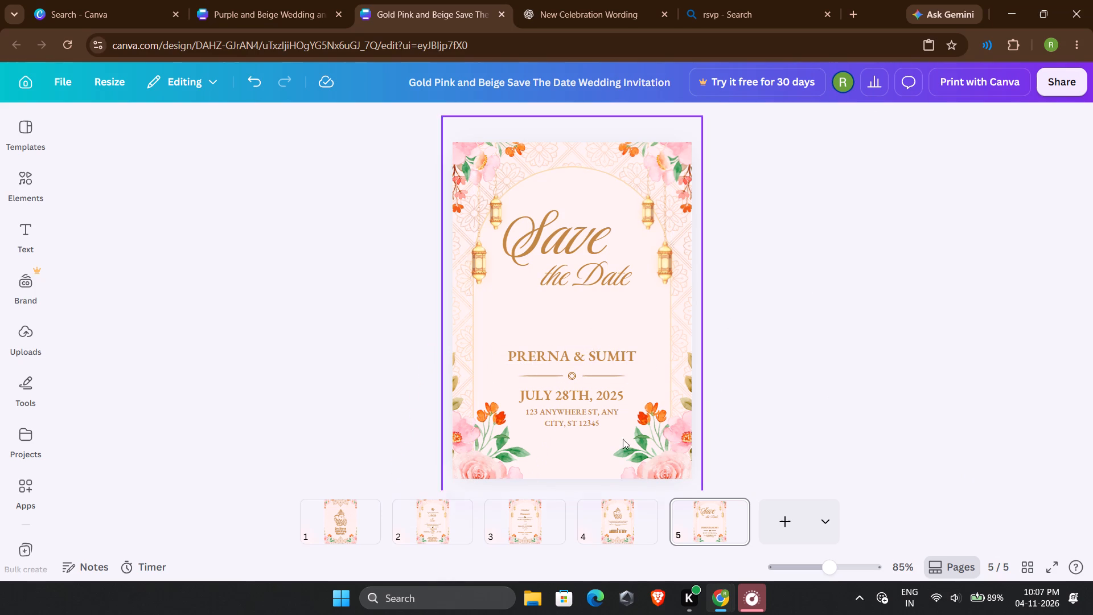
# Delete the couple's names line from page 5.
pyautogui.doubleClick(589, 352)
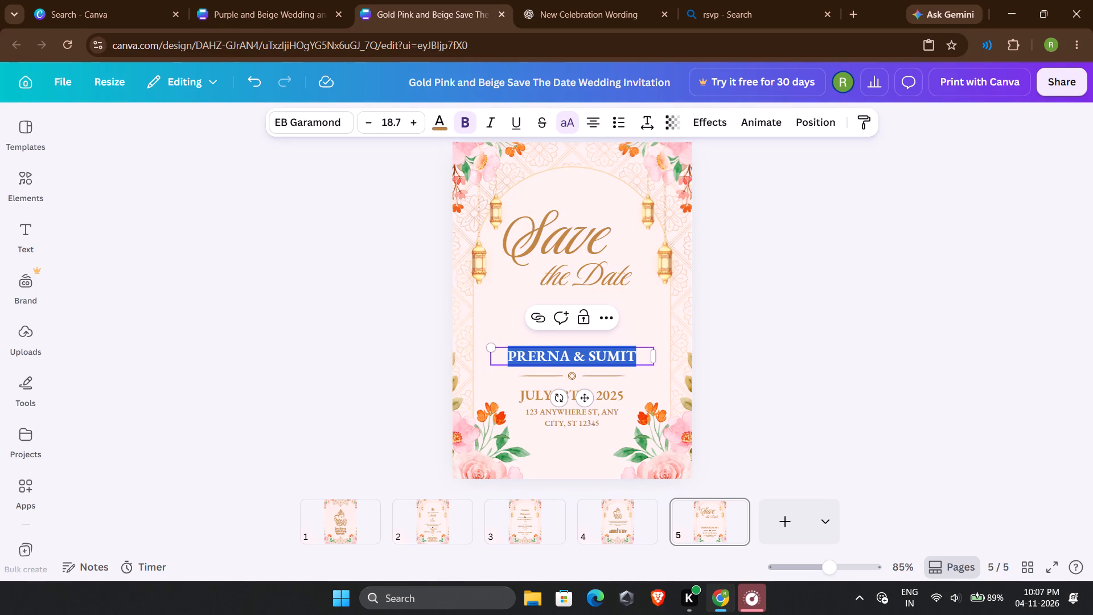
pyautogui.press('Delete')
pyautogui.click(1025, 317)
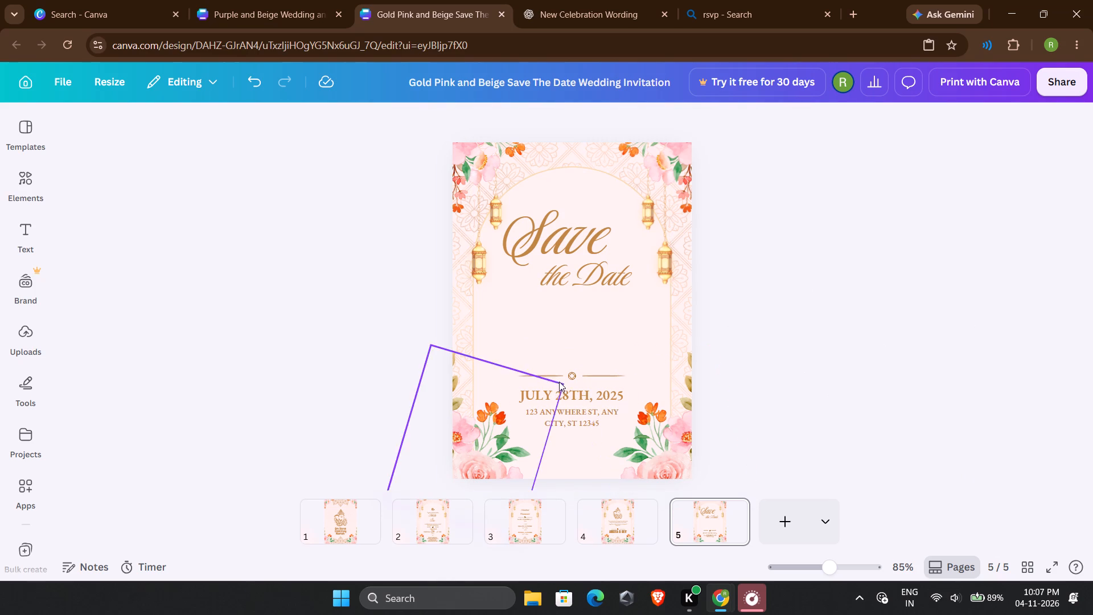
# Move page 5's ornamental divider up beneath "the Date" and place the date line just below the divider.
pyautogui.moveTo(569, 375); pyautogui.dragTo(575, 300)
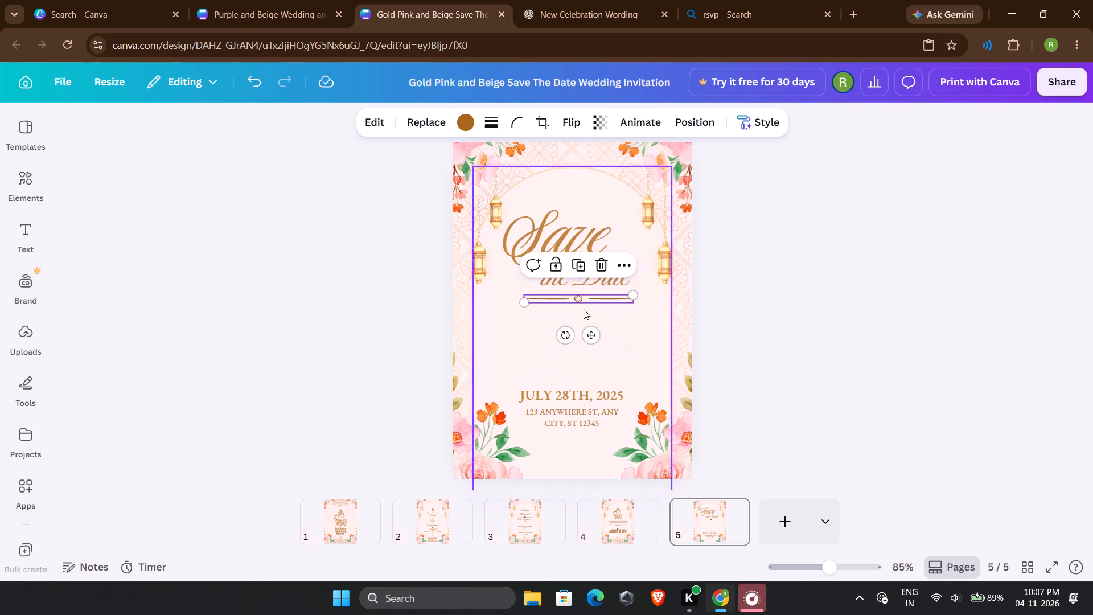
pyautogui.click(1025, 351)
pyautogui.moveTo(570, 389); pyautogui.dragTo(572, 338)
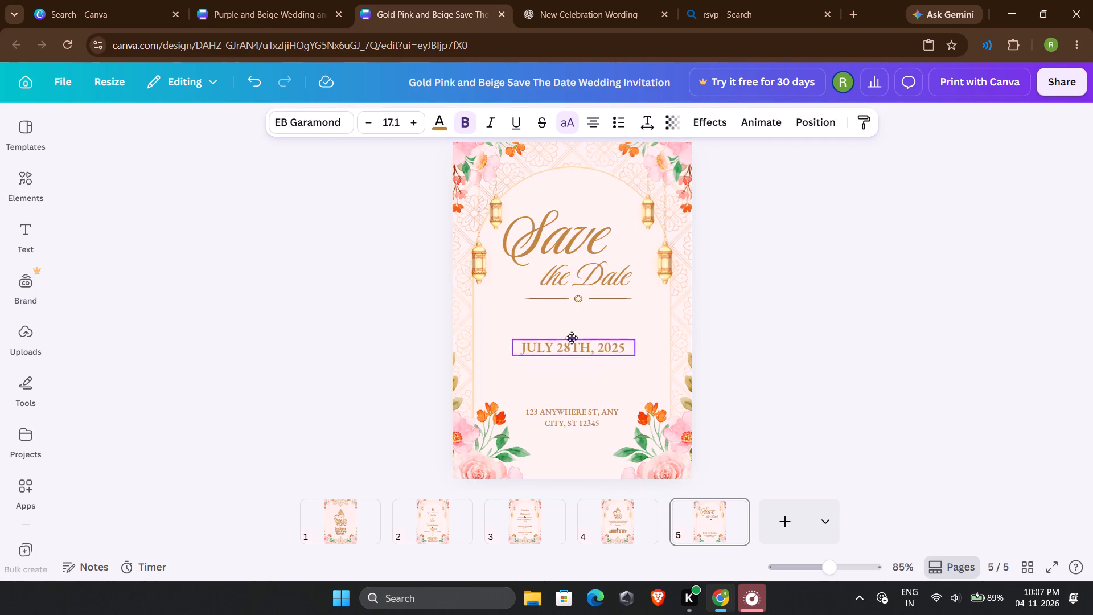
pyautogui.moveTo(572, 338); pyautogui.dragTo(574, 312)
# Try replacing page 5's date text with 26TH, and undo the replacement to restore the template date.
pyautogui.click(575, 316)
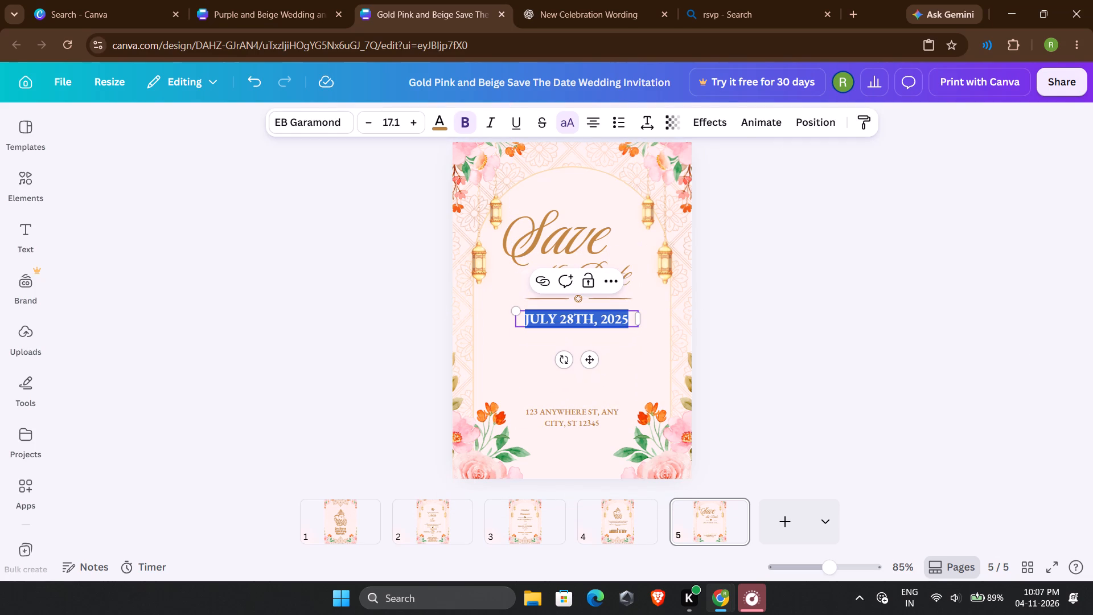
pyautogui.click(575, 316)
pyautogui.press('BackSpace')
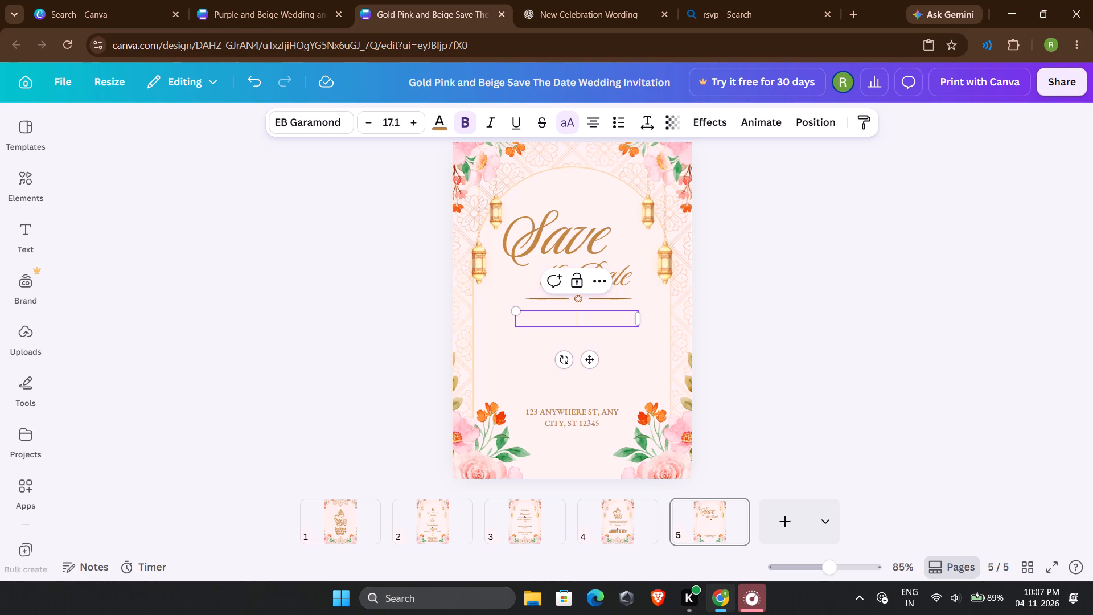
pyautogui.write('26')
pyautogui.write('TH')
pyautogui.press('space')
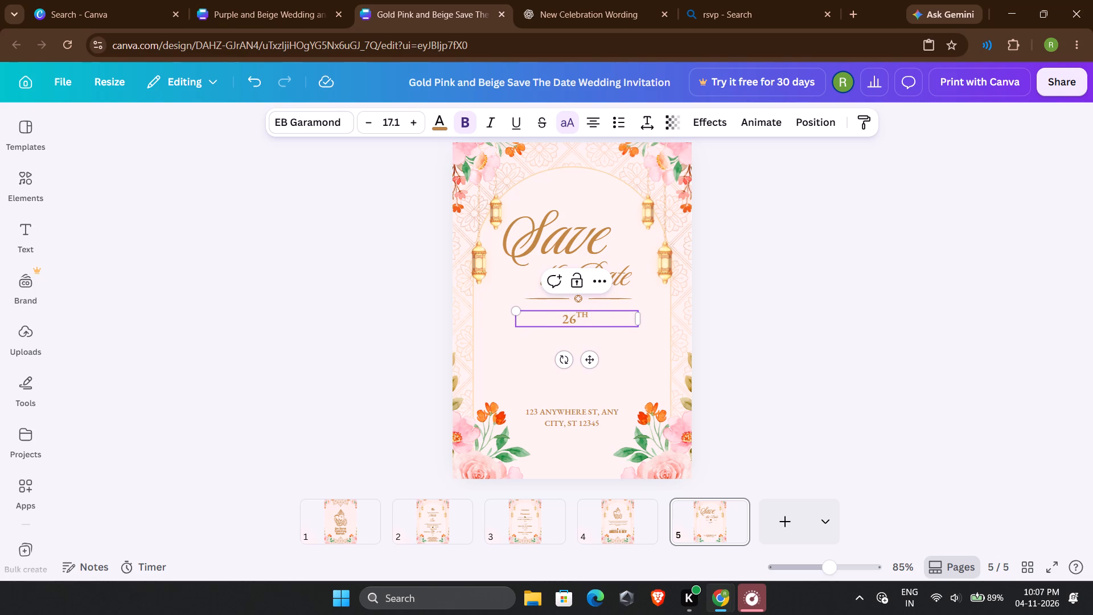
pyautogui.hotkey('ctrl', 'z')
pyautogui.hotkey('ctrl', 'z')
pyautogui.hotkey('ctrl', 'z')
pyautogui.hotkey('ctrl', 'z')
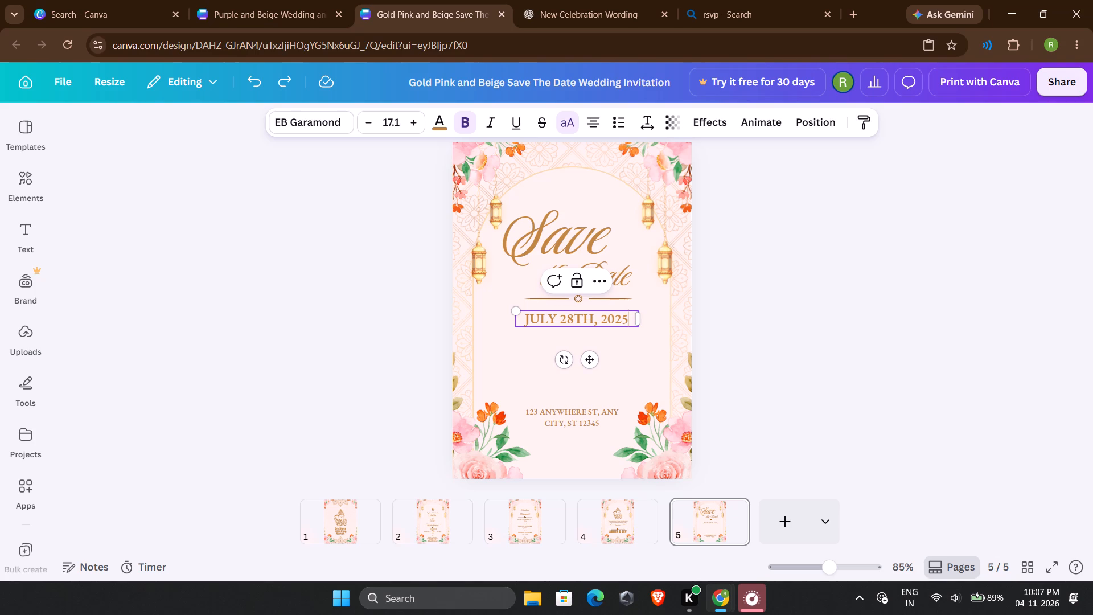
# Replace the template date under the divider on page 5 with NOVEMBER.
pyautogui.press('BackSpace')
pyautogui.press('BackSpace')
pyautogui.press('BackSpace')
pyautogui.press('BackSpace')
pyautogui.press('BackSpace')
pyautogui.press('BackSpace')
pyautogui.press('BackSpace')
pyautogui.press('BackSpace')
pyautogui.press('BackSpace')
pyautogui.press('BackSpace')
pyautogui.press('BackSpace')
pyautogui.press('BackSpace')
pyautogui.press('BackSpace')
pyautogui.press('BackSpace')
pyautogui.press('BackSpace')
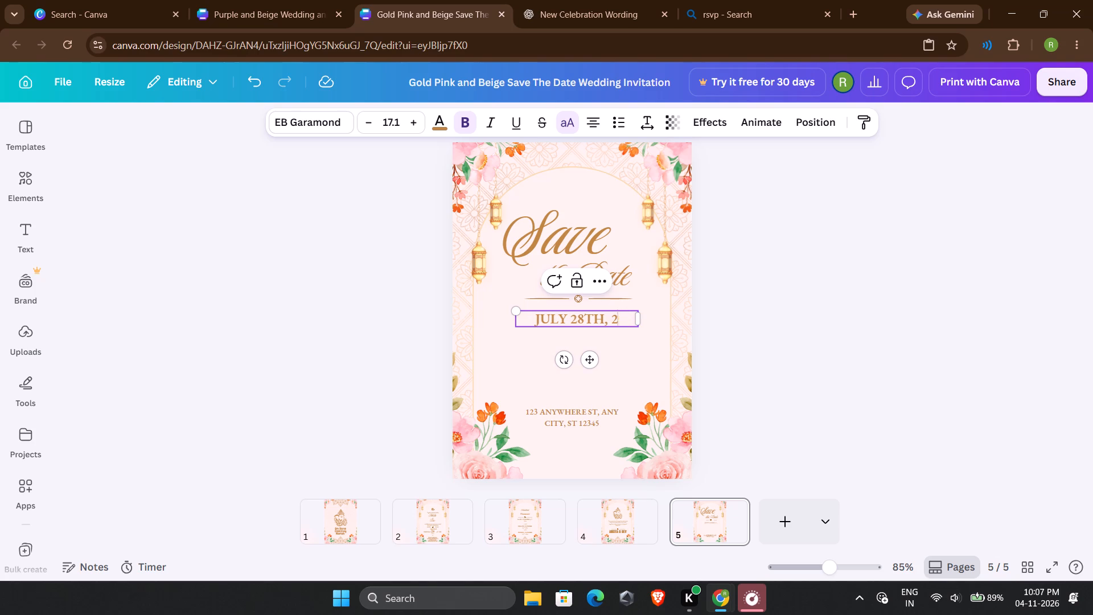
pyautogui.press('BackSpace')
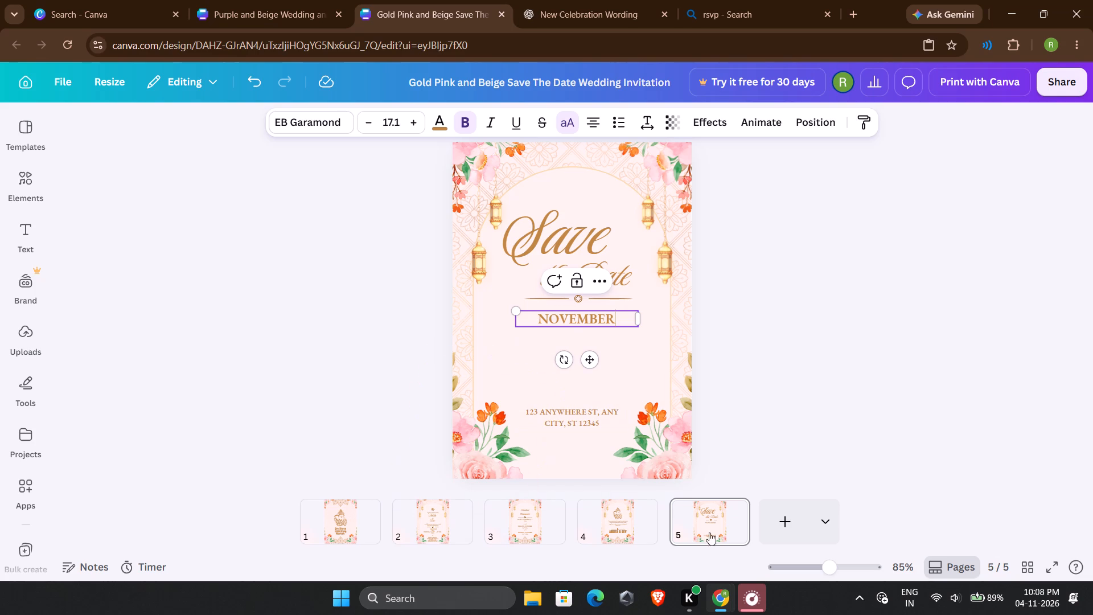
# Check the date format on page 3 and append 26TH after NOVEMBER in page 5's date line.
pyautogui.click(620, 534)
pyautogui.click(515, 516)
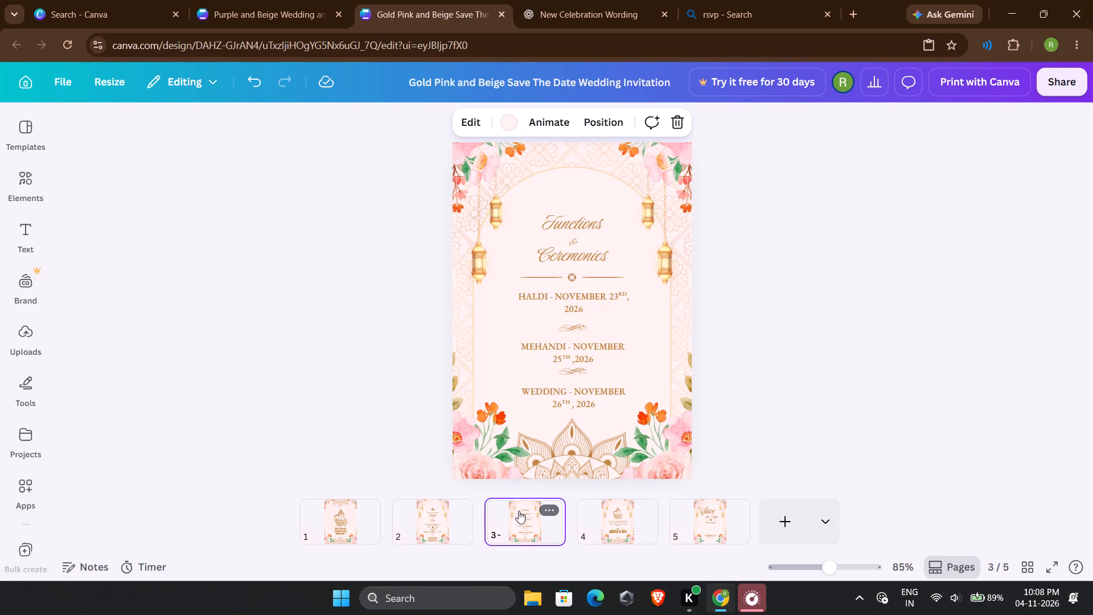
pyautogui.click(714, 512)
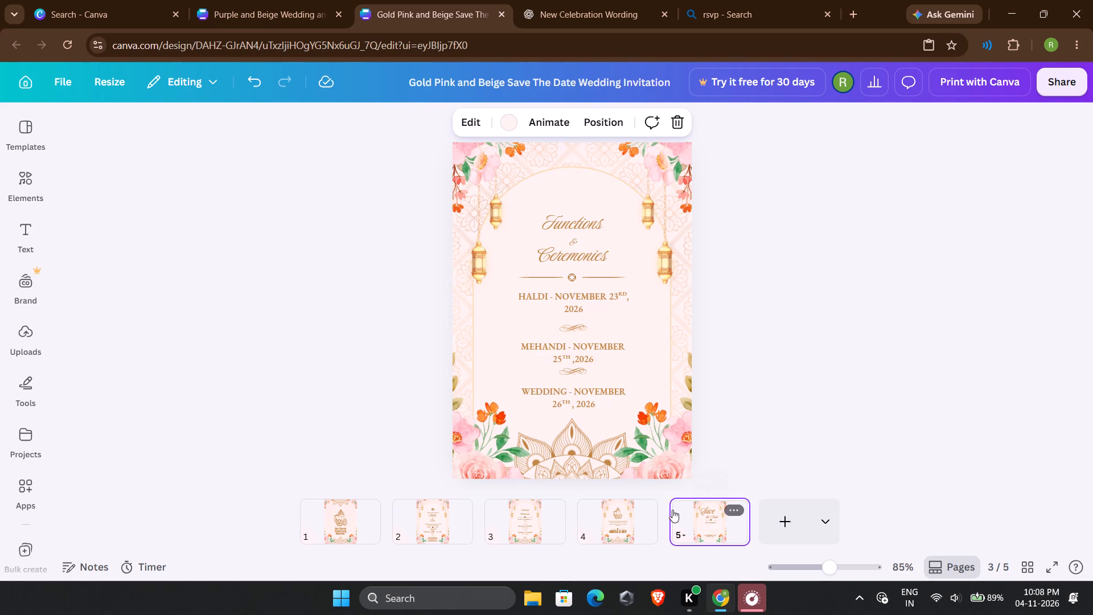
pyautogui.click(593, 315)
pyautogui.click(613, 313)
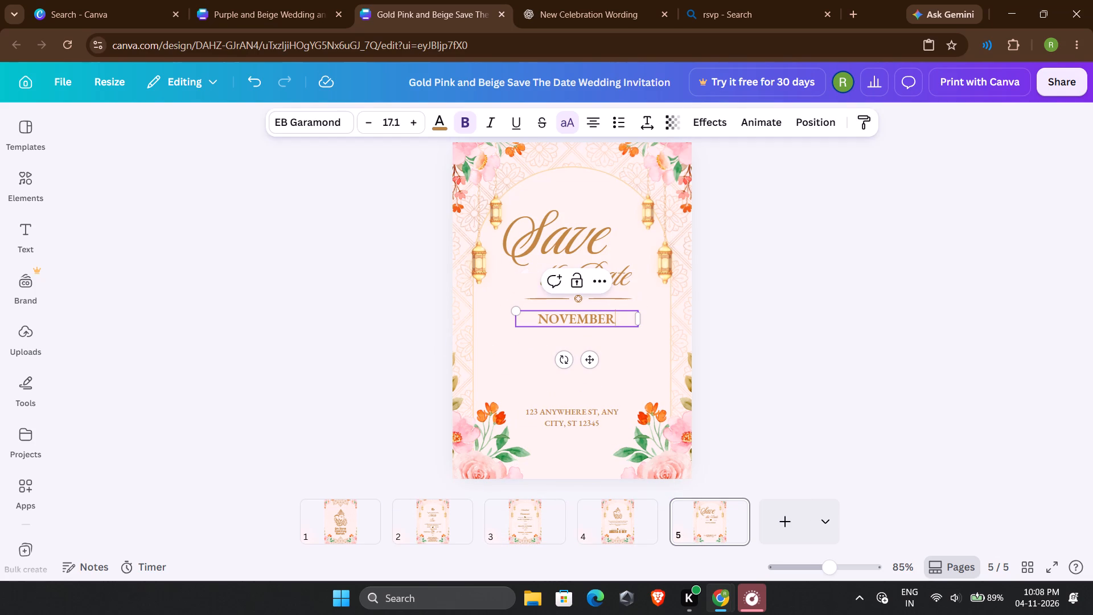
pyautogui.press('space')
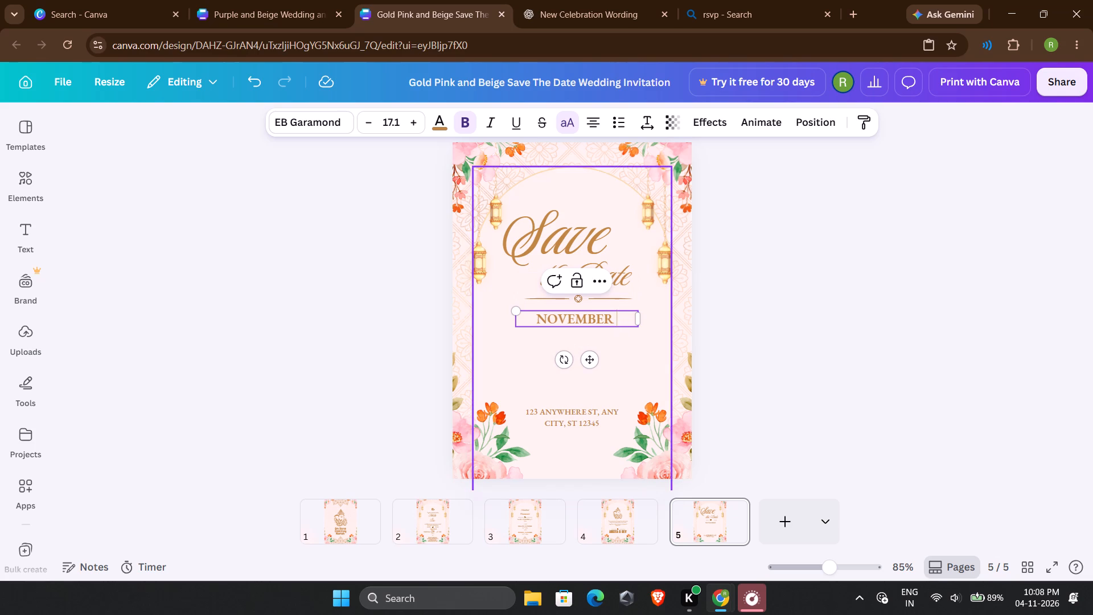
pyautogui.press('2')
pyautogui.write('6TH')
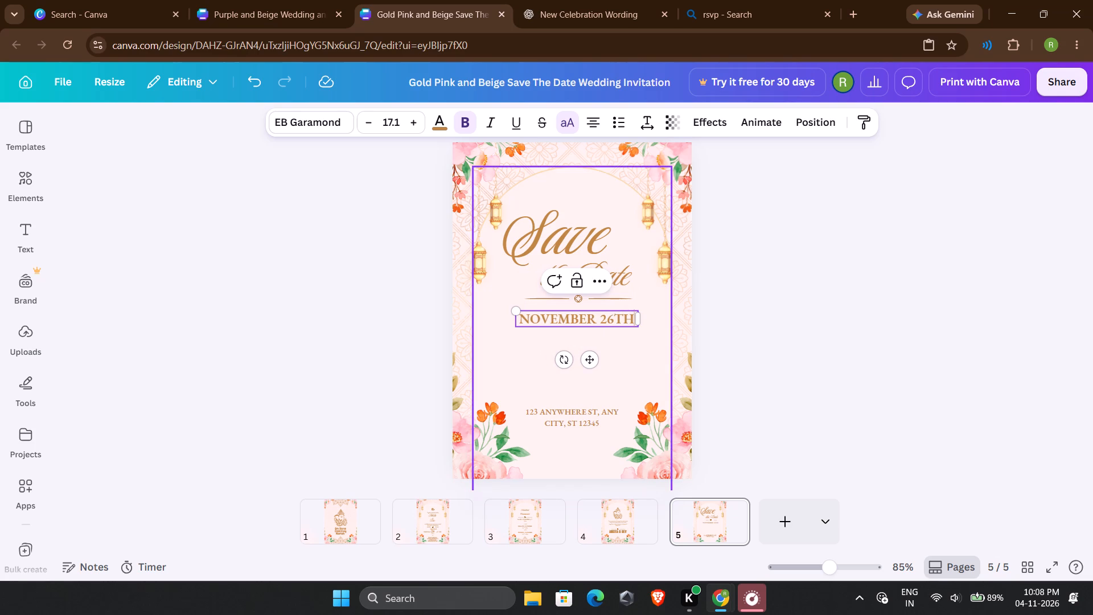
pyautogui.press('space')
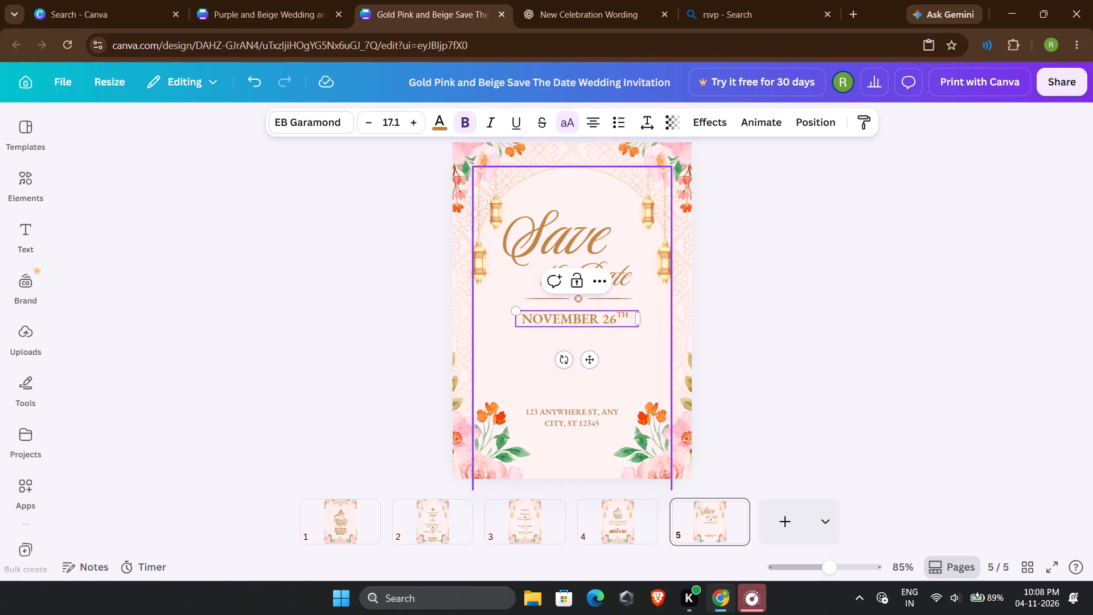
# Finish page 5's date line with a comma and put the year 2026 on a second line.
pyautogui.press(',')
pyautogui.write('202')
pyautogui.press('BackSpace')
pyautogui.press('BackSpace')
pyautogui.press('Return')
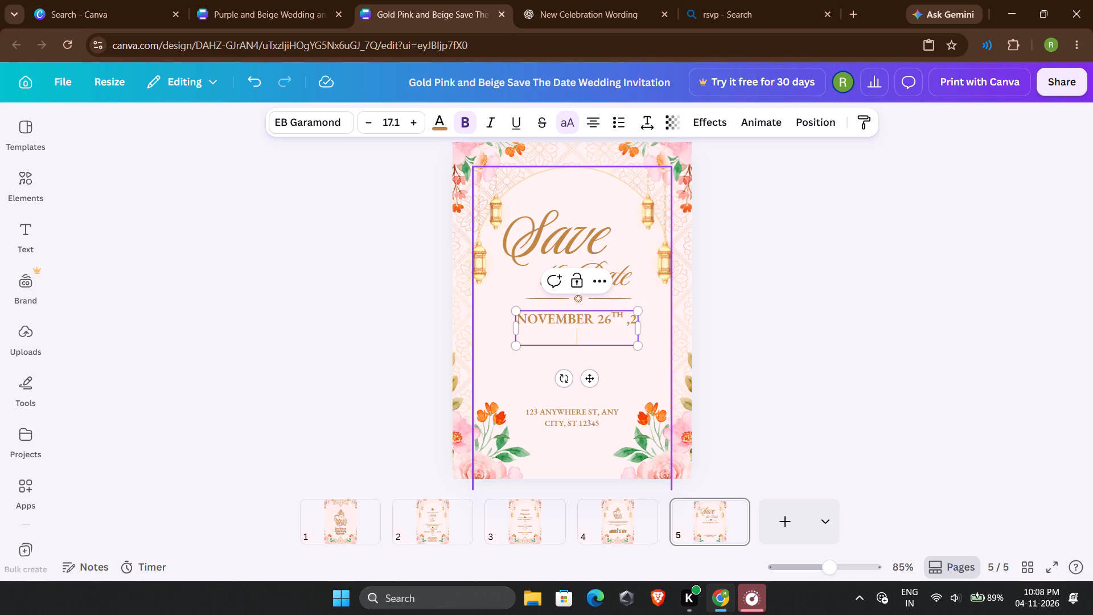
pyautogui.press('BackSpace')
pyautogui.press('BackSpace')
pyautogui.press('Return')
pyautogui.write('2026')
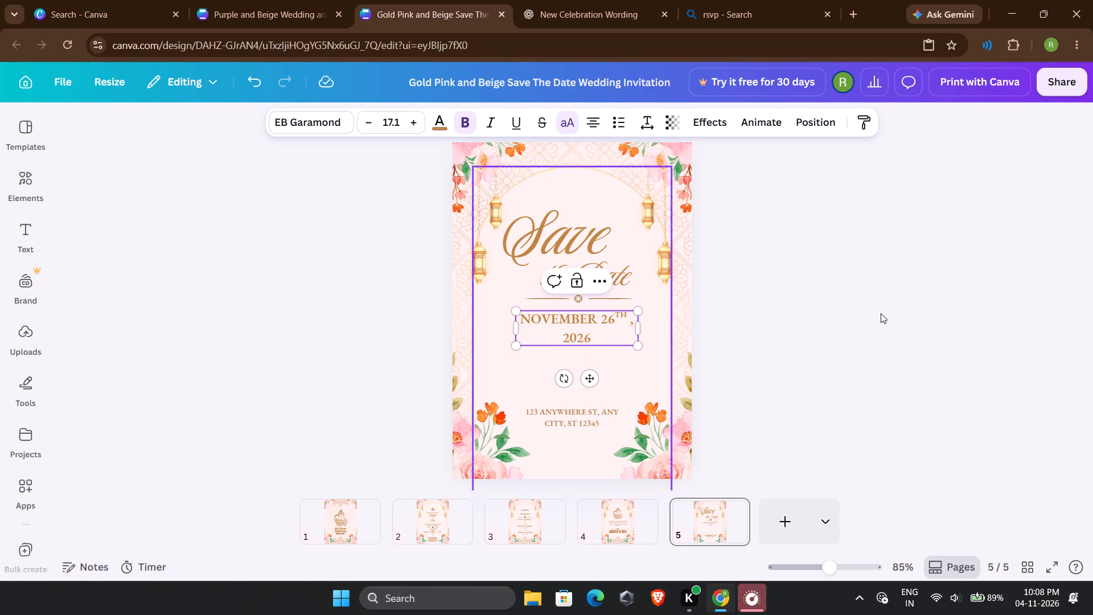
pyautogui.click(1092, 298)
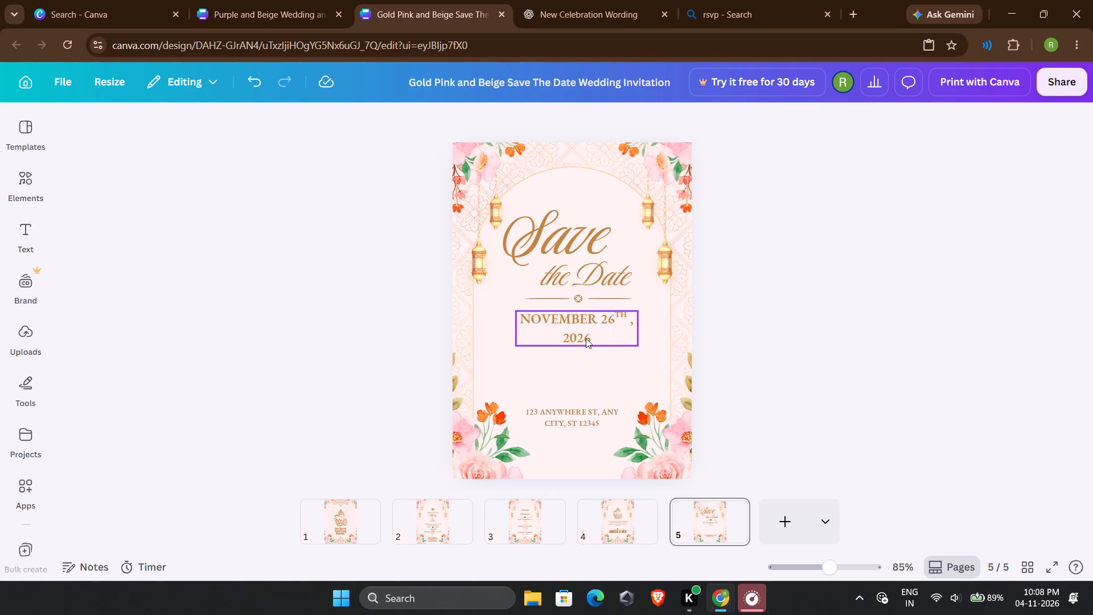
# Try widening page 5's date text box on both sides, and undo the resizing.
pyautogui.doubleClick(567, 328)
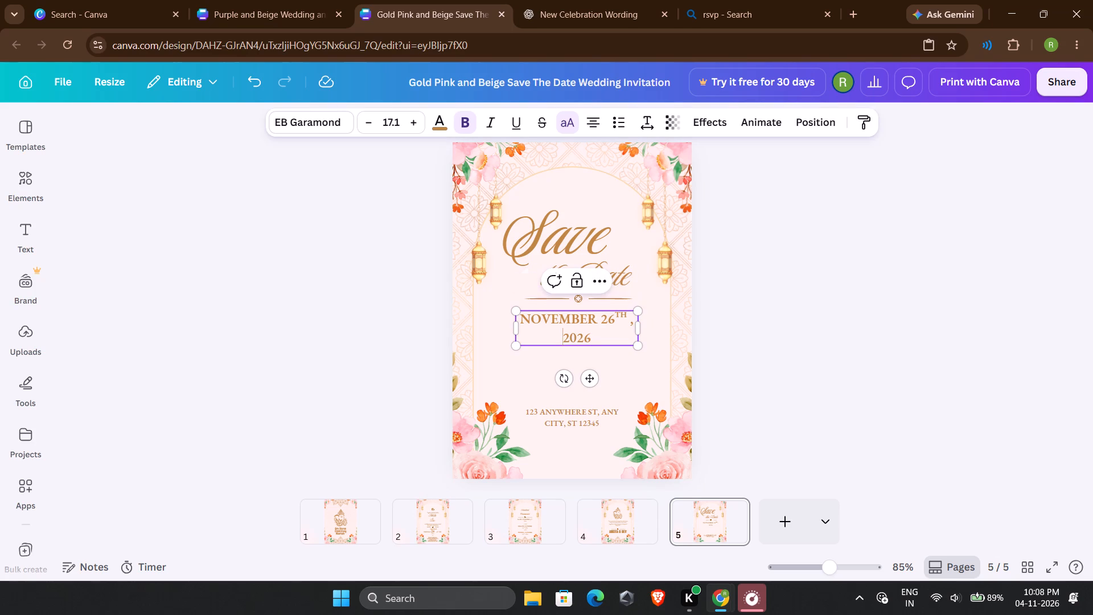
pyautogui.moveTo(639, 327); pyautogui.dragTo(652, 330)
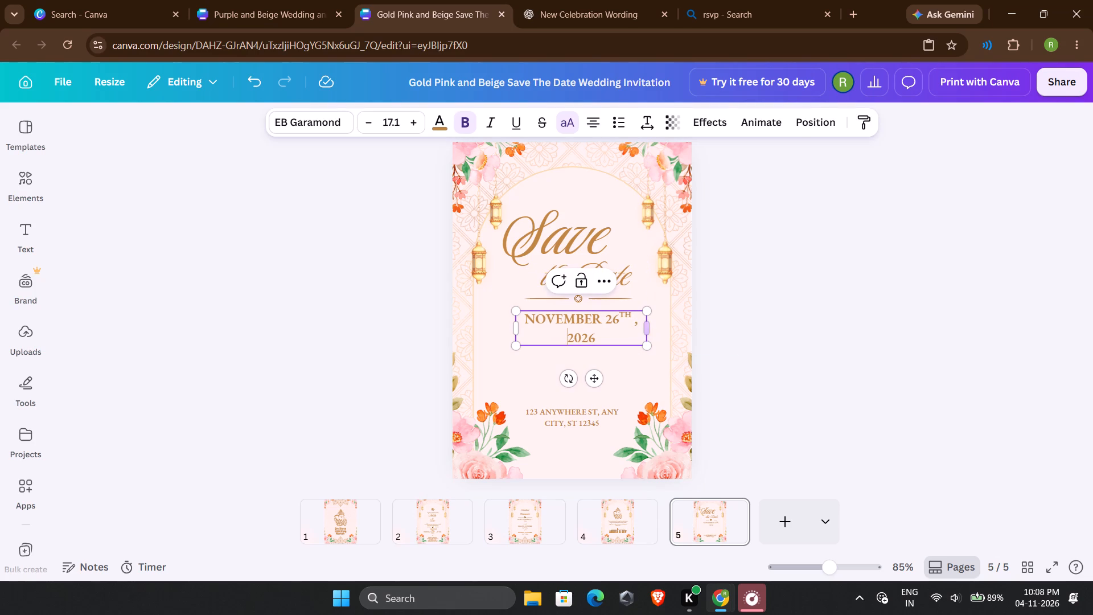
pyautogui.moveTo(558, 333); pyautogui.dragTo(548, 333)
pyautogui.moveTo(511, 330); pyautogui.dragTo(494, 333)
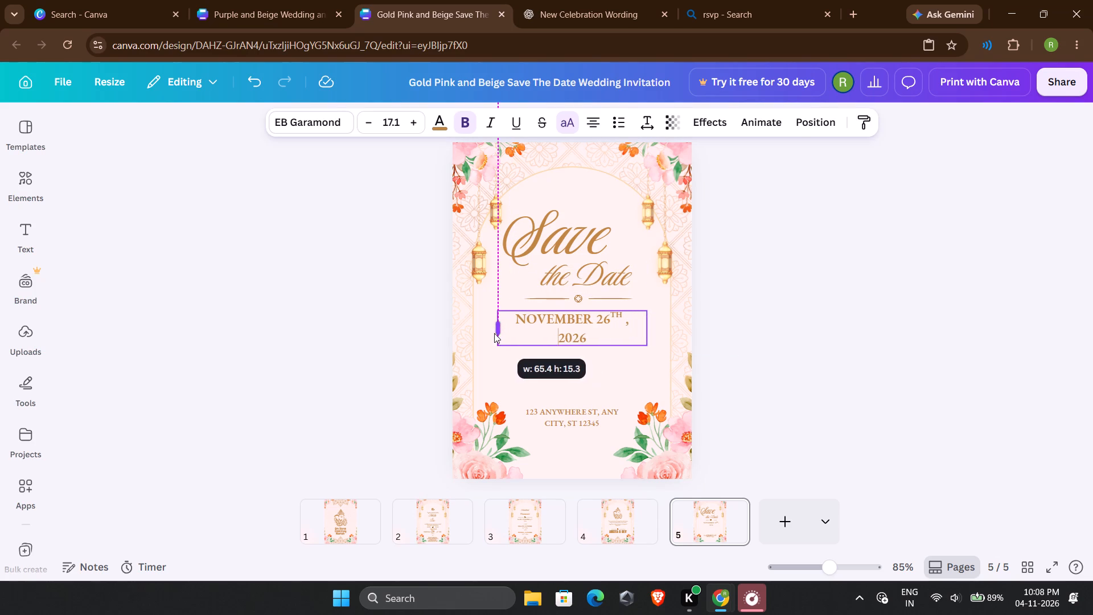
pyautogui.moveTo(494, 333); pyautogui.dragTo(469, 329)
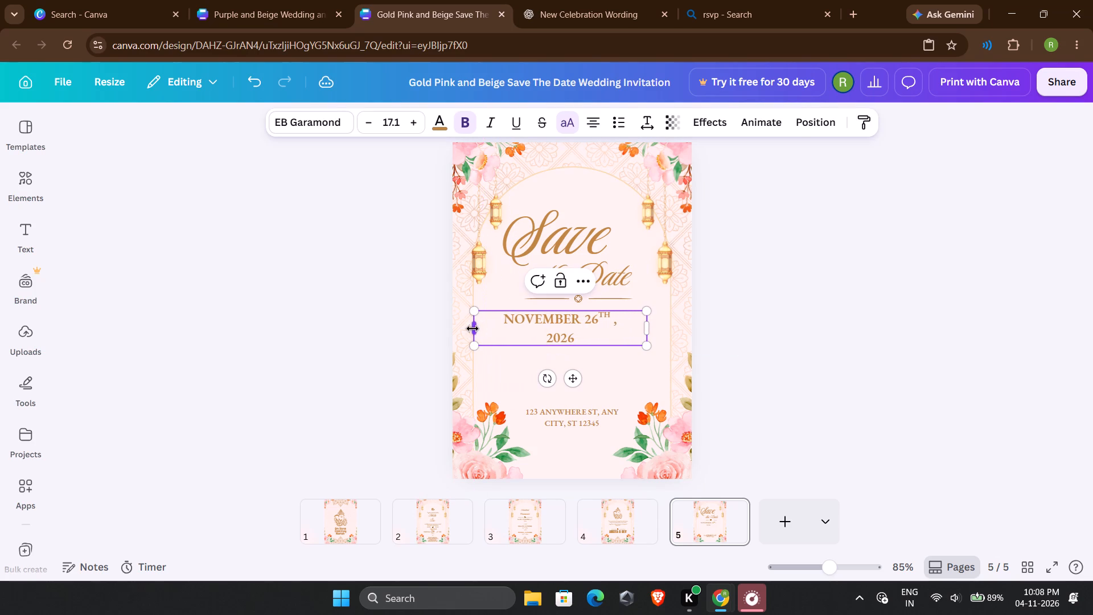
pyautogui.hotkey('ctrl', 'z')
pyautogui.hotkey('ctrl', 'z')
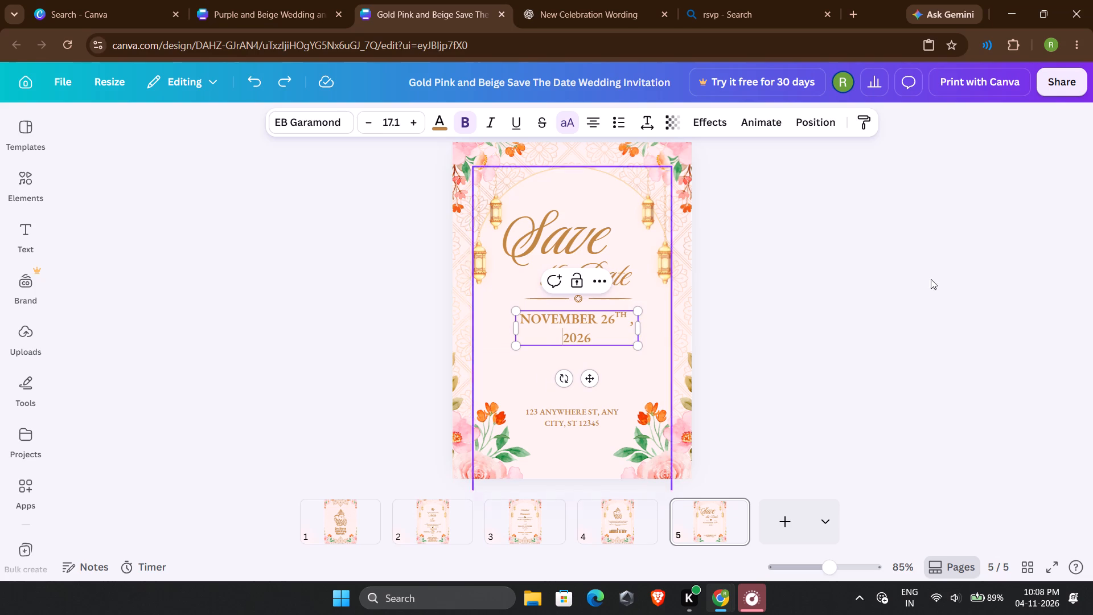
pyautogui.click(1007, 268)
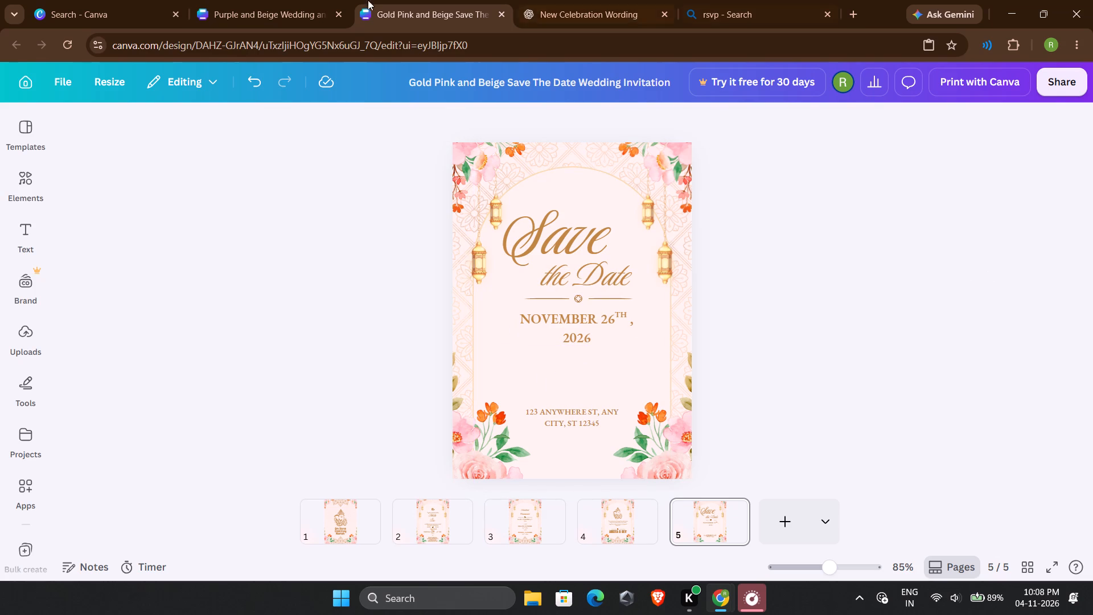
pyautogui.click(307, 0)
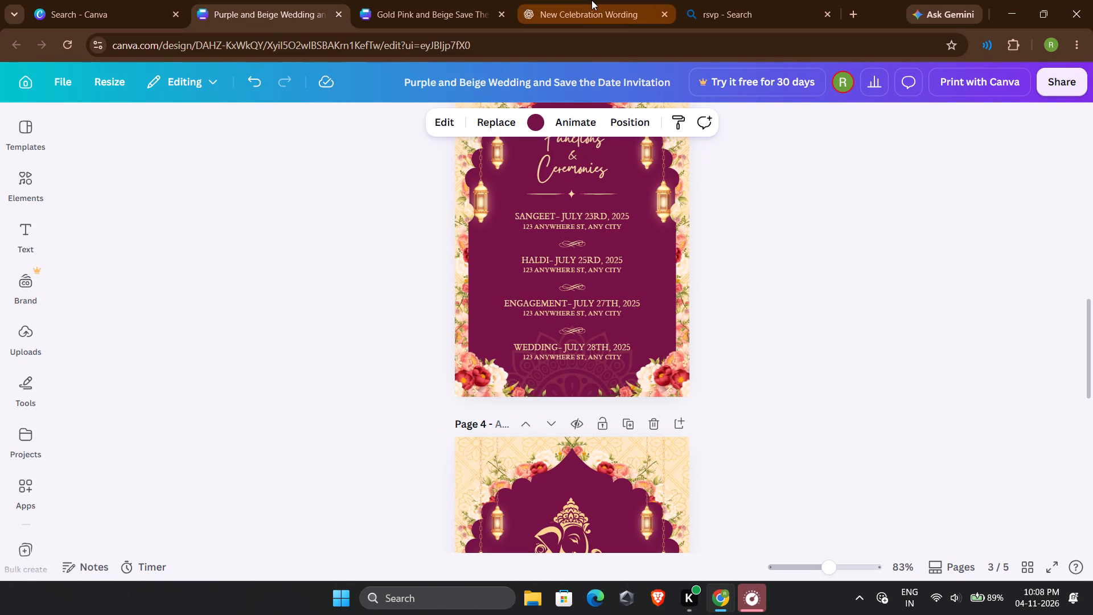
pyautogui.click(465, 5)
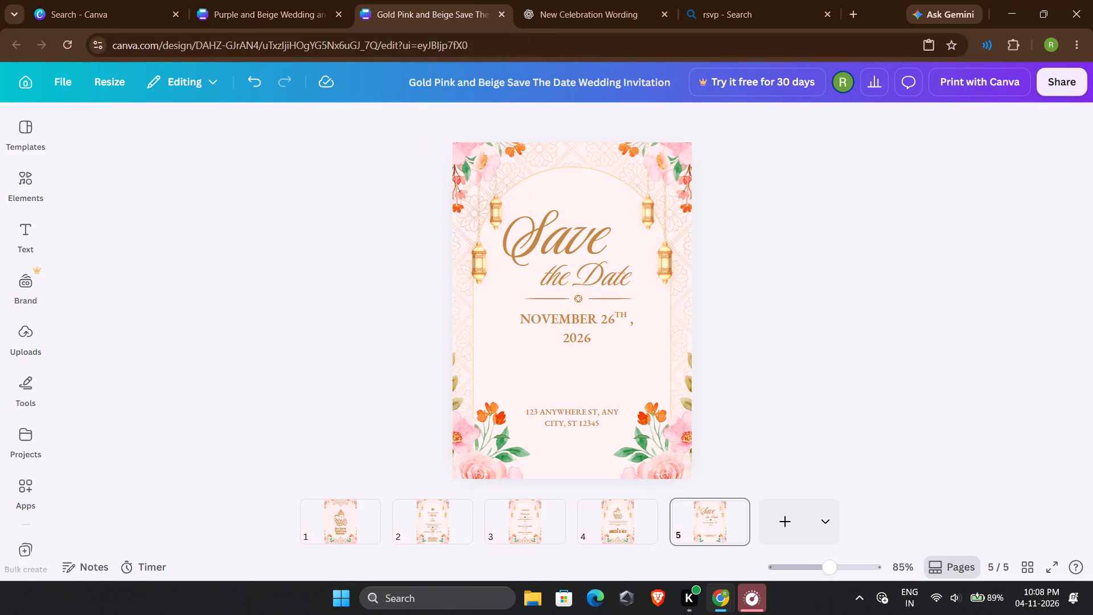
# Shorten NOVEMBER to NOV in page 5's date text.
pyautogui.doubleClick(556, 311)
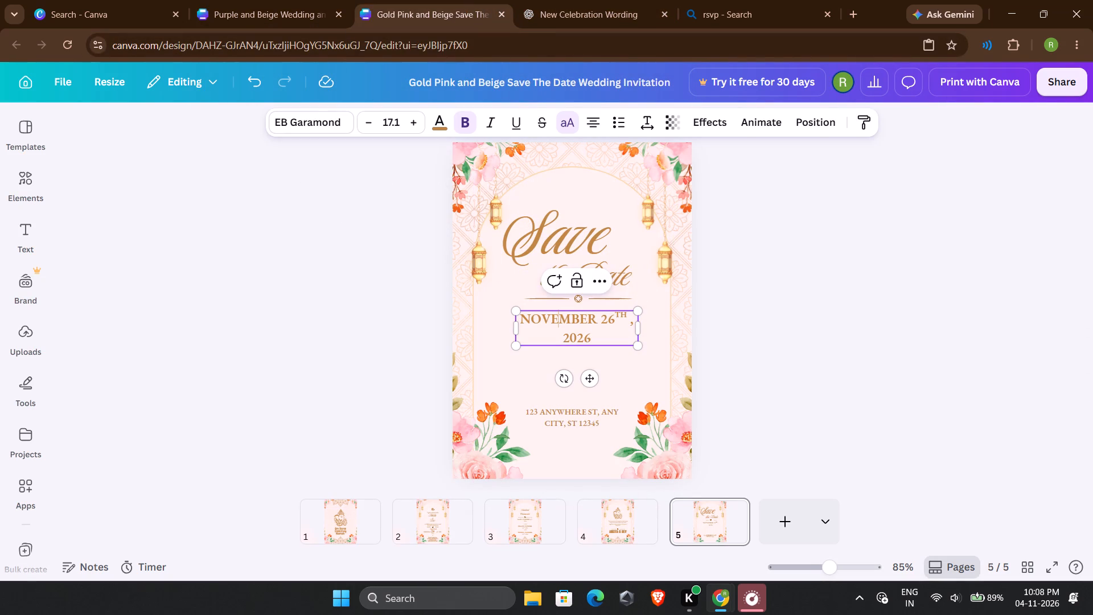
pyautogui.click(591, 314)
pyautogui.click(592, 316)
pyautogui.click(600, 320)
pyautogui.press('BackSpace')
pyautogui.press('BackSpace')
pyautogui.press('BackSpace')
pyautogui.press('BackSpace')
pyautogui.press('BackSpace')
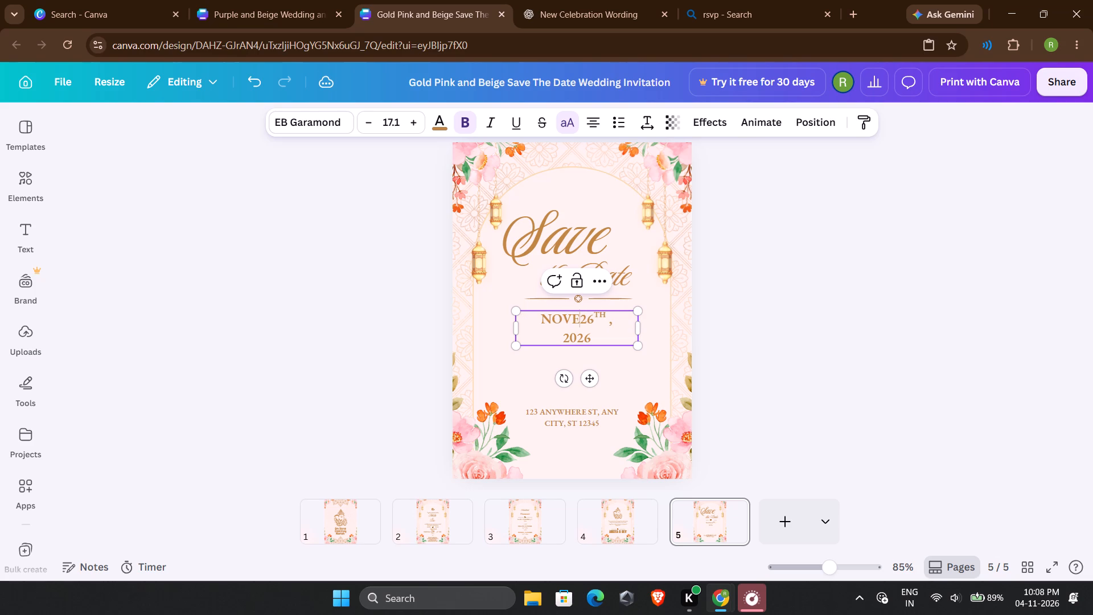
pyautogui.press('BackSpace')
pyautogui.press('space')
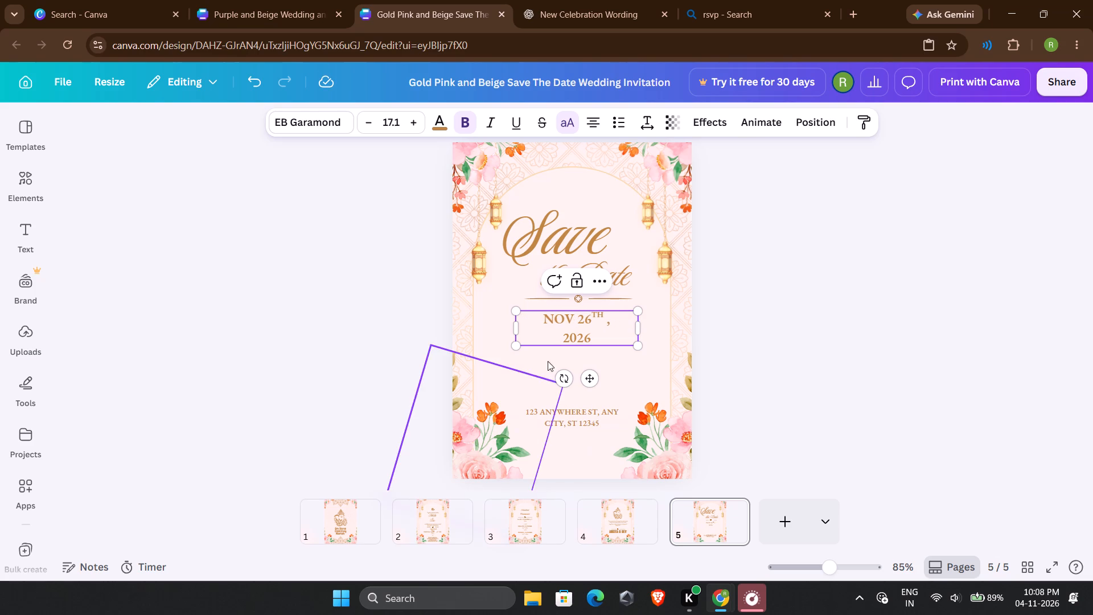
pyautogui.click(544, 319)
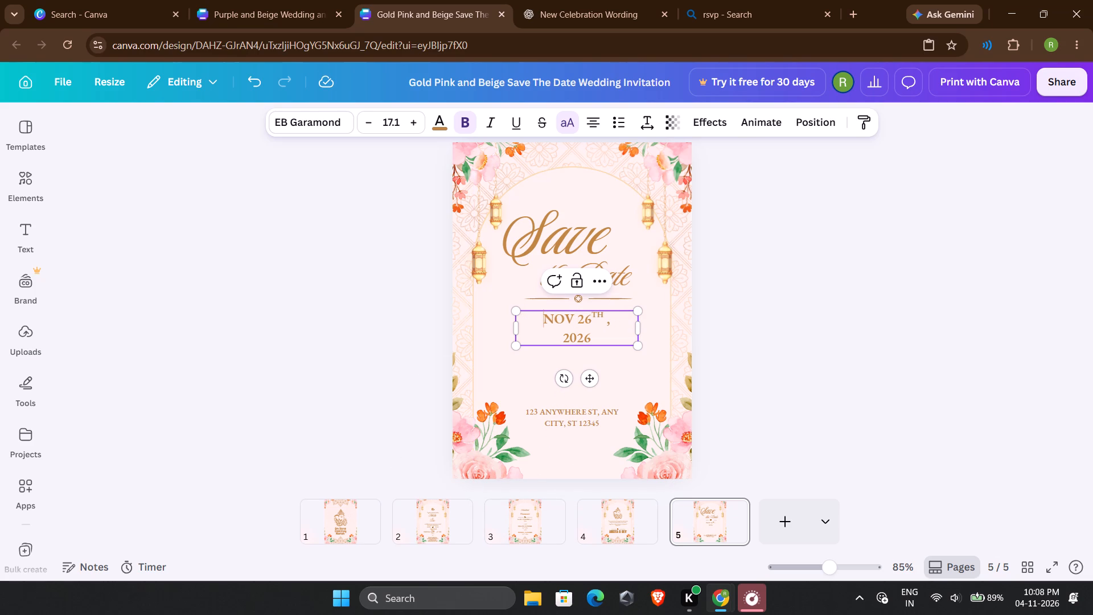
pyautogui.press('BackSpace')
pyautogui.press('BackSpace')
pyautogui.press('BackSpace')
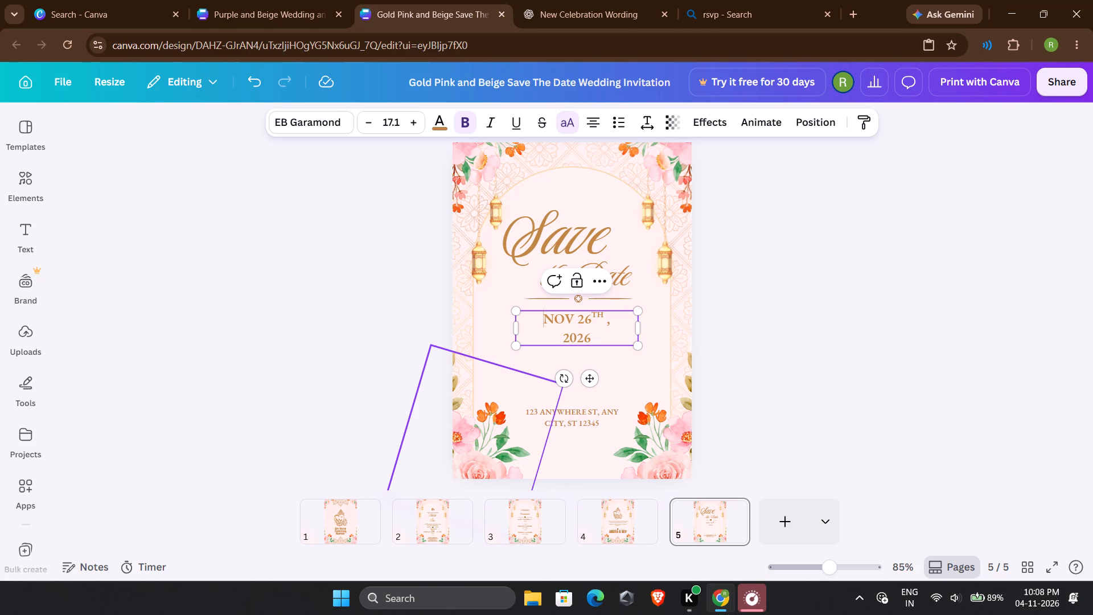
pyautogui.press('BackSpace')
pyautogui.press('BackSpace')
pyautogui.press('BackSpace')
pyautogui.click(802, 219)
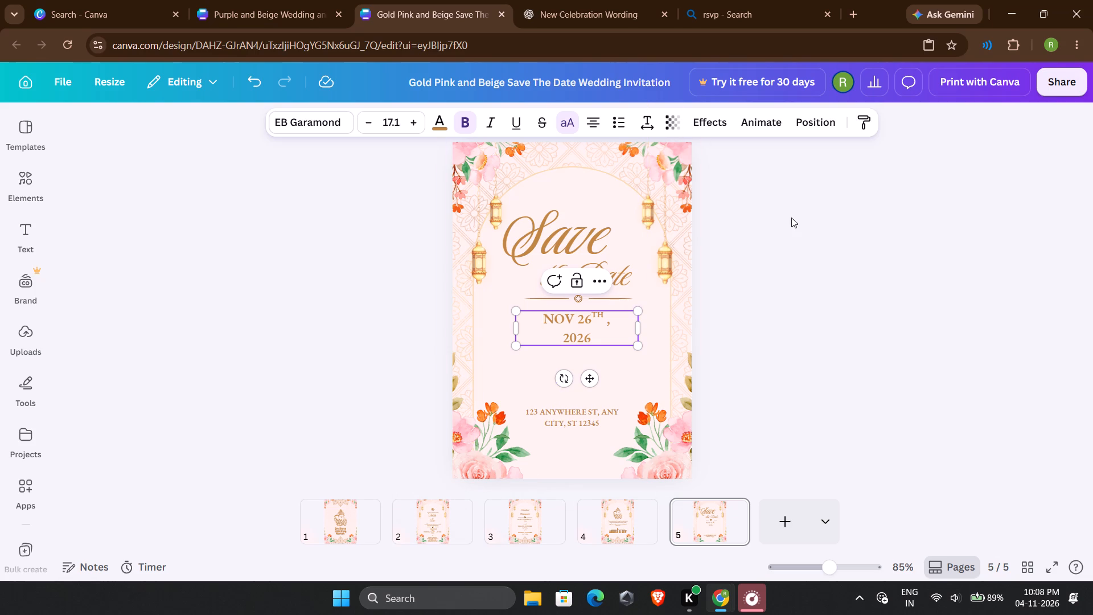
# Replace page 5's entire two-line date with NOV 26TH, 2026 on a single line.
pyautogui.doubleClick(562, 336)
pyautogui.moveTo(599, 330); pyautogui.dragTo(575, 321)
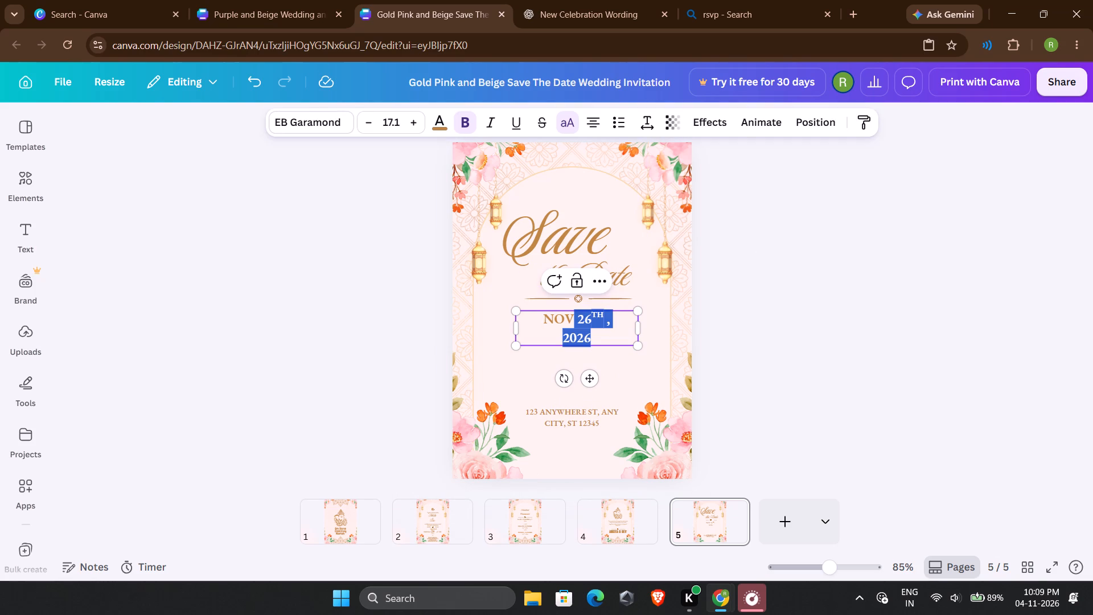
pyautogui.moveTo(575, 321); pyautogui.dragTo(532, 309)
pyautogui.press('BackSpace')
pyautogui.press('BackSpace')
pyautogui.press('BackSpace')
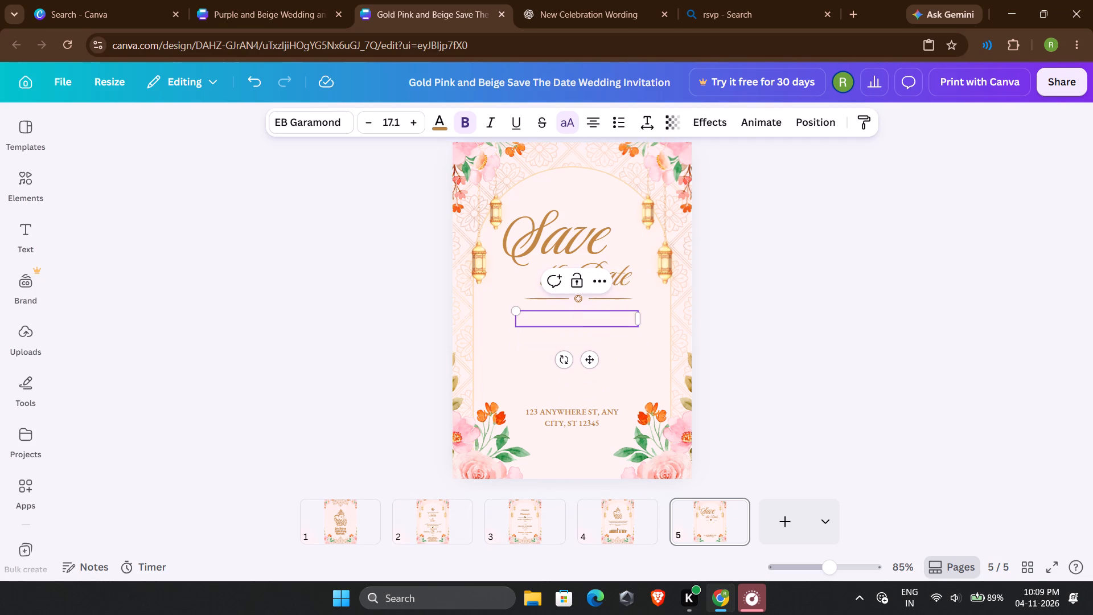
pyautogui.press('BackSpace')
pyautogui.write(',')
pyautogui.press('space')
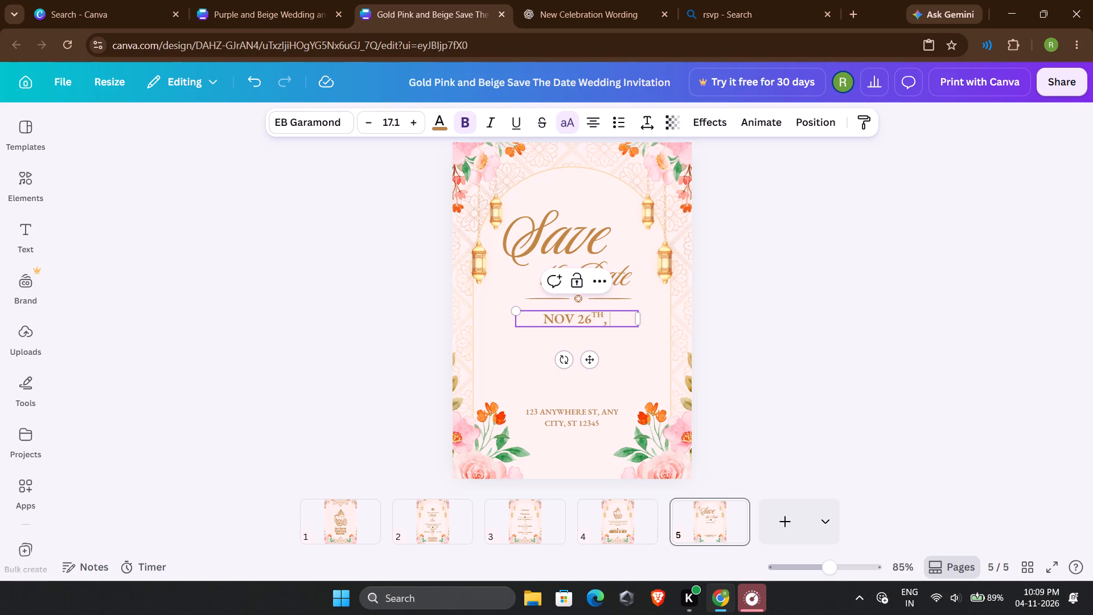
pyautogui.write('2026')
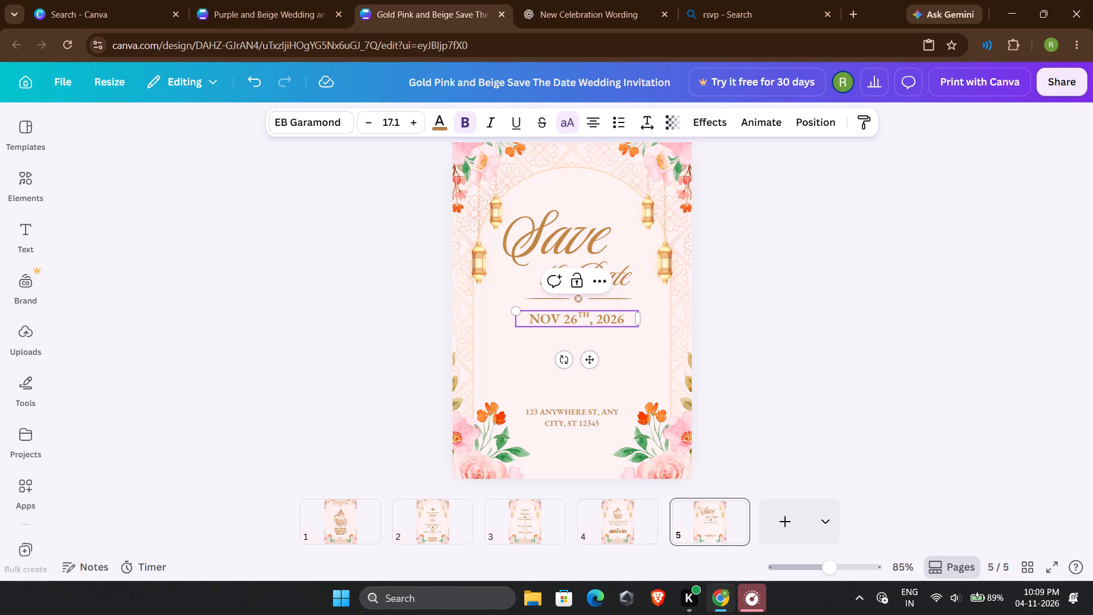
pyautogui.click(849, 285)
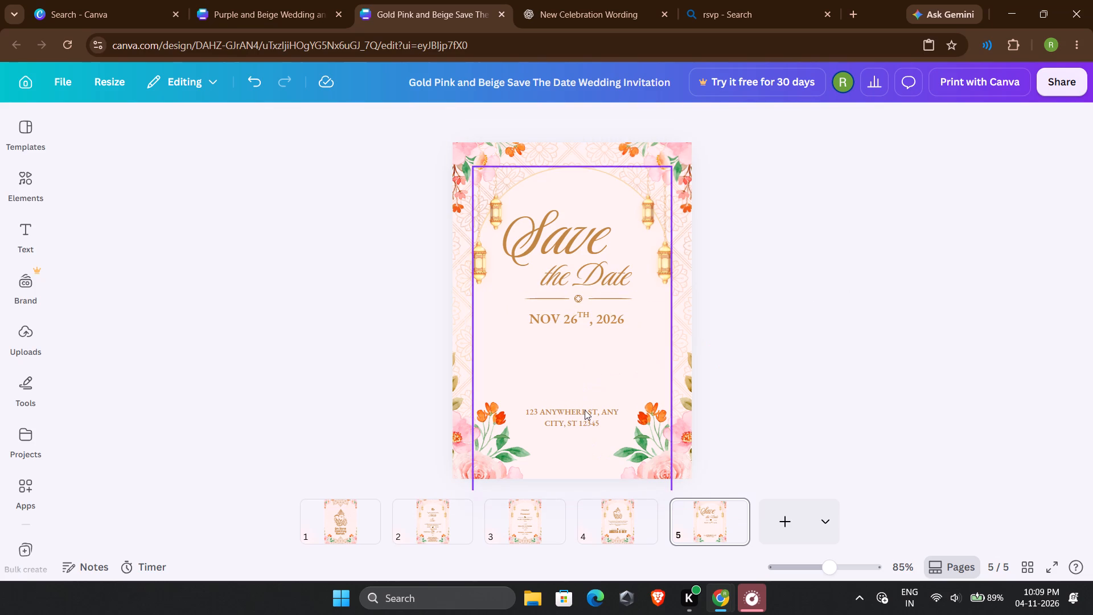
# Copy the venue address from page 2 and paste it over the placeholder address on page 5.
pyautogui.click(626, 518)
pyautogui.click(517, 518)
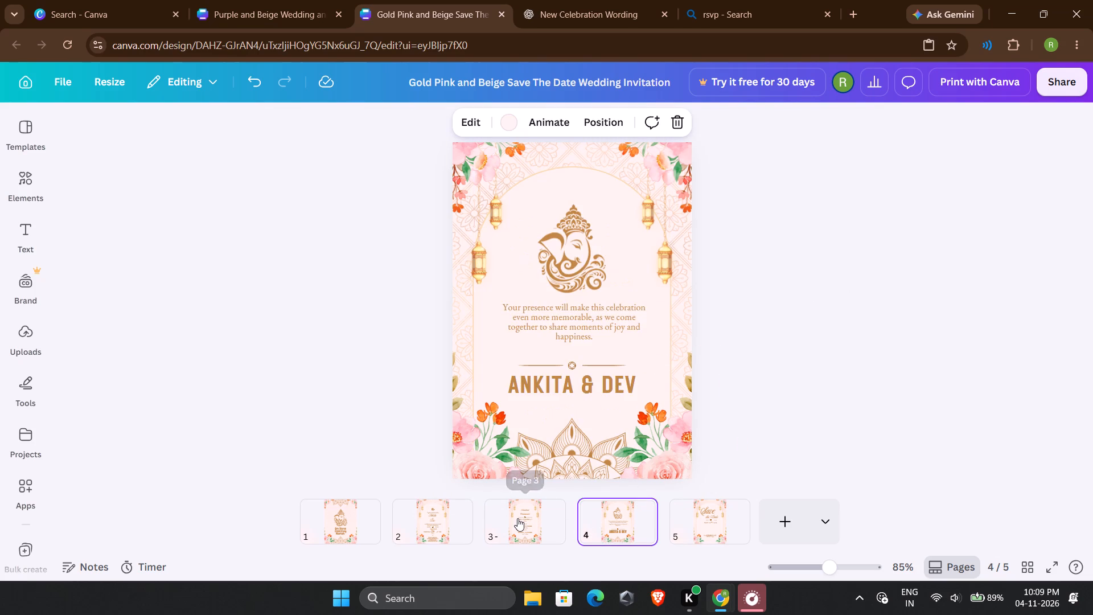
pyautogui.click(418, 526)
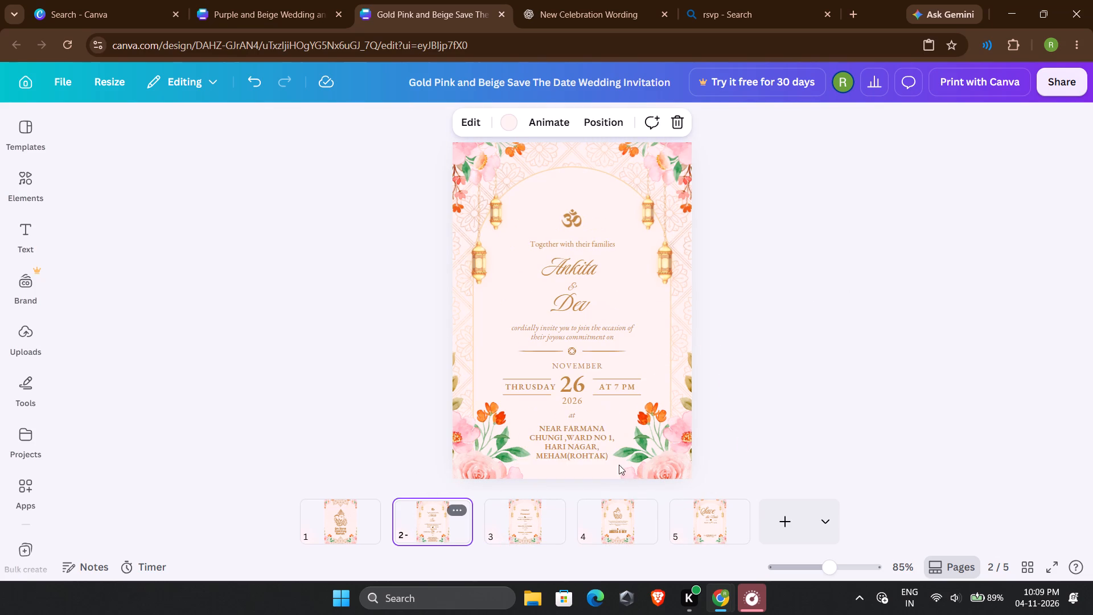
pyautogui.click(596, 451)
pyautogui.tripleClick(596, 451)
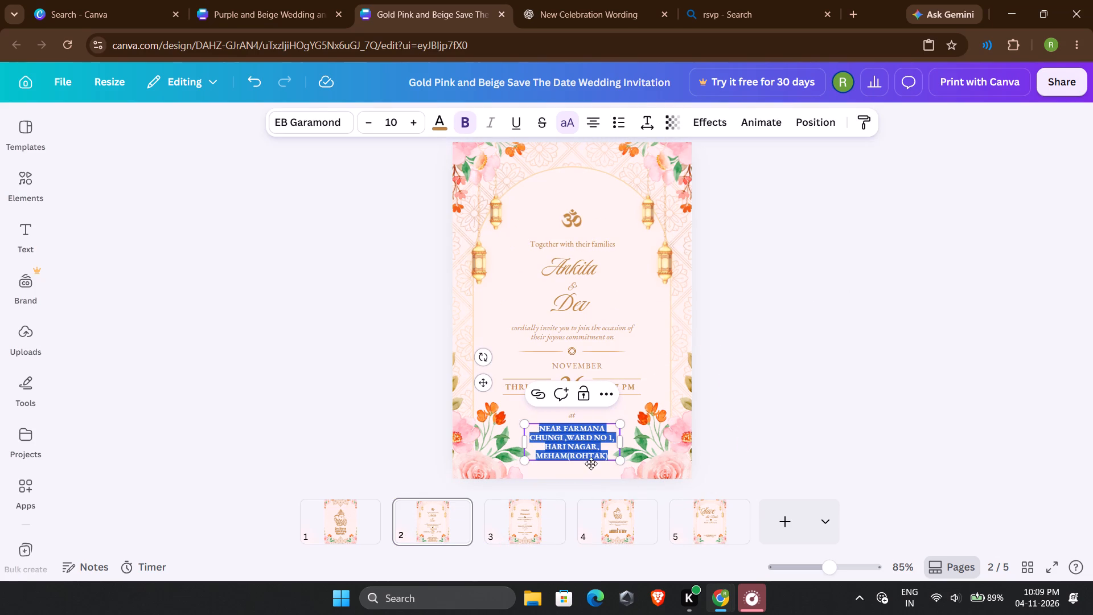
pyautogui.hotkey('ctrl', 'c')
pyautogui.click(718, 531)
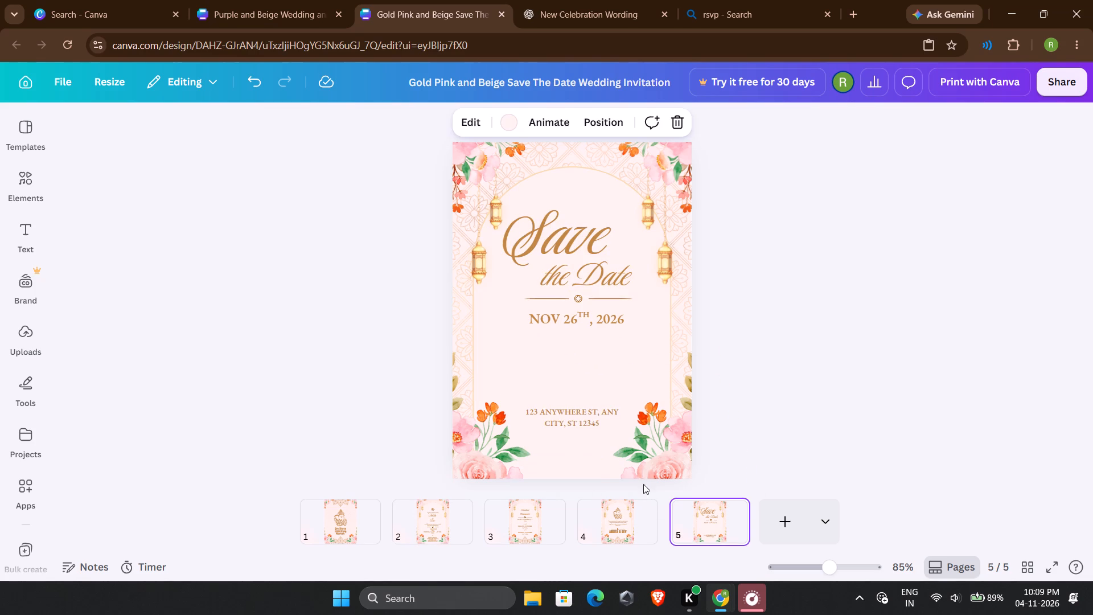
pyautogui.doubleClick(578, 424)
pyautogui.hotkey('ctrl', 'v')
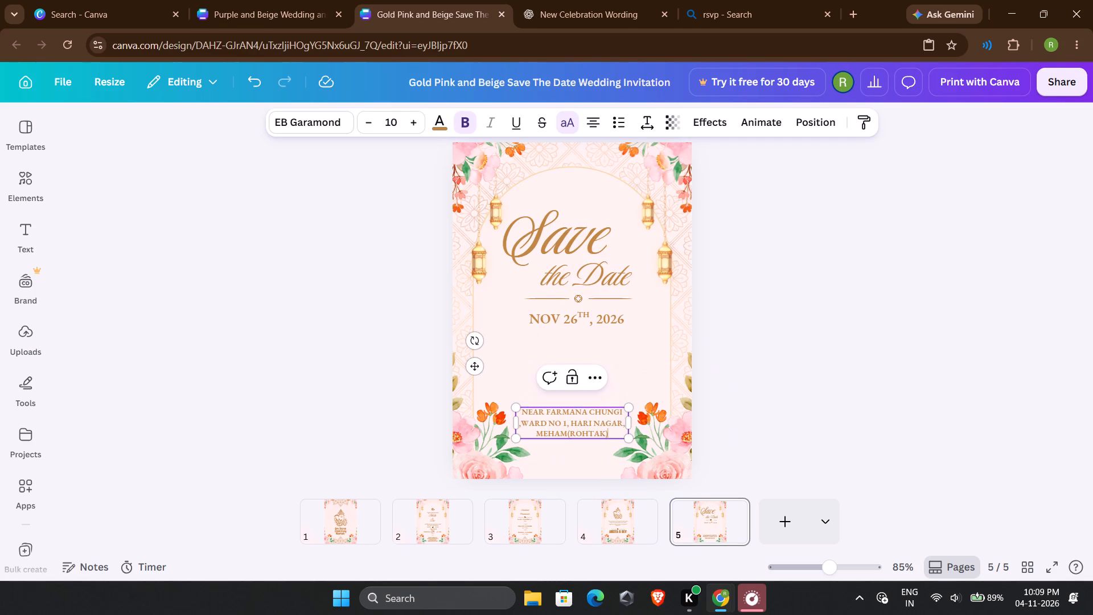
# Move page 5's venue address up from between the bottom flowers to just below the date.
pyautogui.click(1004, 359)
pyautogui.moveTo(596, 415); pyautogui.dragTo(595, 363)
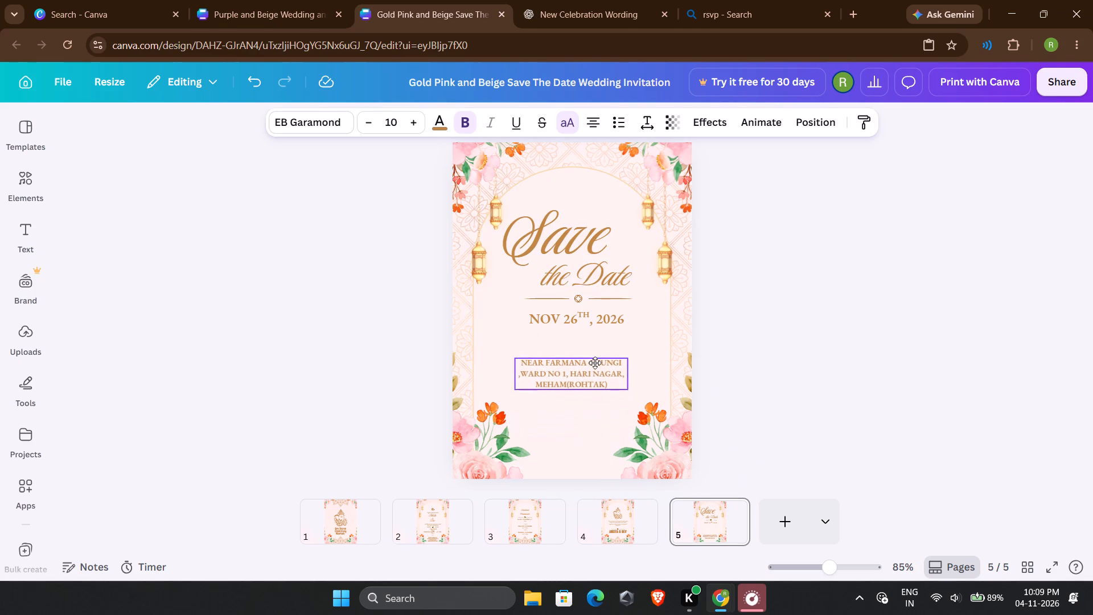
pyautogui.moveTo(595, 363); pyautogui.dragTo(599, 342)
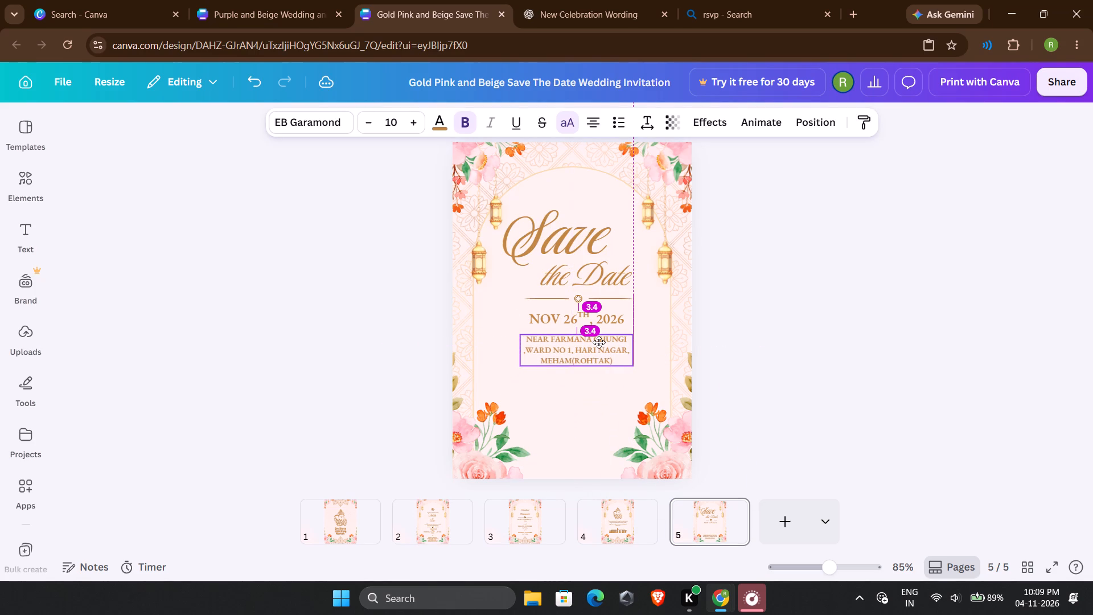
pyautogui.moveTo(599, 342); pyautogui.dragTo(599, 347)
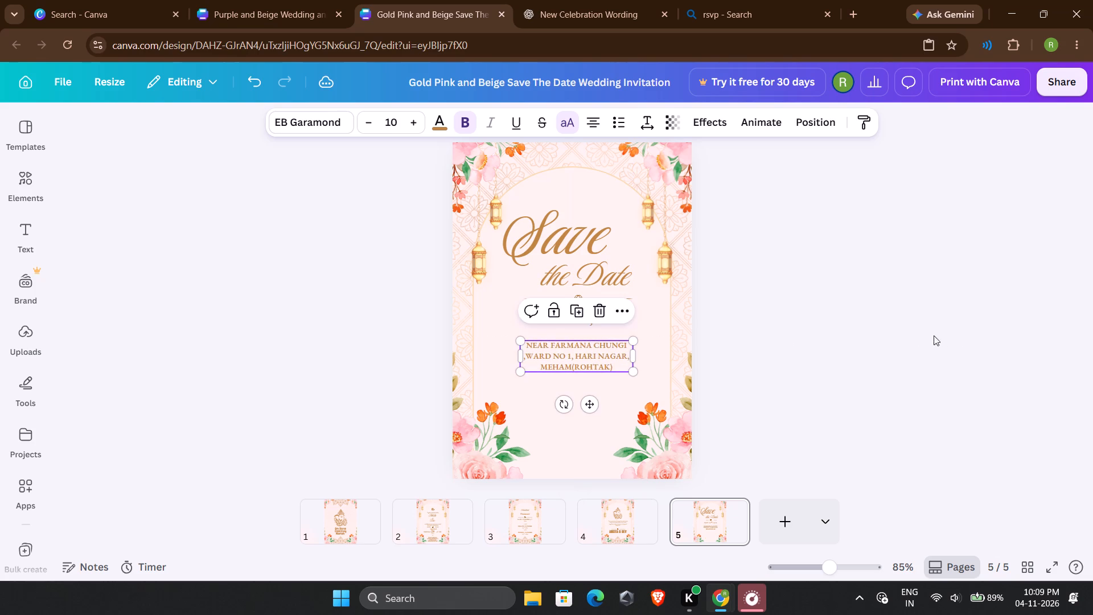
pyautogui.click(961, 335)
# Copy the mandala ornament from the bottom of page 4 onto page 5.
pyautogui.click(635, 523)
pyautogui.click(576, 454)
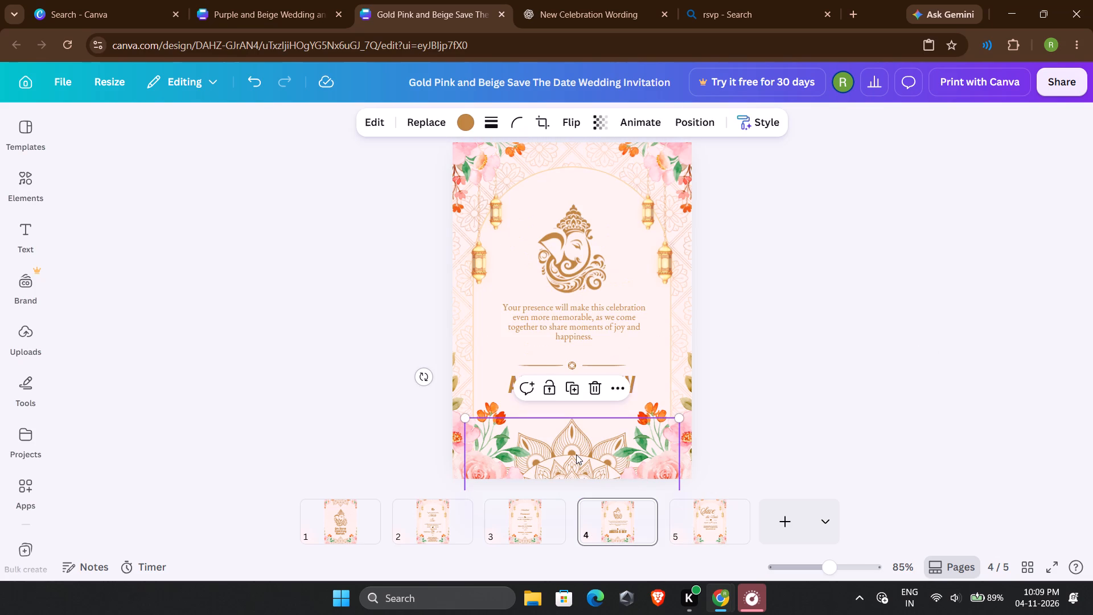
pyautogui.hotkey('ctrl', 'c')
pyautogui.click(724, 532)
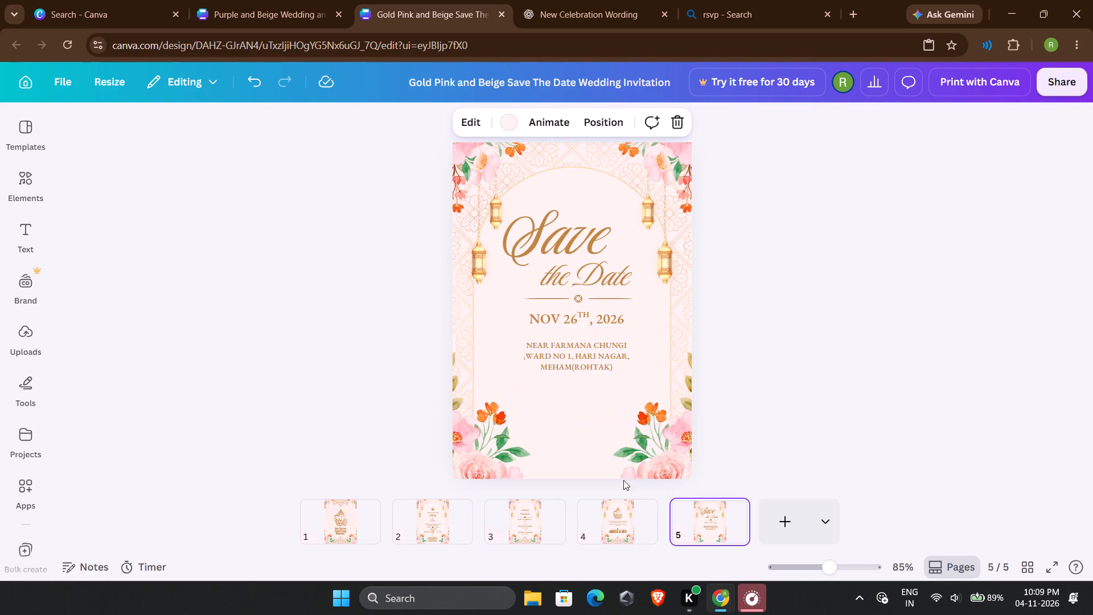
pyautogui.hotkey('ctrl', 'v')
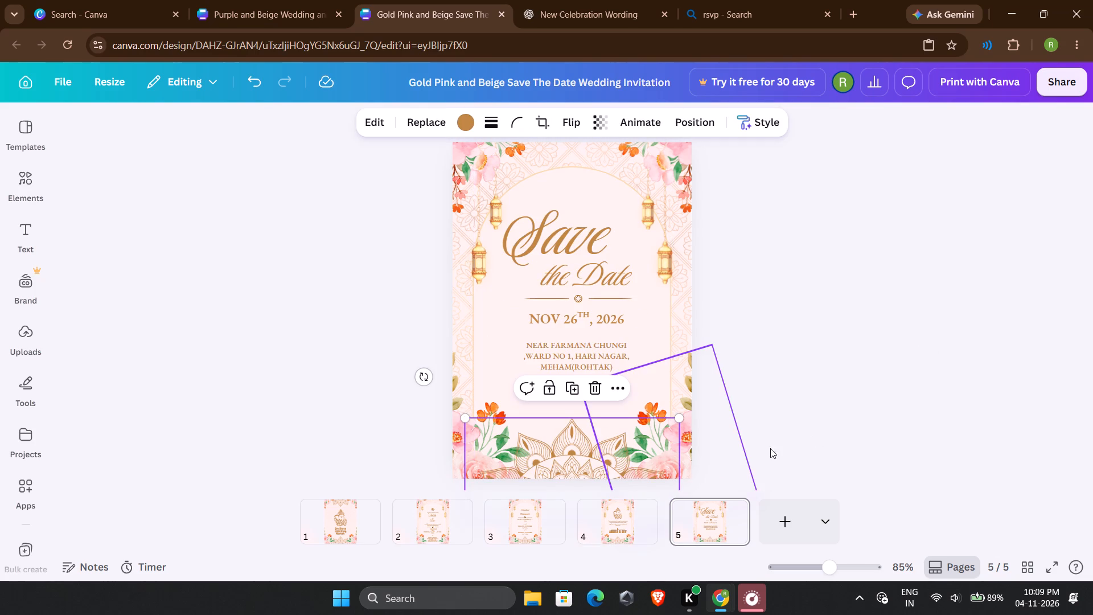
# Reorder page 5's layers so the mandala sits beneath the text and flowers, between the lantern layers.
pyautogui.rightClick(621, 461)
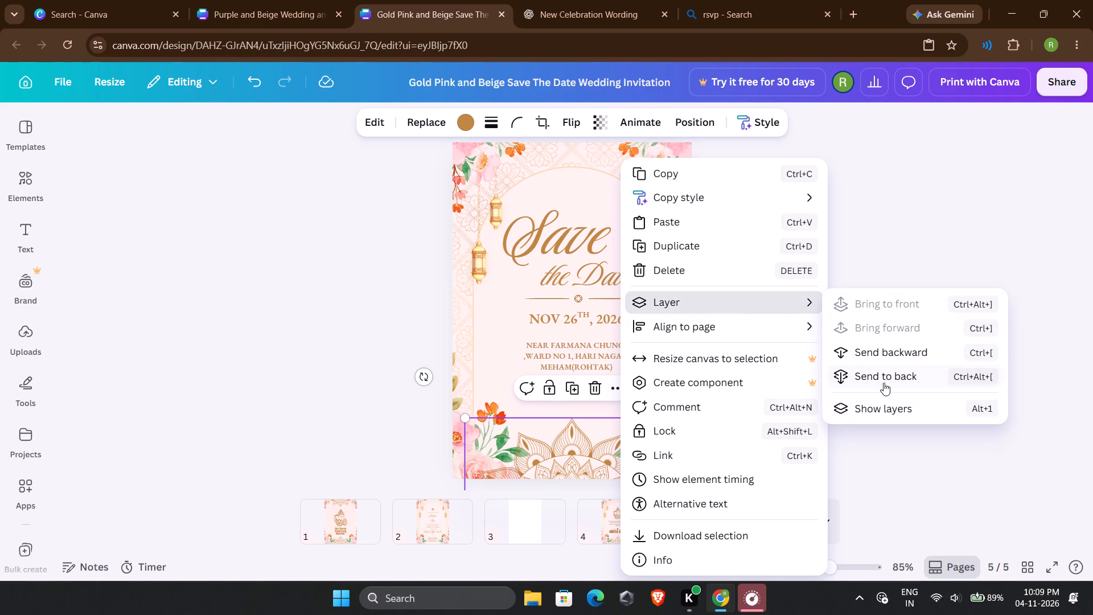
pyautogui.click(890, 407)
pyautogui.moveTo(176, 255); pyautogui.dragTo(178, 316)
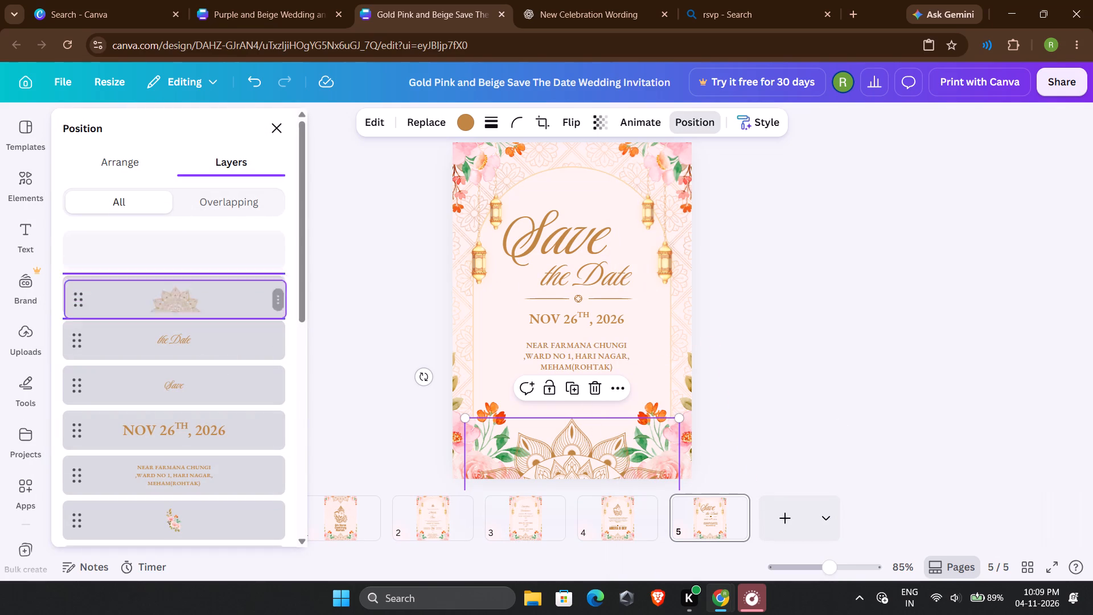
pyautogui.moveTo(178, 316); pyautogui.dragTo(180, 457)
pyautogui.click(1038, 335)
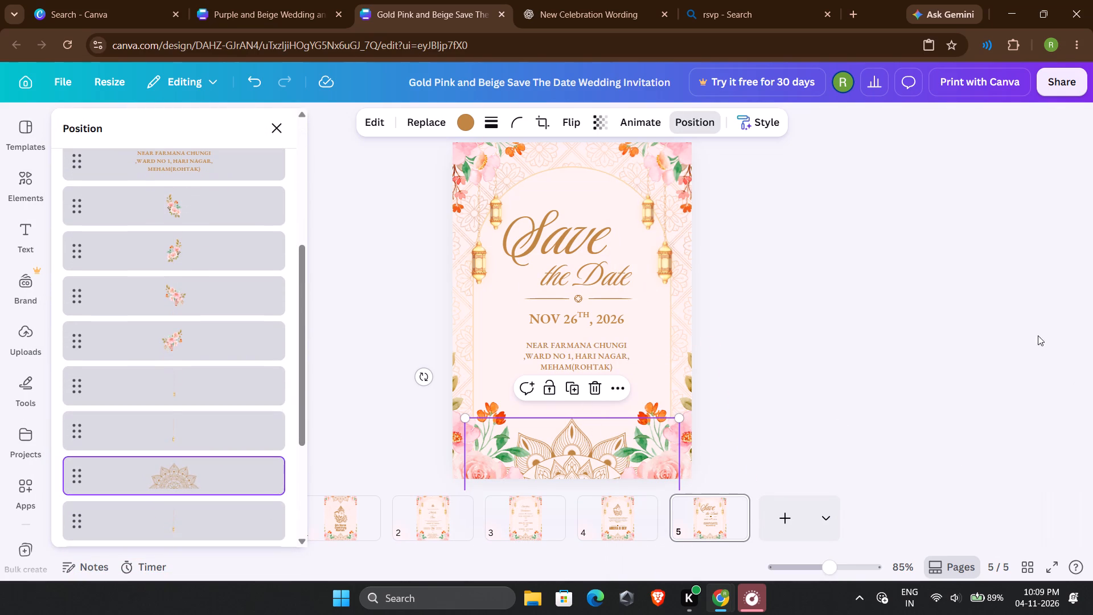
# Shift page 5's venue address lower above the mandala, and bring the date line down to sit just above it.
pyautogui.click(607, 527)
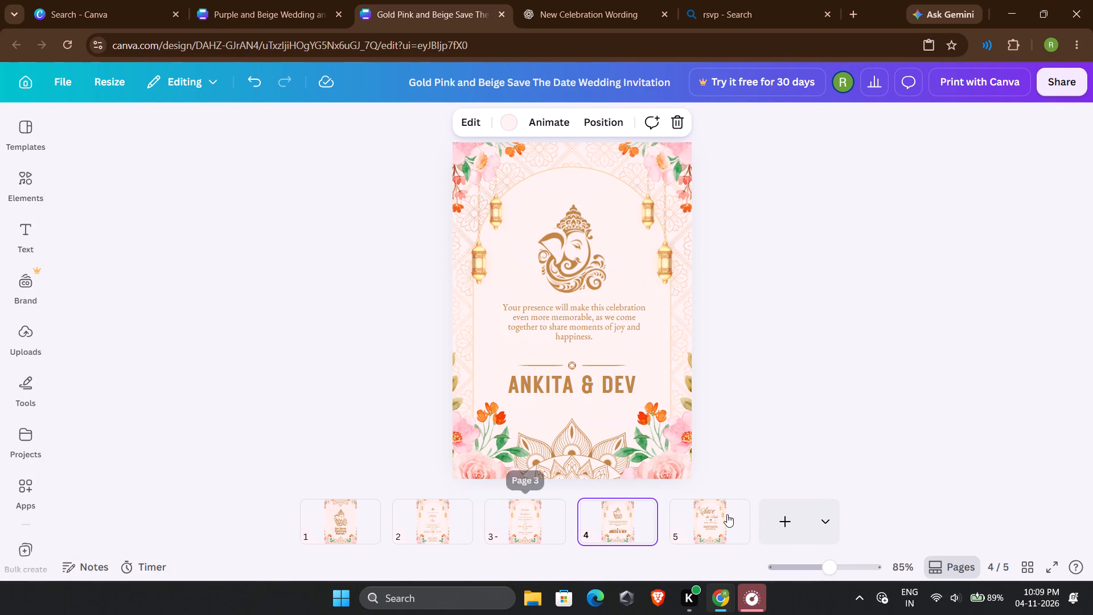
pyautogui.click(727, 514)
pyautogui.moveTo(563, 353); pyautogui.dragTo(564, 358)
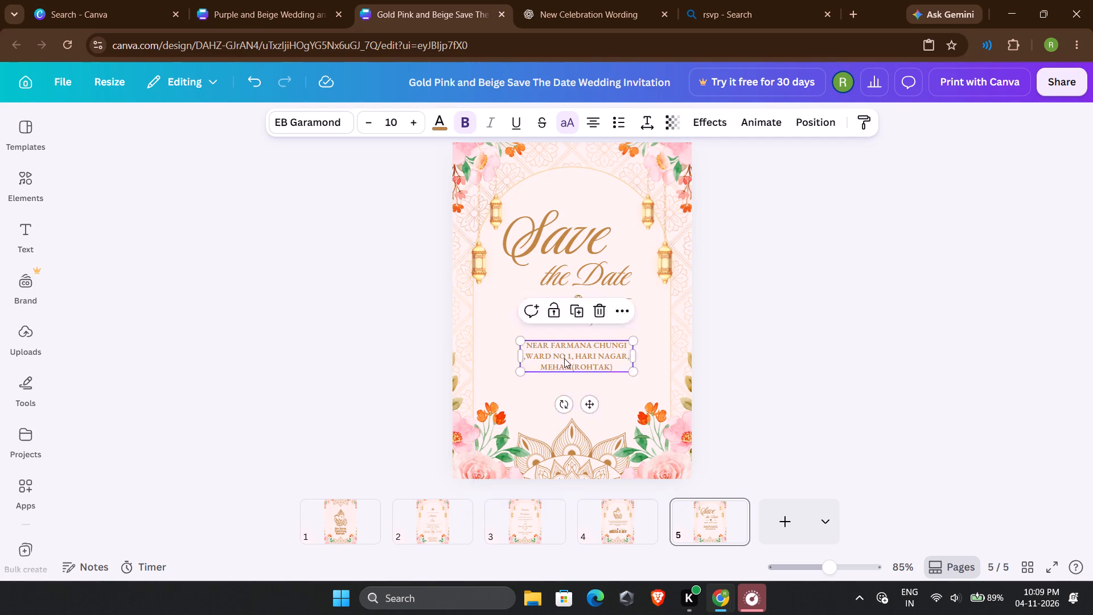
pyautogui.moveTo(564, 358); pyautogui.dragTo(562, 380)
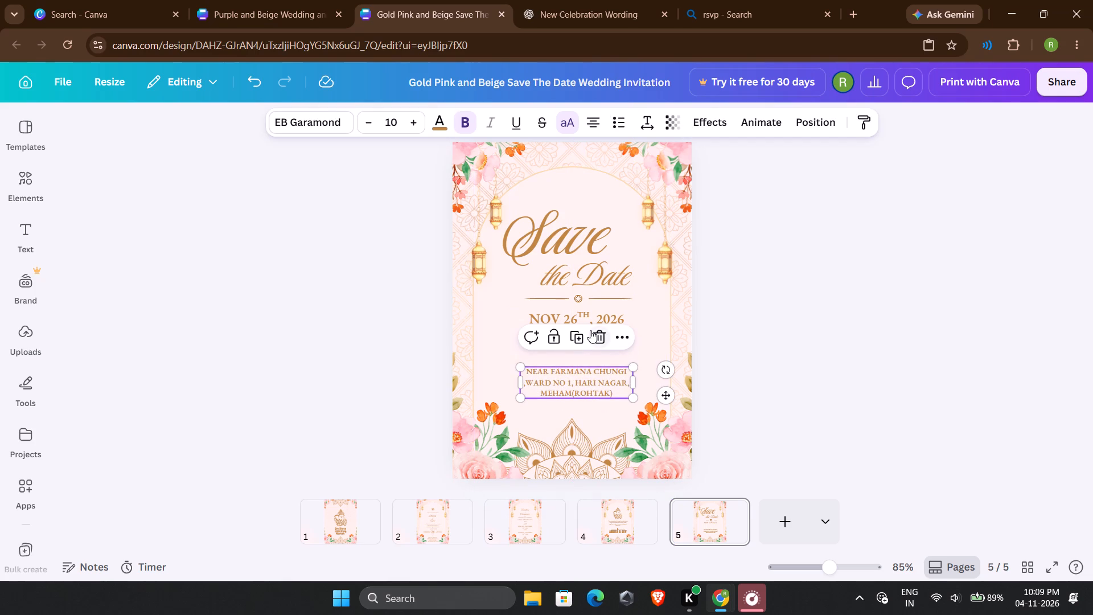
pyautogui.click(1092, 275)
pyautogui.moveTo(595, 319); pyautogui.dragTo(593, 347)
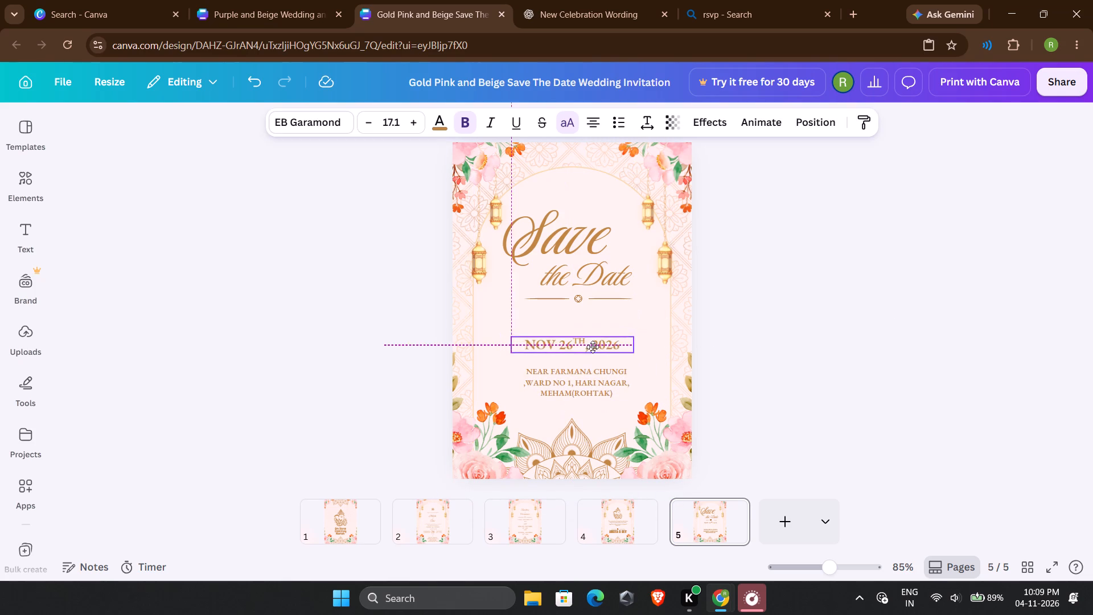
pyautogui.moveTo(593, 347); pyautogui.dragTo(594, 347)
pyautogui.click(1092, 264)
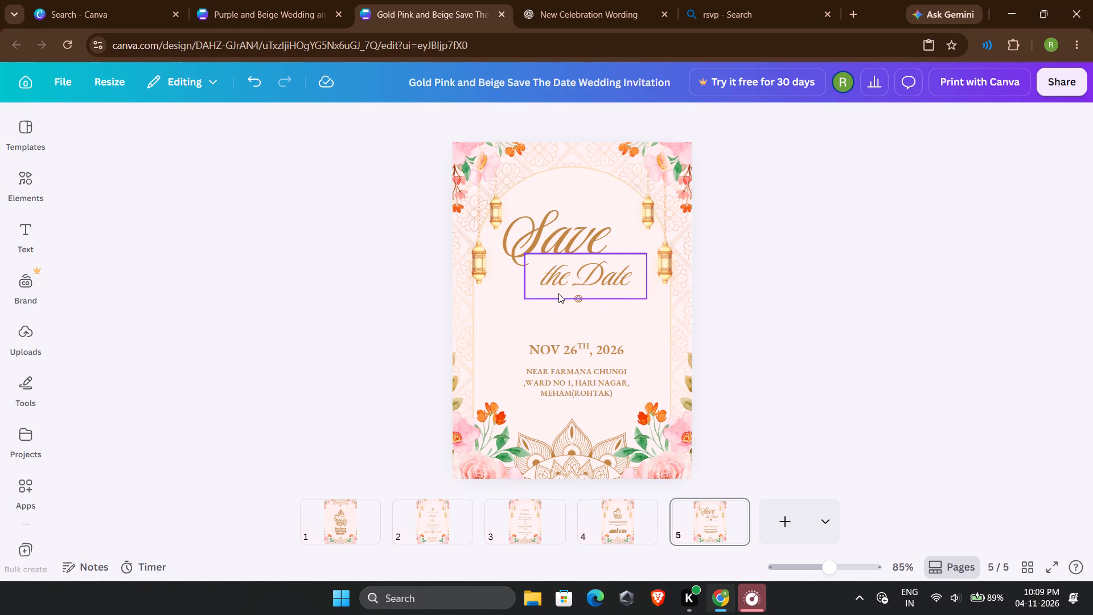
# Lower page 5's ornamental divider to just above the date, and move the Save and the Date headings down towards it.
pyautogui.moveTo(576, 299); pyautogui.dragTo(577, 329)
pyautogui.click(1031, 252)
pyautogui.moveTo(601, 280); pyautogui.dragTo(601, 290)
pyautogui.moveTo(519, 240); pyautogui.dragTo(519, 244)
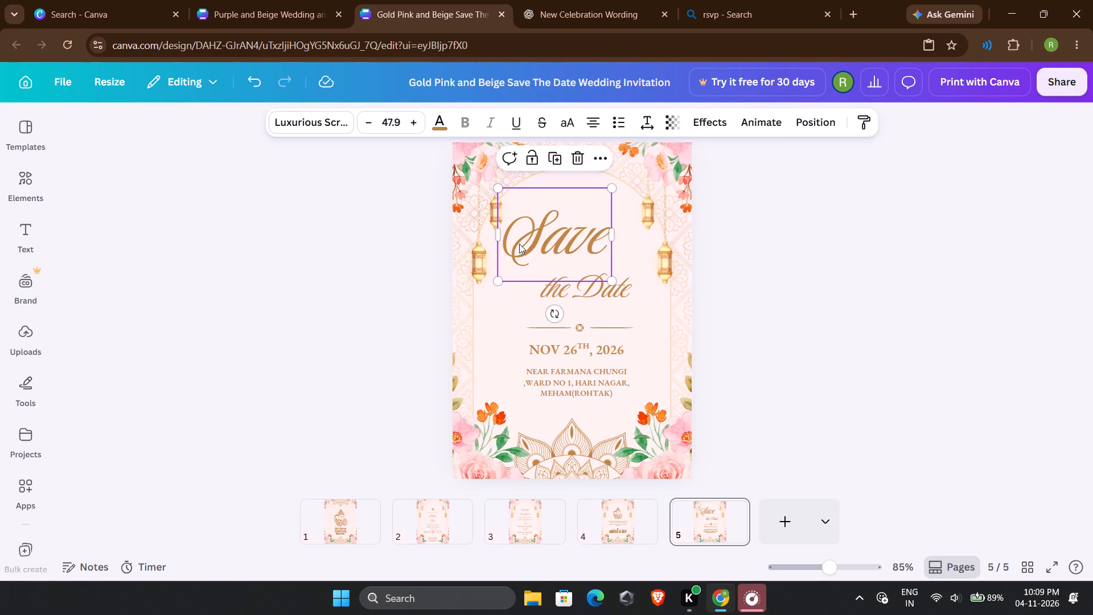
pyautogui.moveTo(519, 244); pyautogui.dragTo(516, 256)
pyautogui.click(1092, 342)
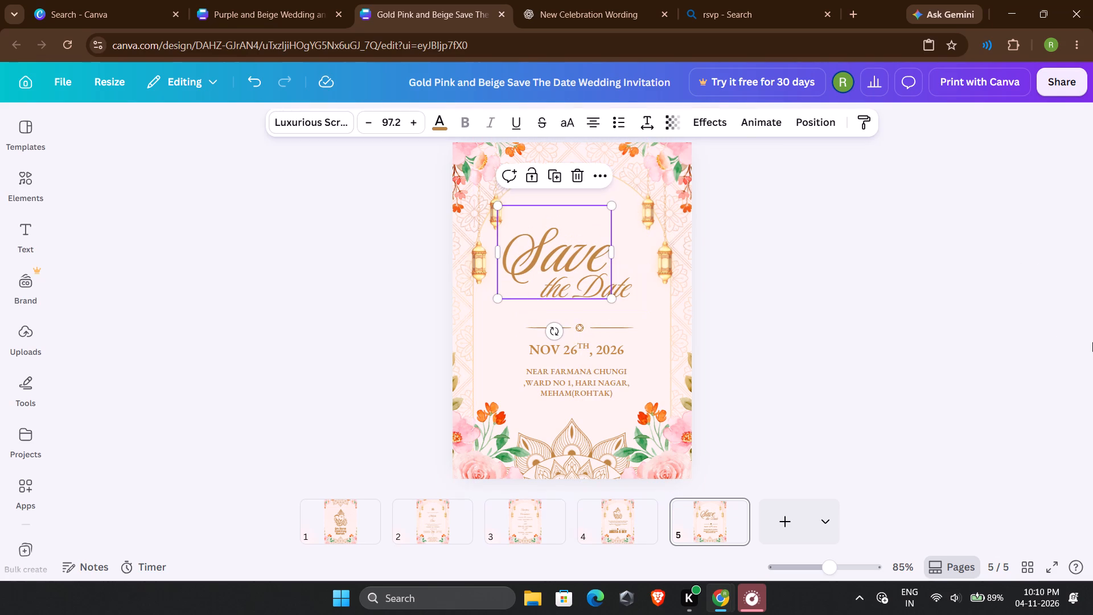
# Delete the venue address and the word "at" above it from page 2.
pyautogui.click(626, 516)
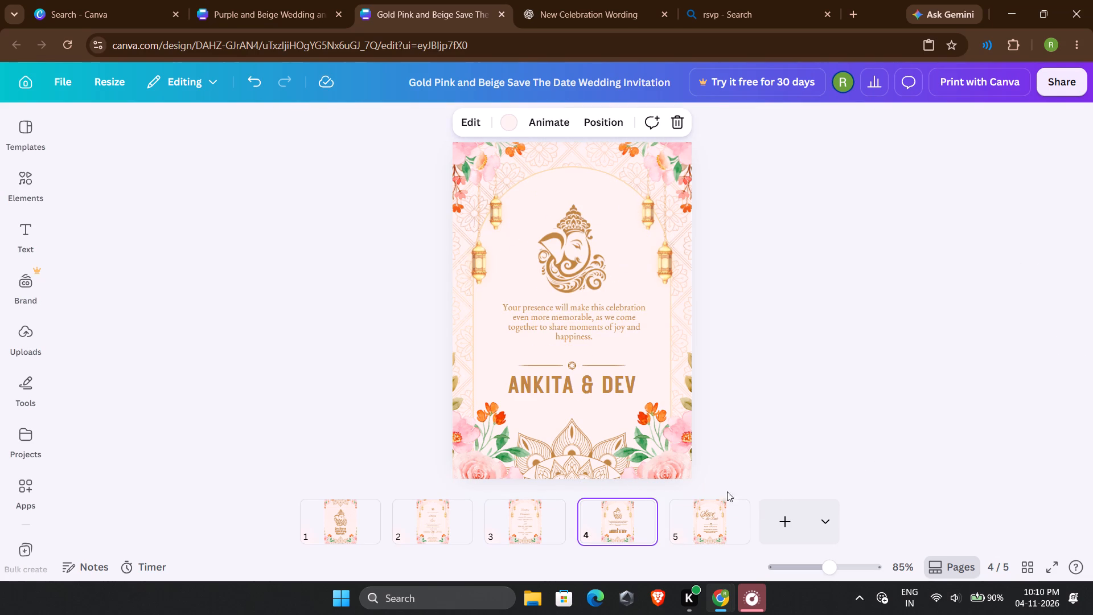
pyautogui.click(502, 536)
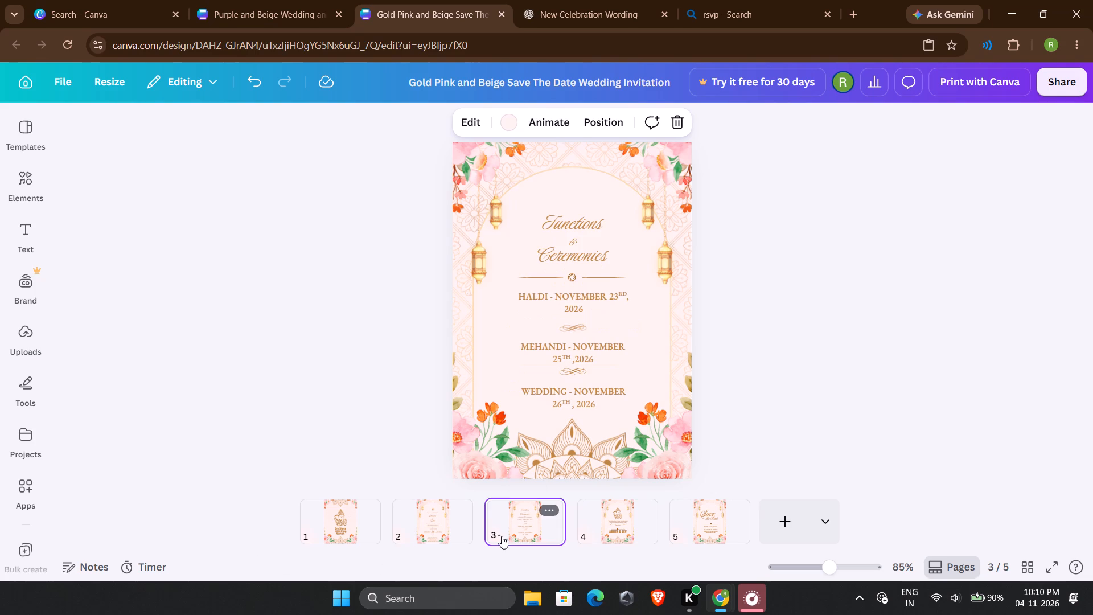
pyautogui.click(439, 517)
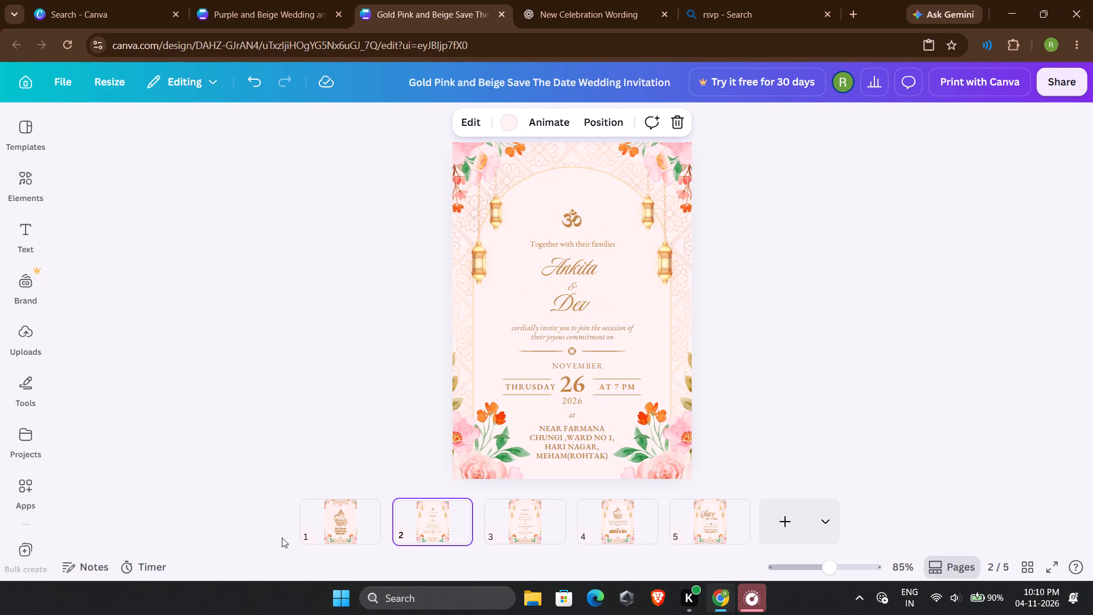
pyautogui.click(565, 440)
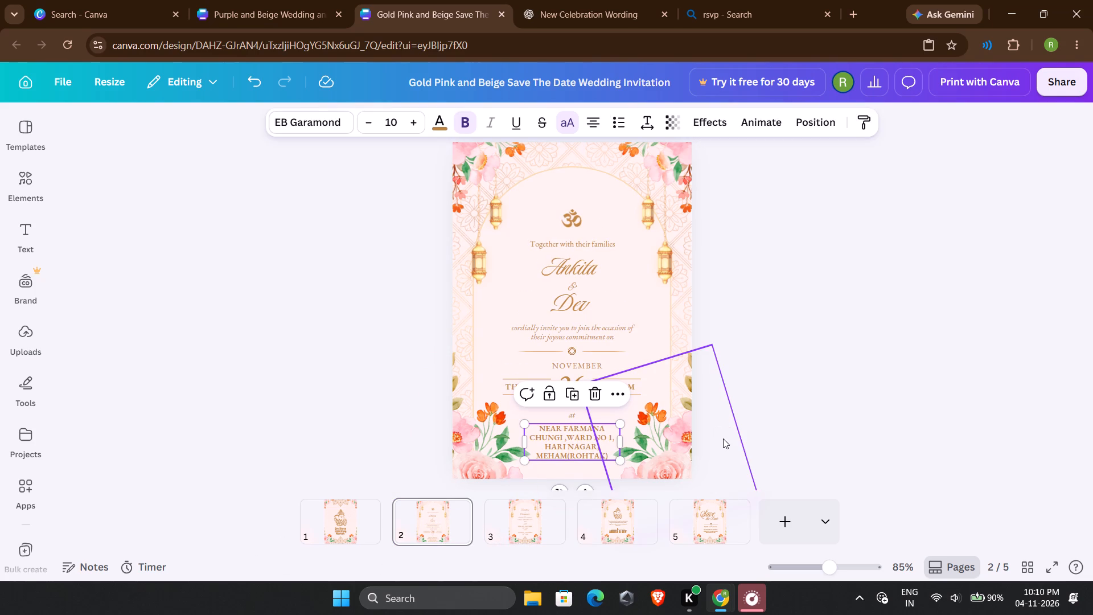
pyautogui.press('Delete')
pyautogui.click(570, 416)
pyautogui.press('Delete')
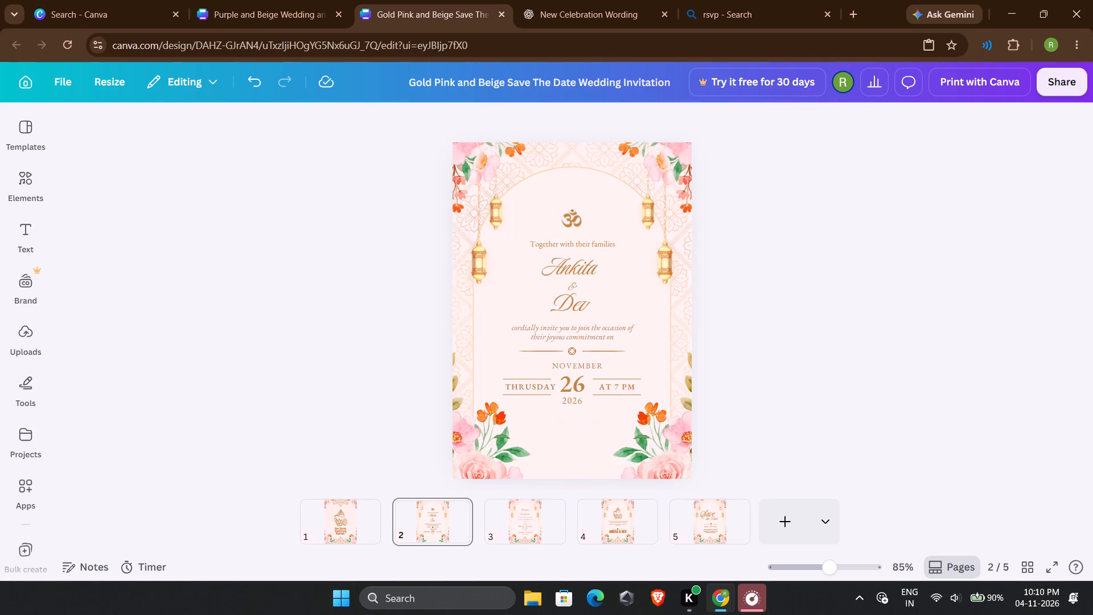
# Copy the bottom mandala ornament from page 1 onto page 2.
pyautogui.click(340, 515)
pyautogui.click(561, 458)
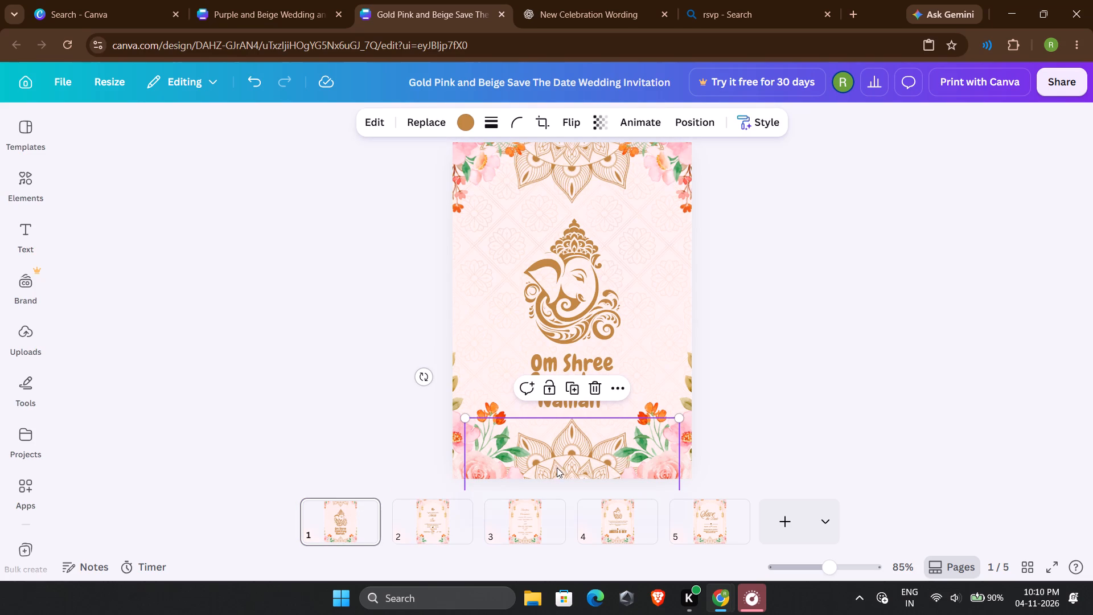
pyautogui.hotkey('ctrl', 'c')
pyautogui.click(534, 520)
pyautogui.click(436, 523)
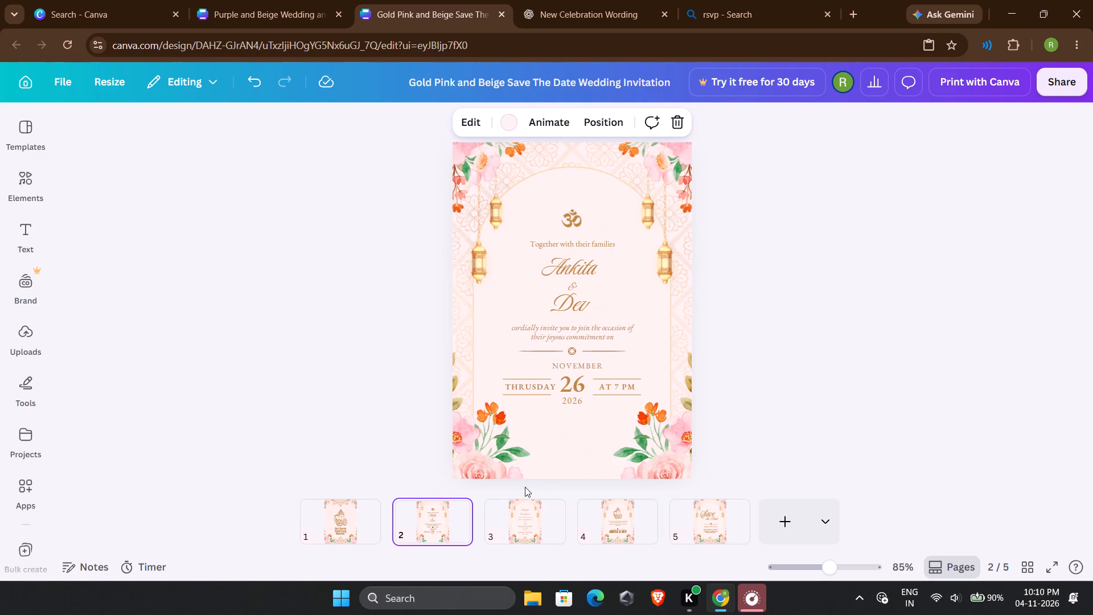
pyautogui.click(565, 466)
pyautogui.click(1039, 392)
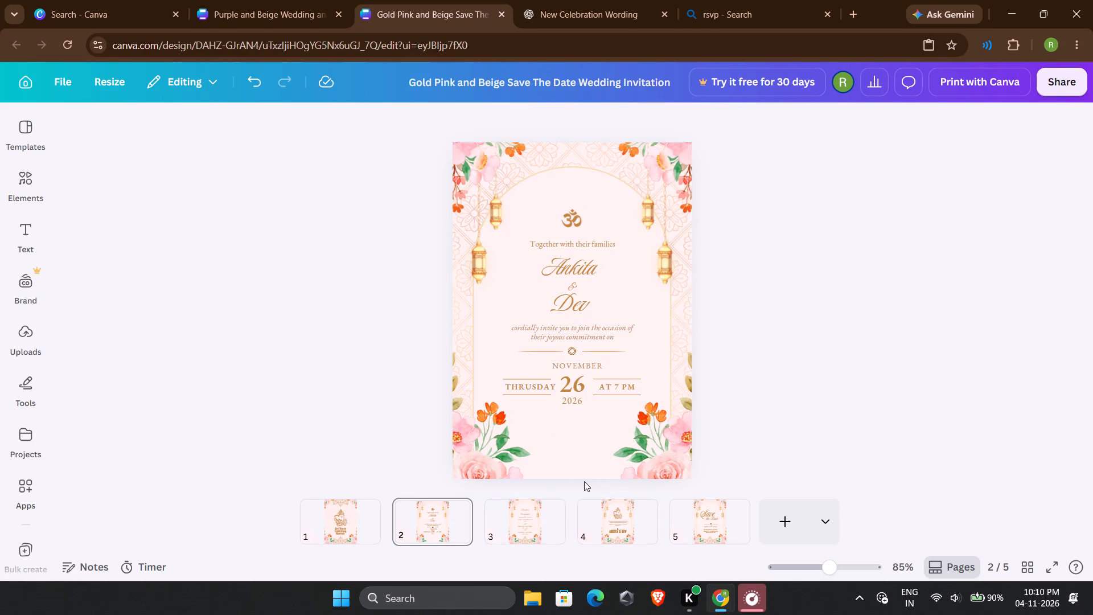
pyautogui.hotkey('ctrl', 'v')
# Reorder page 2's layers so the mandala sits beneath the text and flowers, between the lantern layers.
pyautogui.rightClick(605, 467)
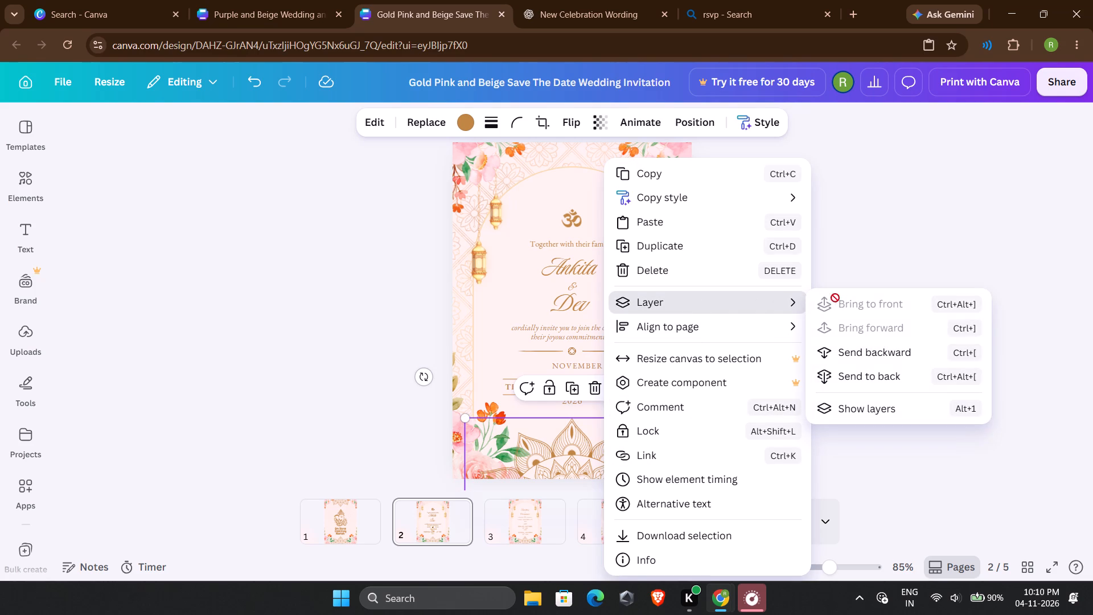
pyautogui.click(890, 405)
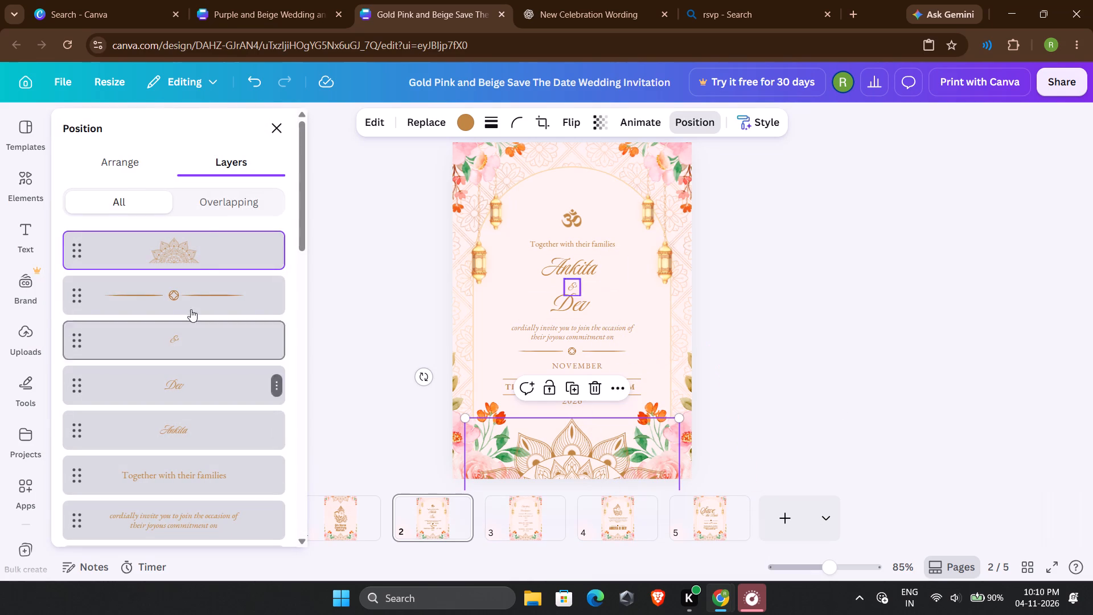
pyautogui.moveTo(193, 251); pyautogui.dragTo(182, 558)
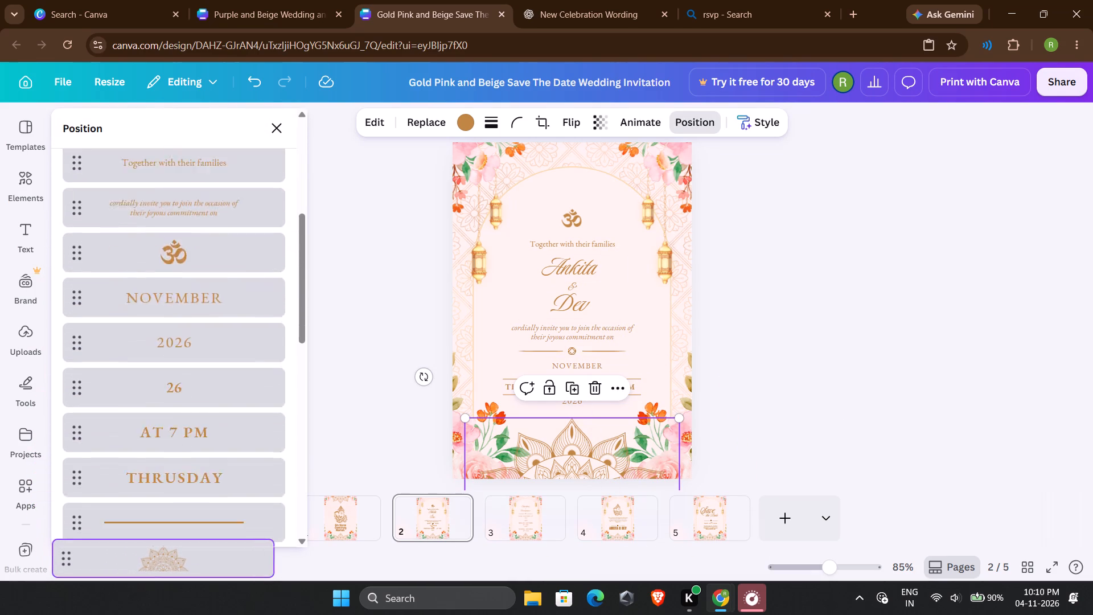
pyautogui.moveTo(182, 558); pyautogui.dragTo(213, 304)
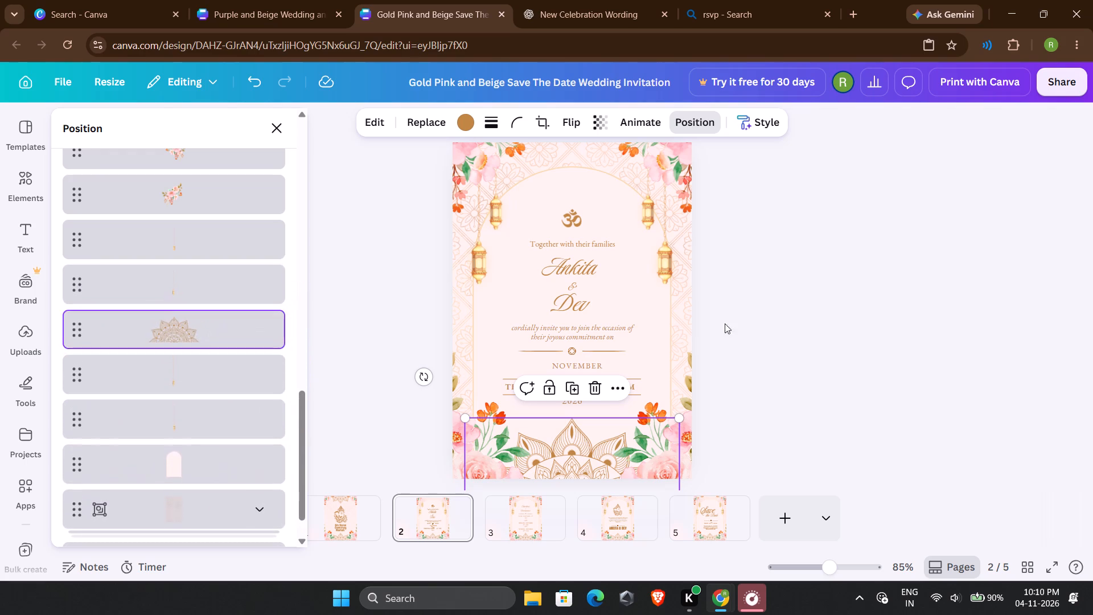
pyautogui.click(1092, 256)
pyautogui.moveTo(1038, 290); pyautogui.dragTo(1042, 281)
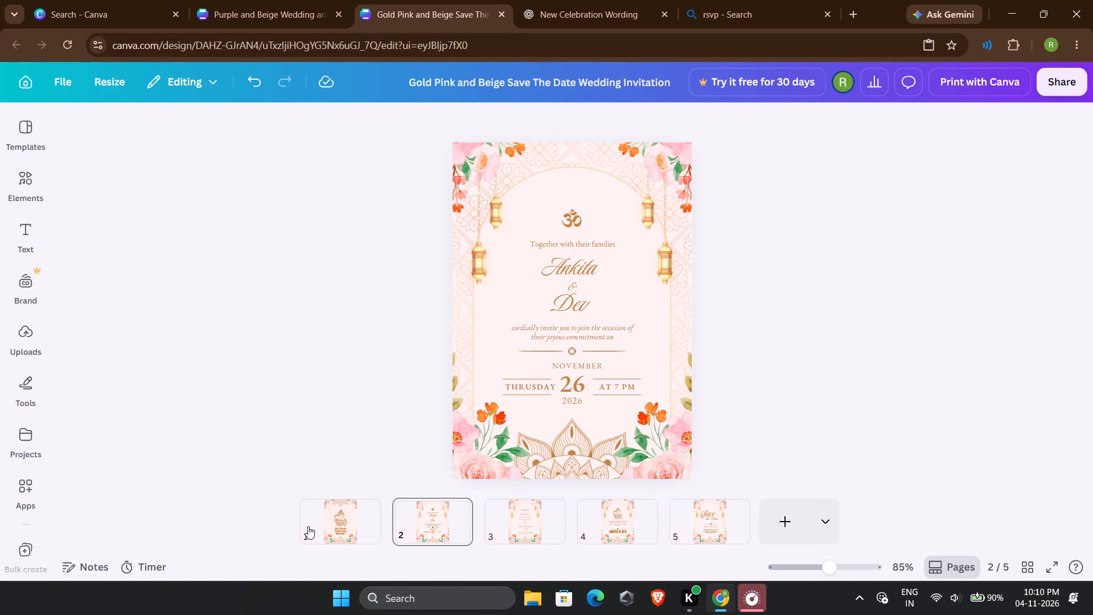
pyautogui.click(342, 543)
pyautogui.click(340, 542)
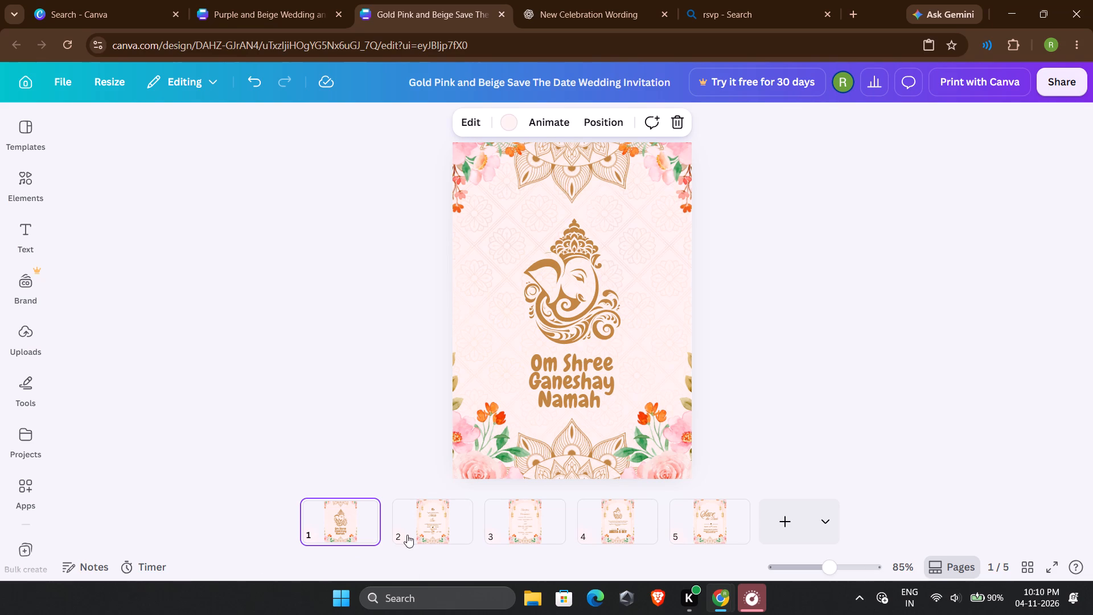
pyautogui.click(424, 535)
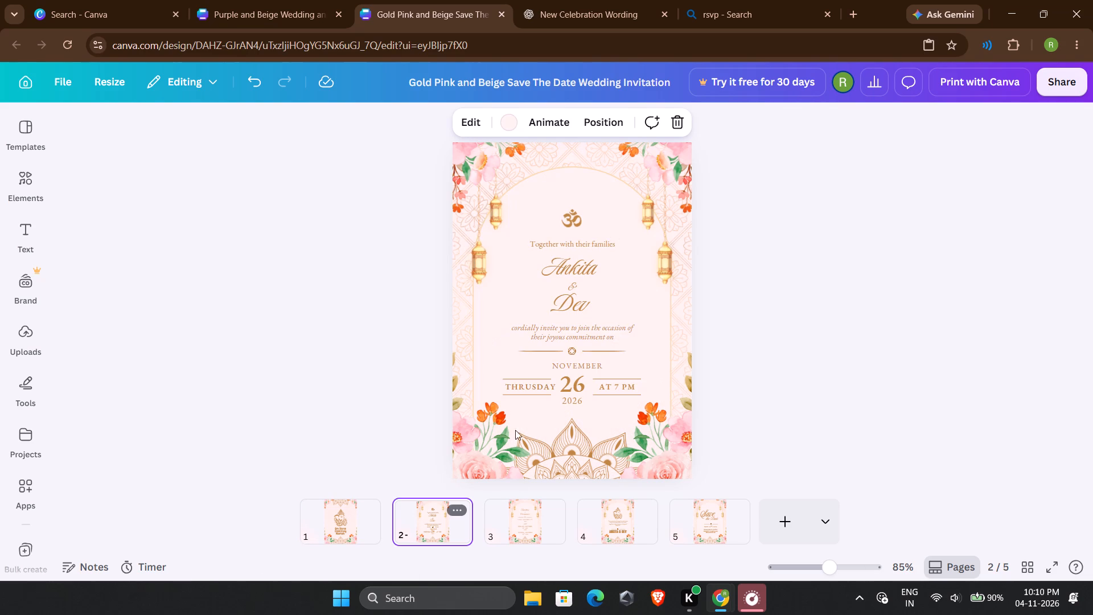
# Switch to the Purple and Beige wedding design and nudge page 3's bottom-left flower cluster slightly inward and upward.
pyautogui.click(245, 7)
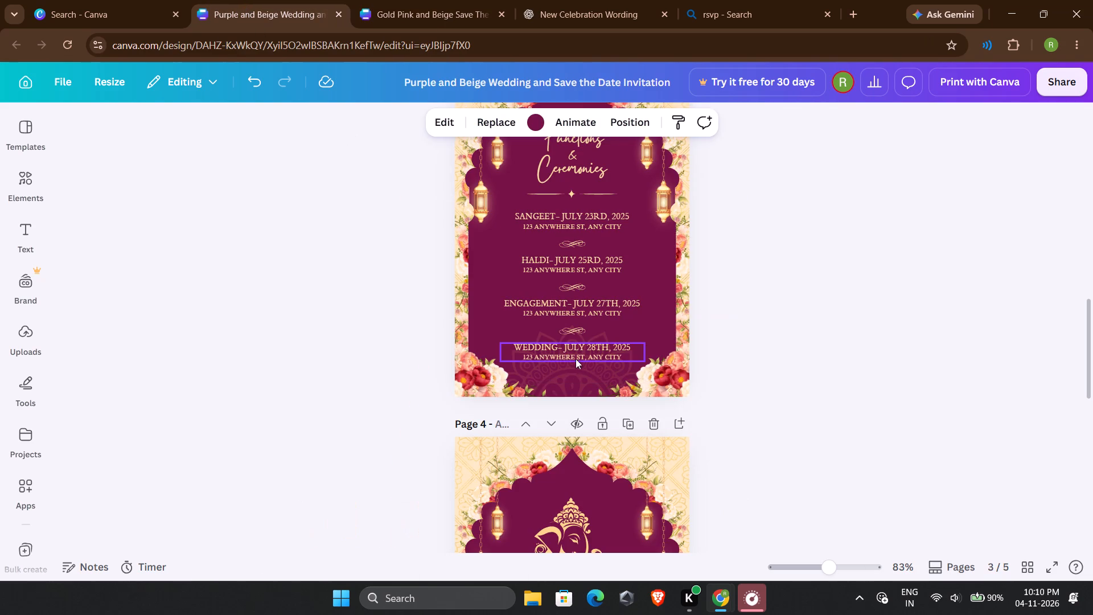
pyautogui.click(463, 381)
pyautogui.moveTo(483, 373); pyautogui.dragTo(482, 373)
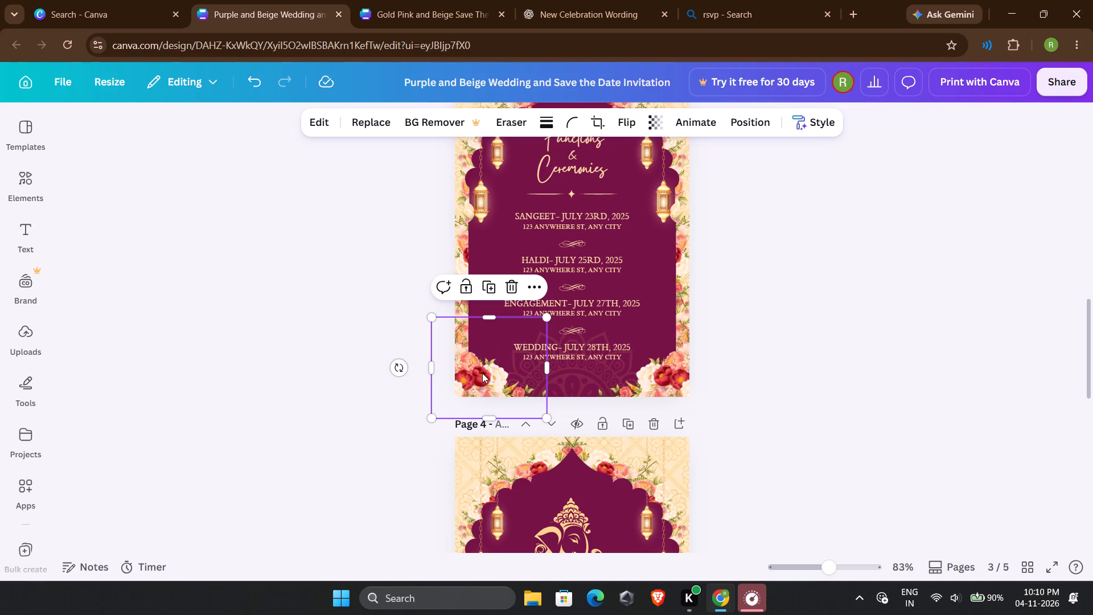
pyautogui.moveTo(482, 373); pyautogui.dragTo(490, 366)
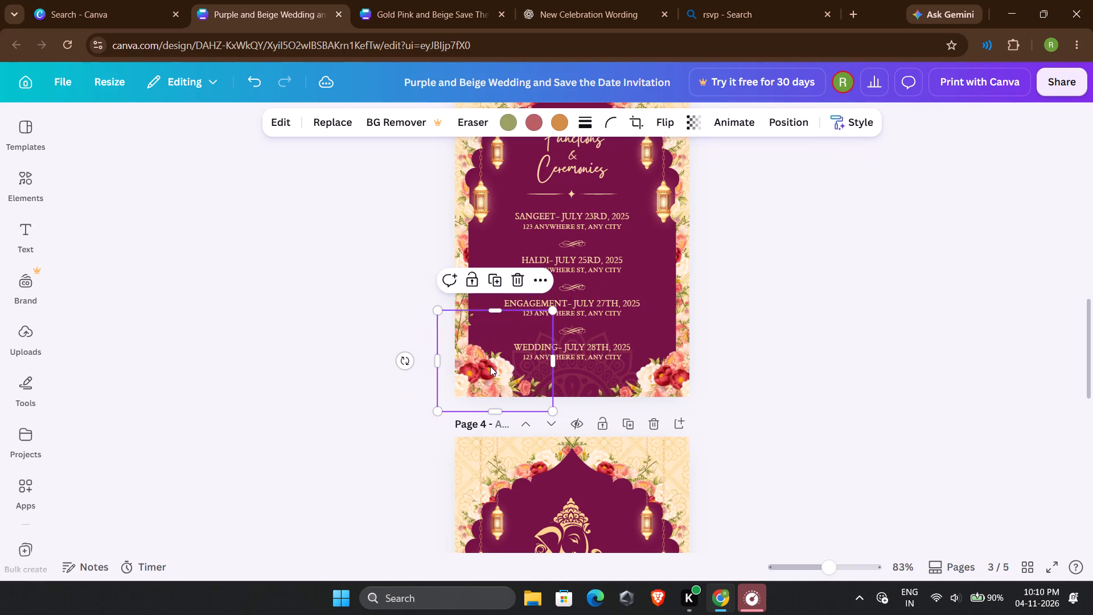
pyautogui.click(950, 215)
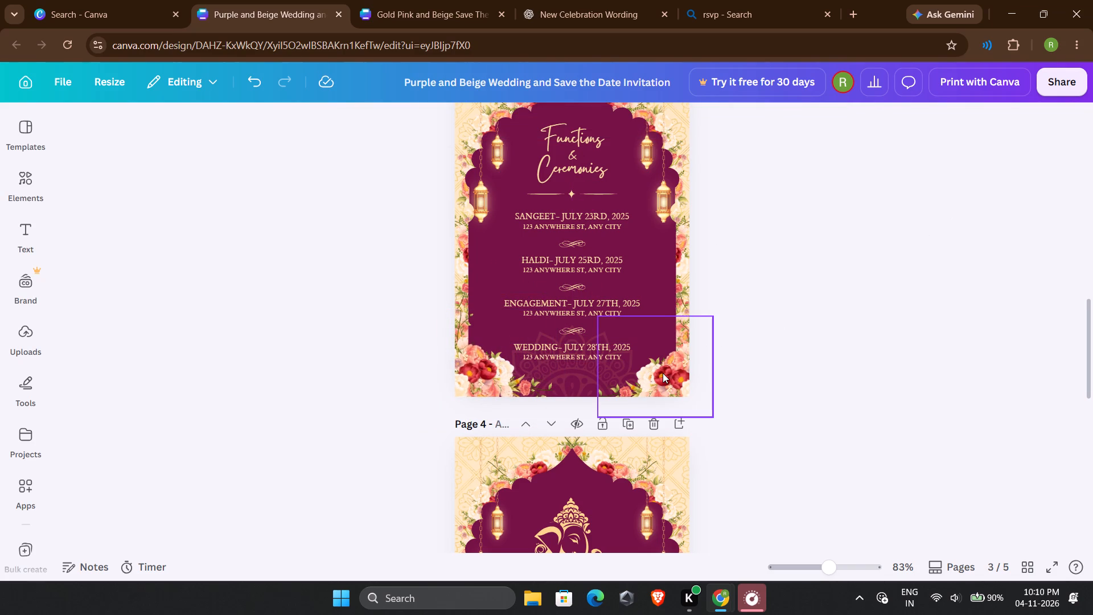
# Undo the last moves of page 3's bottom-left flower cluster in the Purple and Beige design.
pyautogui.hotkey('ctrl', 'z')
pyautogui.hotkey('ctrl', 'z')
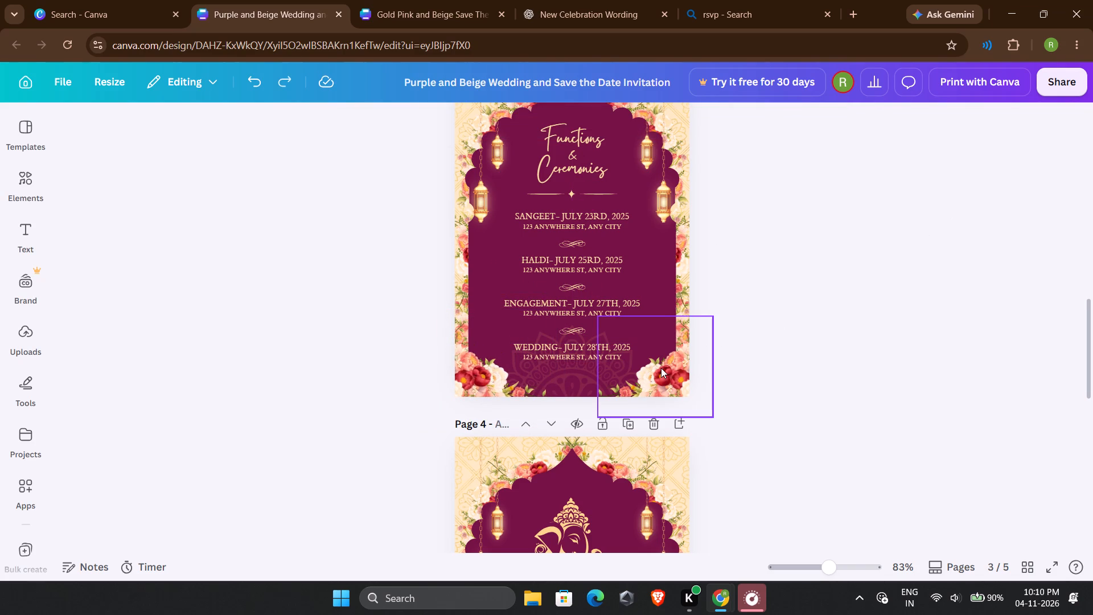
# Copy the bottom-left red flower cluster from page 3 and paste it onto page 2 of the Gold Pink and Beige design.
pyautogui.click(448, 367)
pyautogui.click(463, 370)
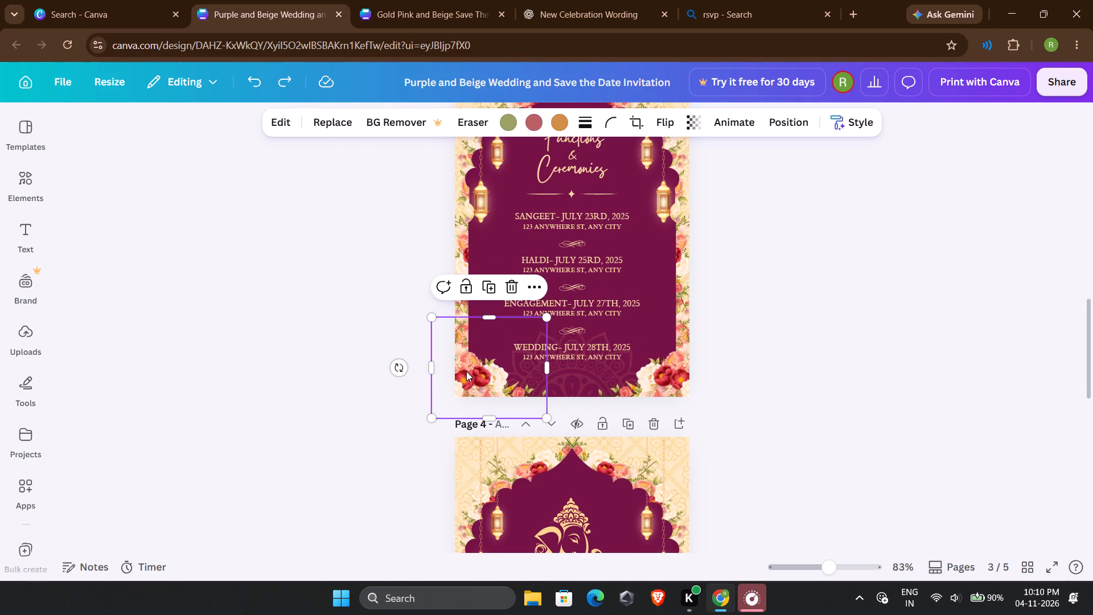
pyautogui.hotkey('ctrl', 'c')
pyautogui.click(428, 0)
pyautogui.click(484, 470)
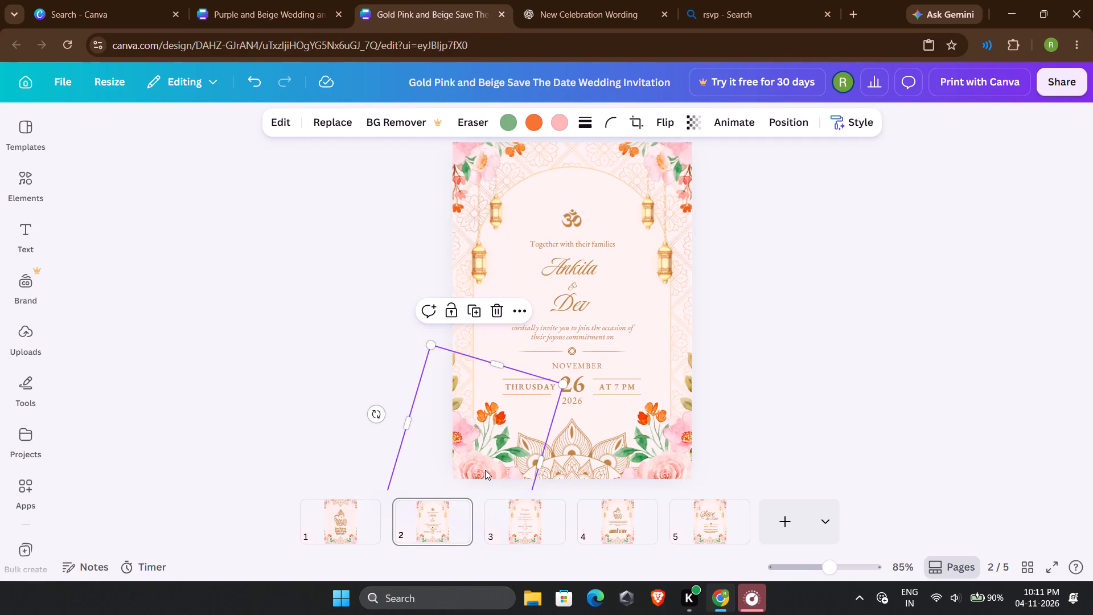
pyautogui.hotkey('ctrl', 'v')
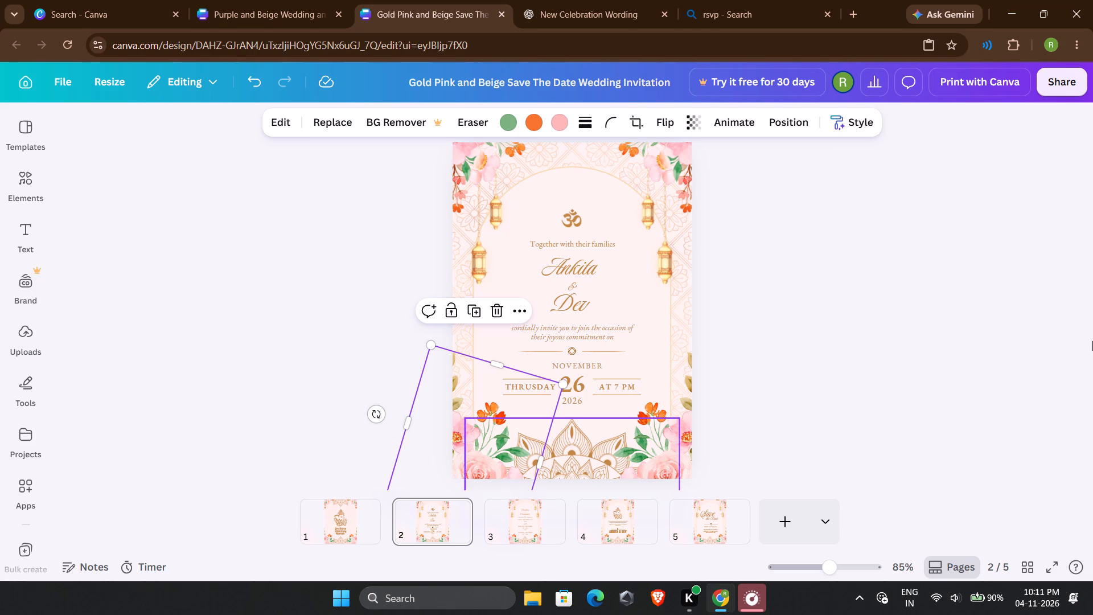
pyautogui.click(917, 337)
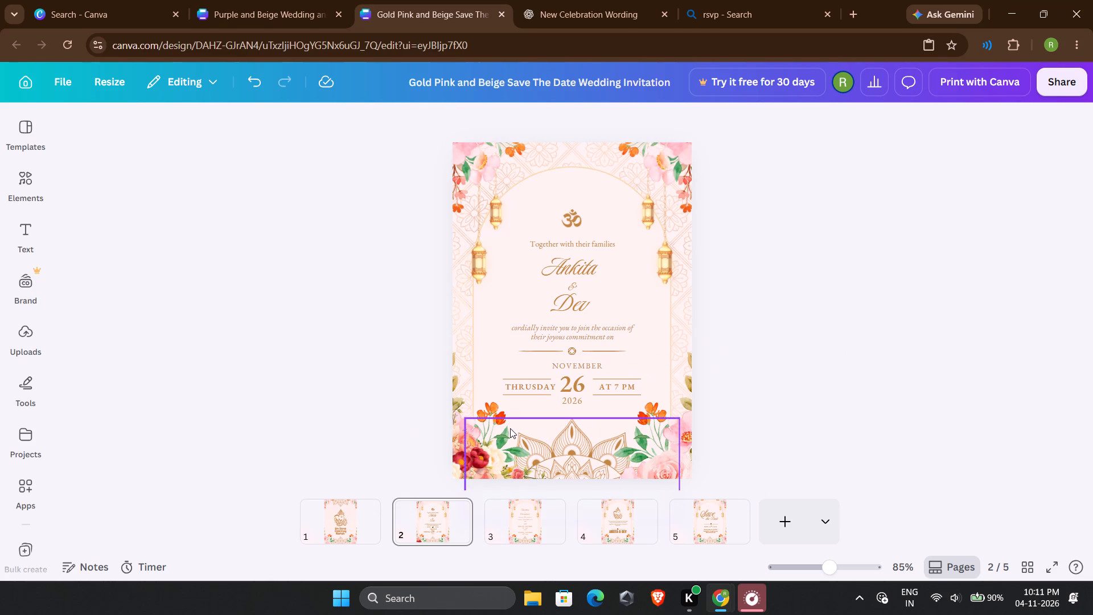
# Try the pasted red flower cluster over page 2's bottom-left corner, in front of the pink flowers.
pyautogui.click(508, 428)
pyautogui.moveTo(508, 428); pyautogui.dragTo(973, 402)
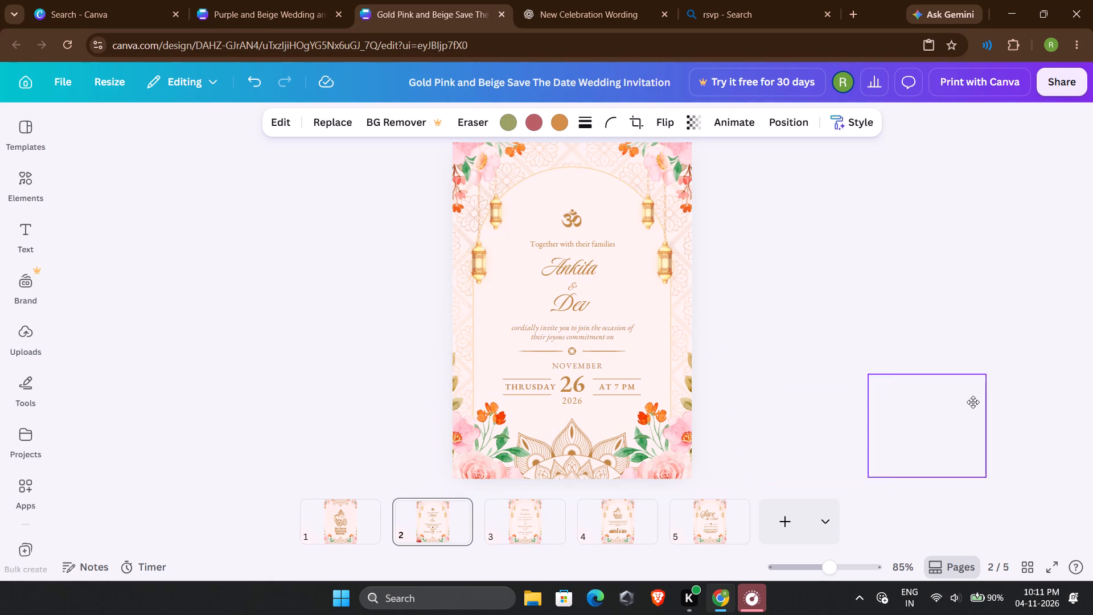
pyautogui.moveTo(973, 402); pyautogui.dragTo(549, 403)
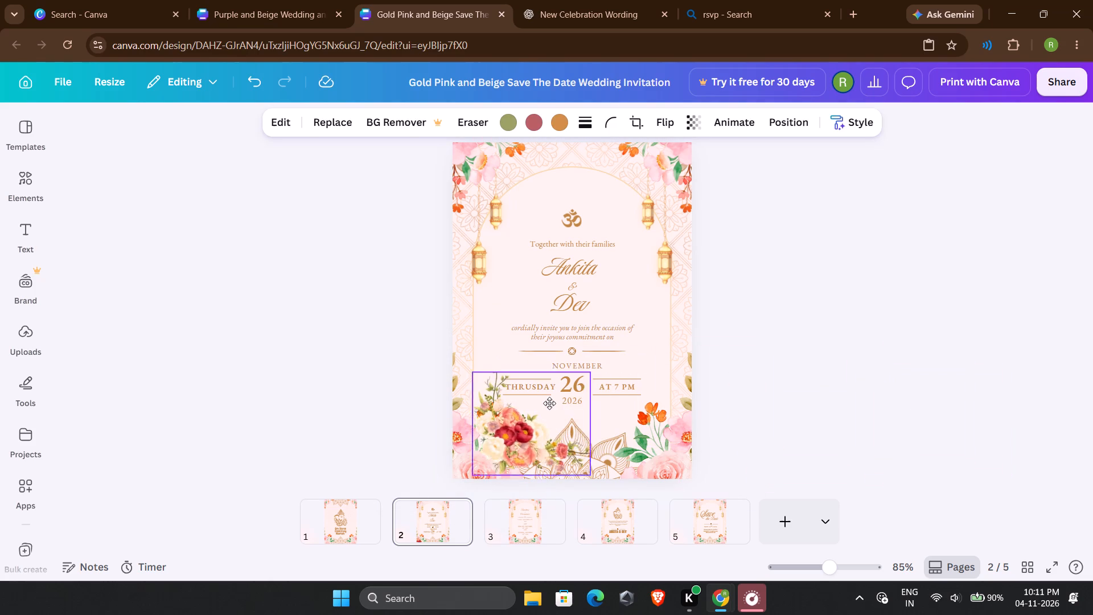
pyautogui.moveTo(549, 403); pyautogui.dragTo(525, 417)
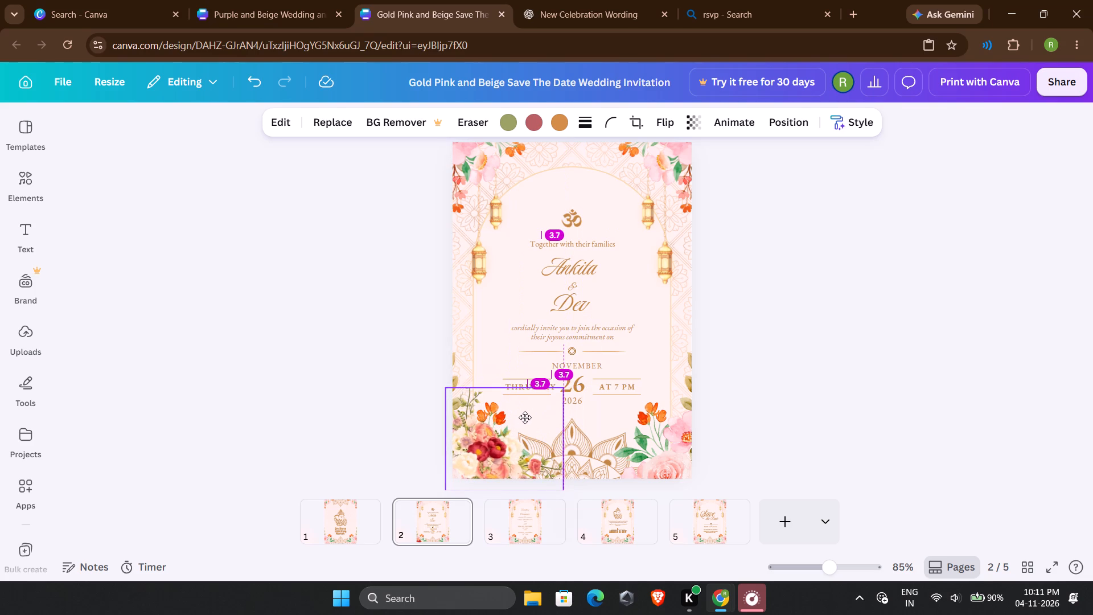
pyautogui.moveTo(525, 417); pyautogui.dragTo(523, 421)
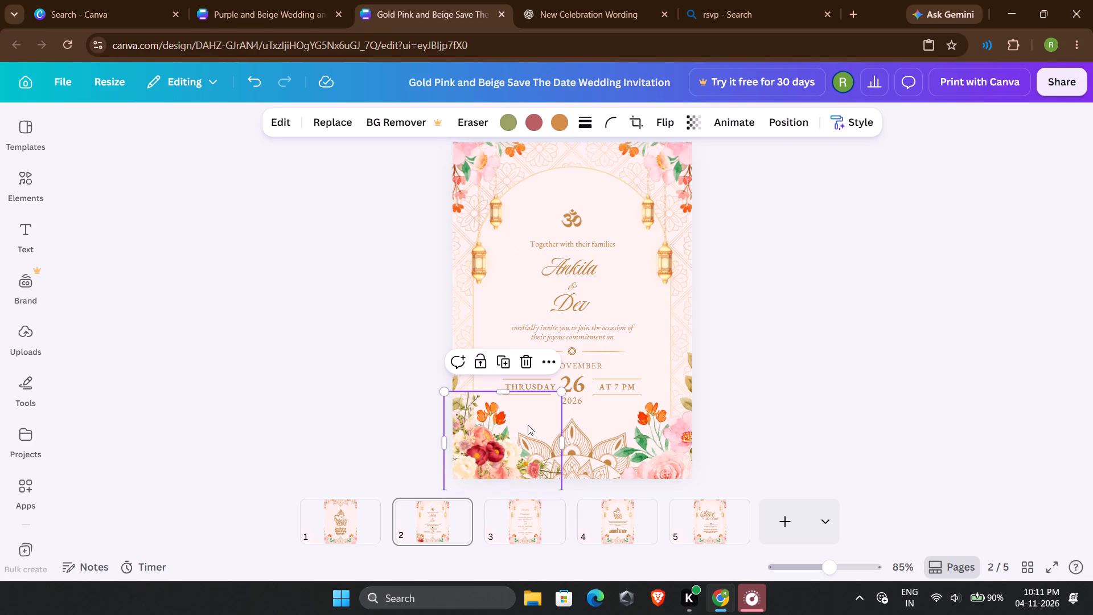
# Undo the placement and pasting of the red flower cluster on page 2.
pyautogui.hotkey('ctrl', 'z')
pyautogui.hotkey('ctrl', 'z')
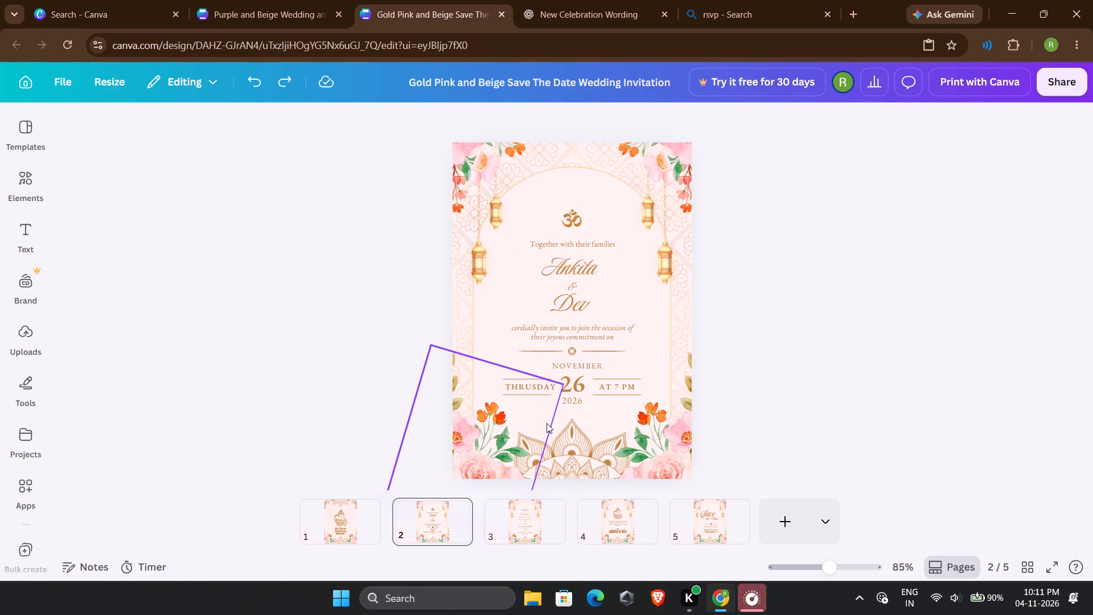
# Switch back to the Purple and Beige design and examine the layouts of pages 4 and 5 for comparison.
pyautogui.click(305, 0)
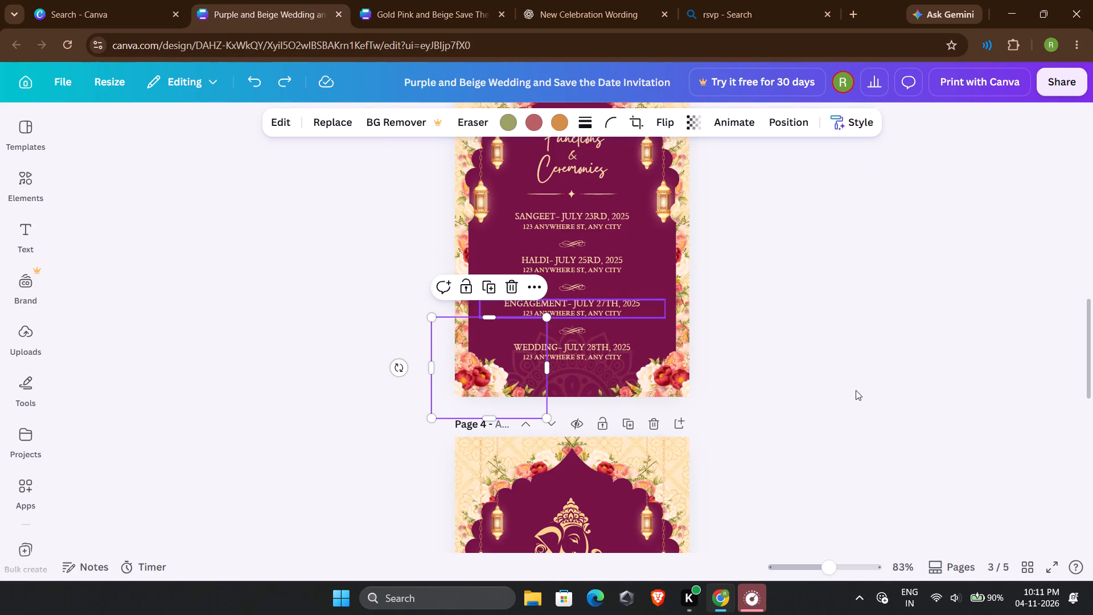
pyautogui.click(852, 387)
pyautogui.scroll(-1, 791, 393)
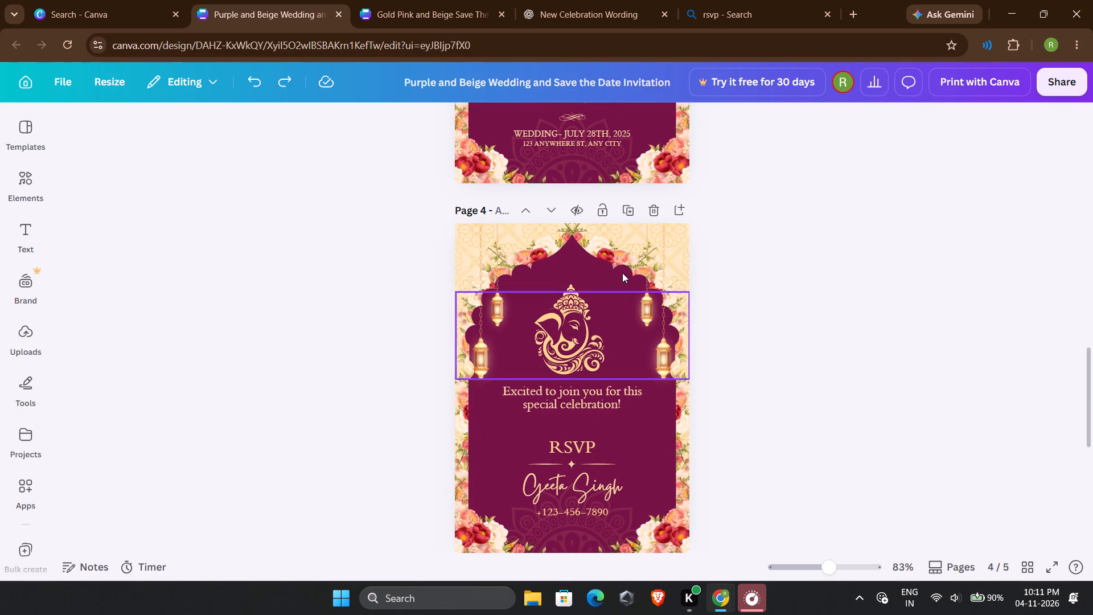
pyautogui.click(385, 3)
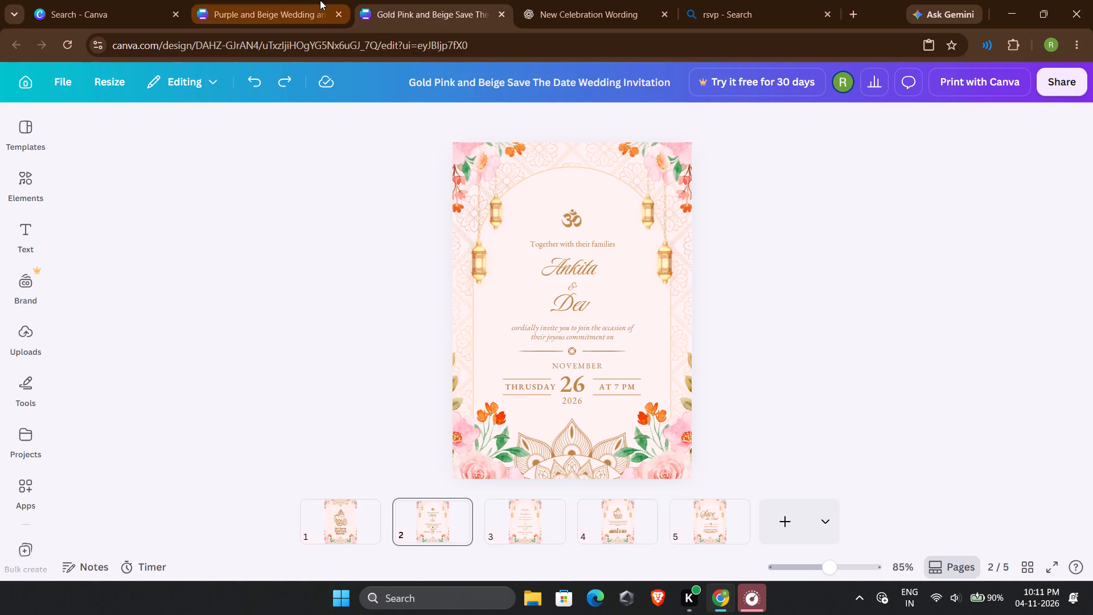
pyautogui.click(320, 0)
pyautogui.click(541, 253)
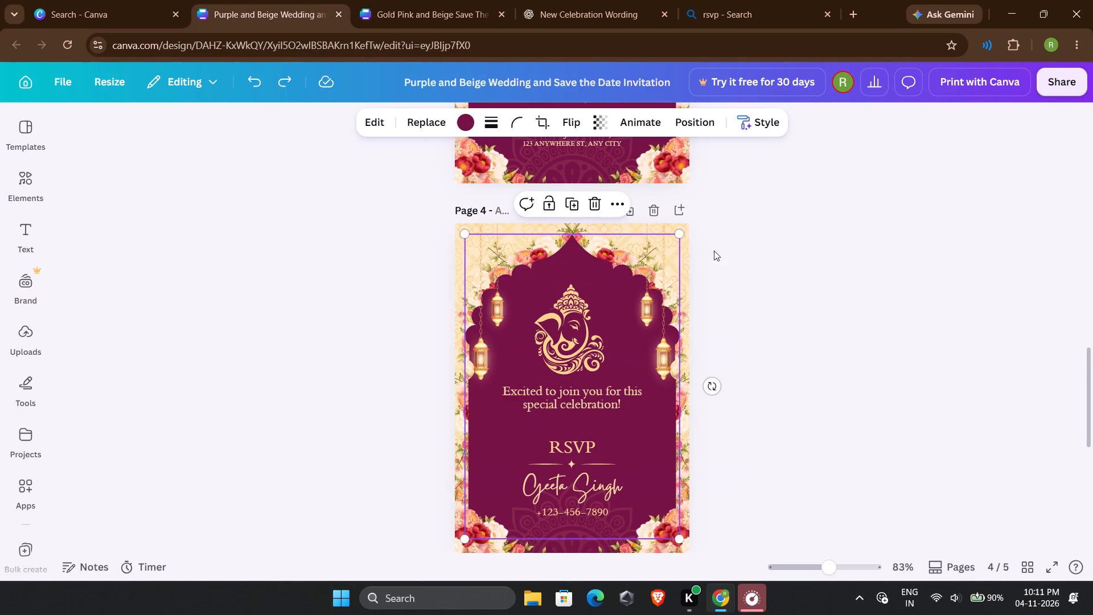
pyautogui.scroll(-3, 644, 315)
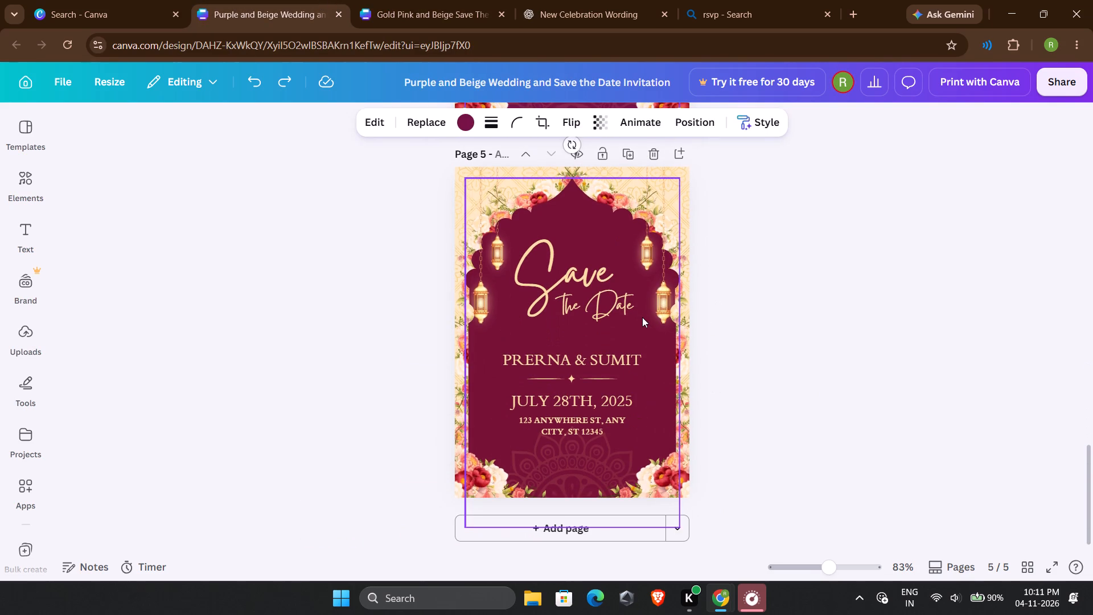
pyautogui.scroll(-3, 645, 321)
pyautogui.scroll(2, 467, 153)
# Return to the Gold Pink and Beige design and review pages 1 to 5 in order.
pyautogui.click(422, 0)
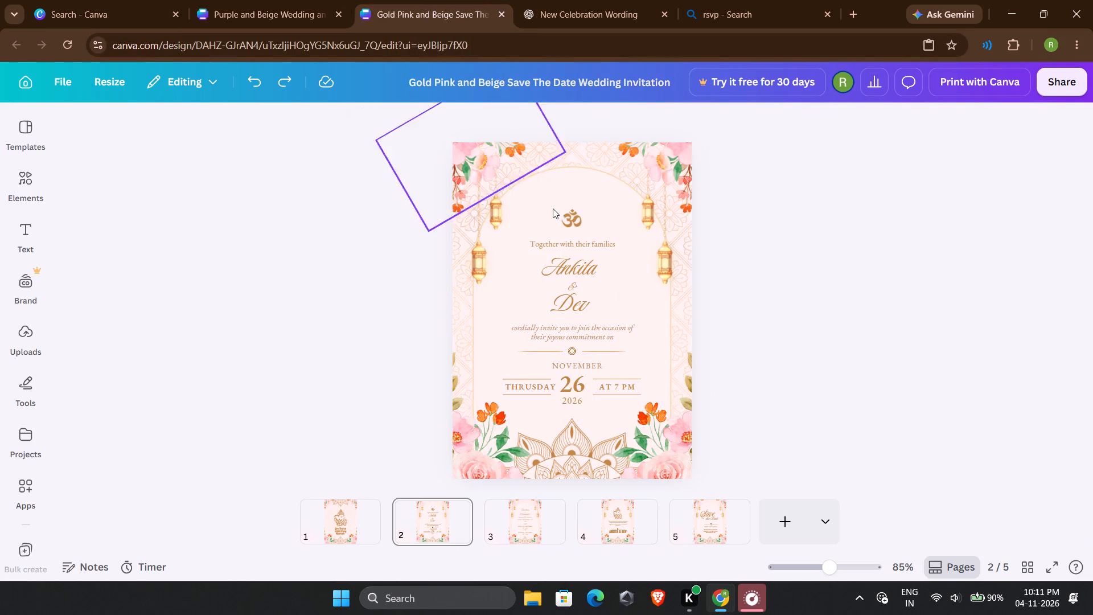
pyautogui.scroll(-1, 605, 355)
pyautogui.click(704, 522)
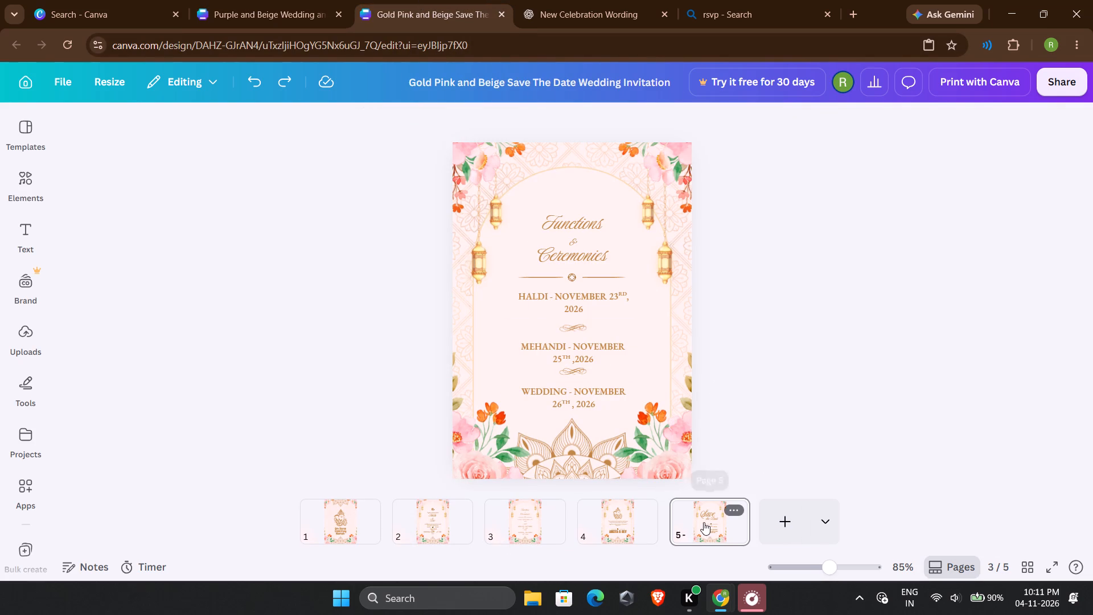
pyautogui.click(377, 524)
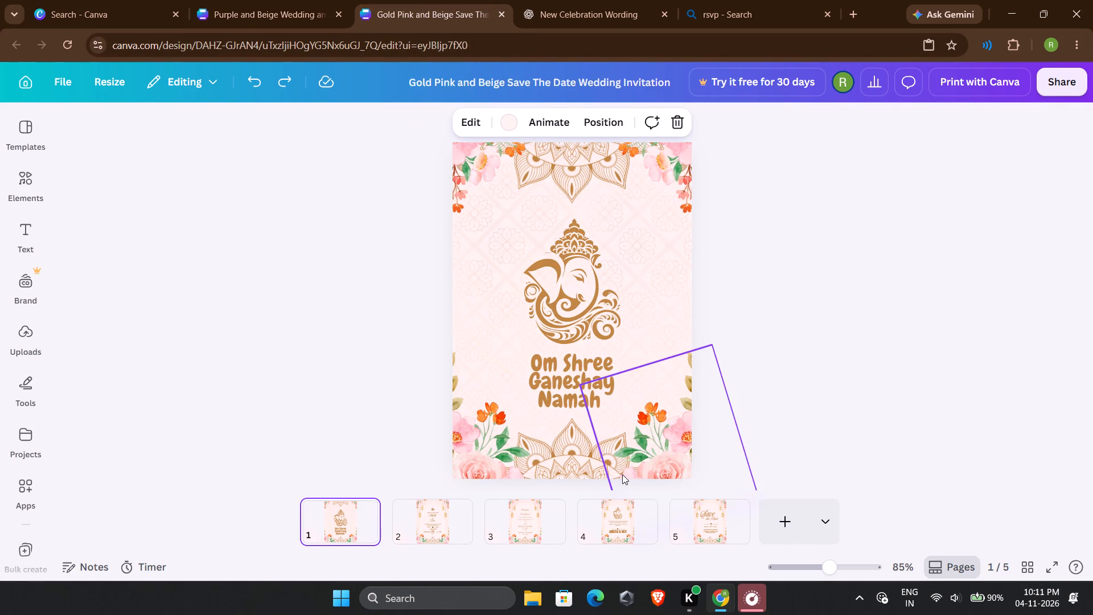
pyautogui.press('Right')
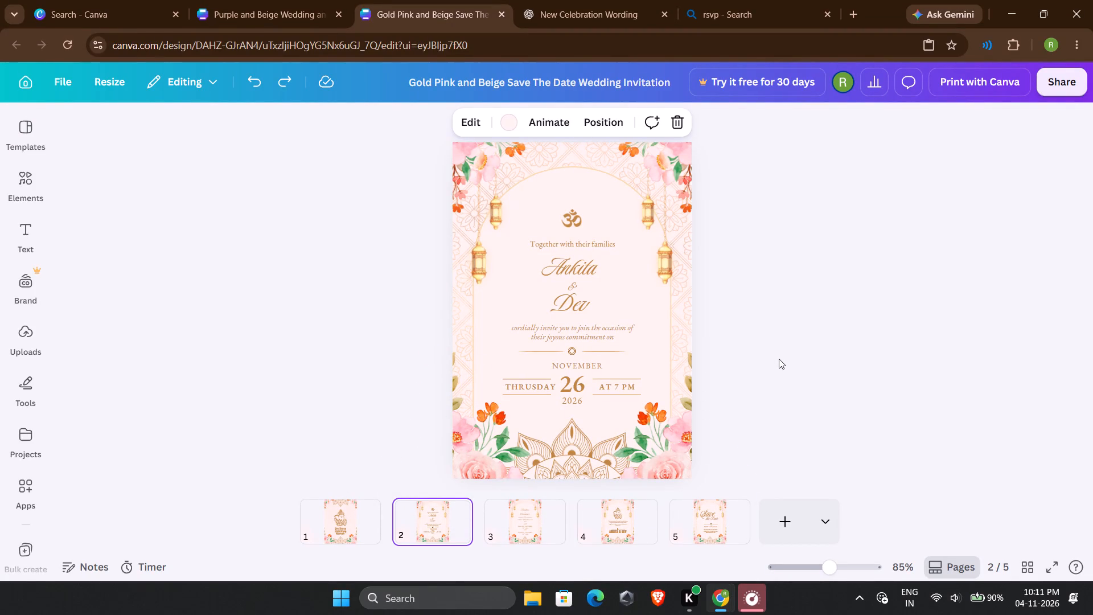
pyautogui.press('Right')
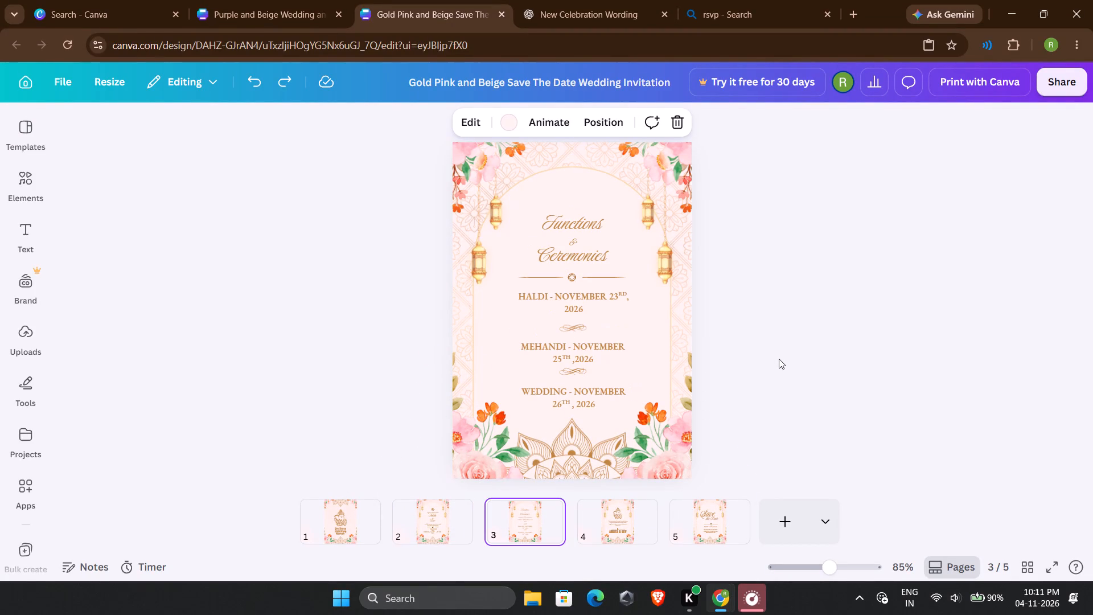
pyautogui.press('Right')
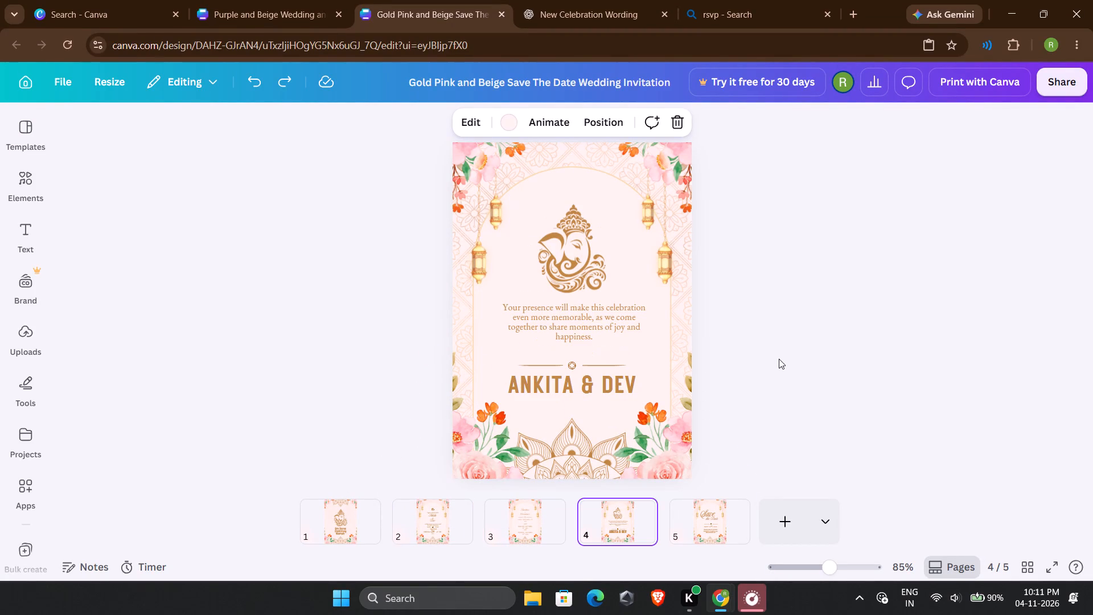
pyautogui.press('Left')
pyautogui.press('Right')
pyautogui.press('Right')
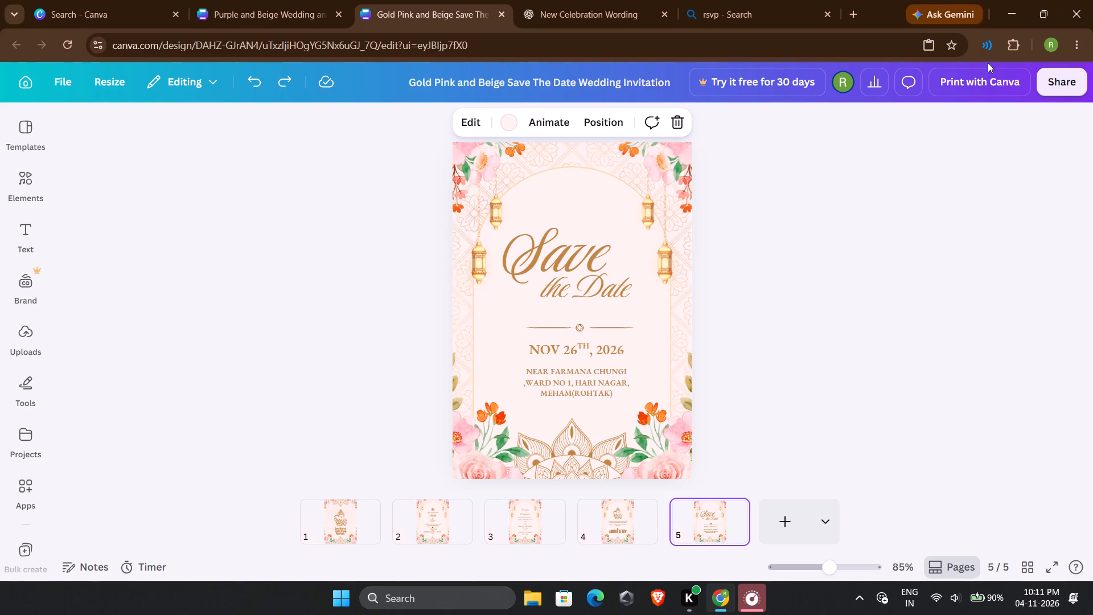
# Set up the design's download as a PDF with the Digital preset, keeping all pages selected.
pyautogui.click(1055, 89)
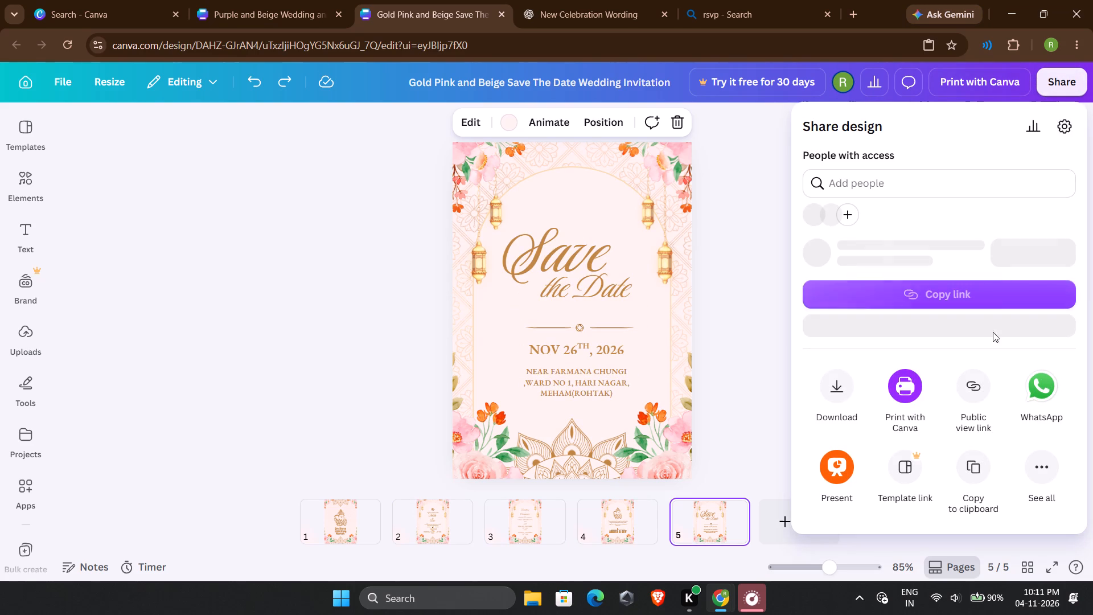
pyautogui.click(838, 392)
pyautogui.click(944, 179)
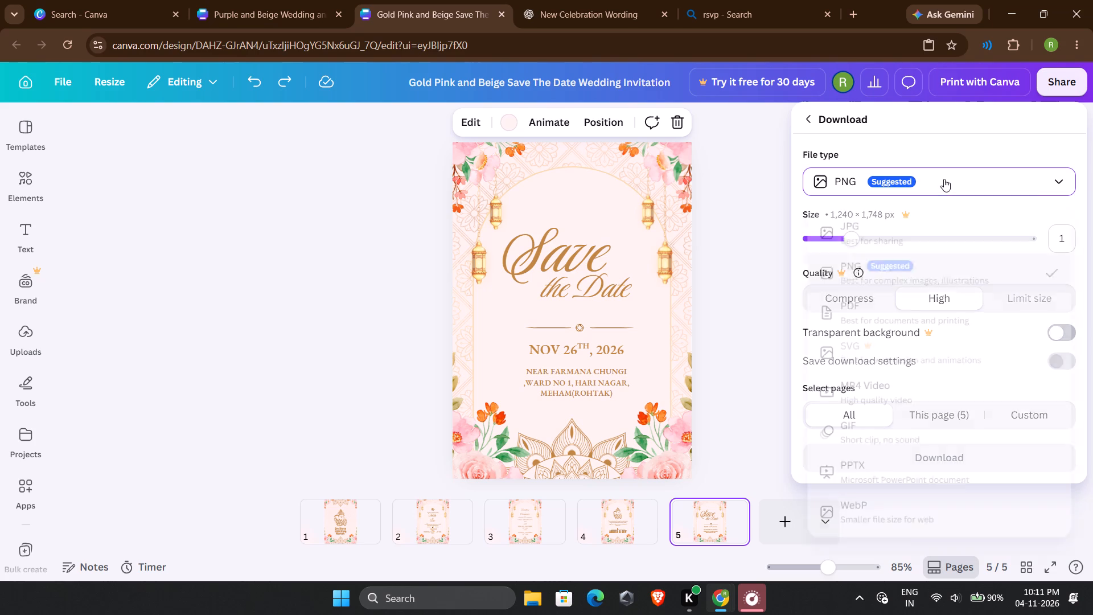
pyautogui.click(938, 317)
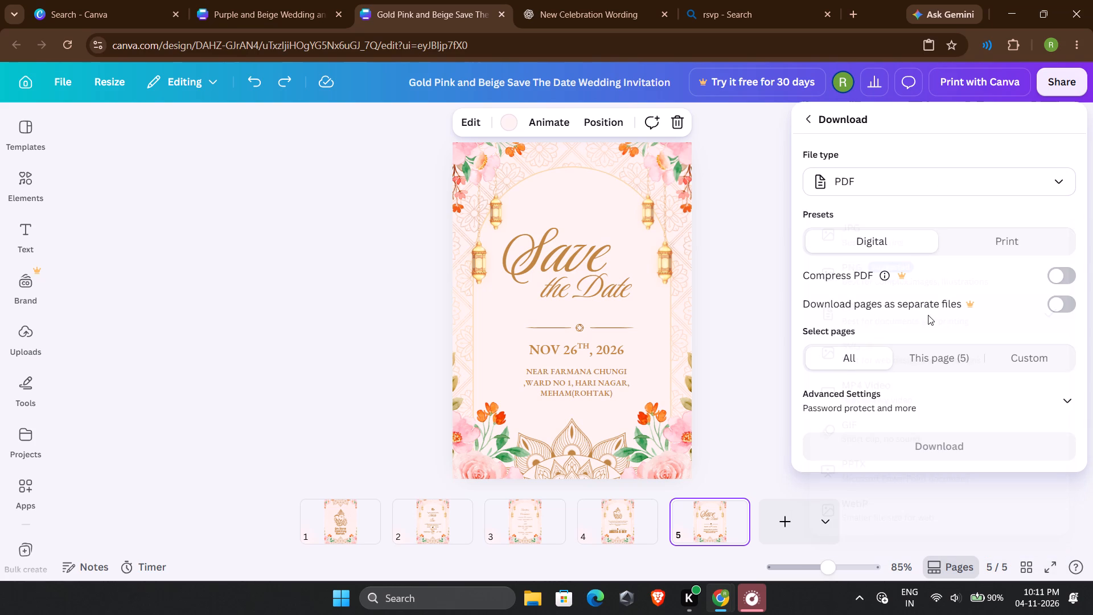
pyautogui.click(987, 232)
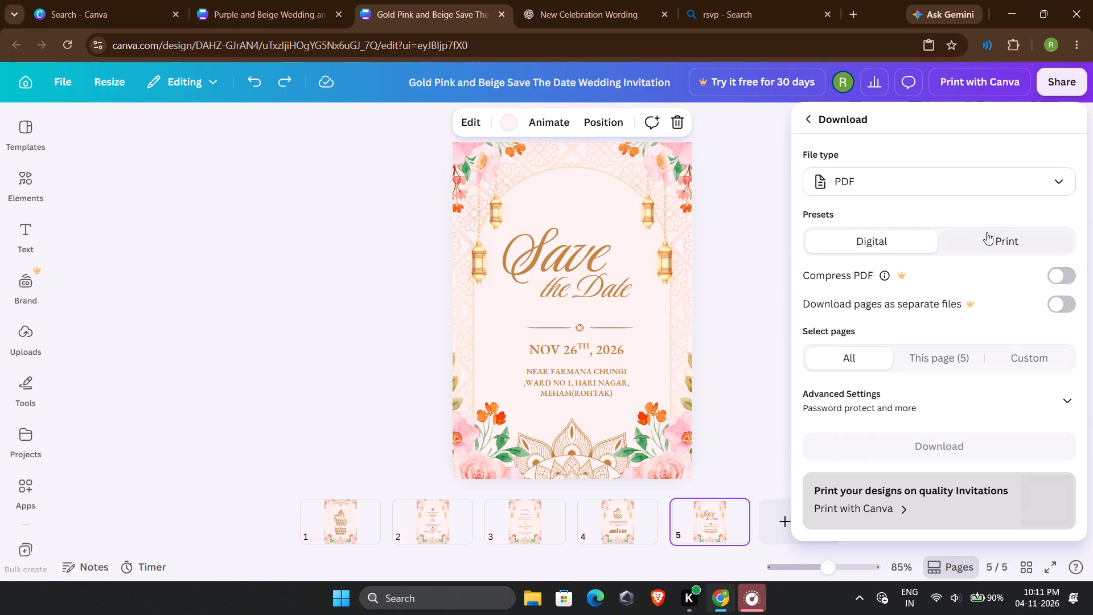
pyautogui.click(893, 241)
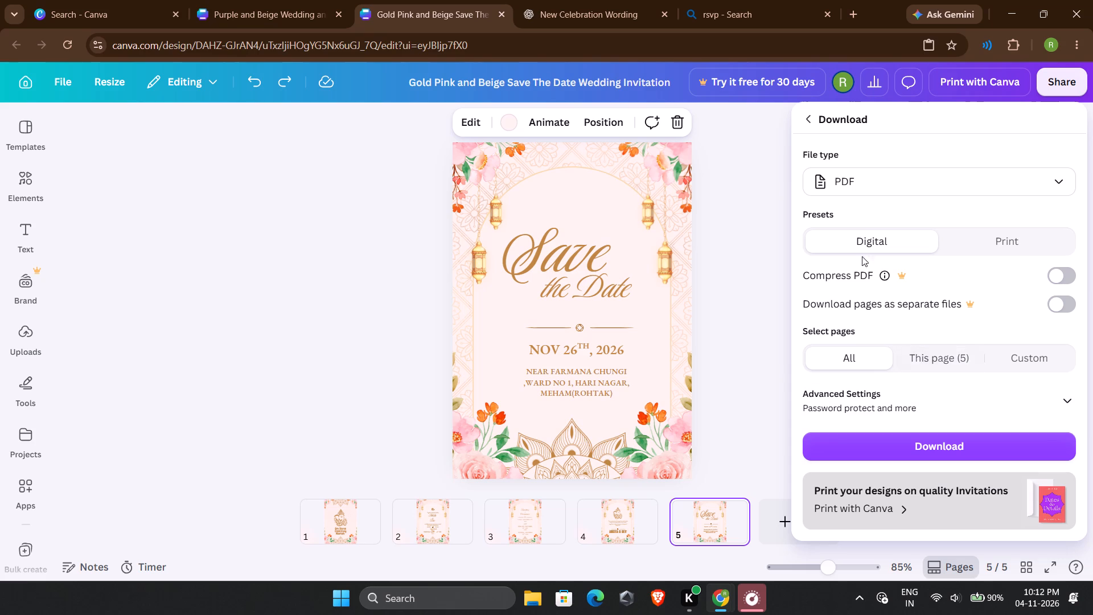
pyautogui.scroll(-5, 935, 358)
pyautogui.scroll(4, 938, 443)
pyautogui.click(812, 120)
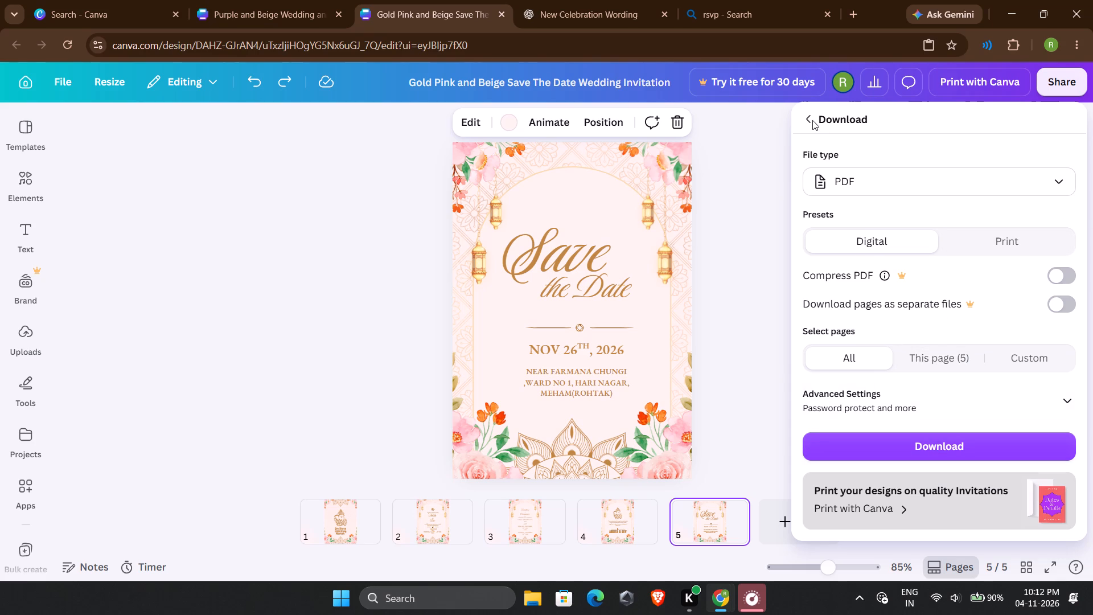
pyautogui.click(808, 112)
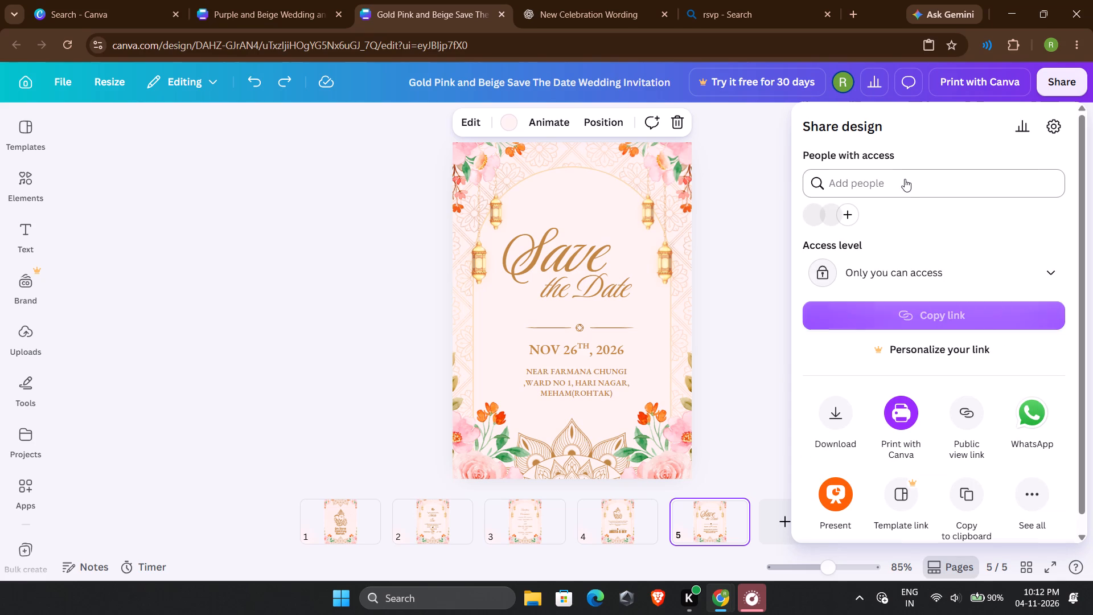
pyautogui.click(845, 418)
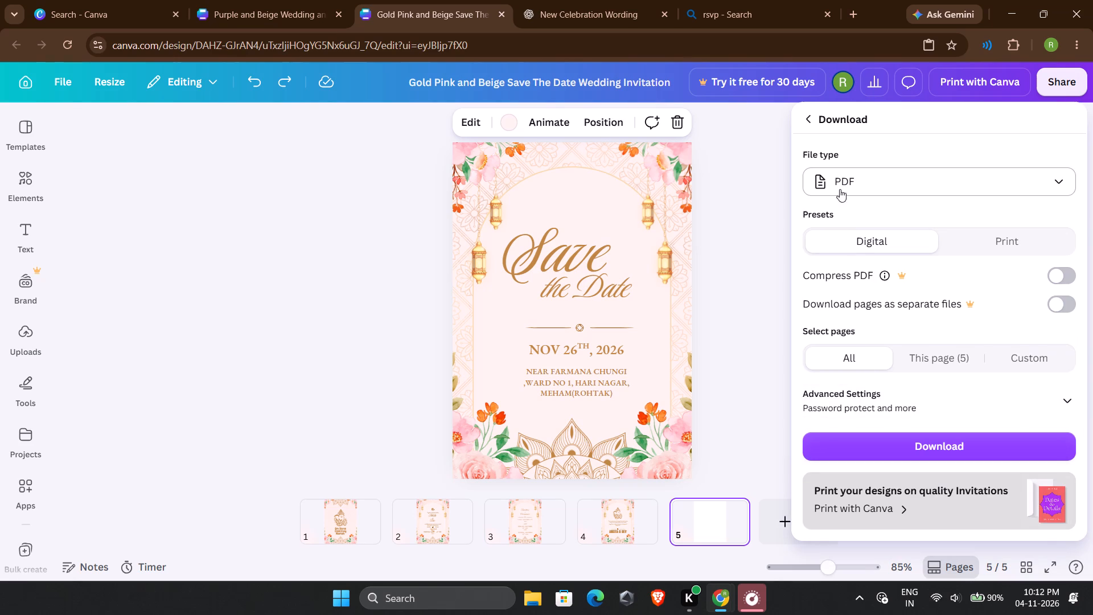
# Rename the Gold Pink and Beige design as ANKITA&DEV and download it as a PDF.
pyautogui.doubleClick(638, 75)
pyautogui.moveTo(667, 88); pyautogui.dragTo(503, 84)
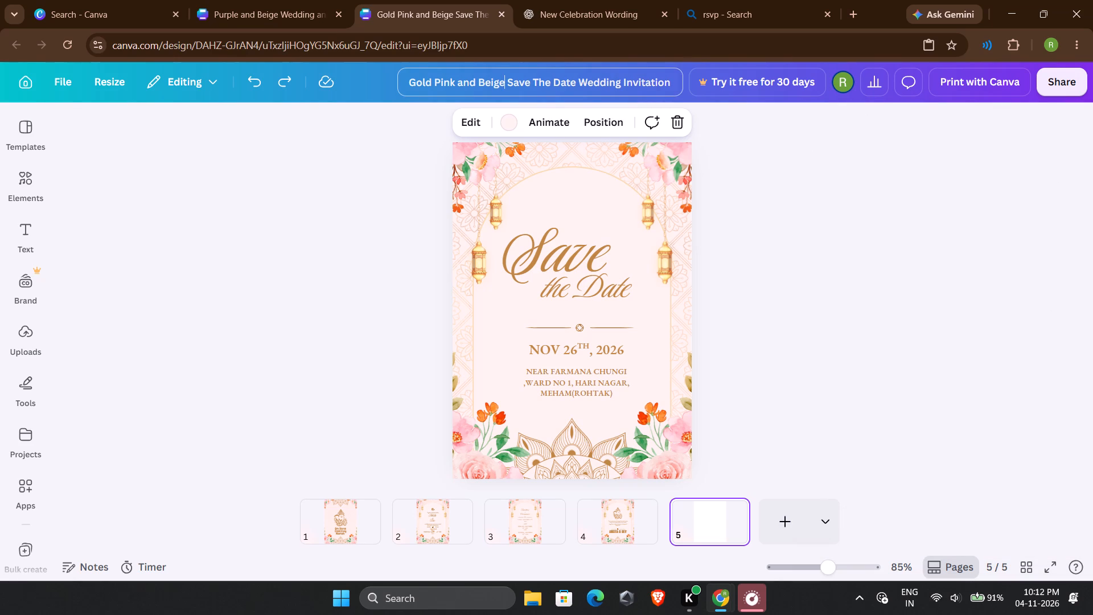
pyautogui.moveTo(503, 84); pyautogui.dragTo(447, 94)
pyautogui.moveTo(410, 81); pyautogui.dragTo(713, 73)
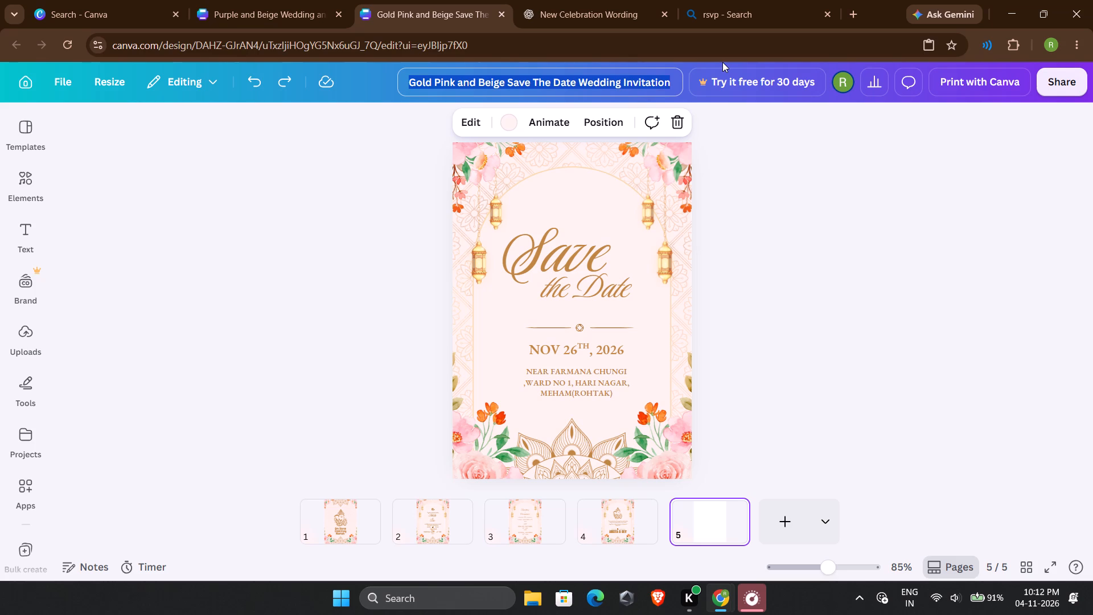
pyautogui.press('BackSpace')
pyautogui.press('\\')
pyautogui.press('BackSpace')
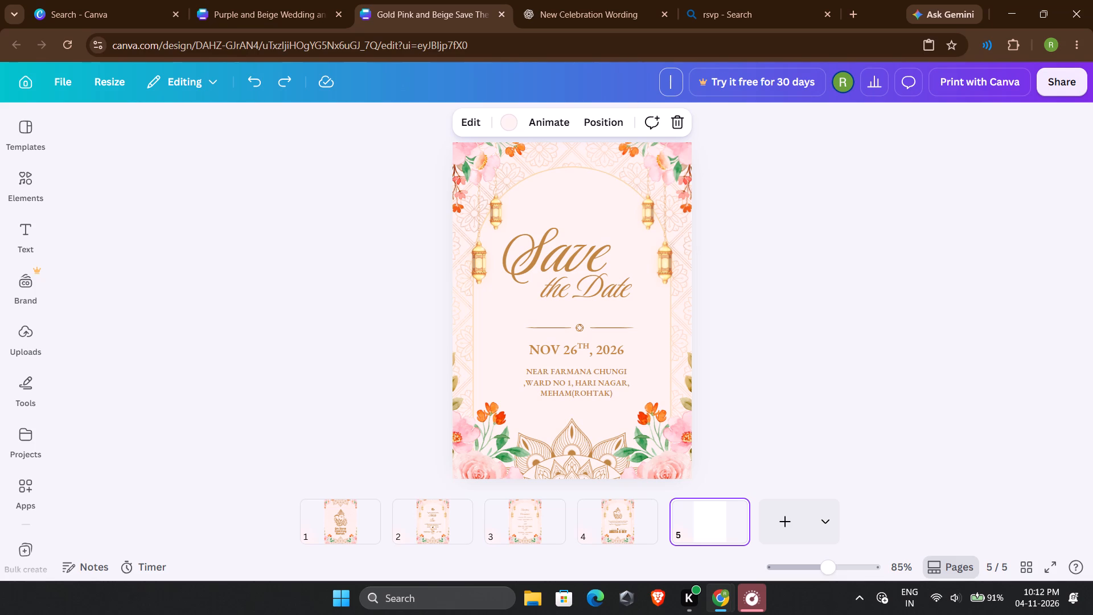
pyautogui.write('An')
pyautogui.press('BackSpace')
pyautogui.press('BackSpace')
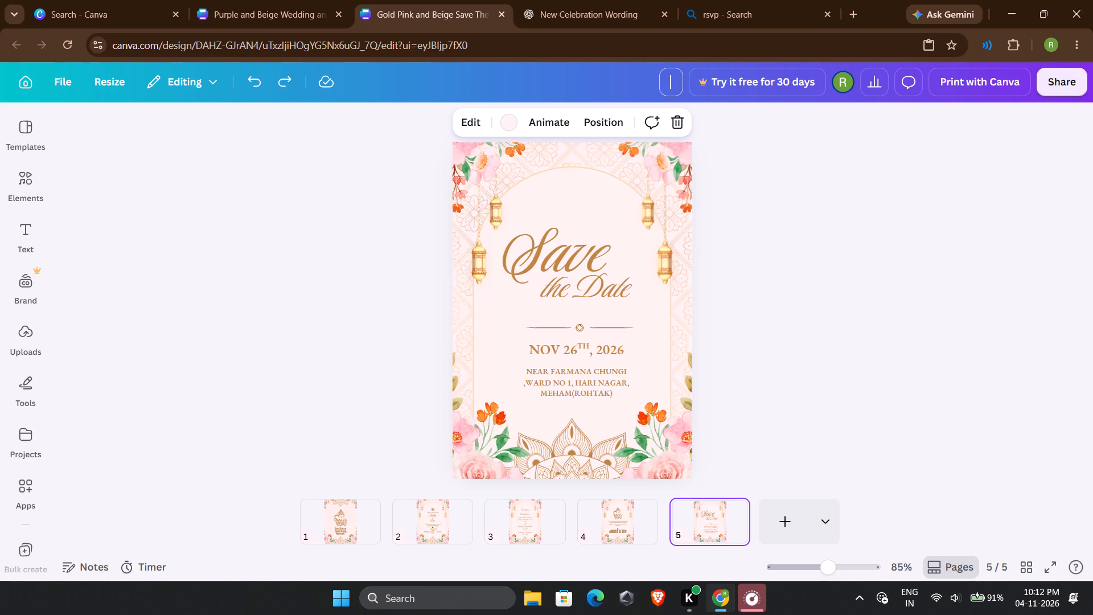
pyautogui.write('an')
pyautogui.press('BackSpace')
pyautogui.press('BackSpace')
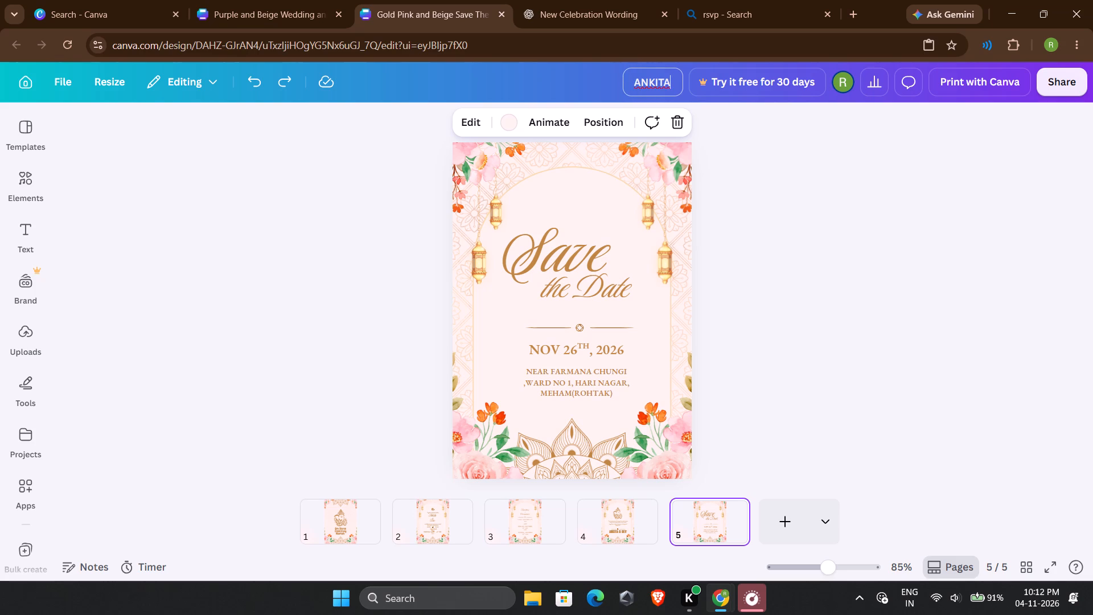
# Complete the Gold Pink and Beige design's new title as ANKITA&DEV.
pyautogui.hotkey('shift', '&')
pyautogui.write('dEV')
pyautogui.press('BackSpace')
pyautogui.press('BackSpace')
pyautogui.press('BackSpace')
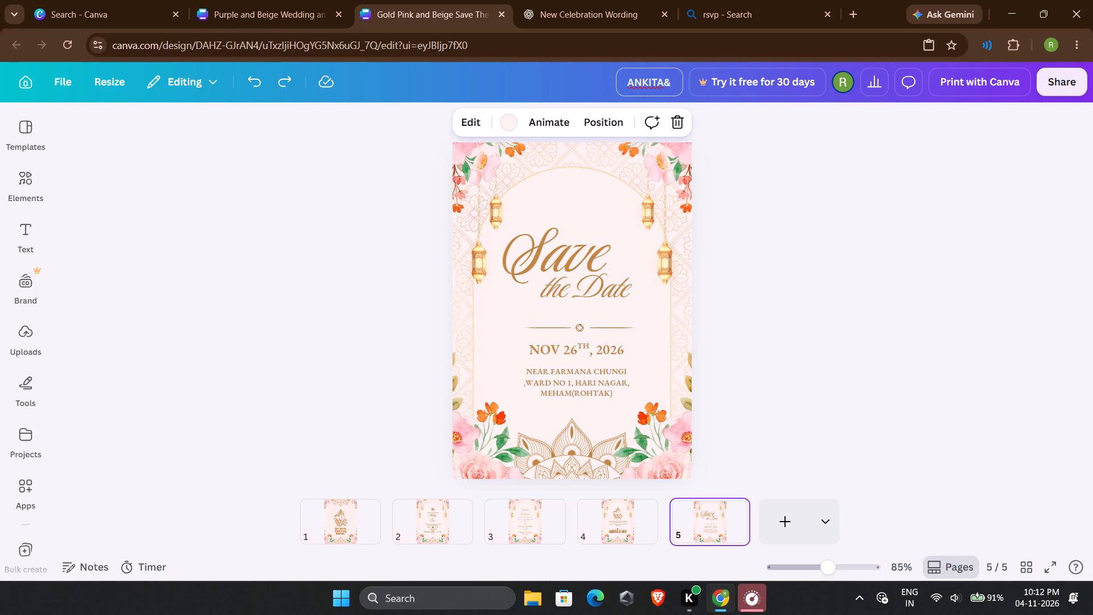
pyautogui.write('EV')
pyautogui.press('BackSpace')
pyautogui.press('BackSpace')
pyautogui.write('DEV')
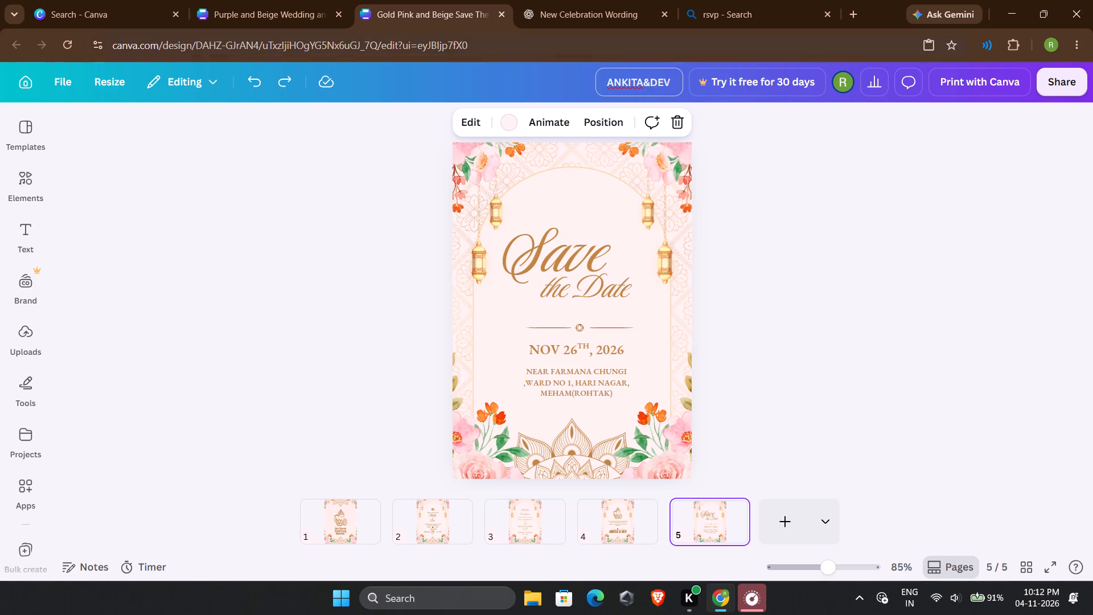
pyautogui.click(798, 248)
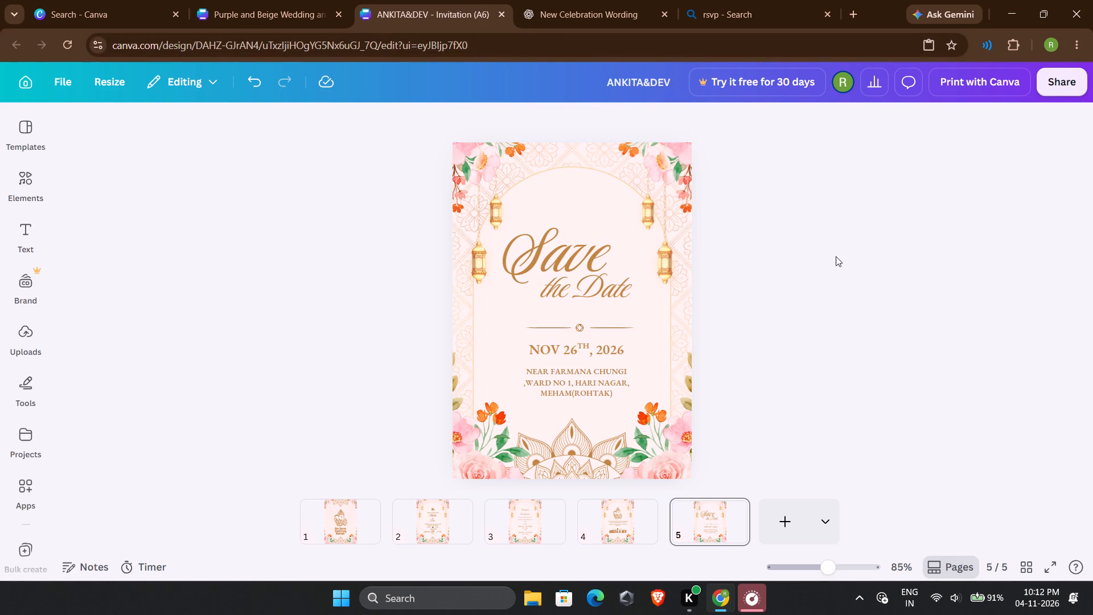
# Download all pages of the ANKITA&DEV design as a PDF with the Digital preset, leaving the advanced options off.
pyautogui.click(1067, 91)
pyautogui.moveTo(833, 427); pyautogui.dragTo(843, 431)
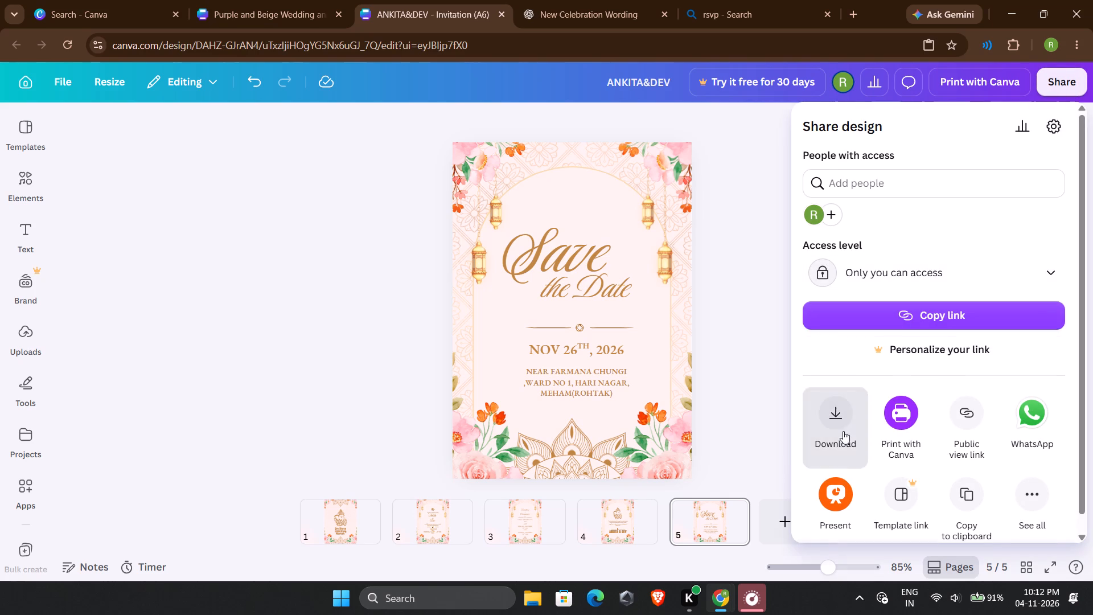
pyautogui.click(867, 171)
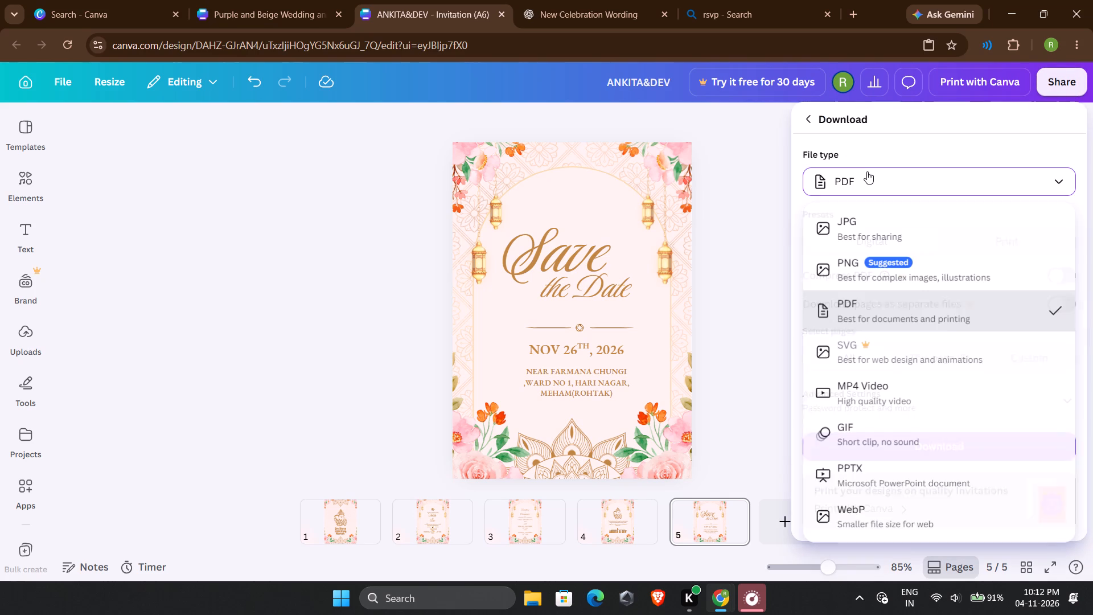
pyautogui.scroll(-6, 937, 384)
pyautogui.scroll(3, 931, 353)
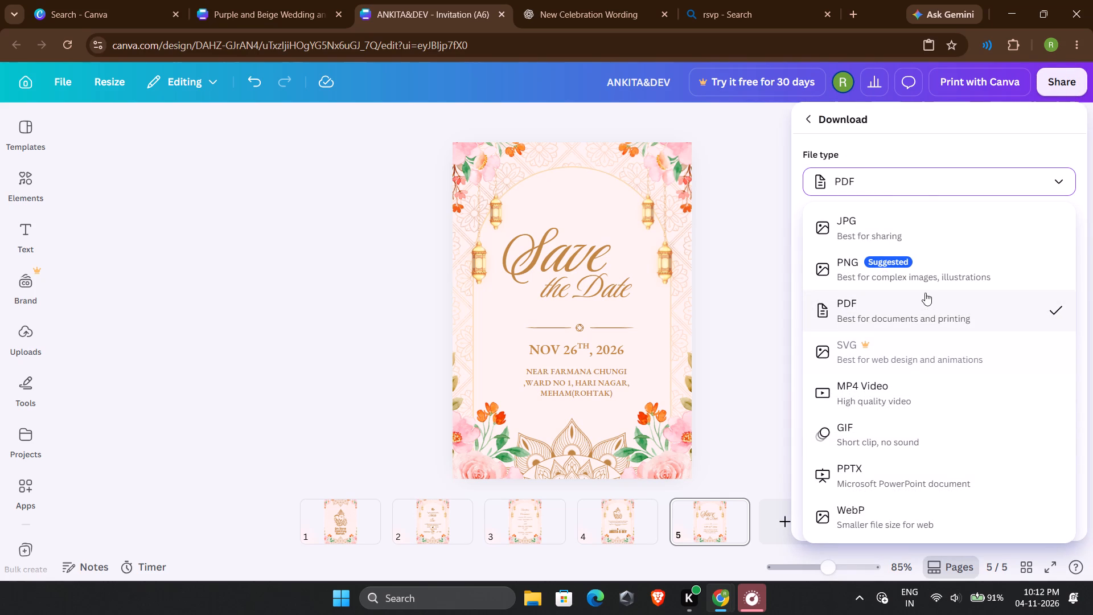
pyautogui.scroll(2, 925, 293)
pyautogui.click(926, 172)
pyautogui.click(986, 247)
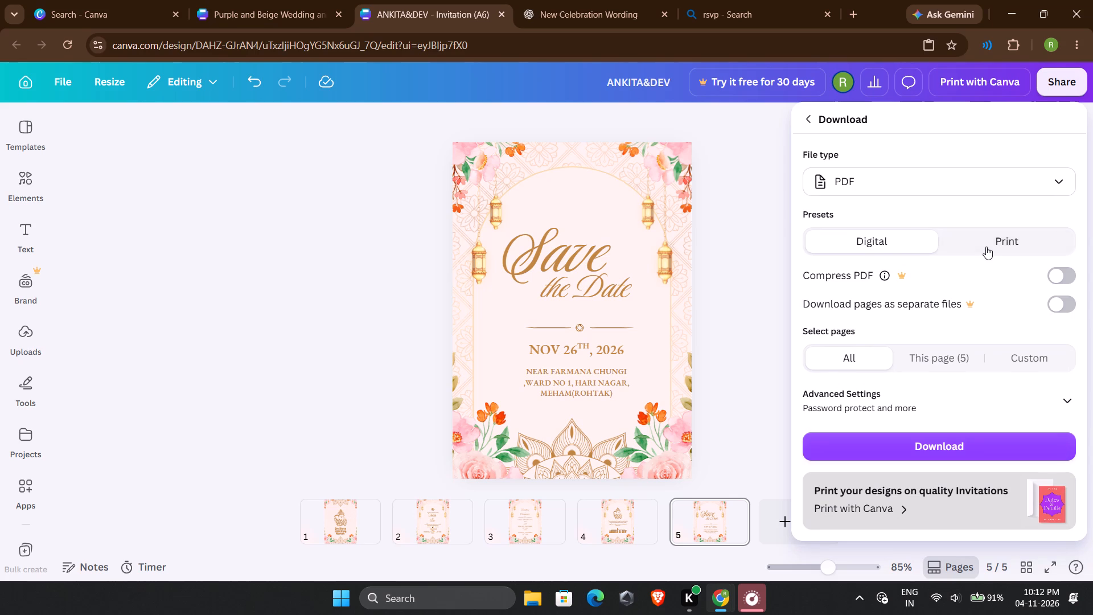
pyautogui.click(914, 231)
pyautogui.click(987, 395)
pyautogui.scroll(-3, 957, 362)
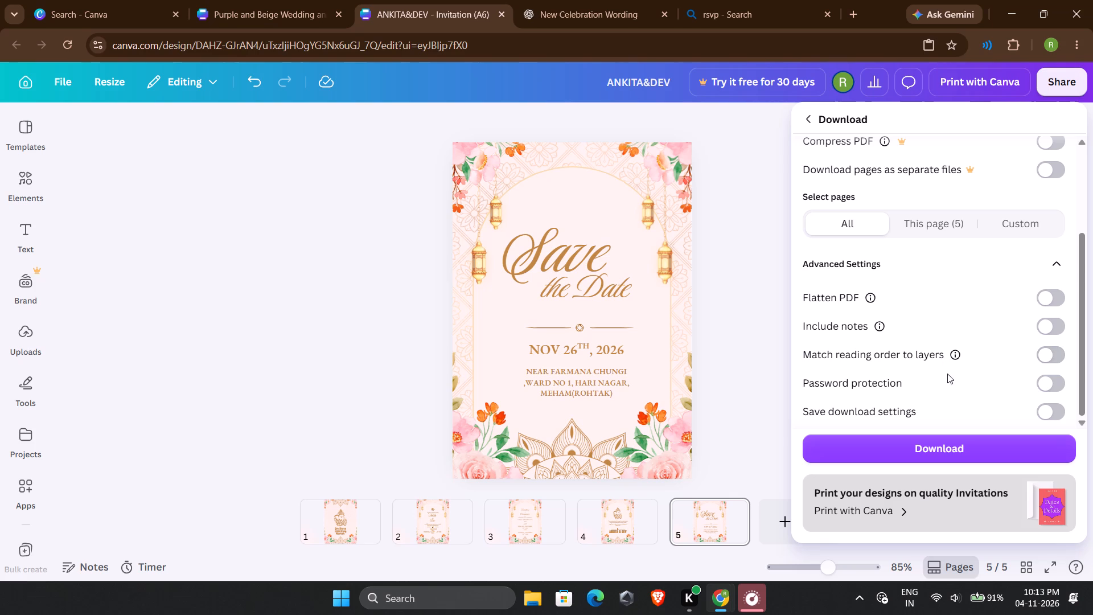
pyautogui.click(971, 456)
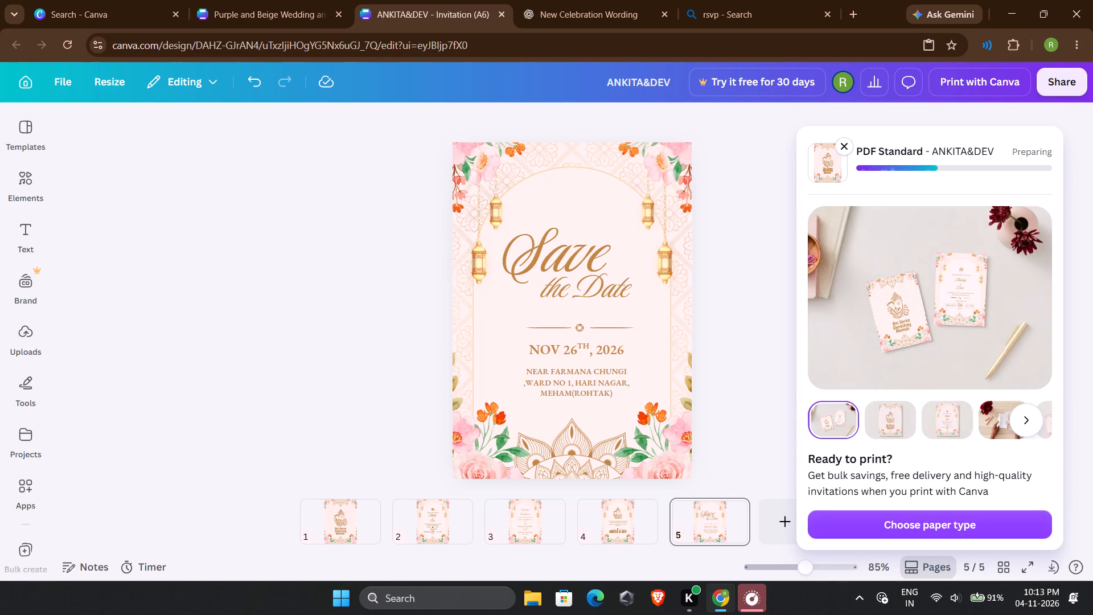
# Return to the invitation template search and open the Purple and Cream Indian Wedding Invitation template's preview.
pyautogui.click(132, 3)
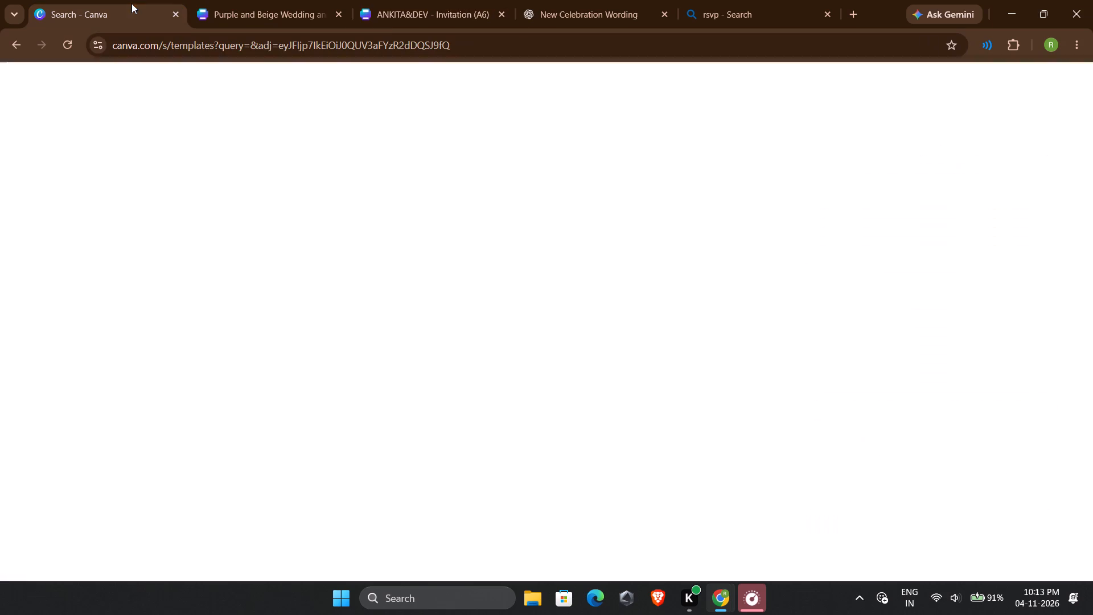
pyautogui.scroll(-1, 613, 400)
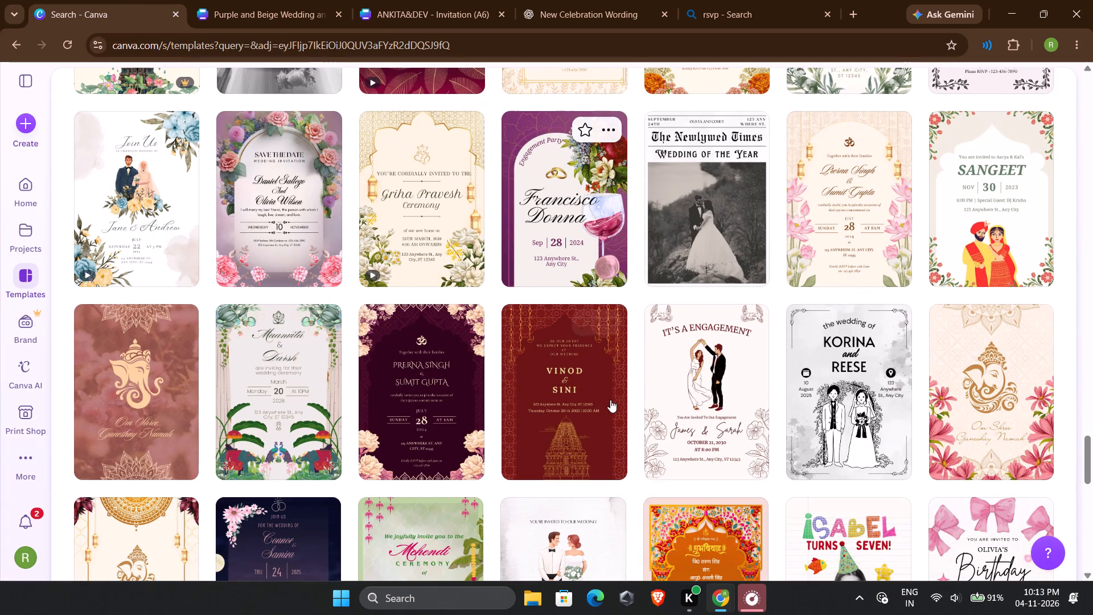
pyautogui.click(449, 405)
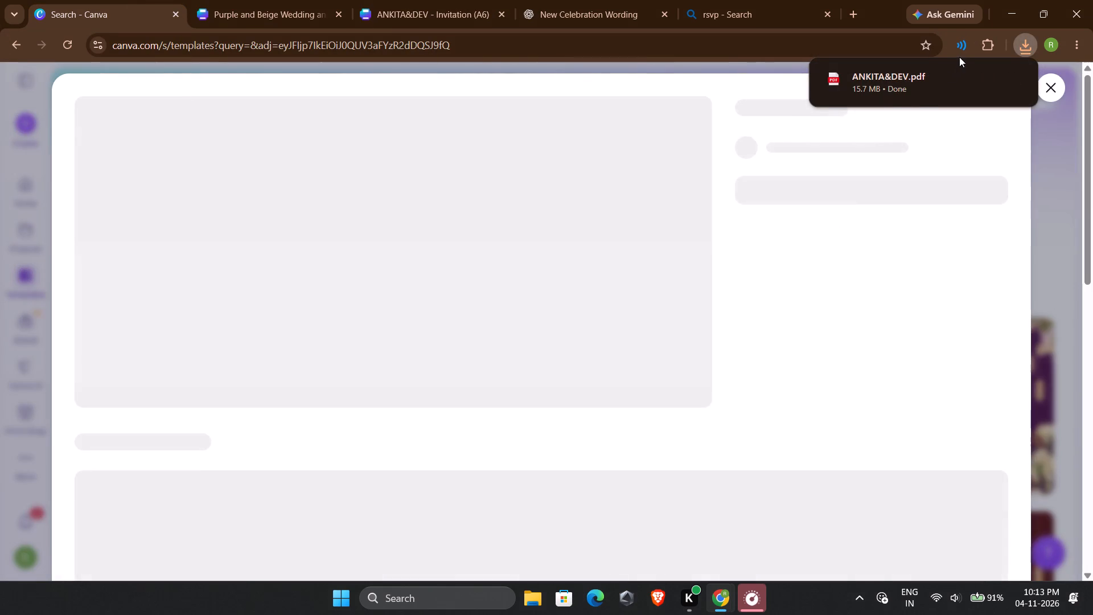
# Open the downloaded ANKITA&DEV PDF and review its pages from first to last.
pyautogui.click(944, 71)
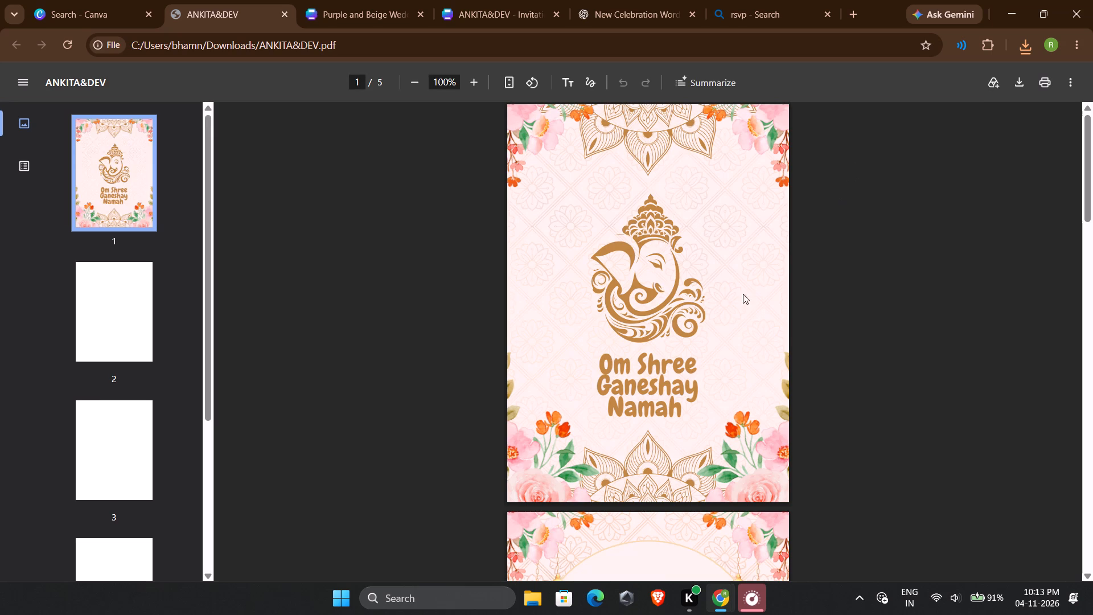
pyautogui.scroll(-1, 698, 335)
pyautogui.scroll(11, 698, 334)
pyautogui.scroll(-2, 689, 328)
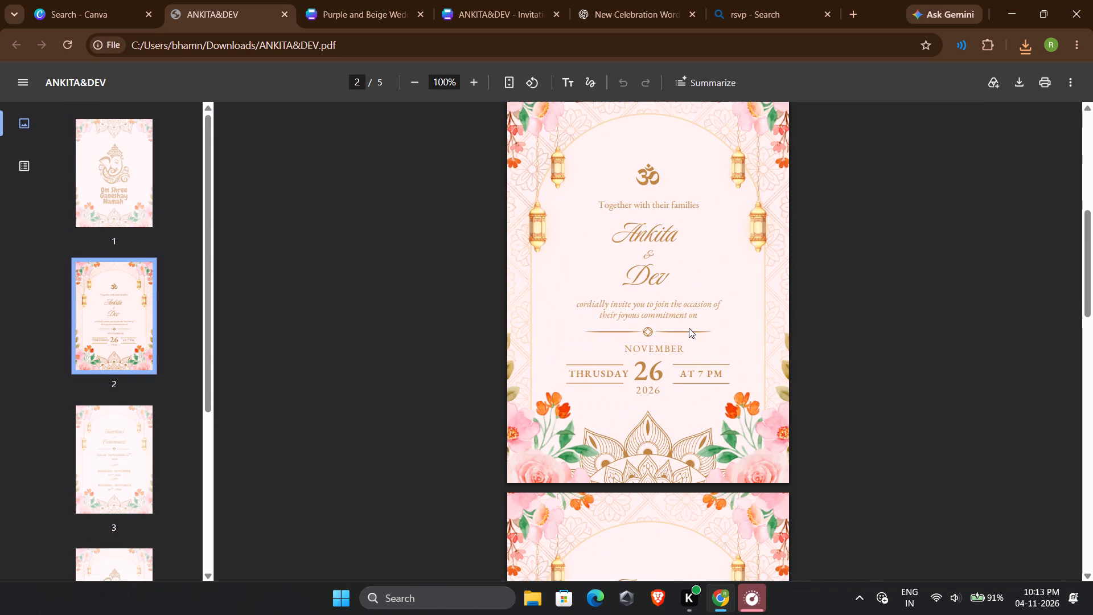
pyautogui.scroll(-2, 689, 328)
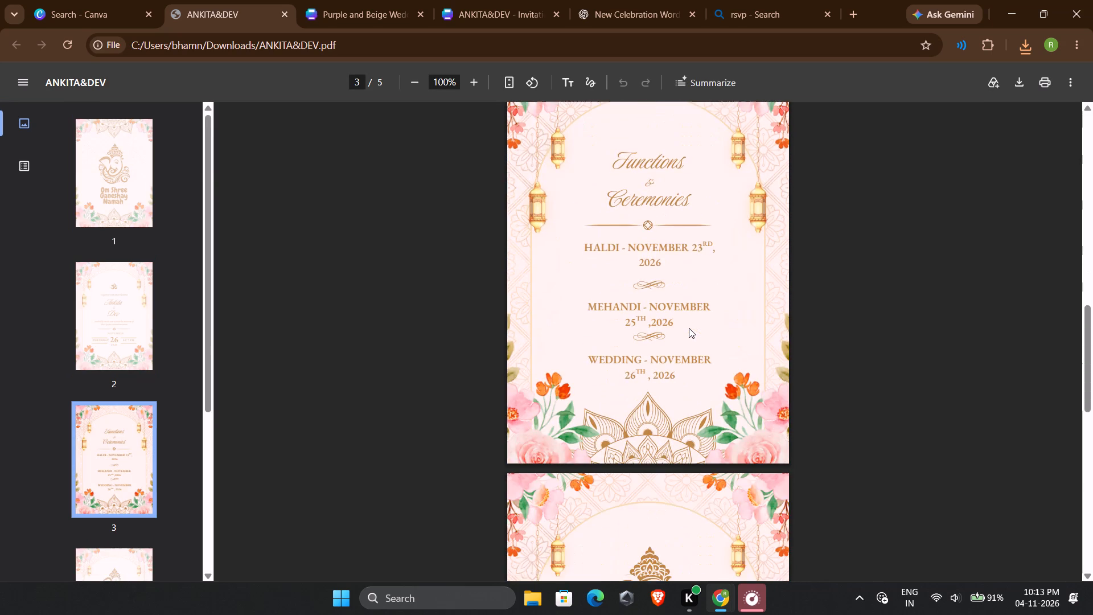
pyautogui.scroll(-9, 689, 328)
pyautogui.scroll(2, 671, 330)
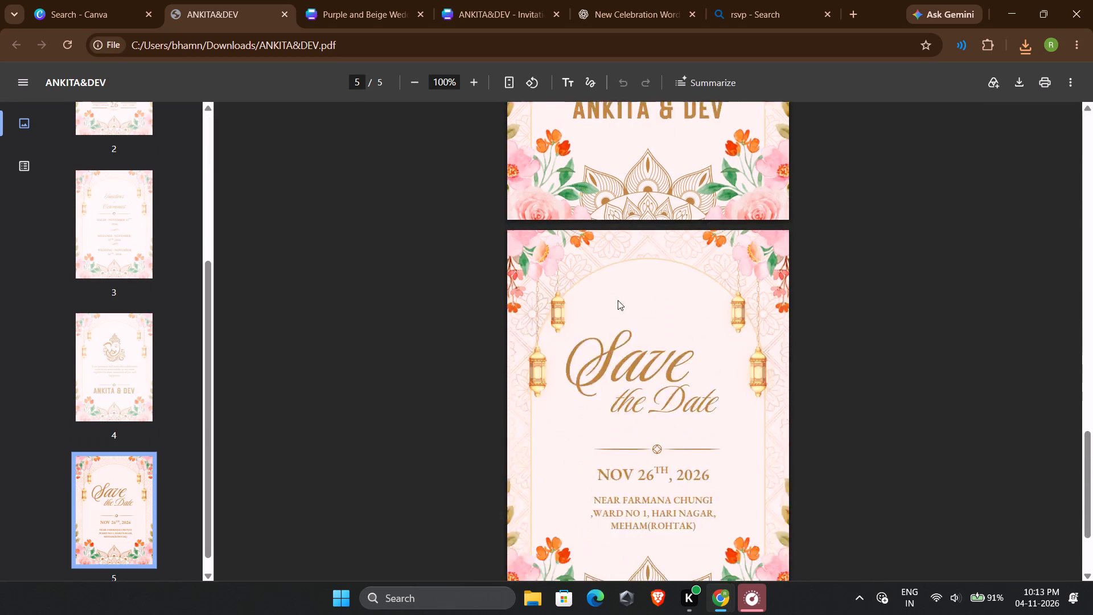
pyautogui.scroll(3, 618, 300)
# Go through the preview images of the Purple and Cream Indian Wedding Invitation and open the template for customizing.
pyautogui.click(60, 0)
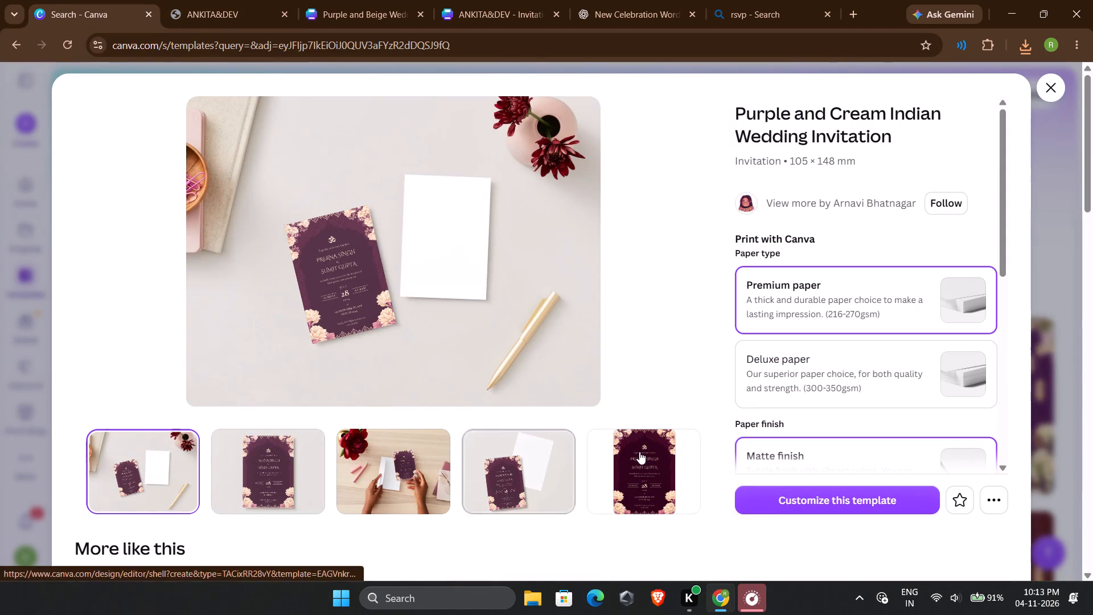
pyautogui.click(640, 450)
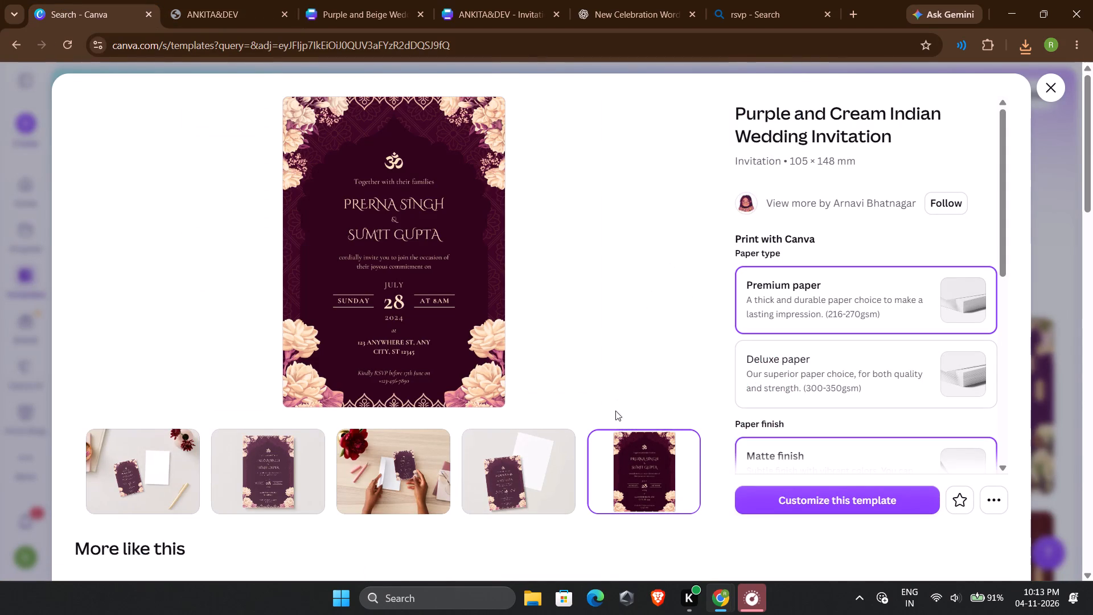
pyautogui.moveTo(566, 469); pyautogui.dragTo(468, 483)
pyautogui.click(514, 486)
pyautogui.click(397, 482)
pyautogui.click(253, 477)
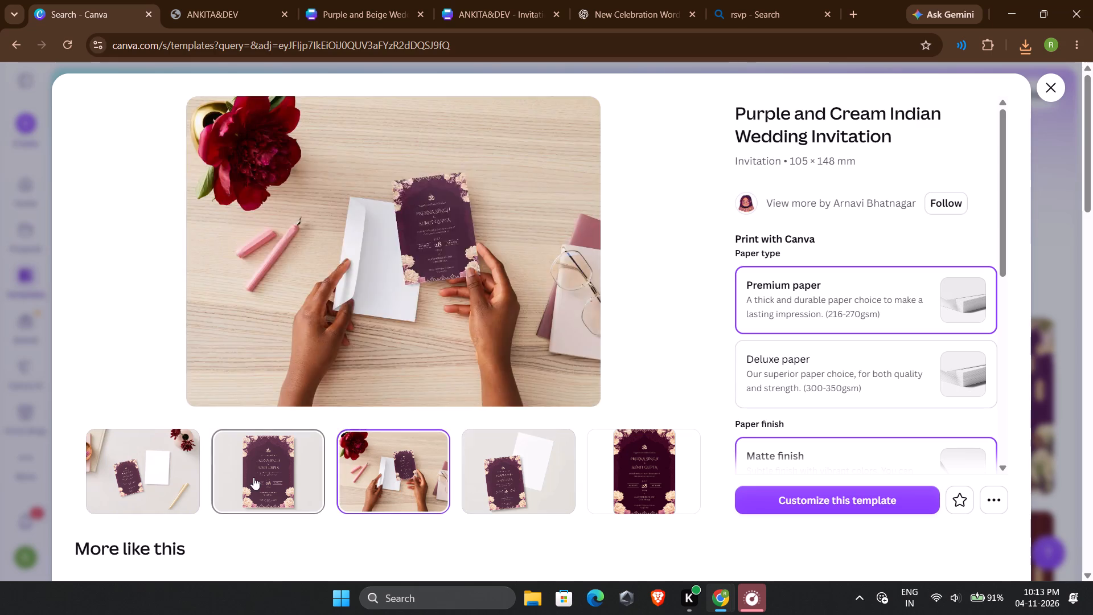
pyautogui.click(623, 473)
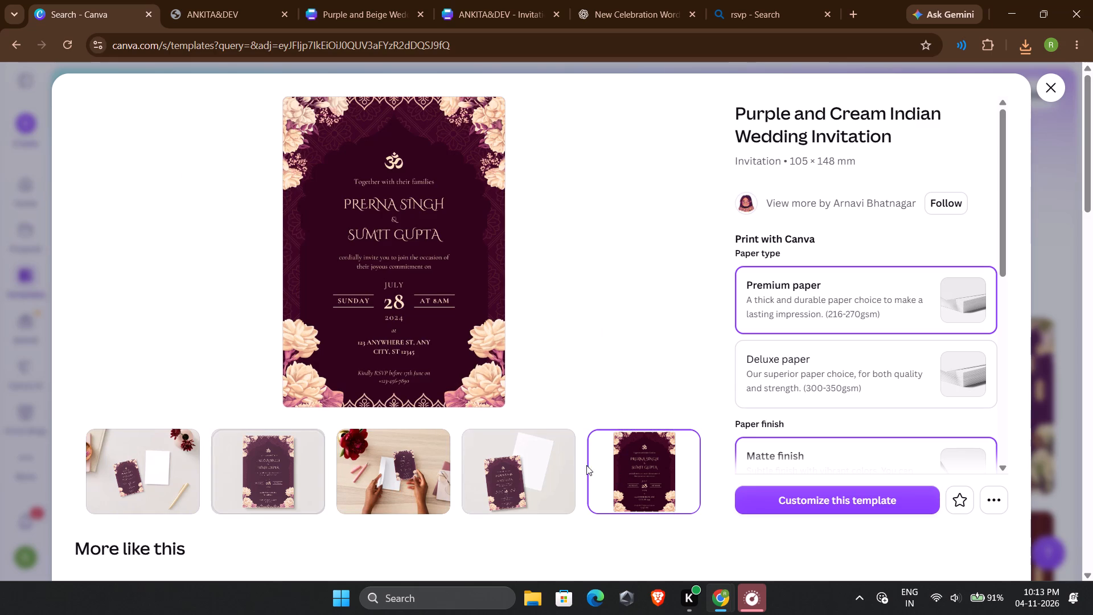
pyautogui.click(336, 285)
pyautogui.moveTo(327, 253); pyautogui.dragTo(317, 261)
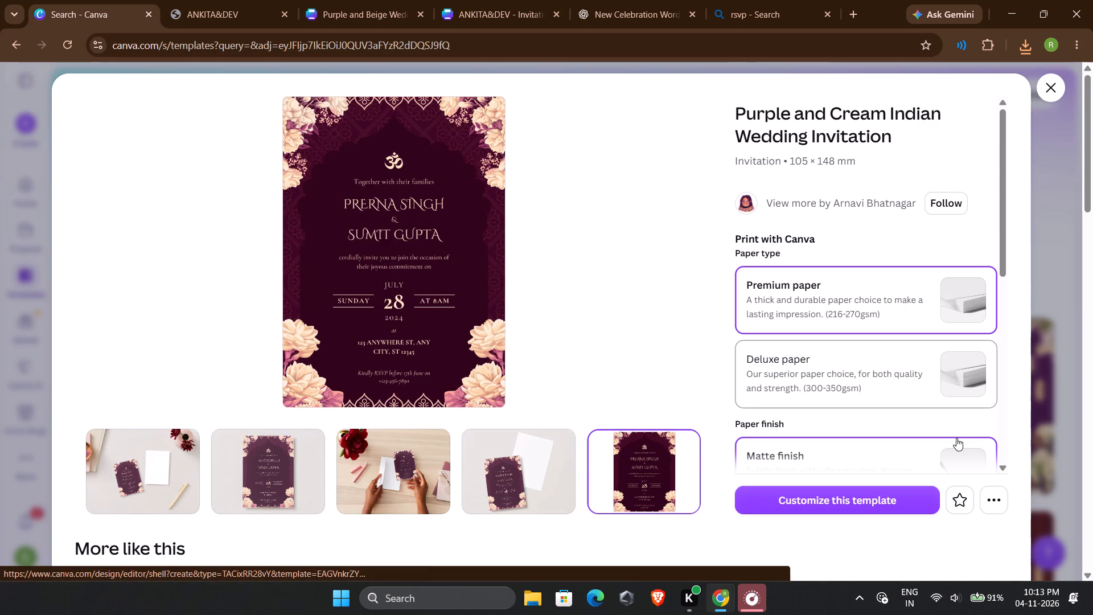
pyautogui.click(838, 499)
# Close the Purple and Beige Wedding and Save the Date Invitation design.
pyautogui.click(303, 5)
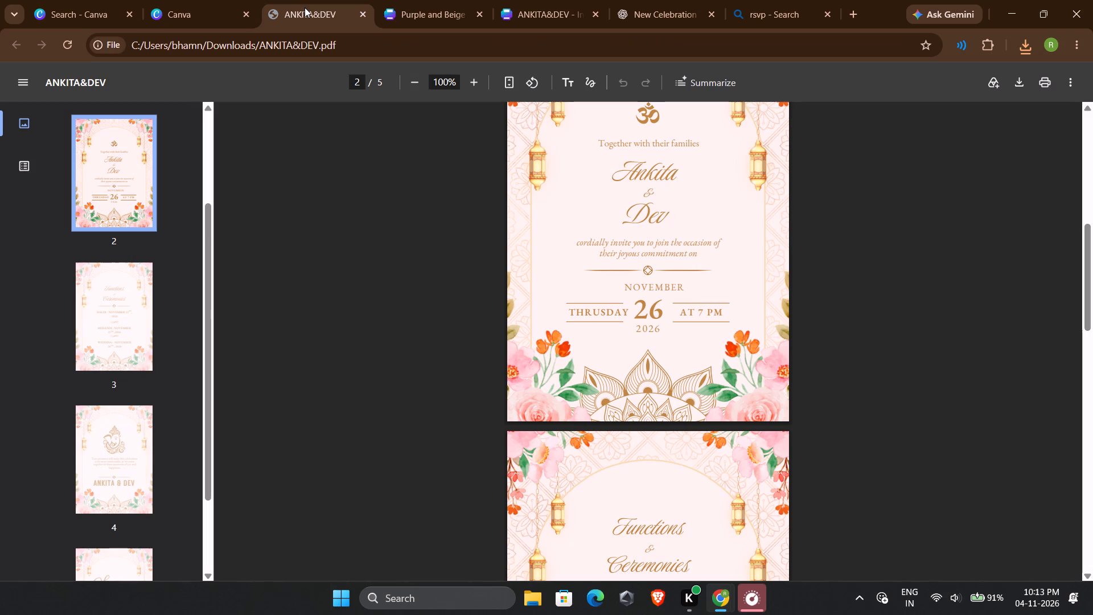
pyautogui.click(444, 11)
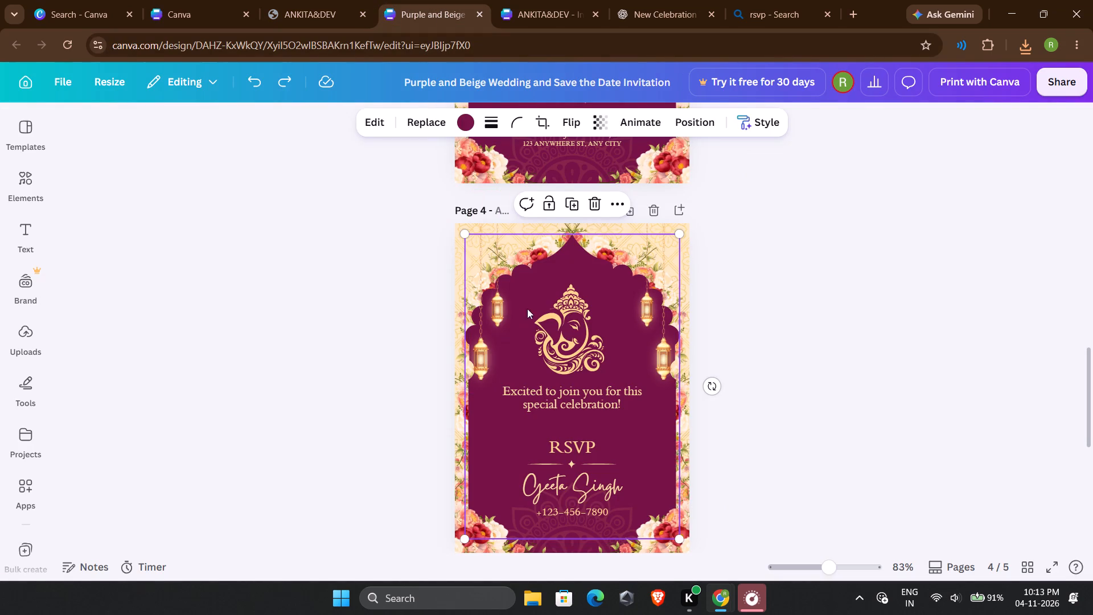
pyautogui.click(594, 332)
pyautogui.click(479, 15)
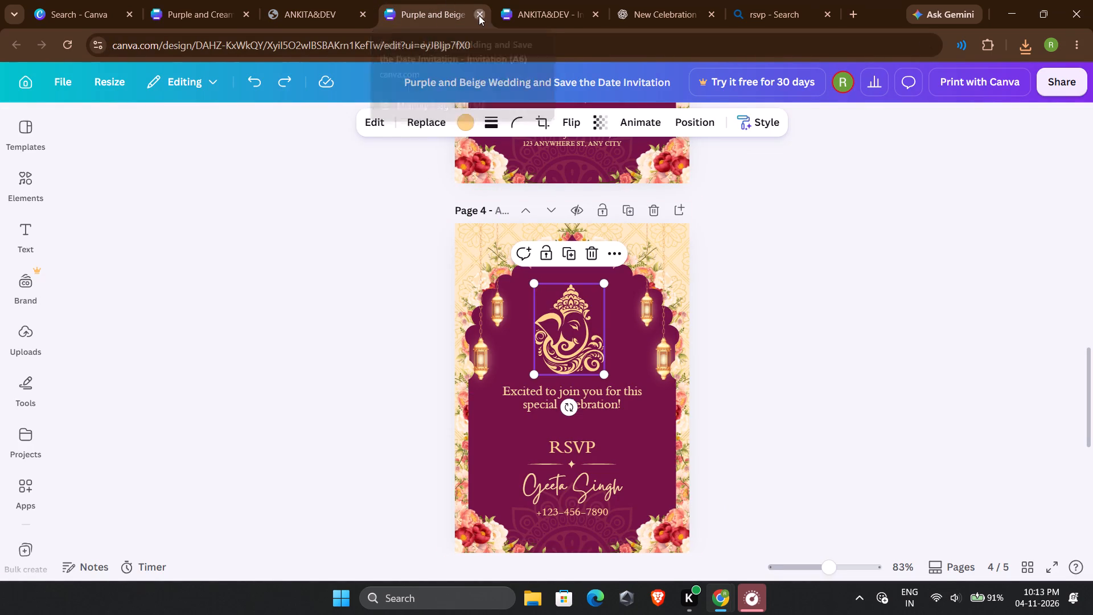
# In the Purple and Cream design, shift the dark arch panel partly off the page's left side and the patterned background towards its right.
pyautogui.click(321, 5)
pyautogui.click(214, 0)
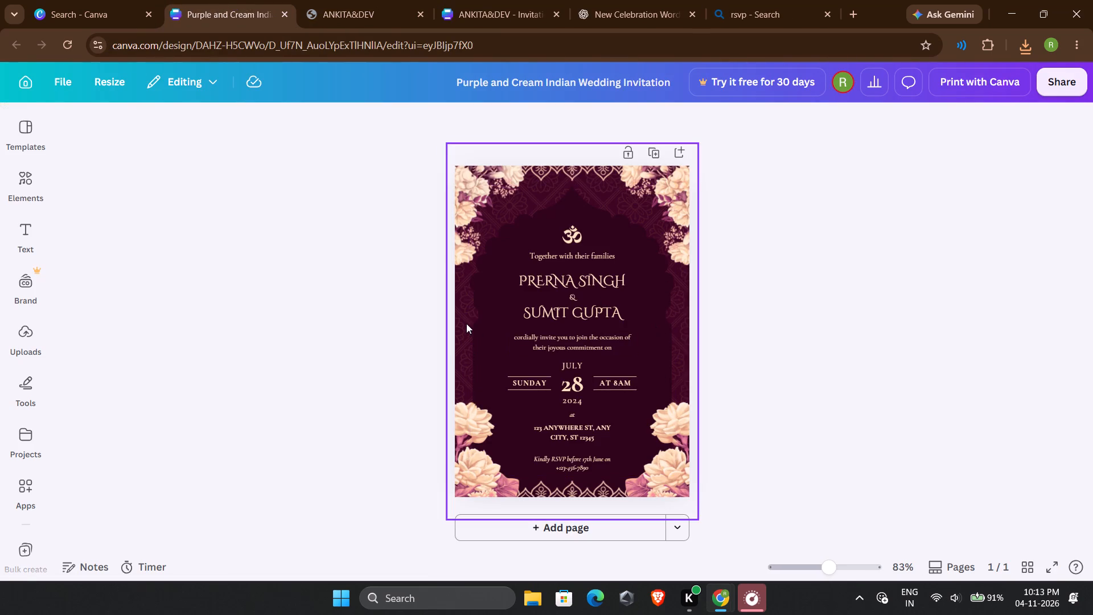
pyautogui.click(485, 328)
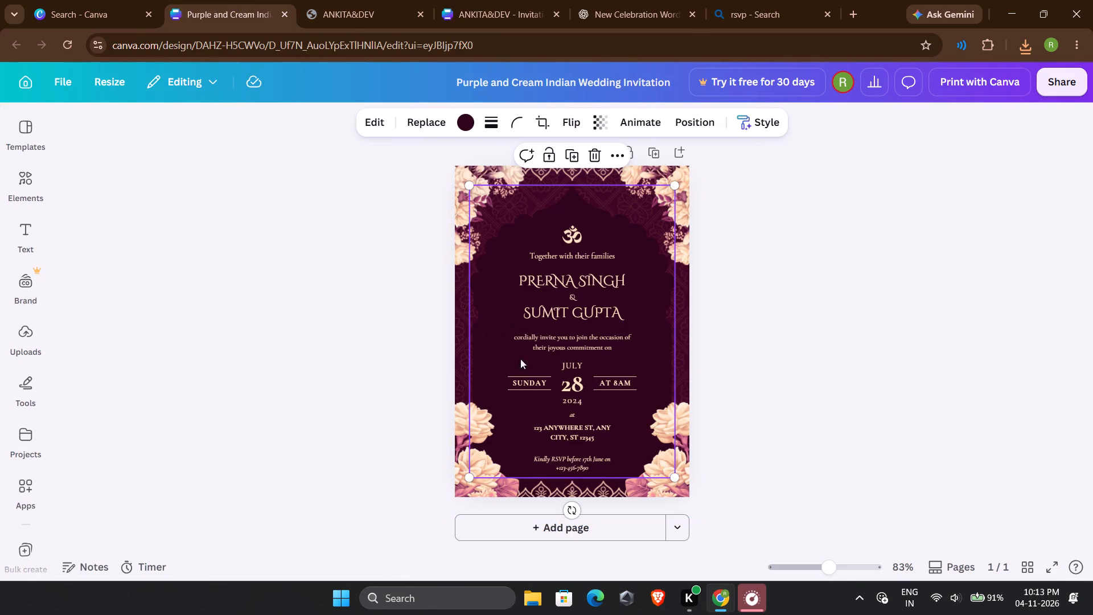
pyautogui.click(983, 293)
pyautogui.moveTo(491, 353); pyautogui.dragTo(371, 392)
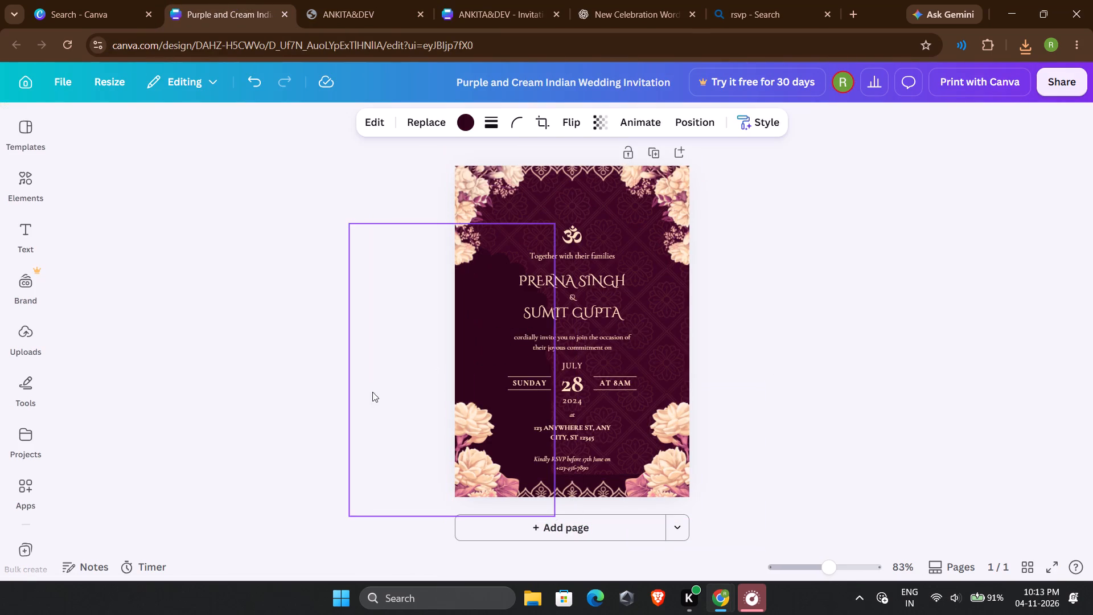
pyautogui.moveTo(646, 331); pyautogui.dragTo(722, 379)
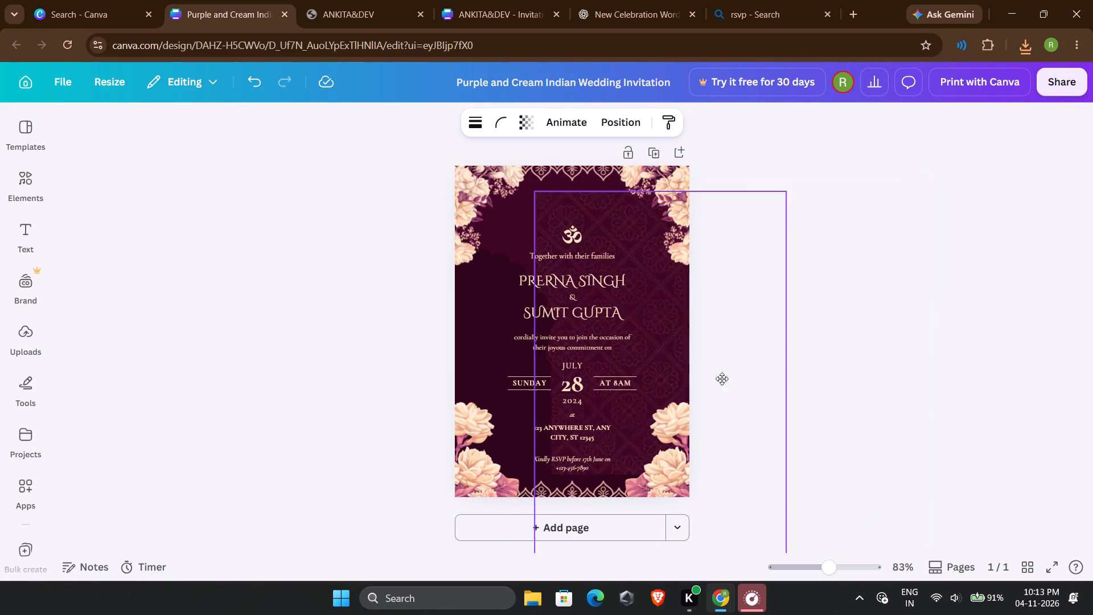
pyautogui.moveTo(722, 379); pyautogui.dragTo(700, 377)
# Close the Purple and Cream template preview and look at the Pink White and Gold Traditional Indian Wedding Invitation template.
pyautogui.click(35, 0)
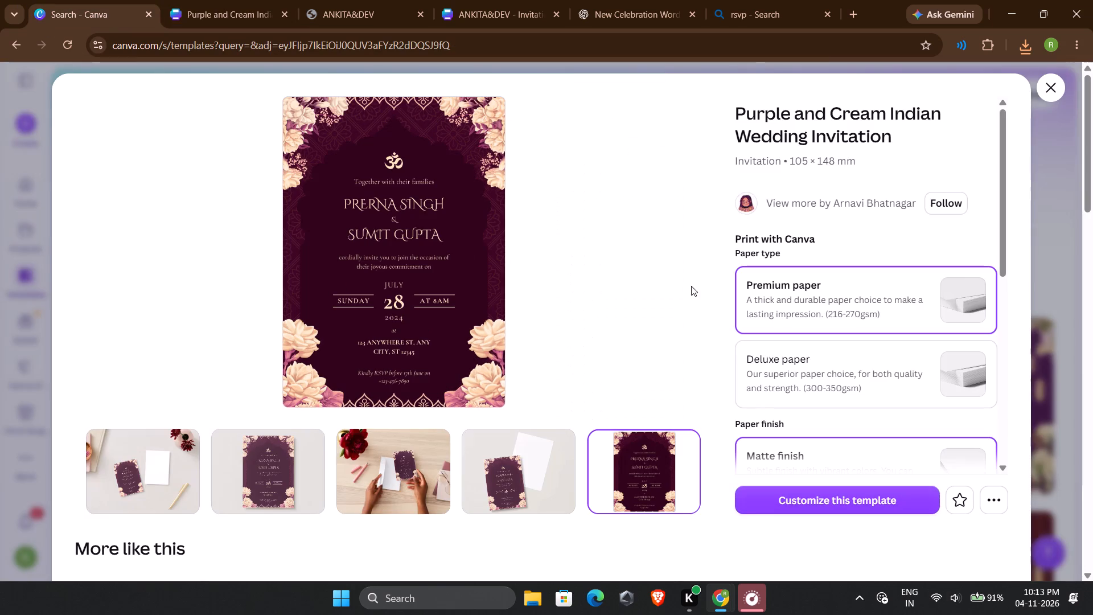
pyautogui.click(1054, 73)
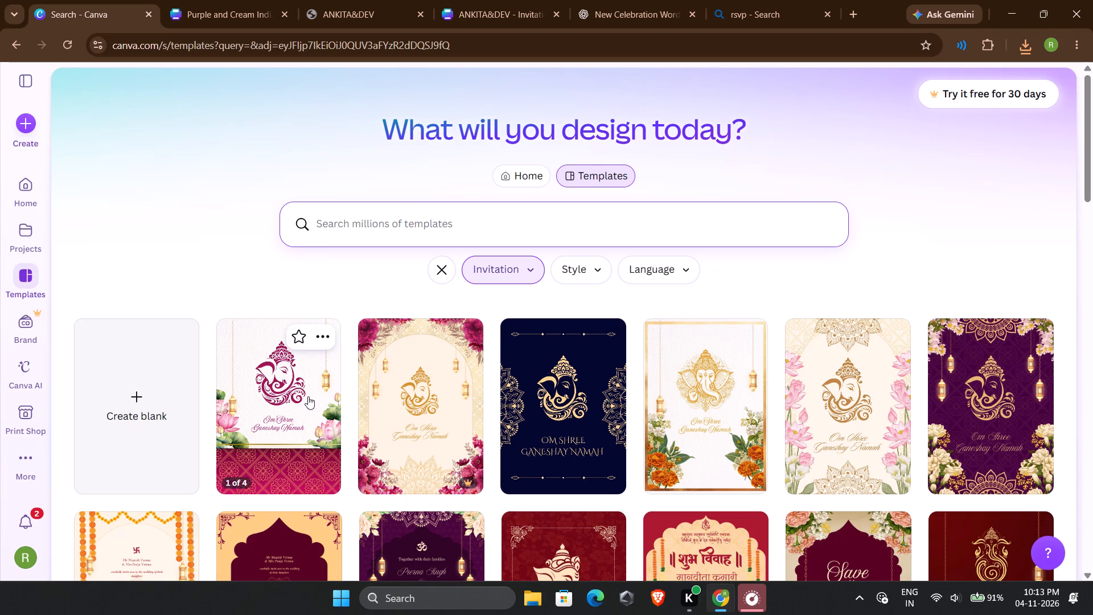
pyautogui.click(283, 434)
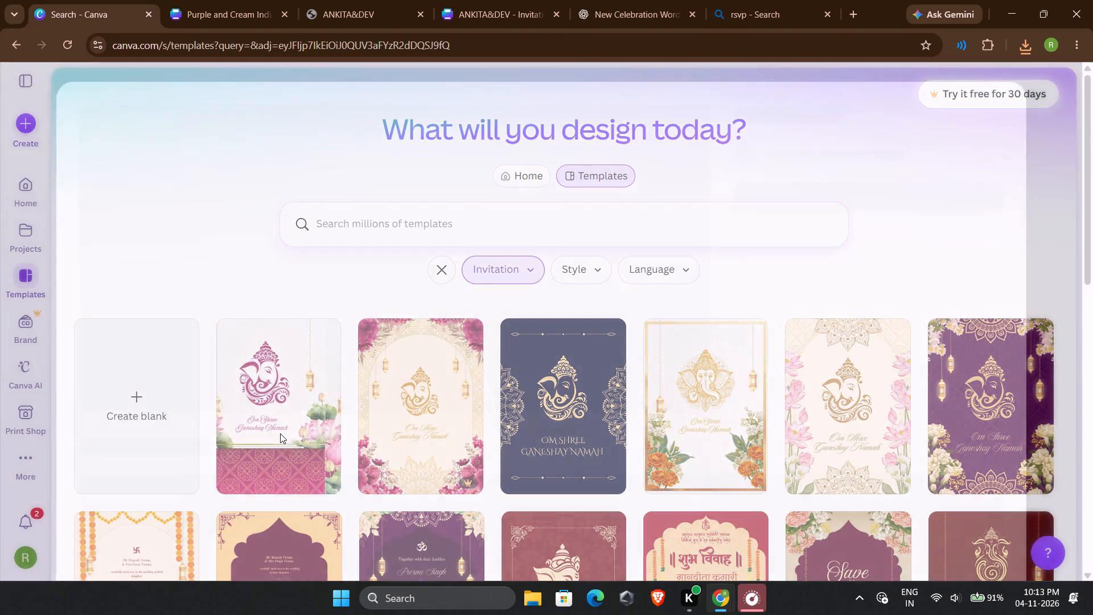
pyautogui.click(1054, 89)
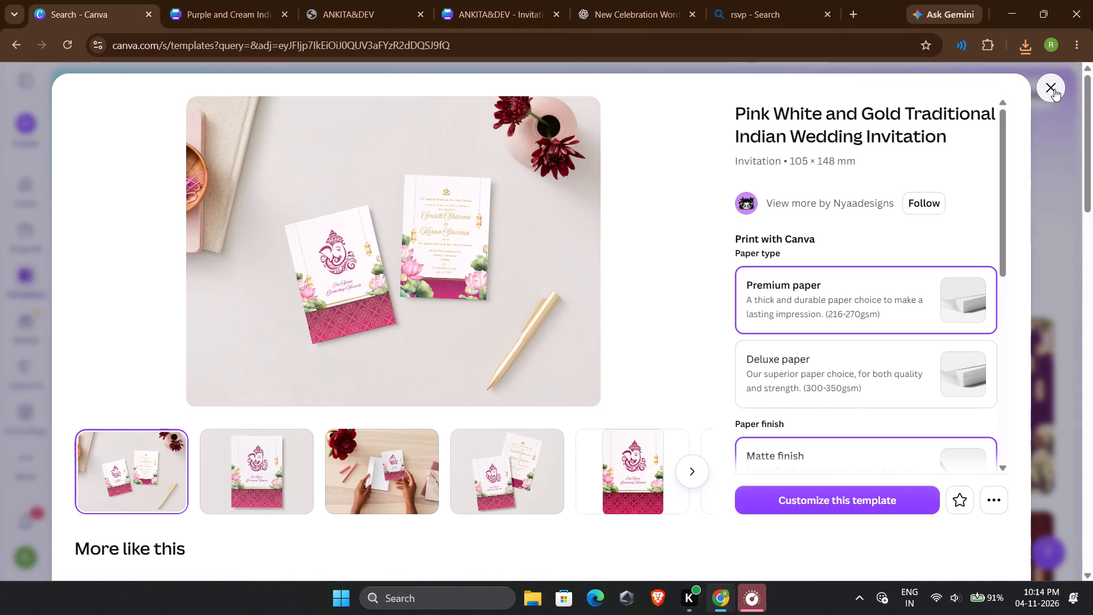
# Preview the Blue and Gold Wedding Invitation template and examine its cover, invitation, Functions & Ceremonies and RSVP pages.
pyautogui.click(561, 416)
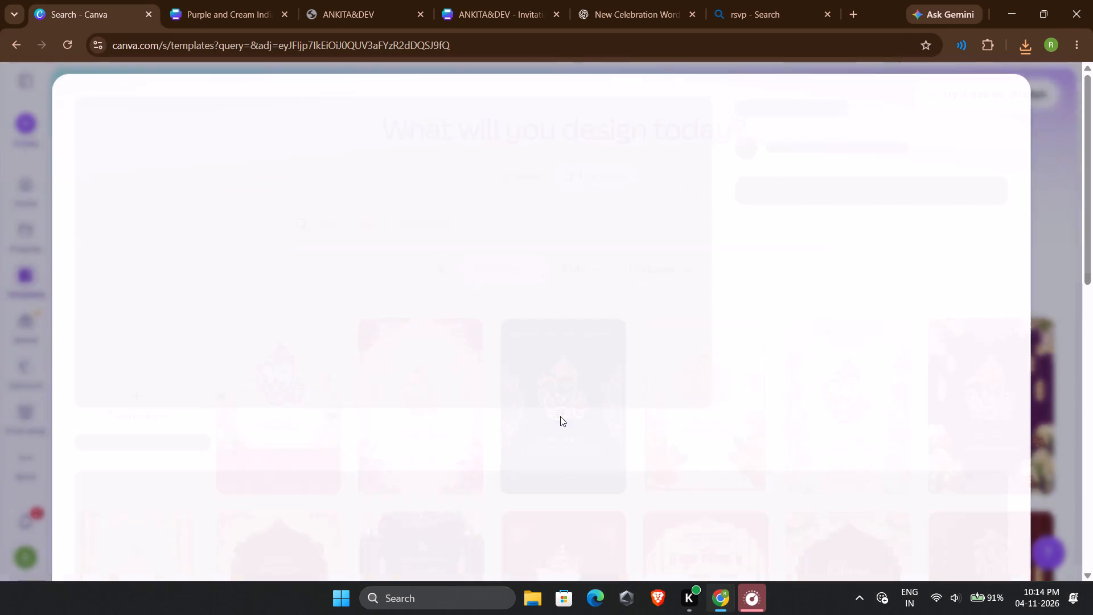
pyautogui.click(639, 445)
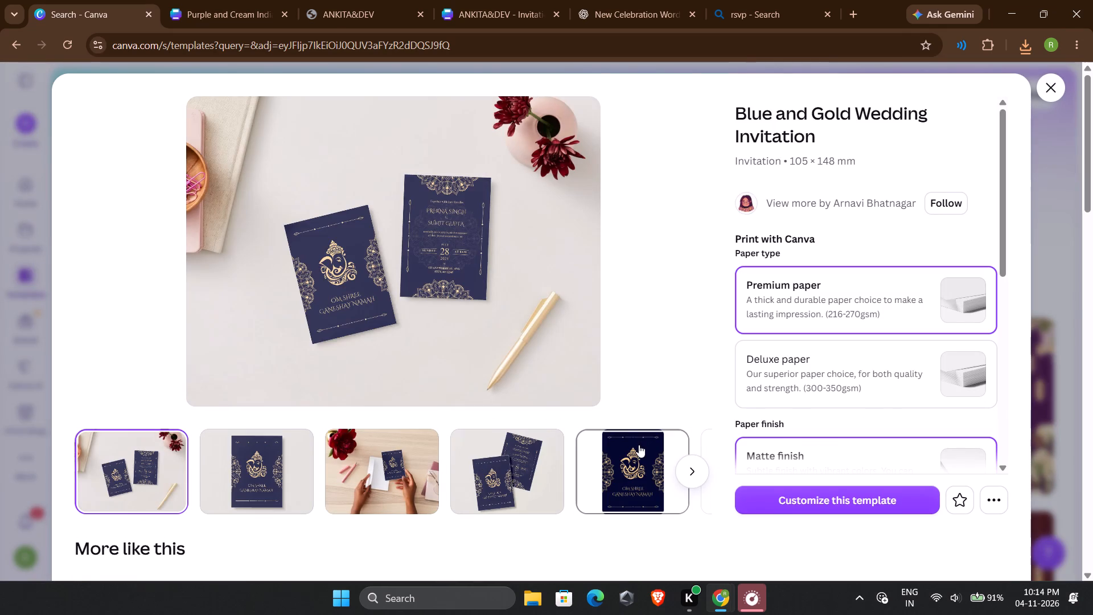
pyautogui.click(685, 472)
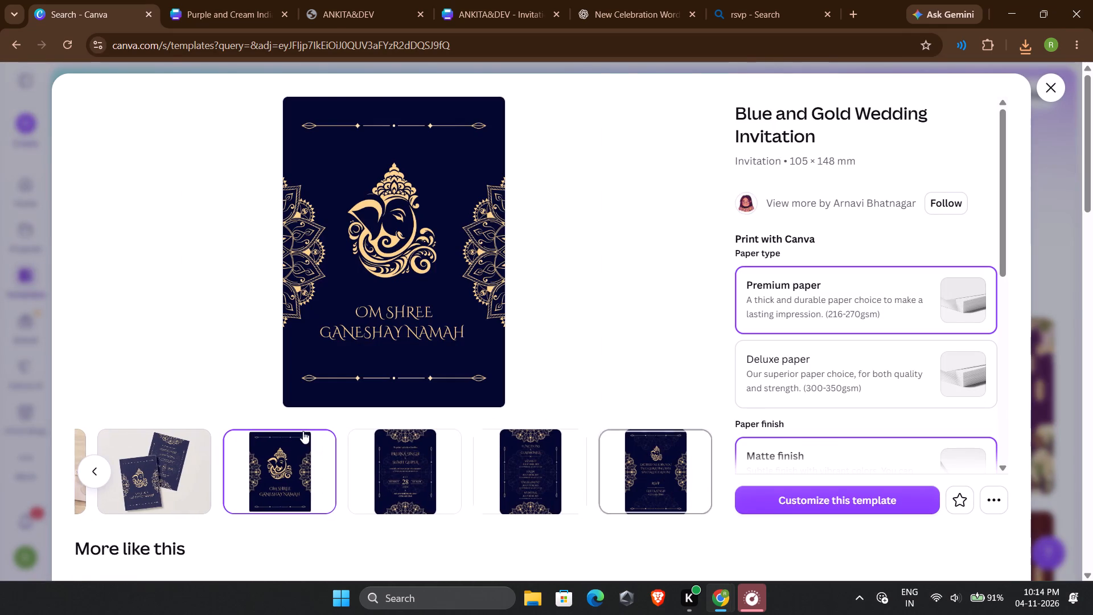
pyautogui.click(396, 459)
pyautogui.click(554, 479)
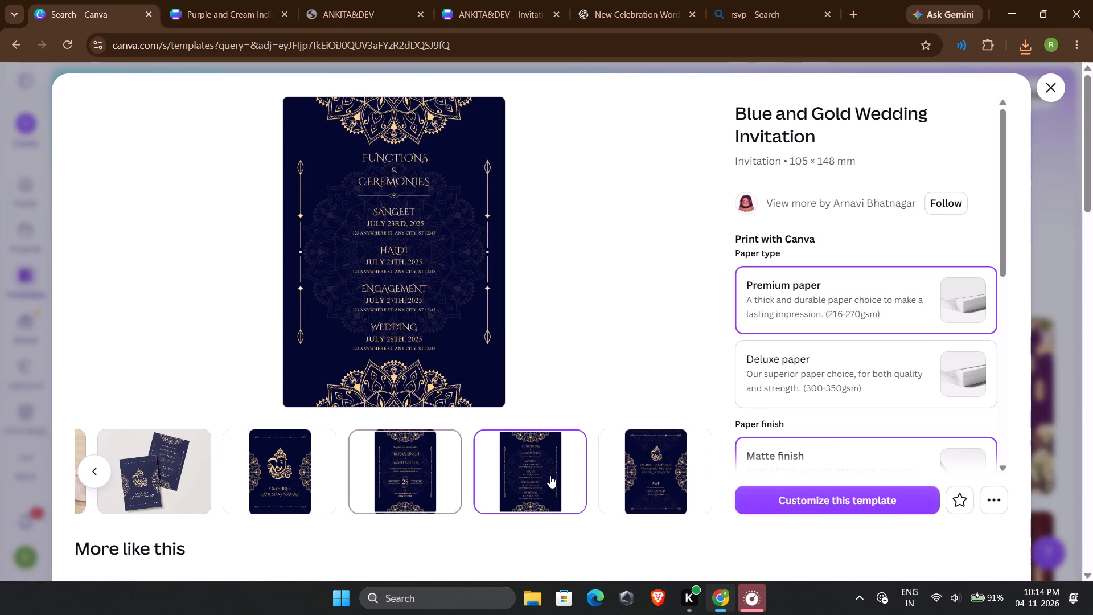
pyautogui.click(655, 479)
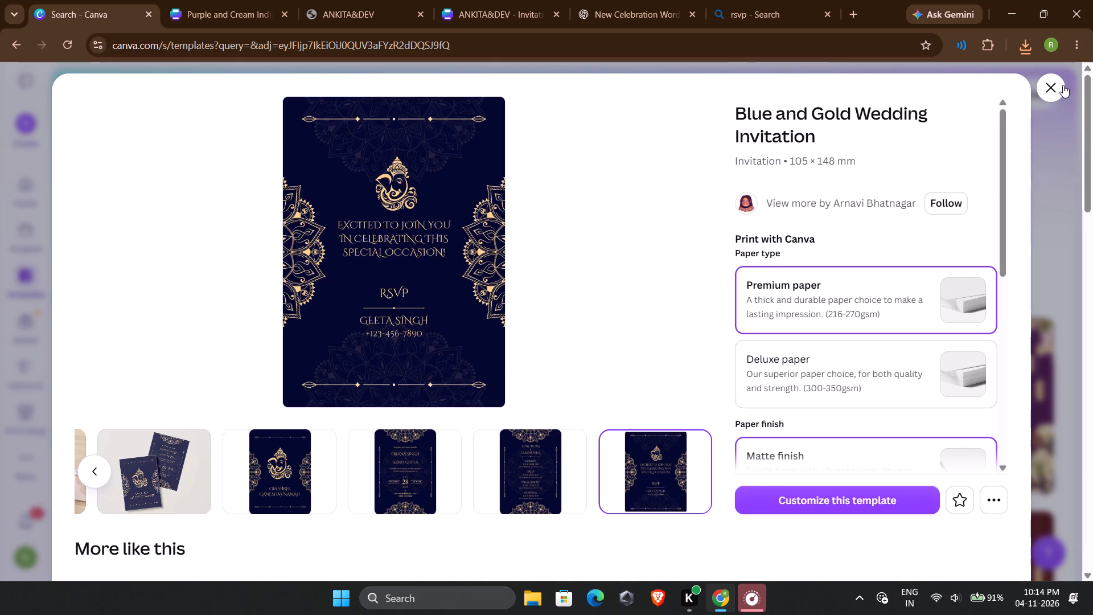
pyautogui.click(1063, 85)
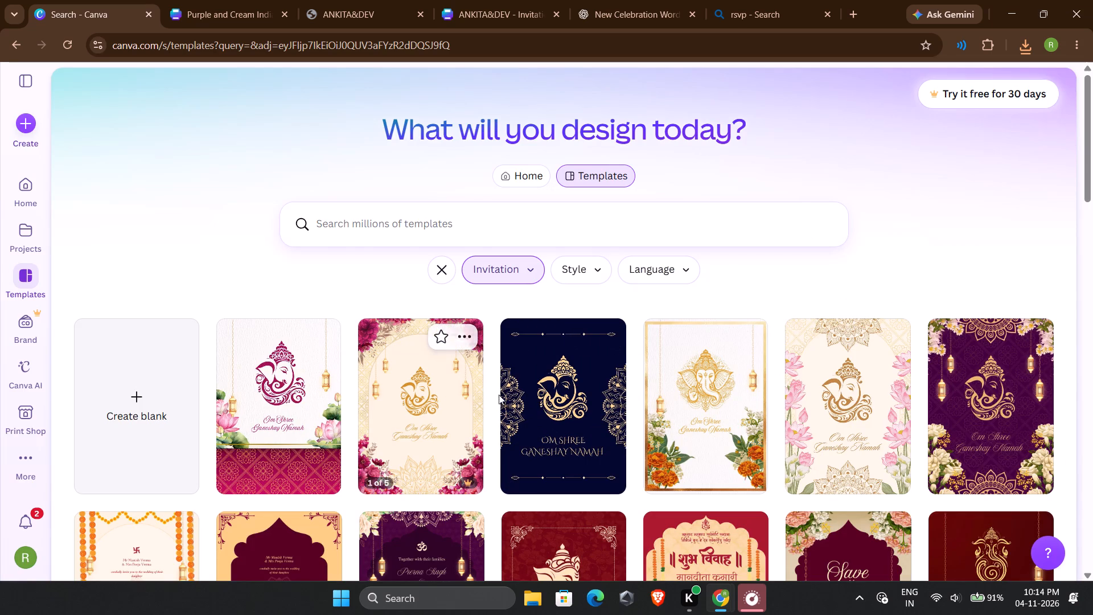
# Preview the Cream and Pink Traditional Wedding Invitation template, examine its cover, invitation, Functions & Ceremonies and Save the Date pages, and close it.
pyautogui.click(438, 399)
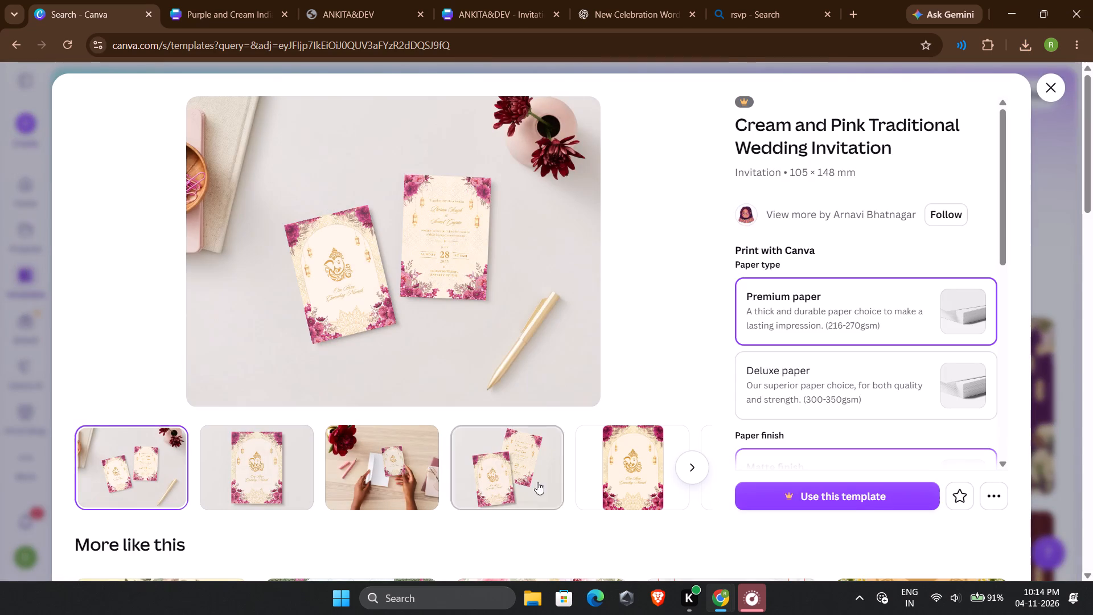
pyautogui.click(690, 476)
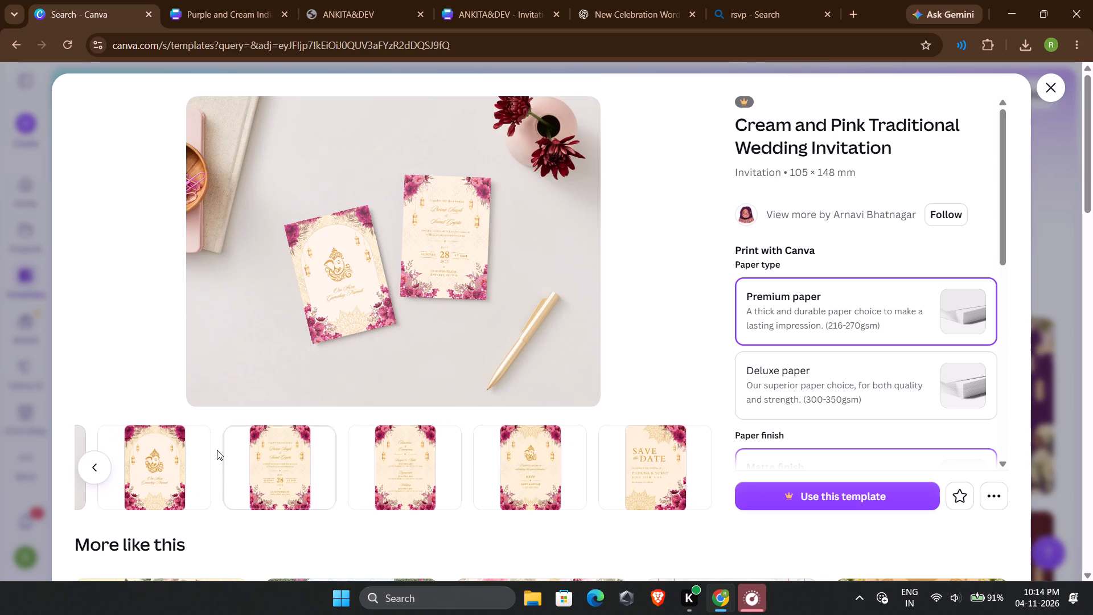
pyautogui.click(206, 449)
pyautogui.click(276, 482)
pyautogui.click(389, 485)
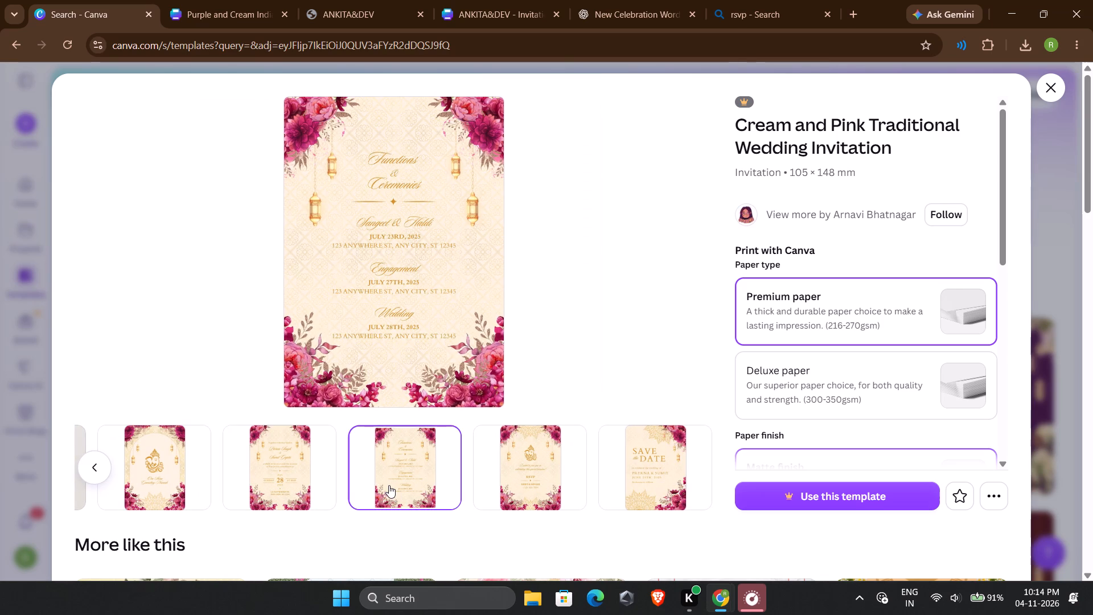
pyautogui.click(531, 468)
pyautogui.click(602, 469)
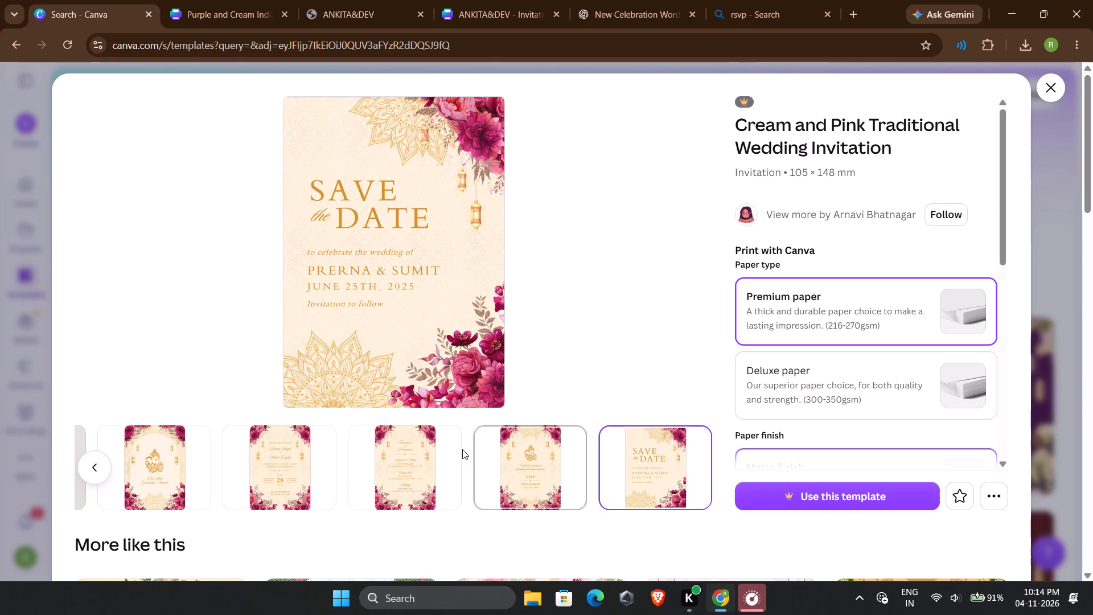
pyautogui.click(432, 455)
pyautogui.click(224, 469)
pyautogui.click(94, 473)
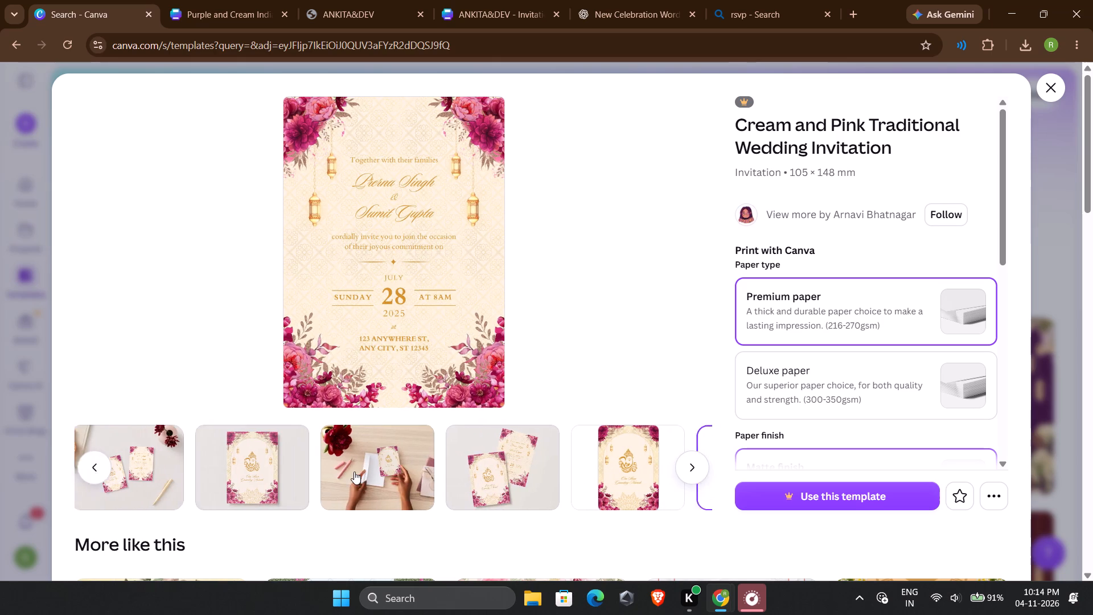
pyautogui.click(416, 470)
pyautogui.click(509, 473)
pyautogui.click(602, 480)
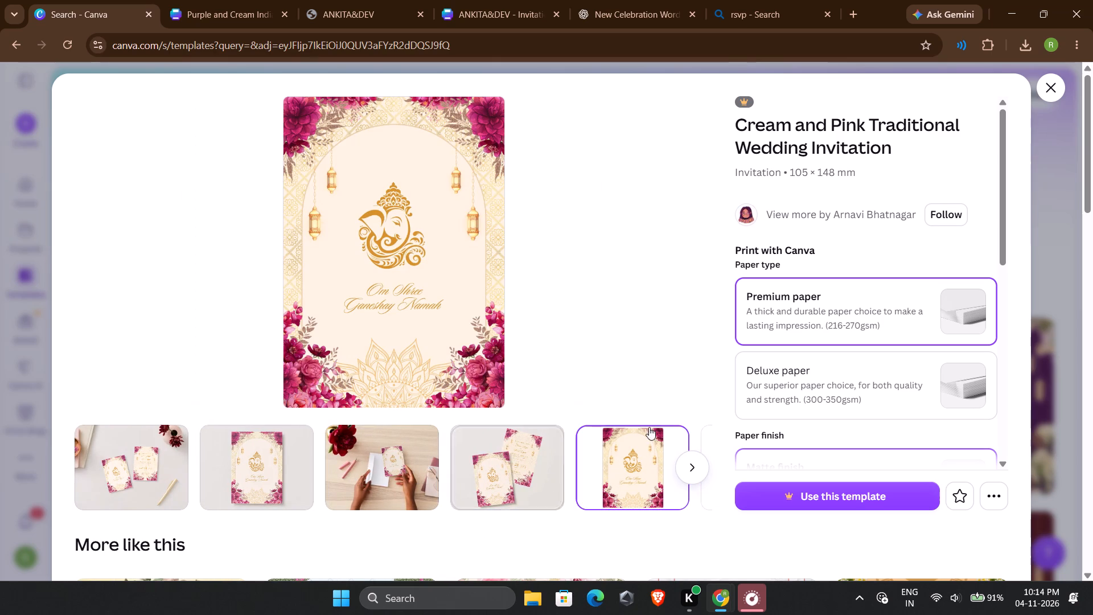
pyautogui.moveTo(1059, 85); pyautogui.dragTo(1065, 105)
pyautogui.click(1047, 92)
# Preview the Red and Cream Wedding and Save The Date Invitation template, examine its invitation, functions, RSVP and Save the Date pages, and close it.
pyautogui.scroll(-1, 659, 501)
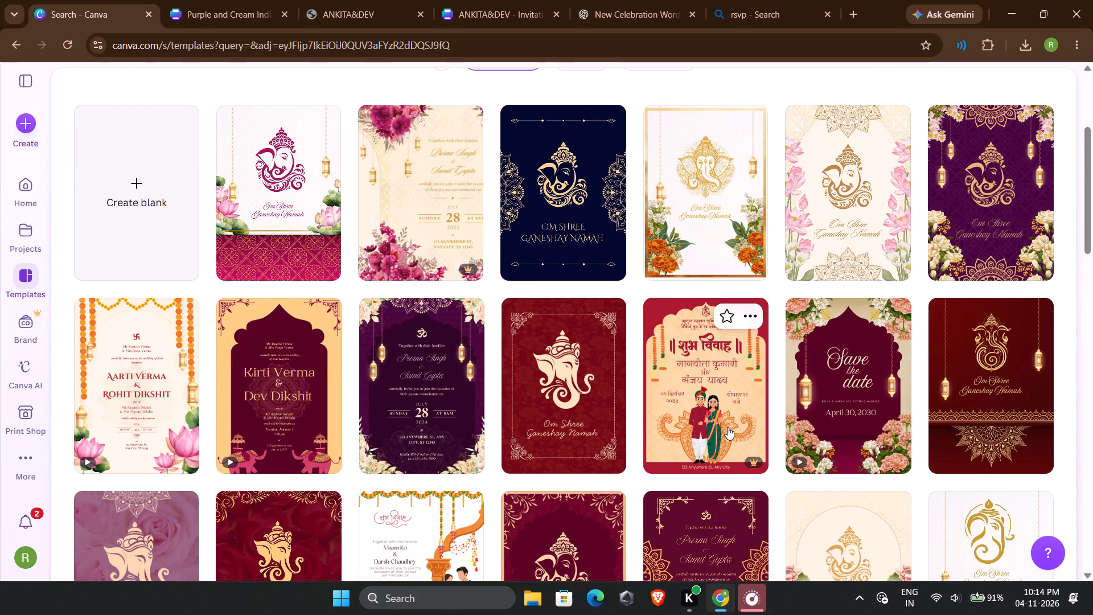
pyautogui.click(585, 421)
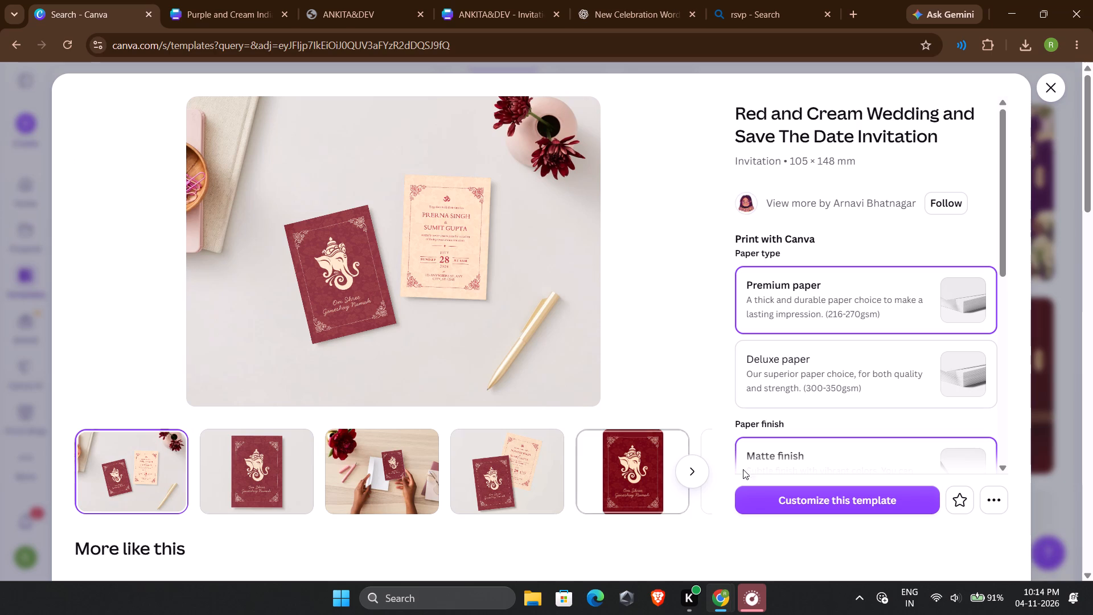
pyautogui.click(683, 478)
pyautogui.click(299, 483)
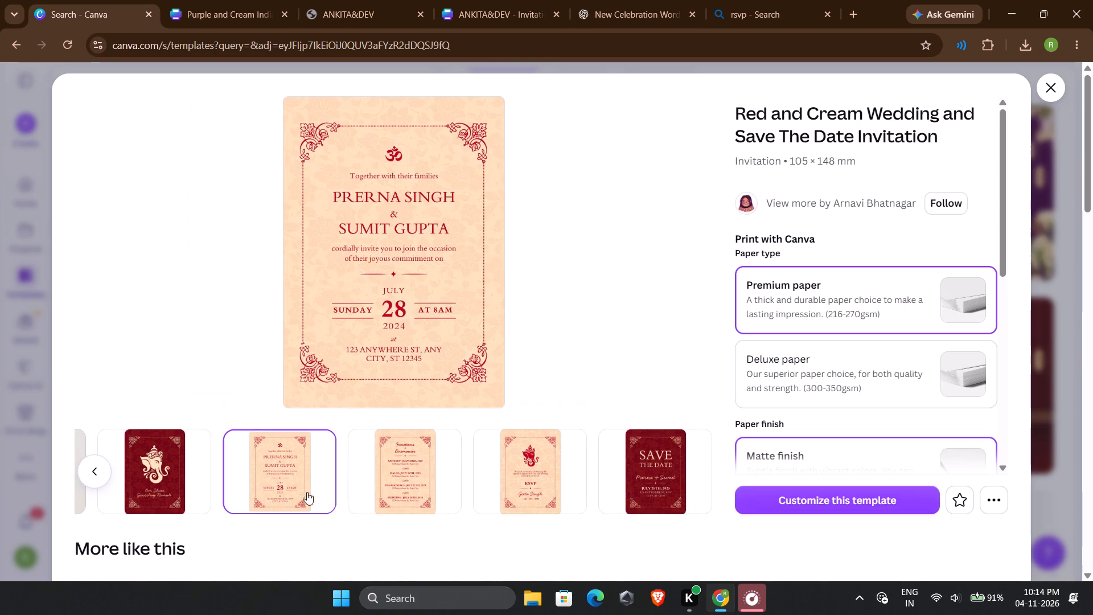
pyautogui.click(383, 485)
pyautogui.click(506, 475)
pyautogui.click(606, 464)
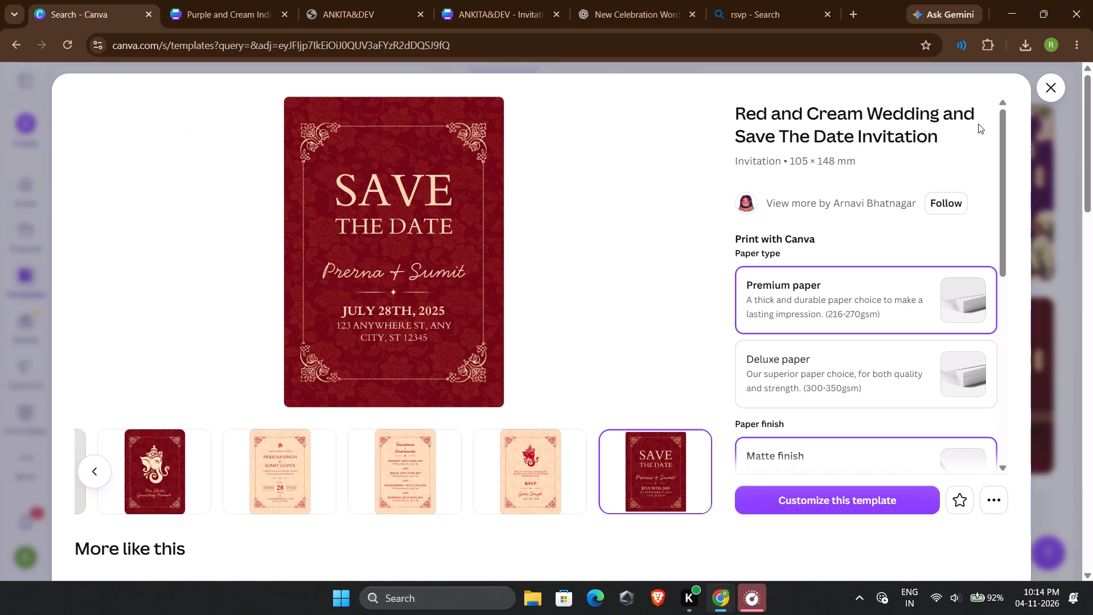
pyautogui.click(1060, 85)
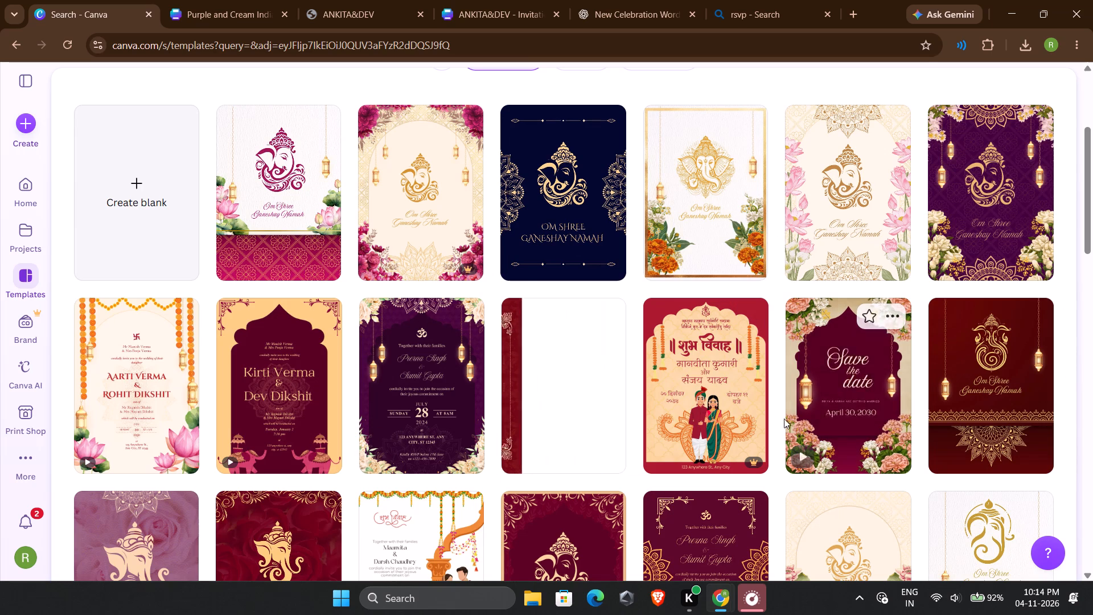
# Preview the Gold and Red Royal Minimal Wedding Invitation template, examine its invitation, functions and Save the Date pages, and close it.
pyautogui.click(1013, 397)
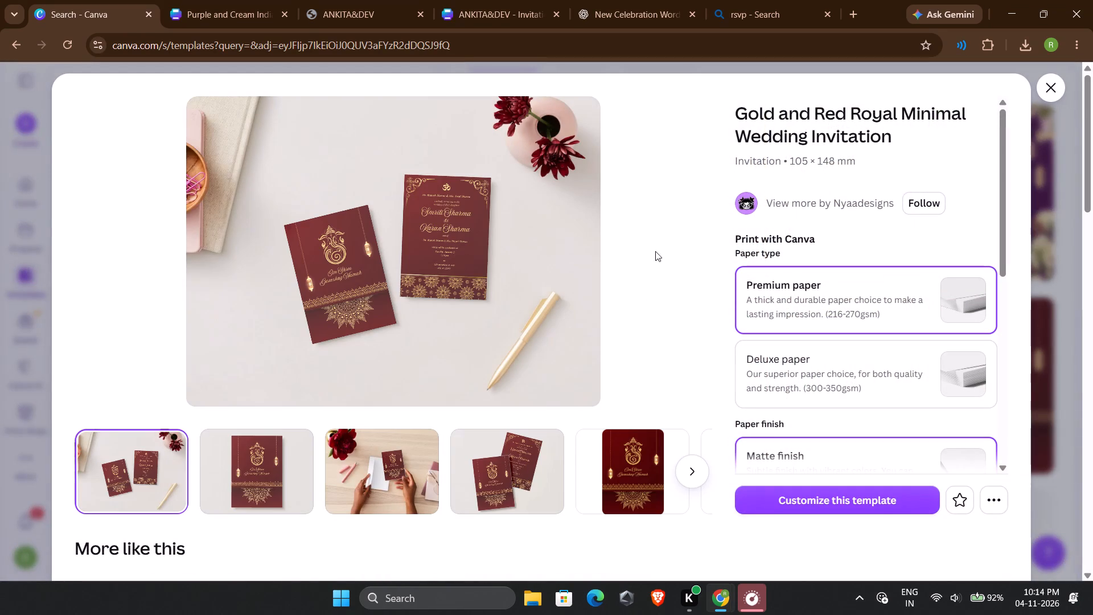
pyautogui.click(708, 469)
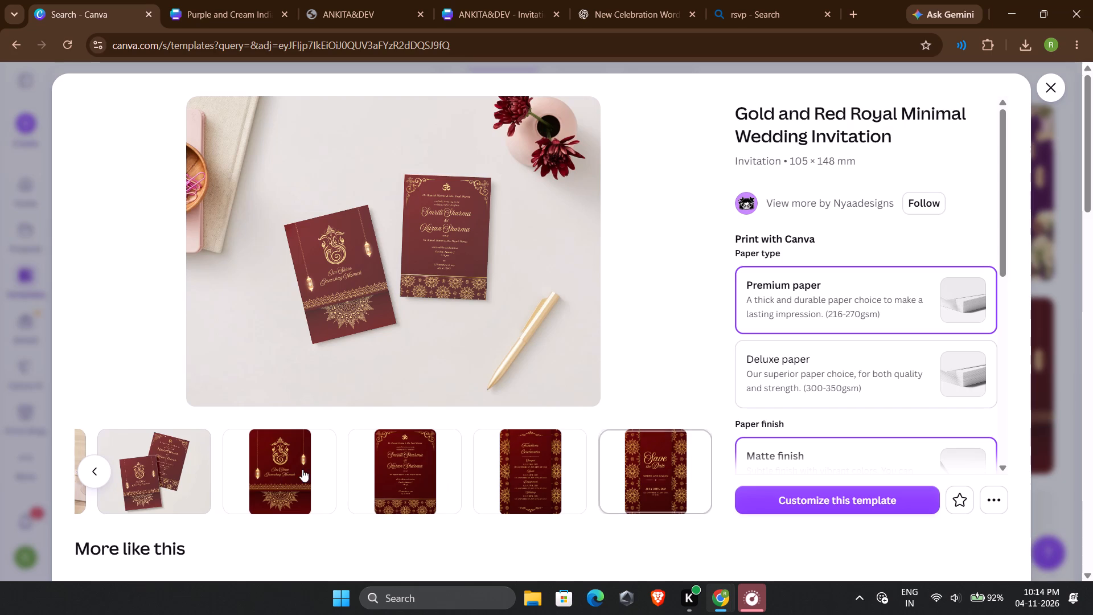
pyautogui.click(377, 463)
pyautogui.click(534, 465)
pyautogui.click(627, 448)
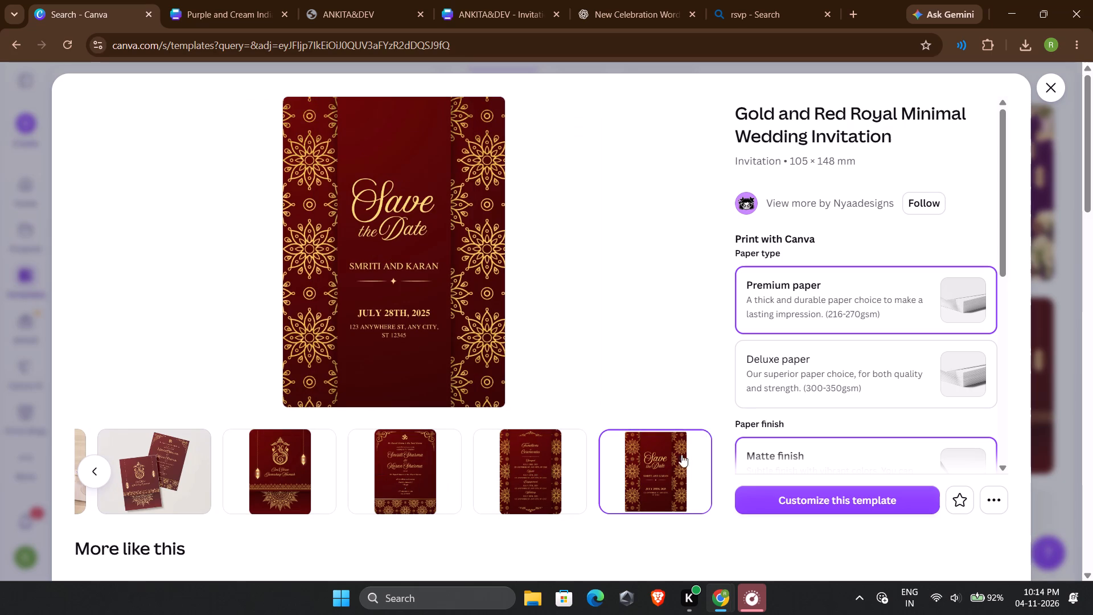
pyautogui.click(1057, 83)
# Preview the Pink and Green Cute Illustrative Wedding Invitation template and examine its Ganesh cover, invitation and Save the Date pages.
pyautogui.scroll(-2, 739, 385)
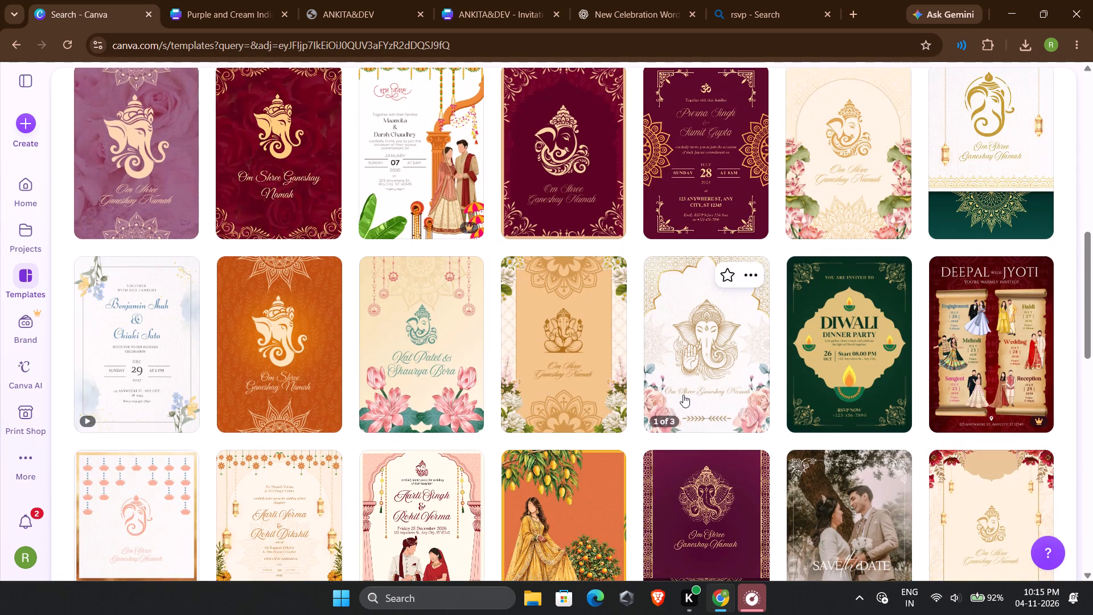
pyautogui.click(675, 357)
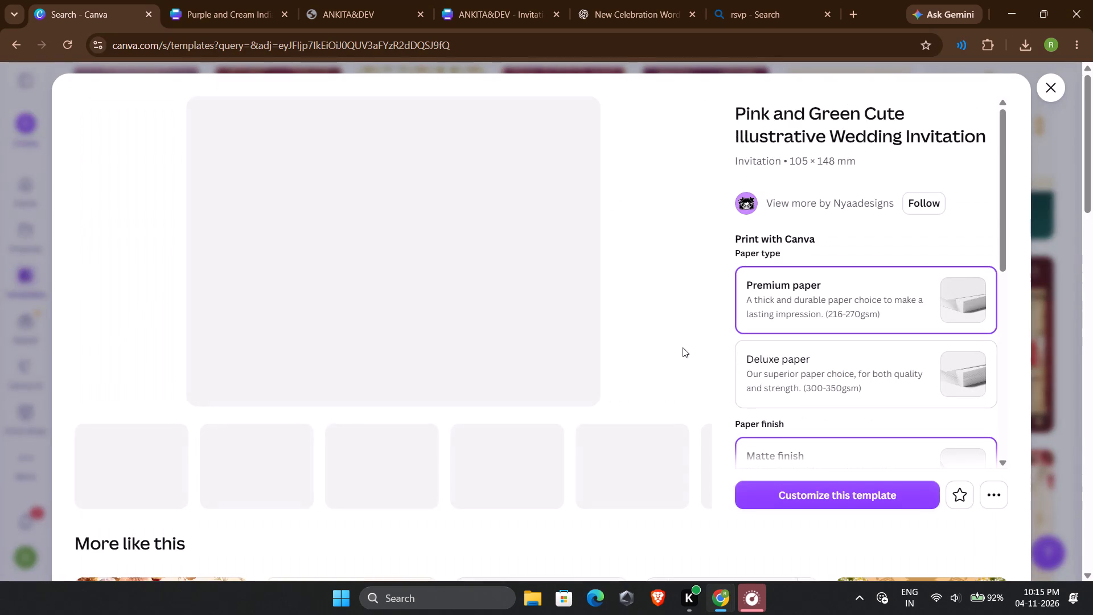
pyautogui.click(685, 474)
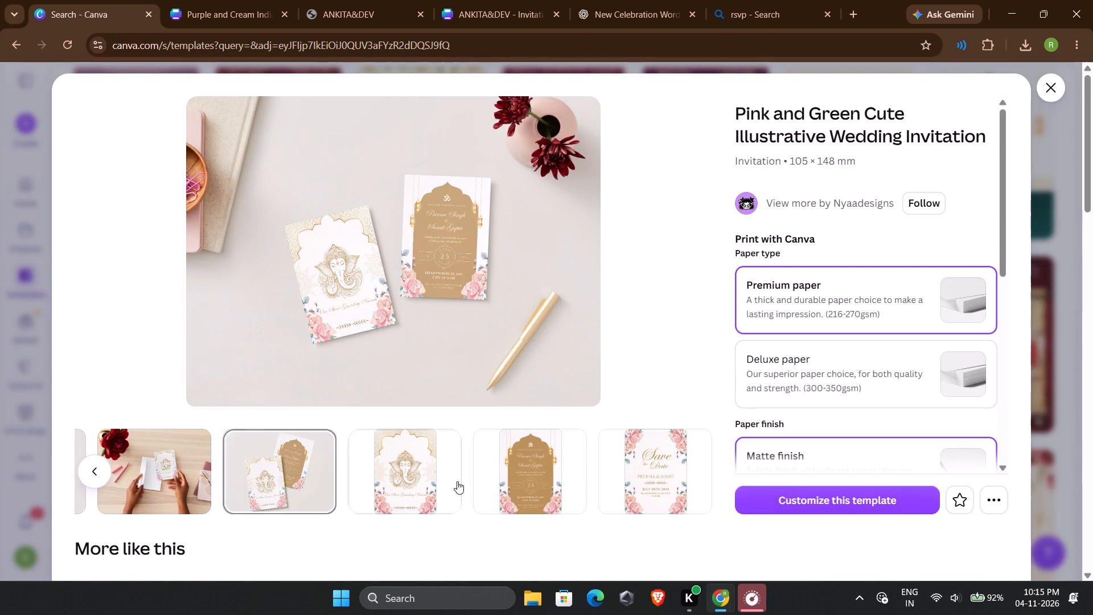
pyautogui.click(525, 461)
pyautogui.click(654, 465)
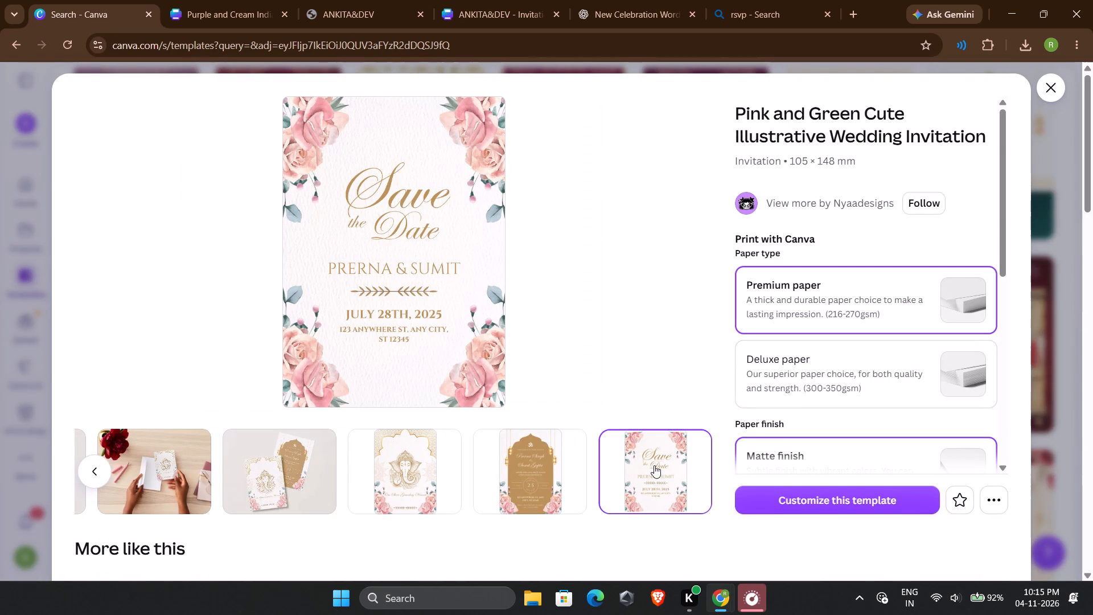
pyautogui.click(474, 465)
pyautogui.click(391, 493)
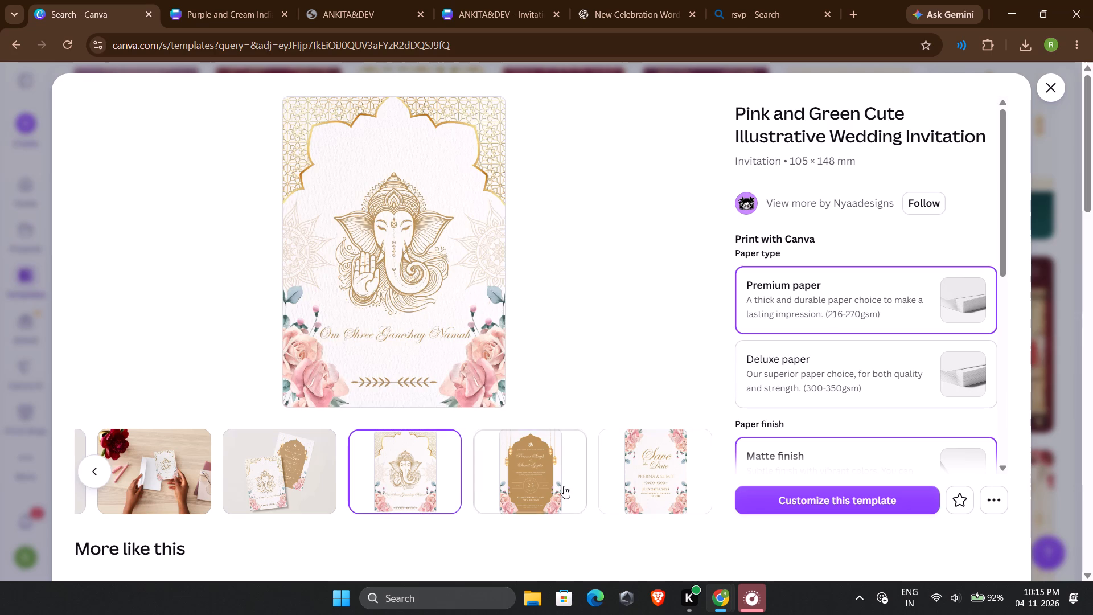
pyautogui.click(603, 467)
# Open the Pink and Green Cute Illustrative Wedding Invitation template as an editable design, look through its pages, and return to the template preview.
pyautogui.click(469, 375)
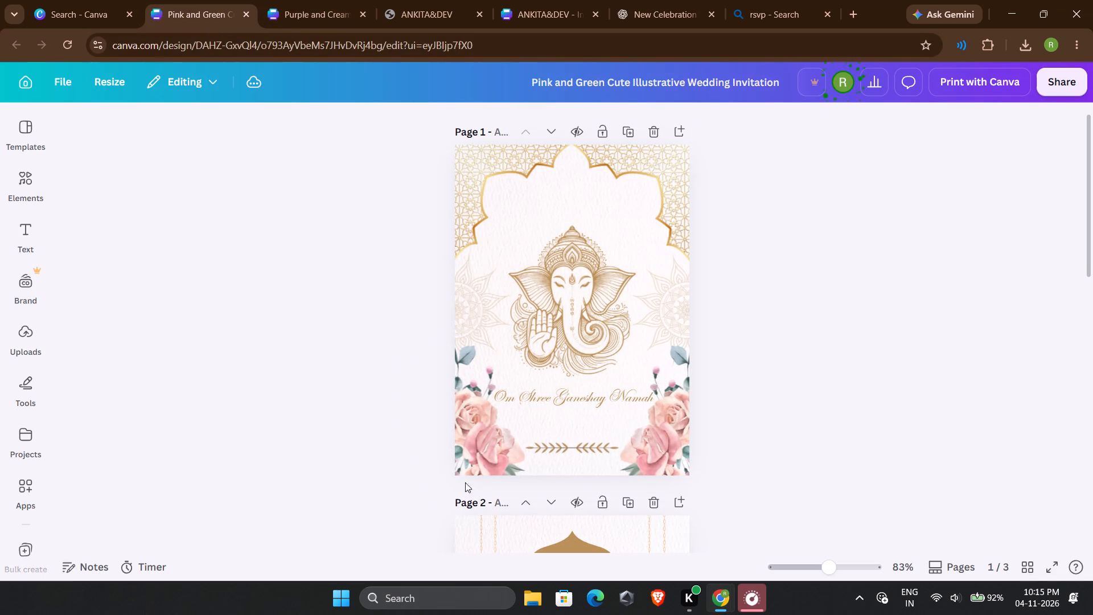
pyautogui.scroll(-2, 528, 343)
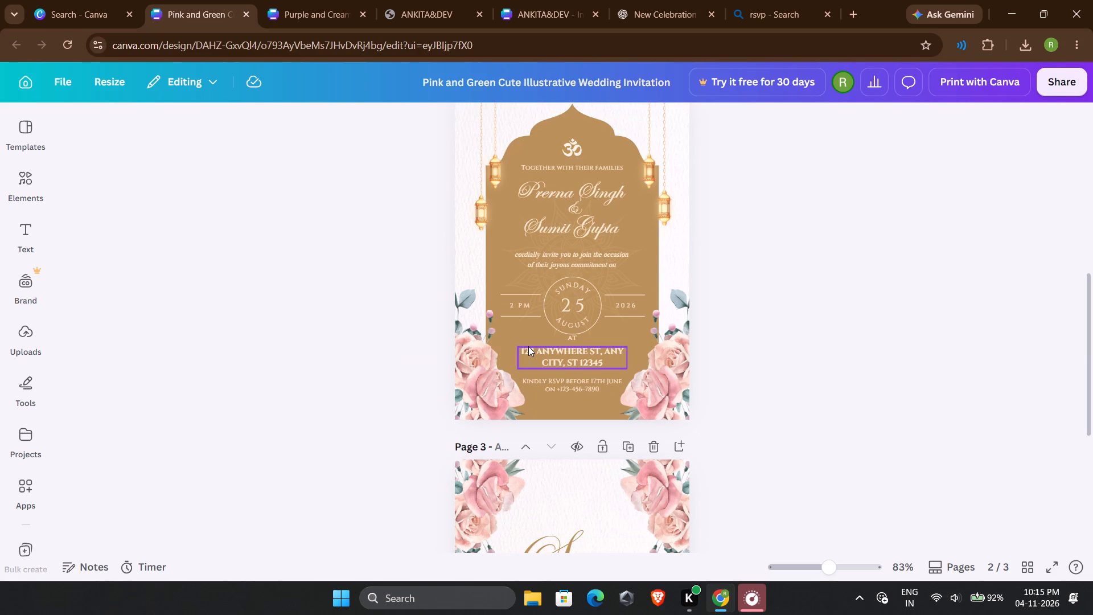
pyautogui.scroll(-3, 528, 348)
pyautogui.scroll(3, 509, 386)
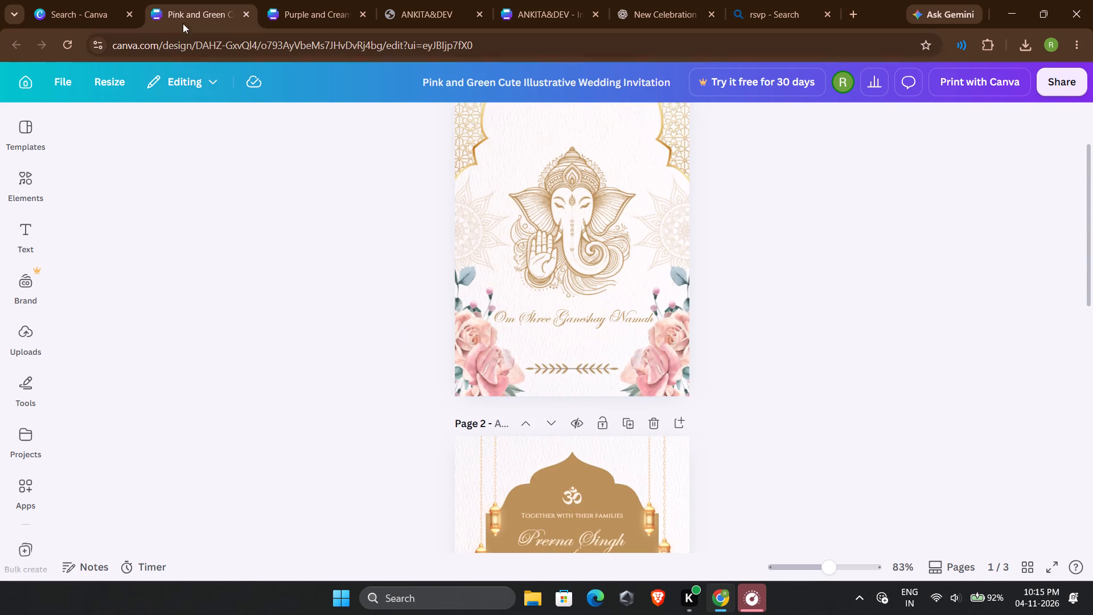
pyautogui.click(67, 0)
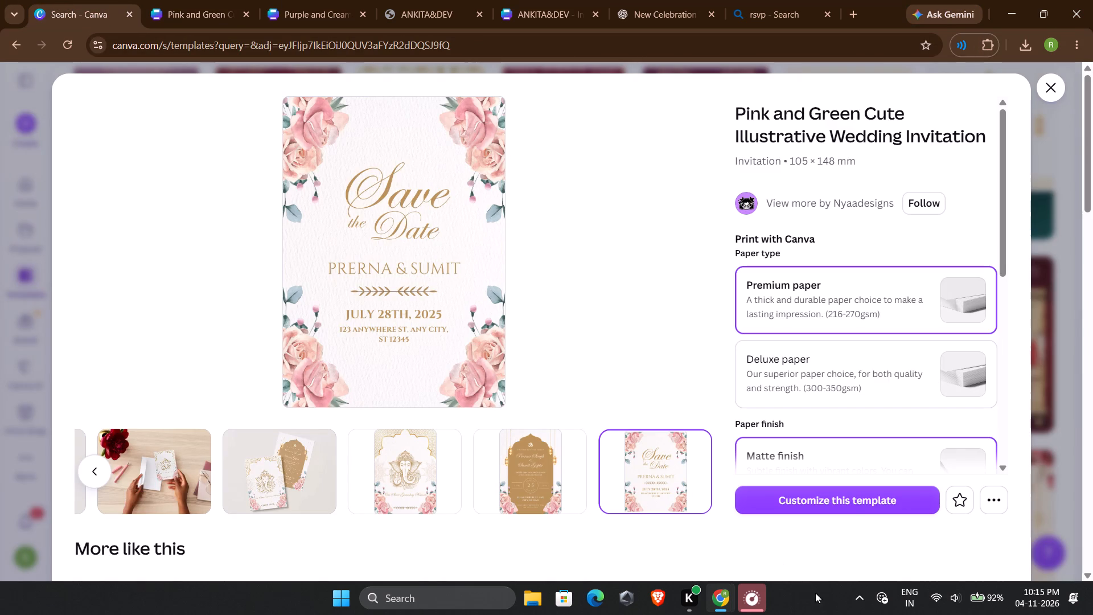
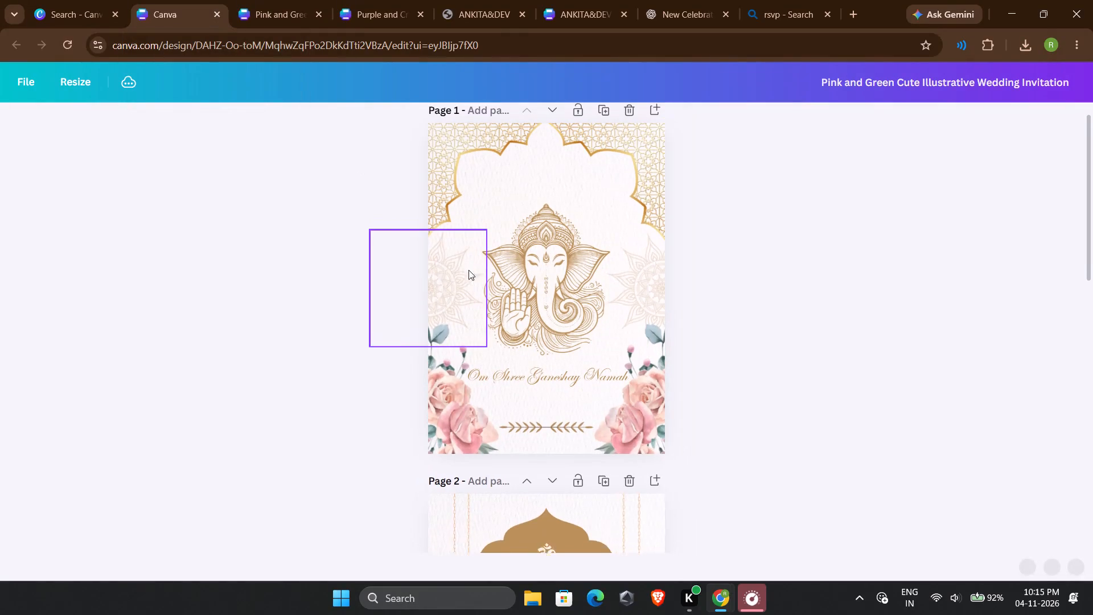
# Close the currently open Pink and Green Cute Illustrative Wedding Invitation design.
pyautogui.click(220, 14)
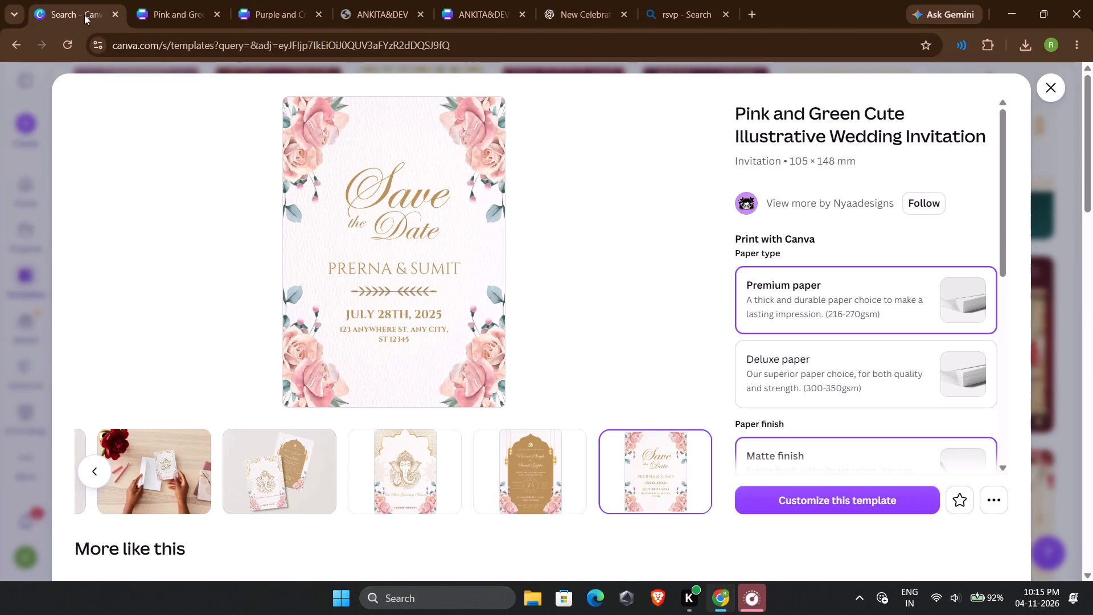
# Browse the invitation templates and preview the pages of the Purple and Gold Elegant Wedding & Save the Date Invitation.
pyautogui.scroll(-3, 441, 372)
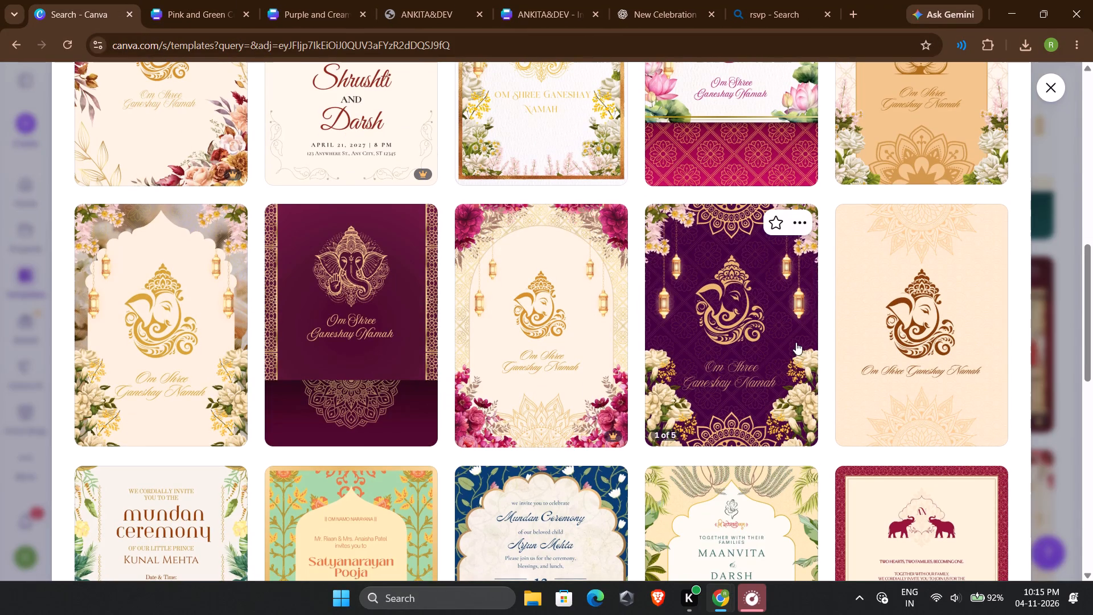
pyautogui.scroll(-1, 770, 399)
pyautogui.click(731, 167)
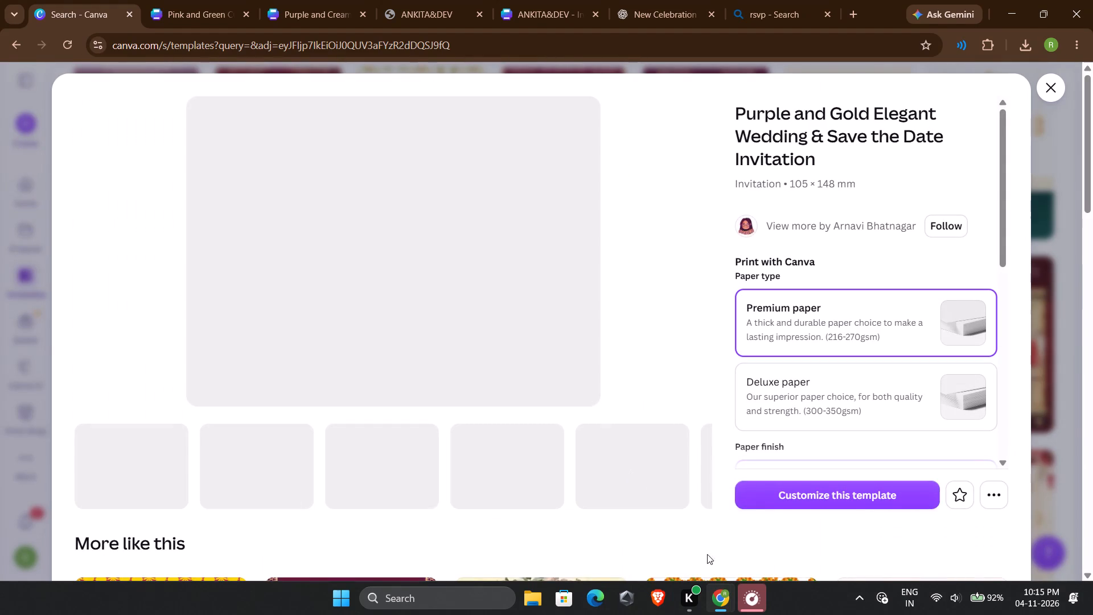
pyautogui.click(690, 464)
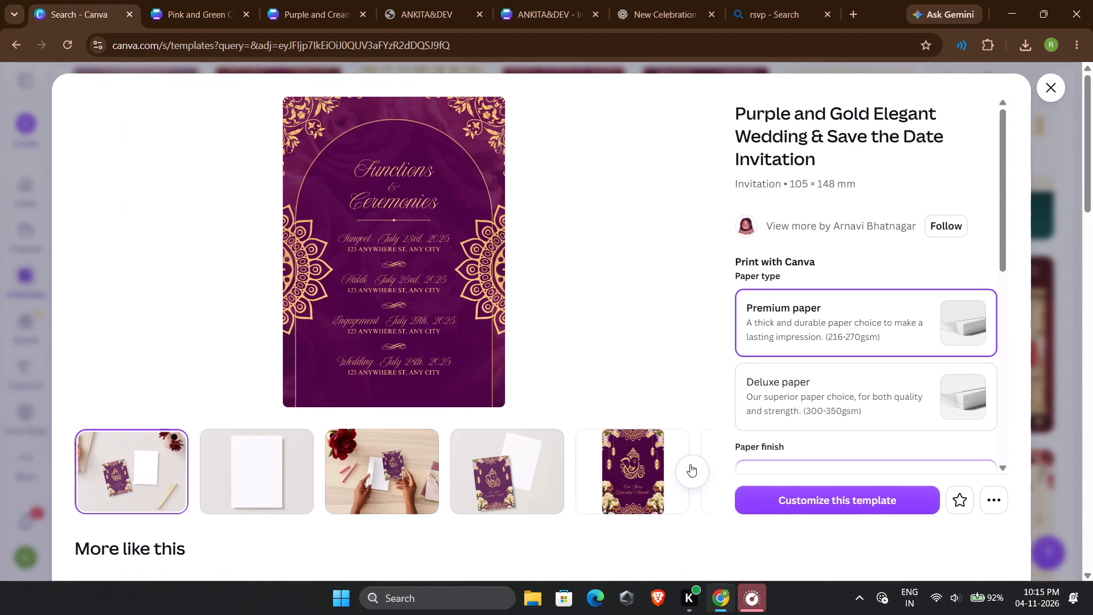
pyautogui.click(1052, 86)
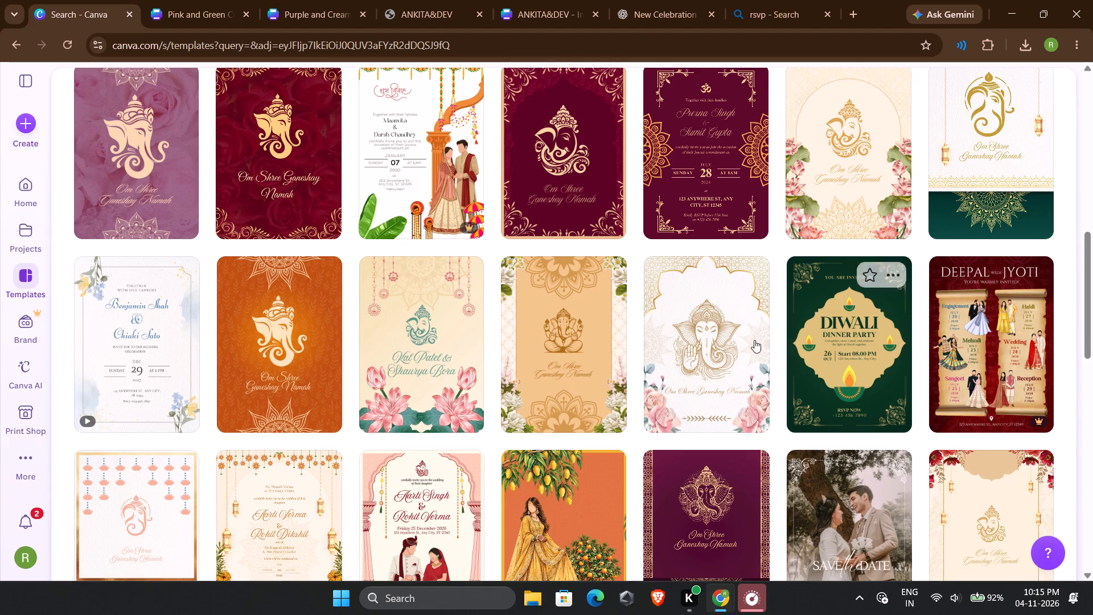
pyautogui.scroll(-6, 752, 340)
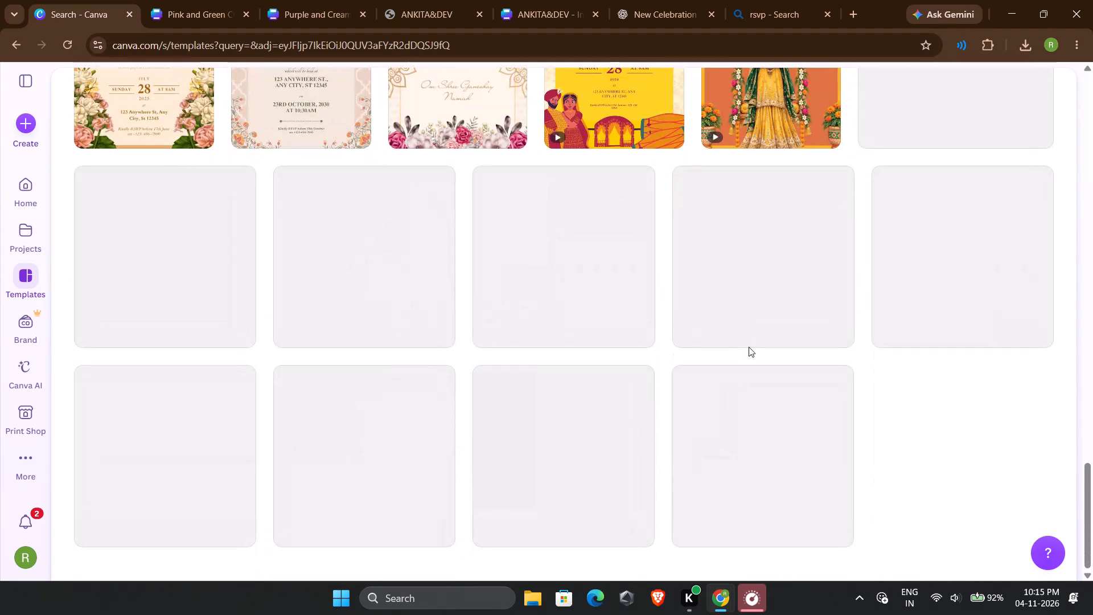
pyautogui.scroll(10, 749, 347)
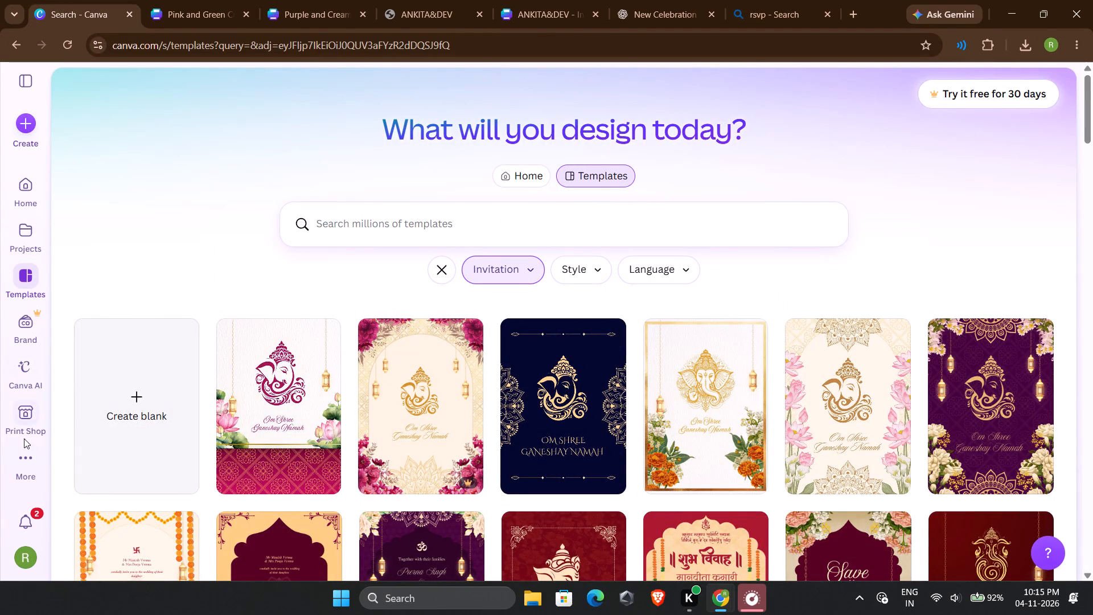
# Replace the Invitation filter with the Video category and search the templates for "WEDDING".
pyautogui.click(22, 84)
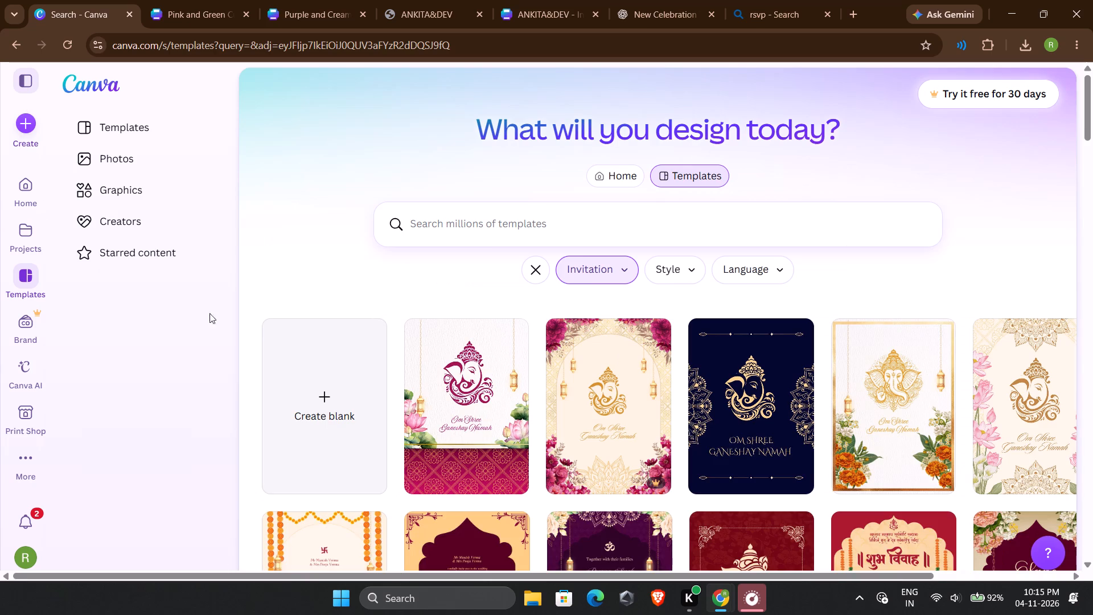
pyautogui.click(541, 270)
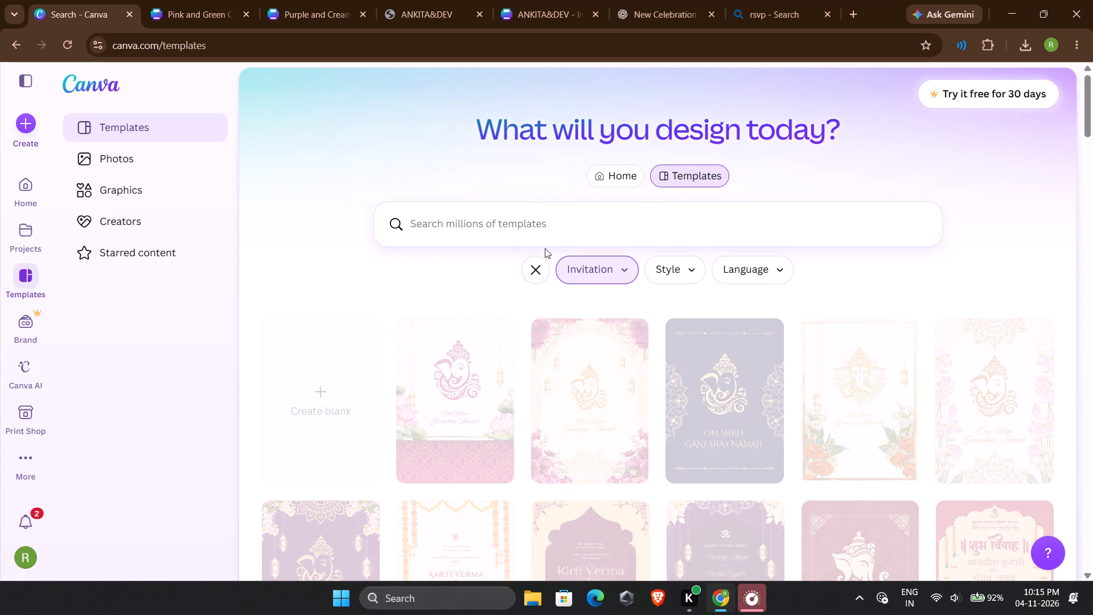
pyautogui.click(534, 283)
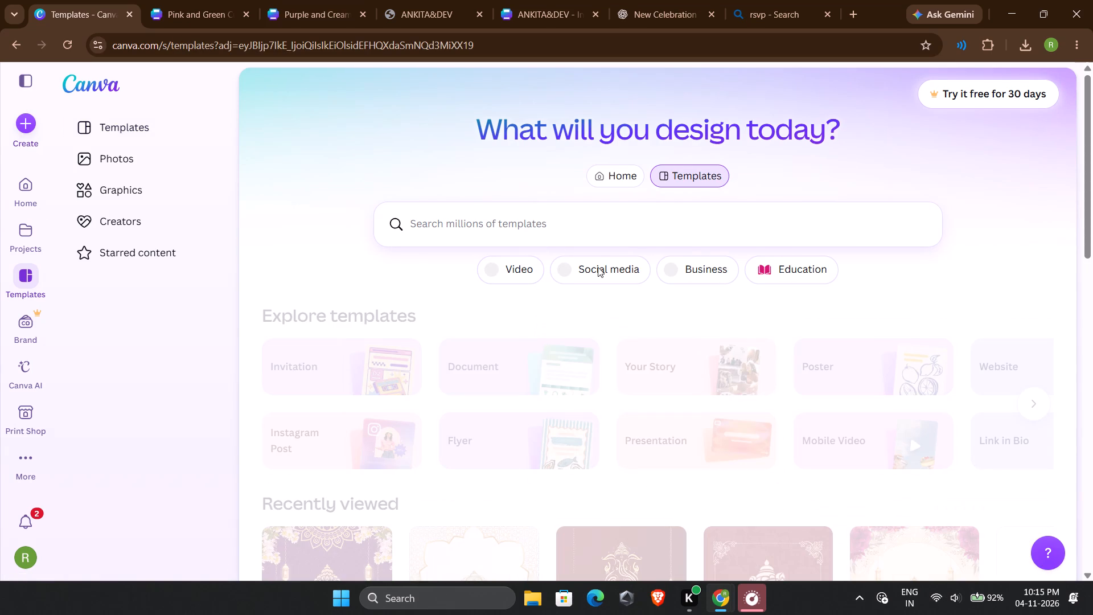
pyautogui.click(529, 232)
pyautogui.press('w')
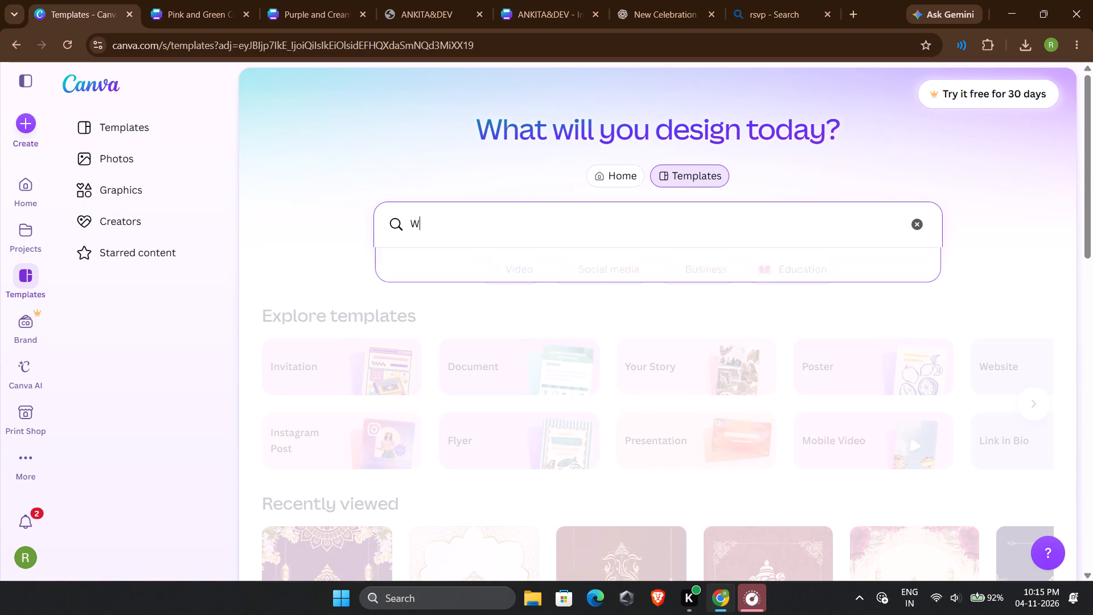
pyautogui.write('EDD')
pyautogui.press('i')
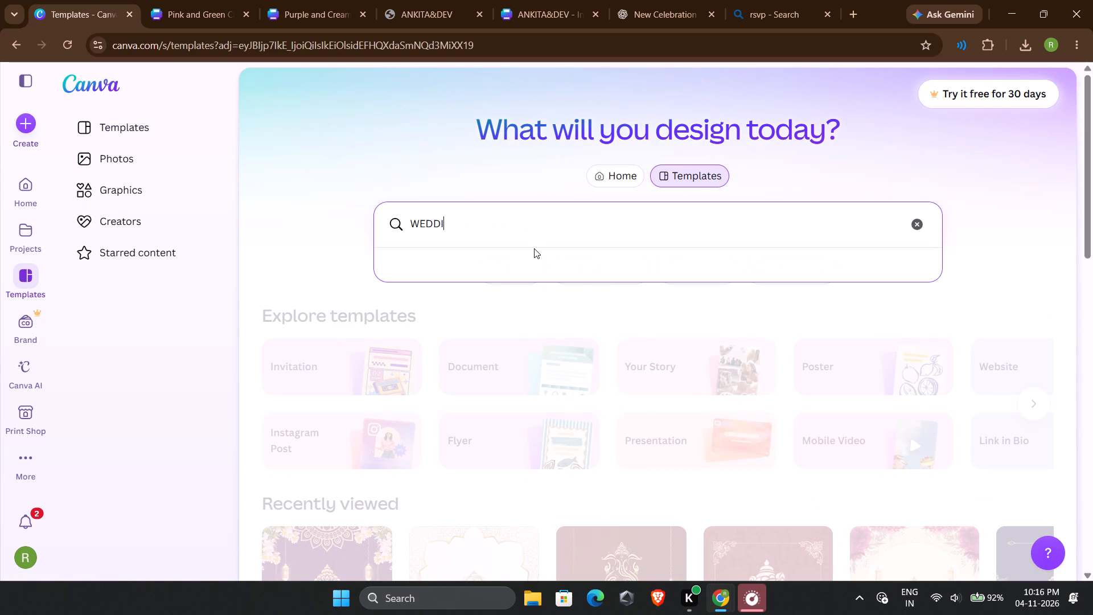
pyautogui.press('n')
pyautogui.press('g')
pyautogui.press('space')
pyautogui.click(578, 266)
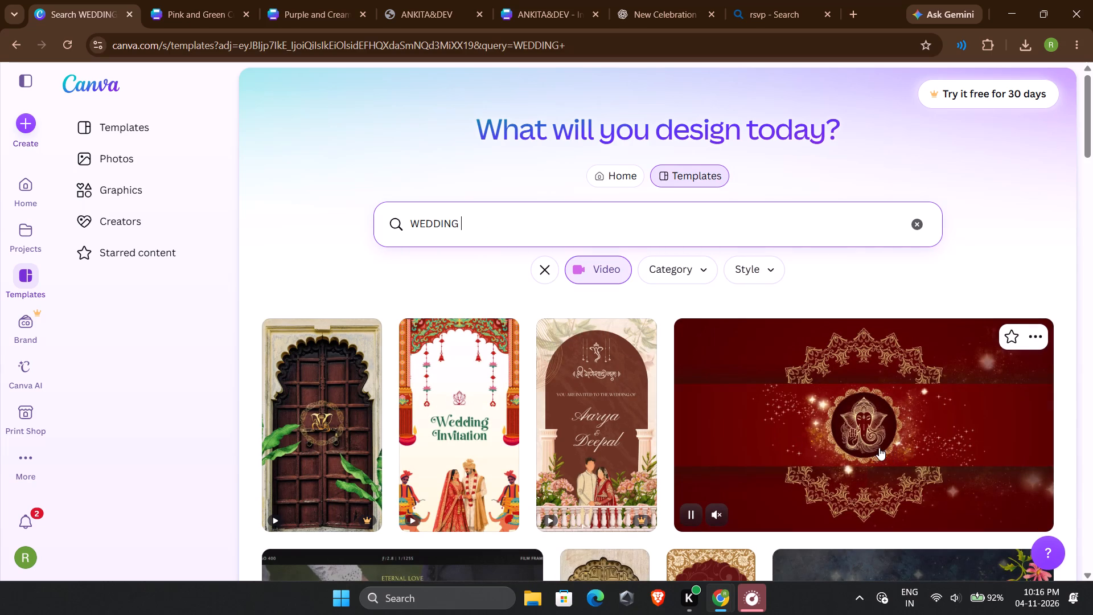
# Preview the Red and Gold Traditional Wedding Invitation Video with its sound on.
pyautogui.scroll(-1, 879, 448)
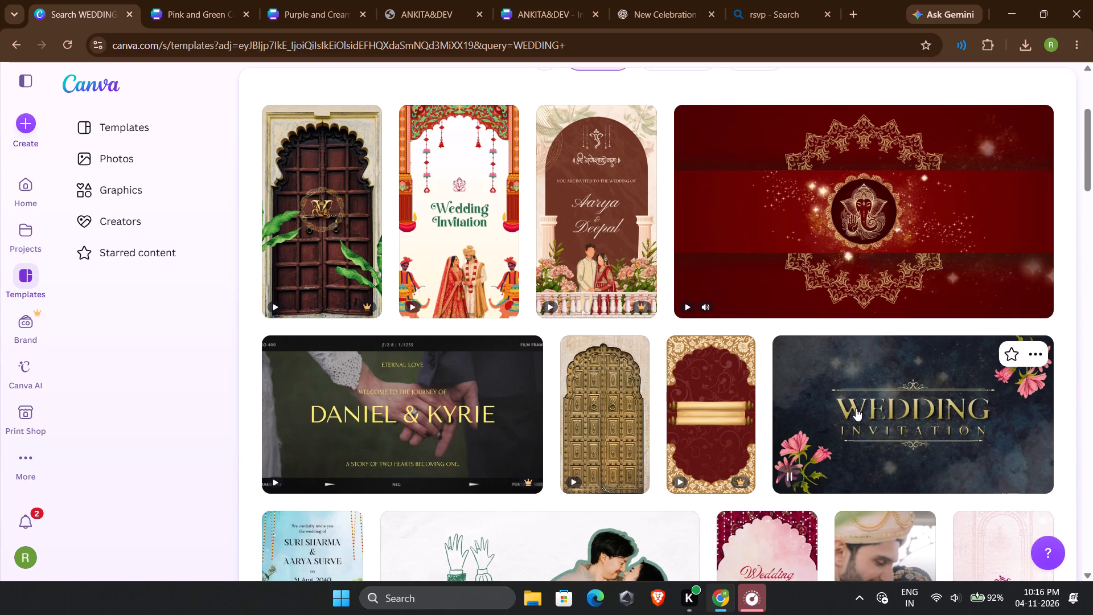
pyautogui.click(875, 223)
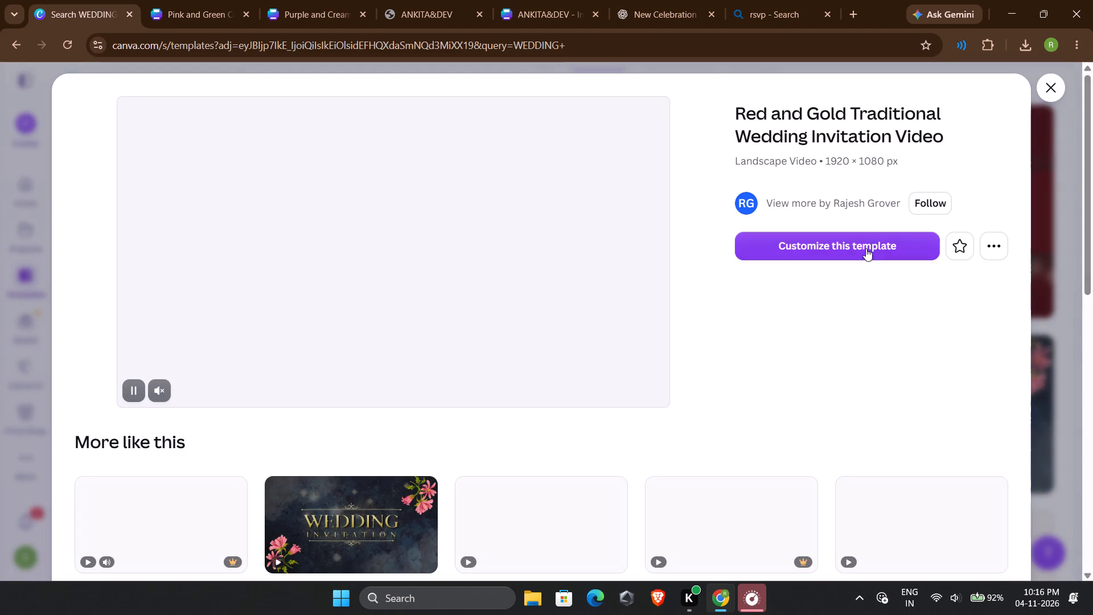
pyautogui.click(158, 388)
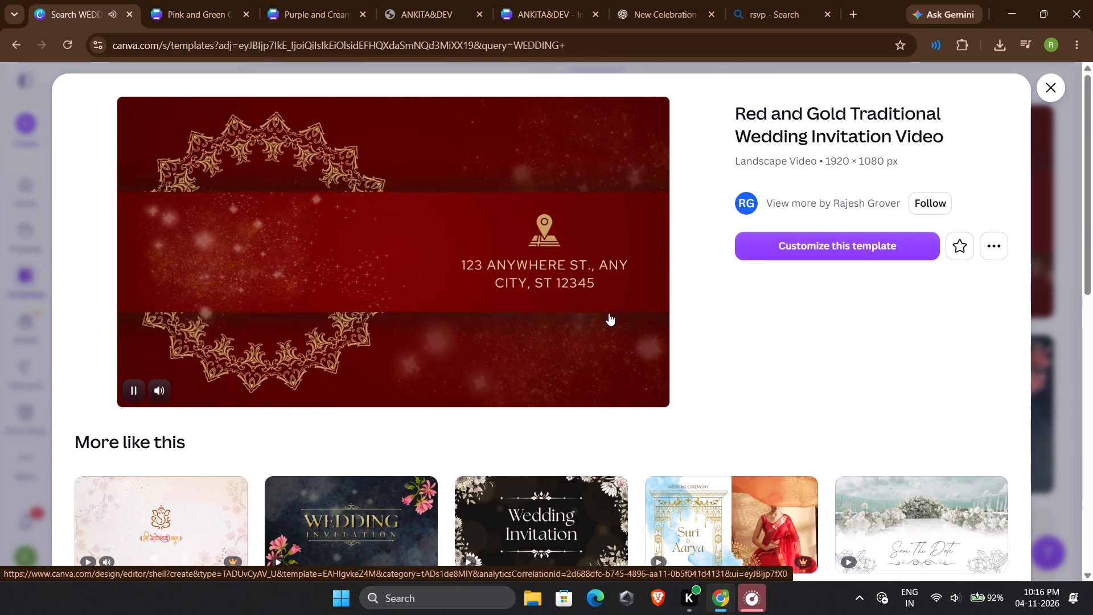
# Look through the similar templates and preview the Gold and Dark Blue and Black Modern Elegant Luxury Welcome Video with sound.
pyautogui.scroll(-2, 611, 359)
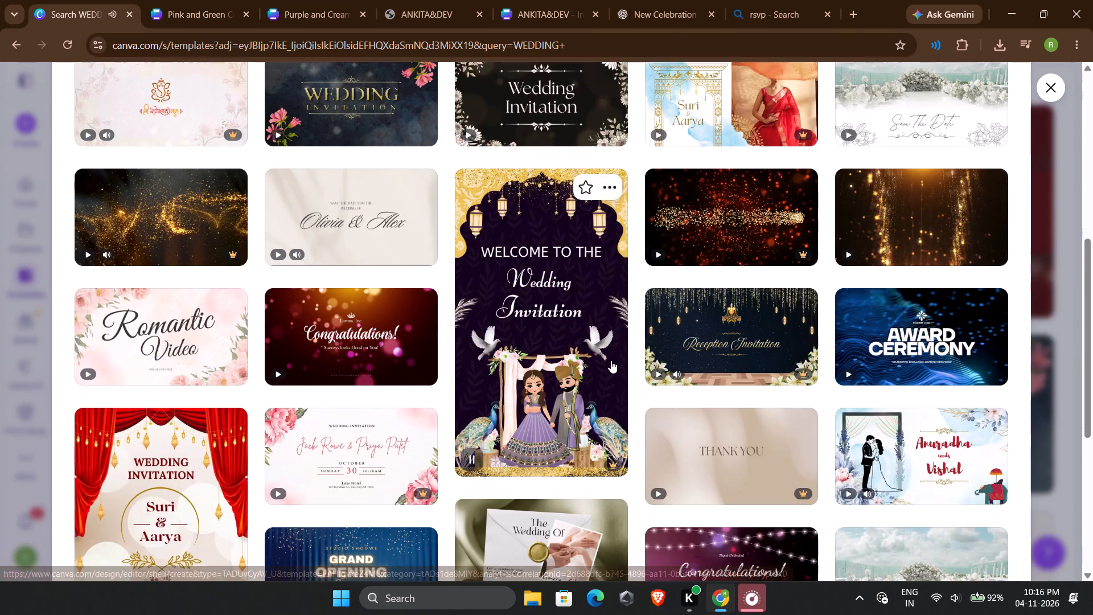
pyautogui.scroll(1, 611, 360)
pyautogui.scroll(-1, 384, 415)
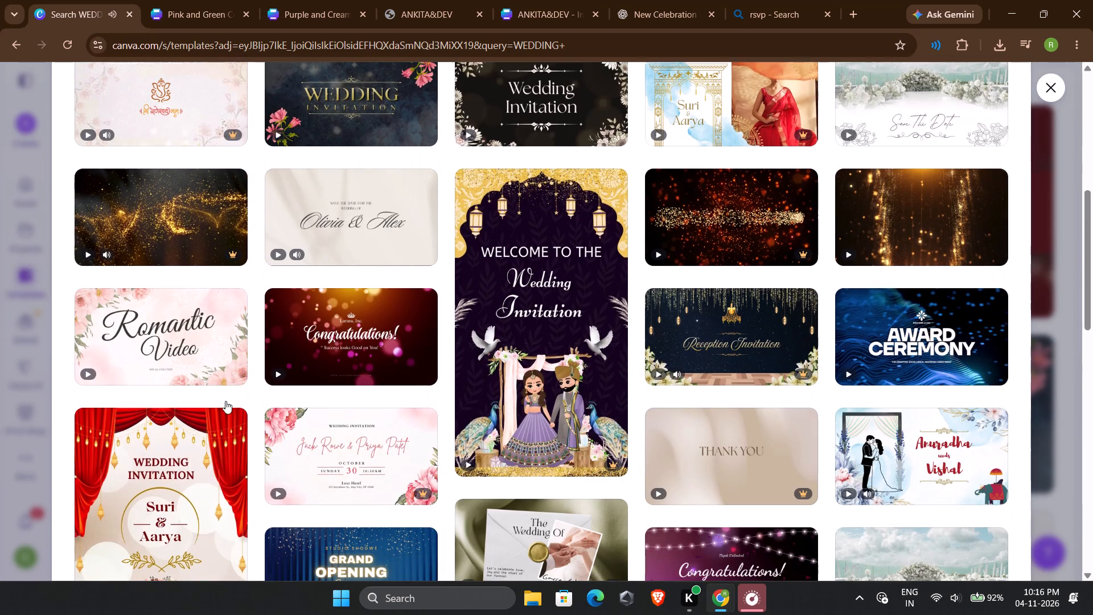
pyautogui.click(171, 195)
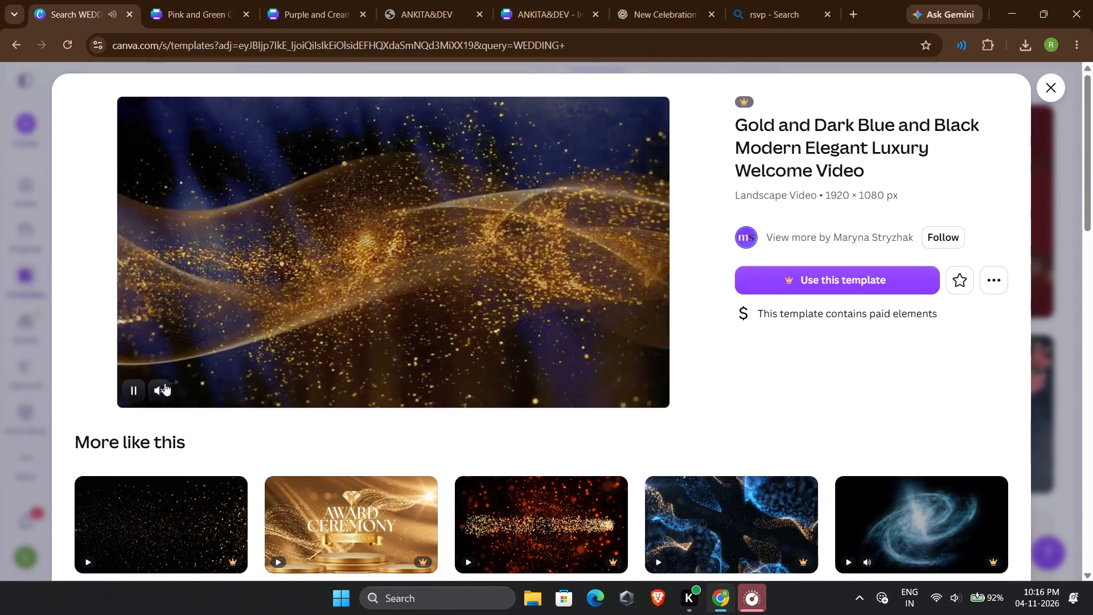
pyautogui.click(161, 382)
# Preview the Pink and White Modern Welcome Video and the VHS Glitch Loading Bar Intro, browse similar videos, and return to the wedding results.
pyautogui.scroll(-2, 369, 364)
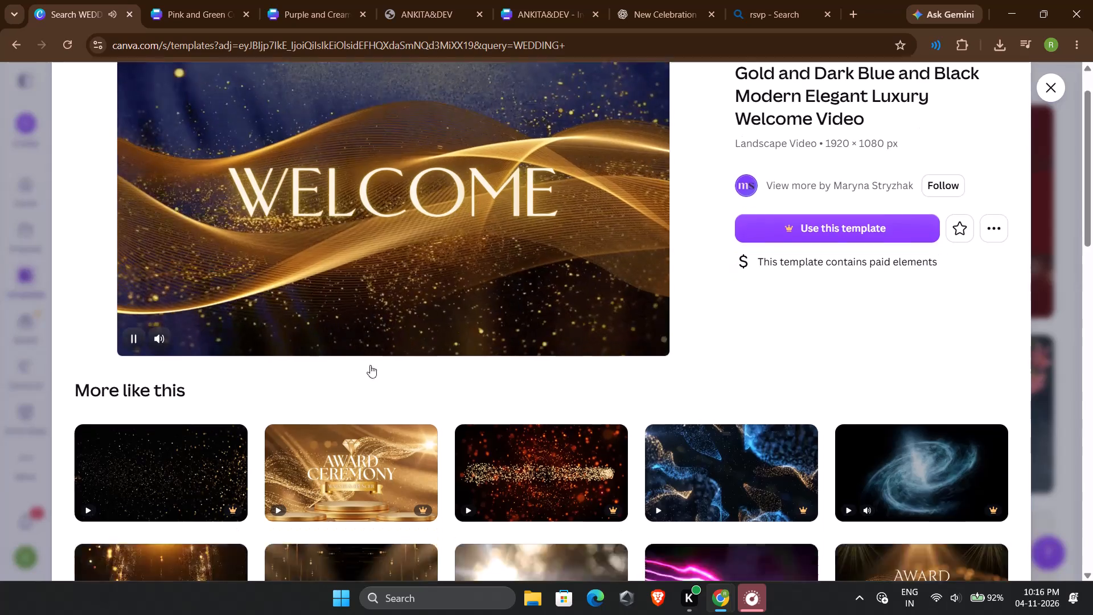
pyautogui.scroll(1, 368, 367)
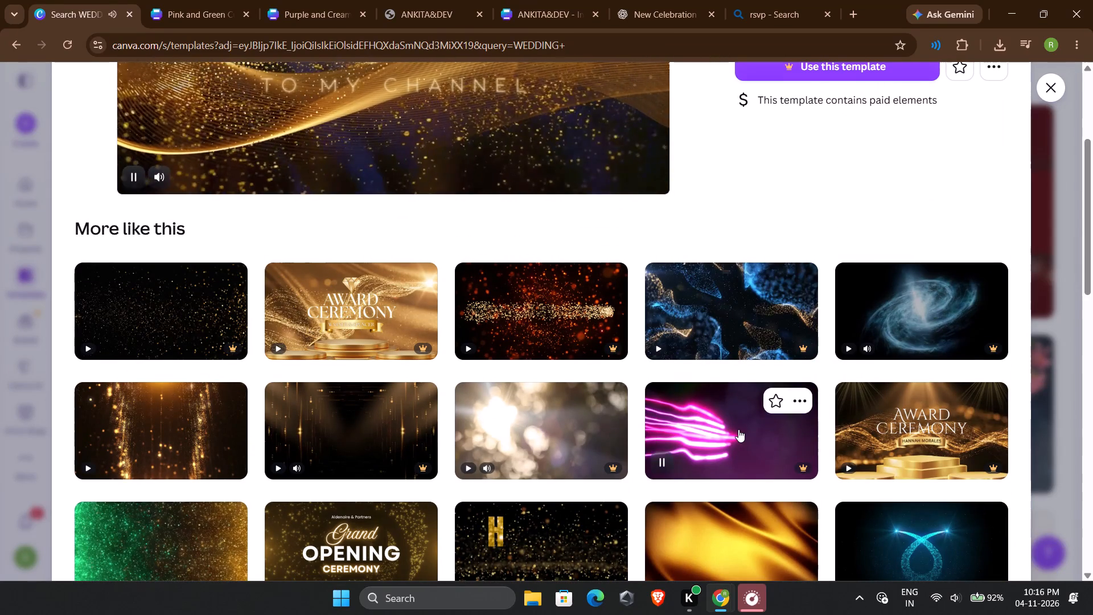
pyautogui.click(738, 429)
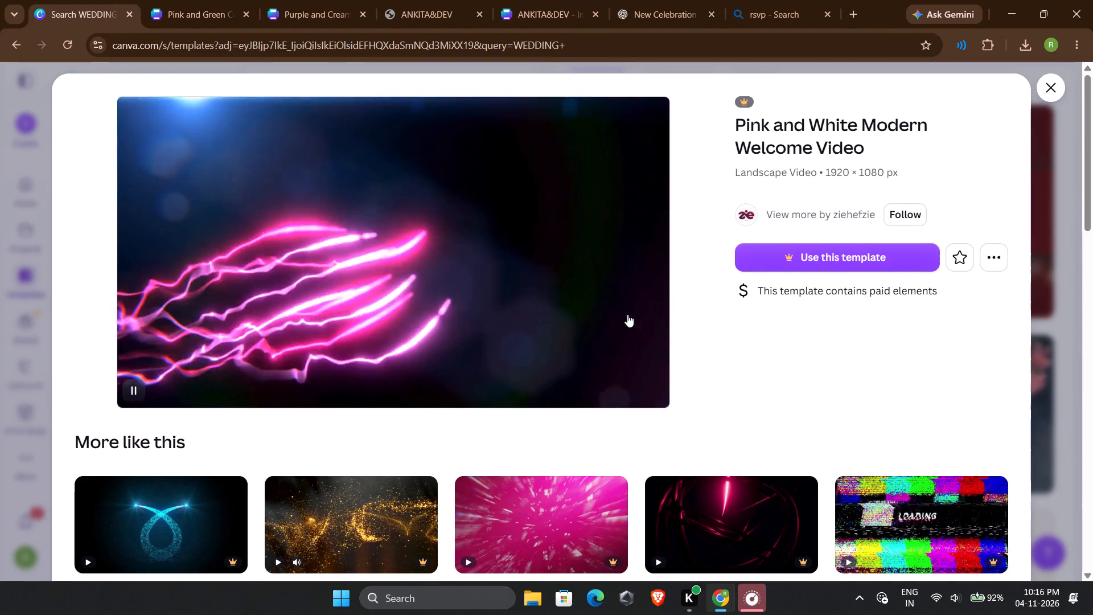
pyautogui.scroll(-1, 627, 314)
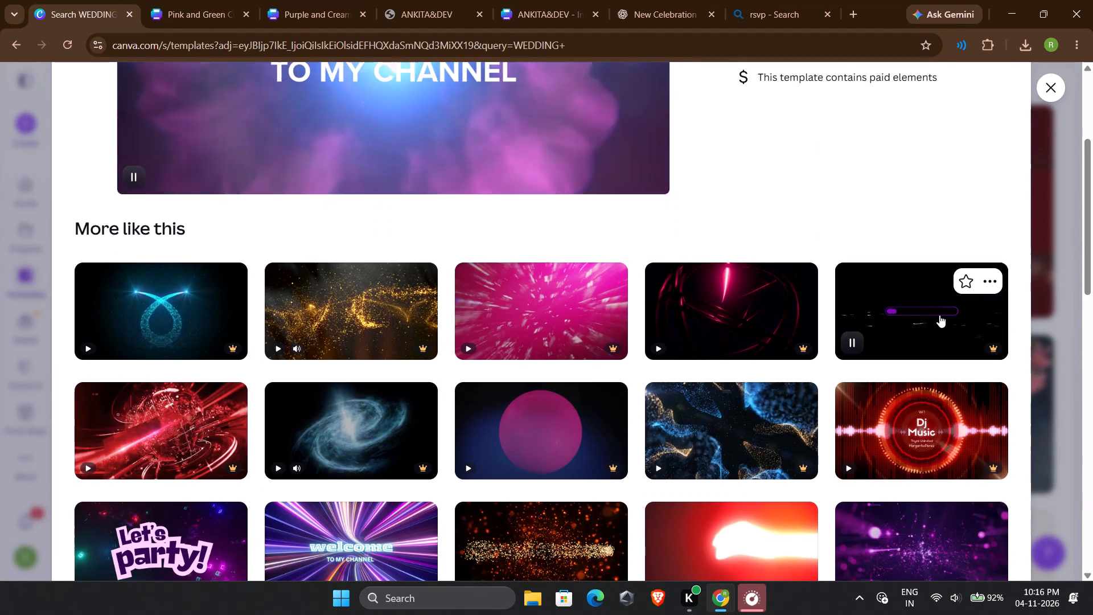
pyautogui.click(939, 315)
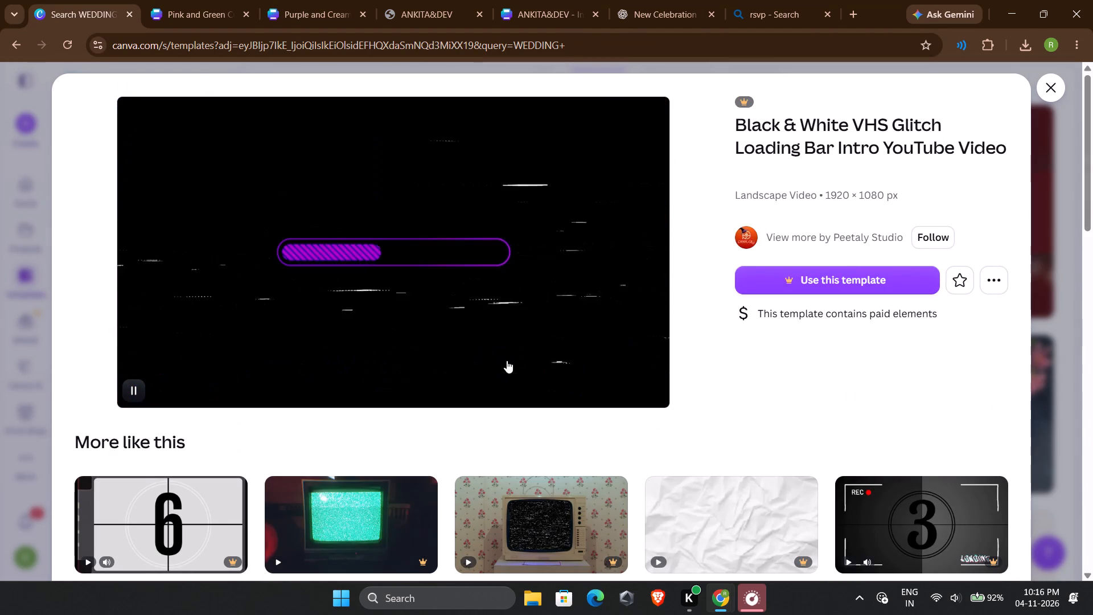
pyautogui.scroll(-1, 506, 370)
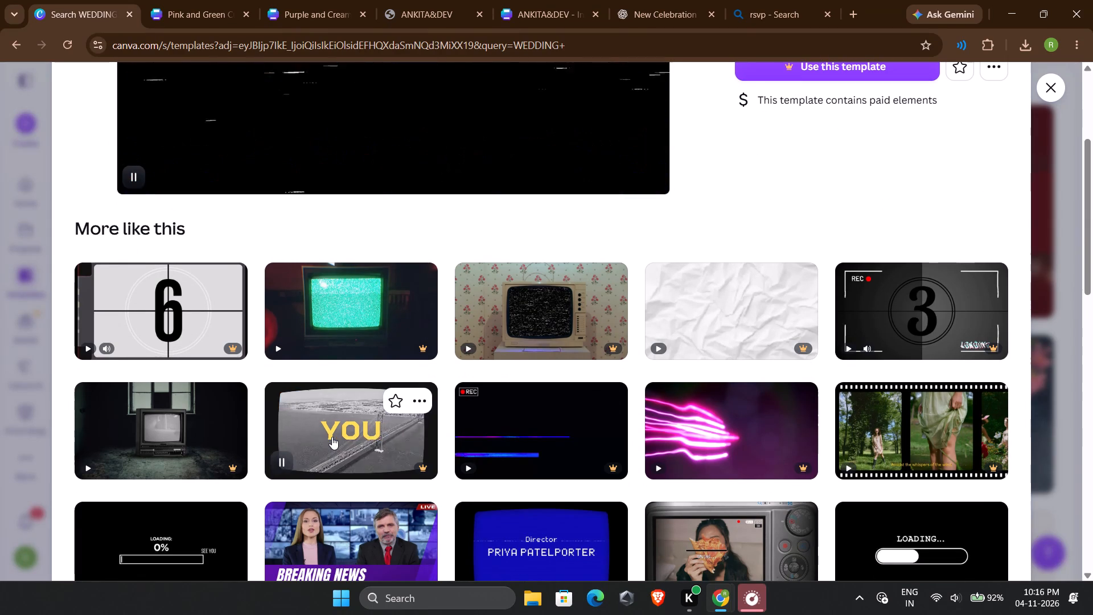
pyautogui.scroll(-2, 337, 440)
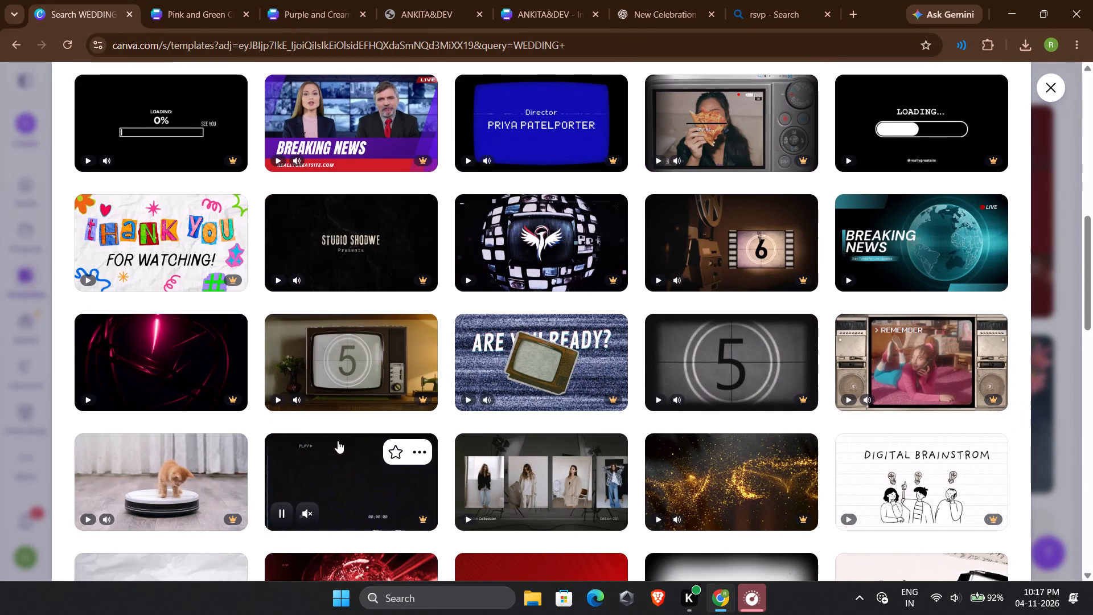
pyautogui.scroll(1, 334, 439)
pyautogui.scroll(-2, 334, 442)
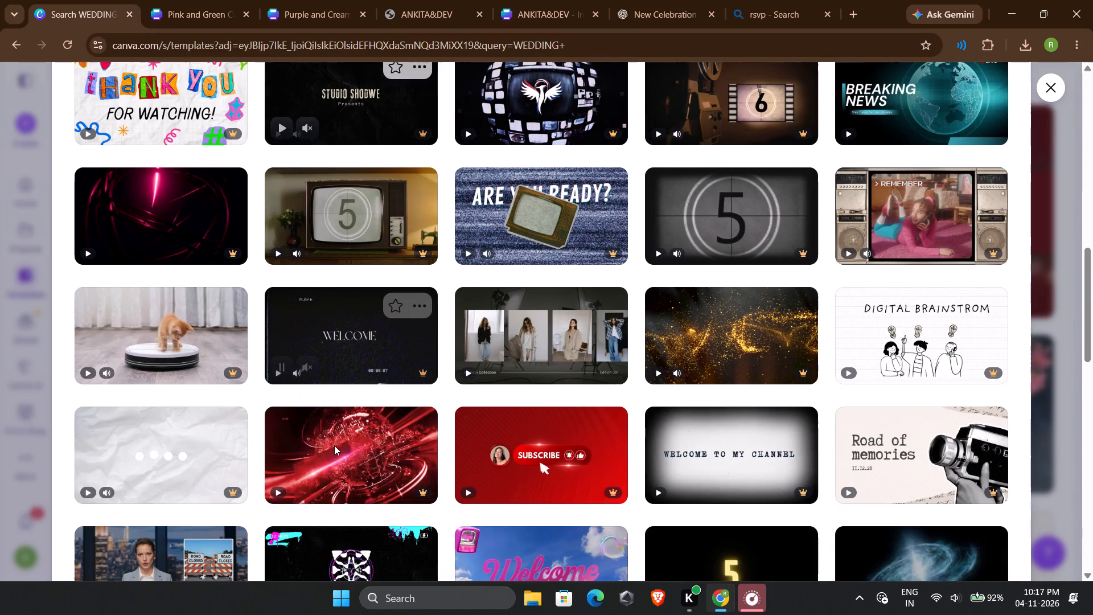
pyautogui.scroll(3, 334, 446)
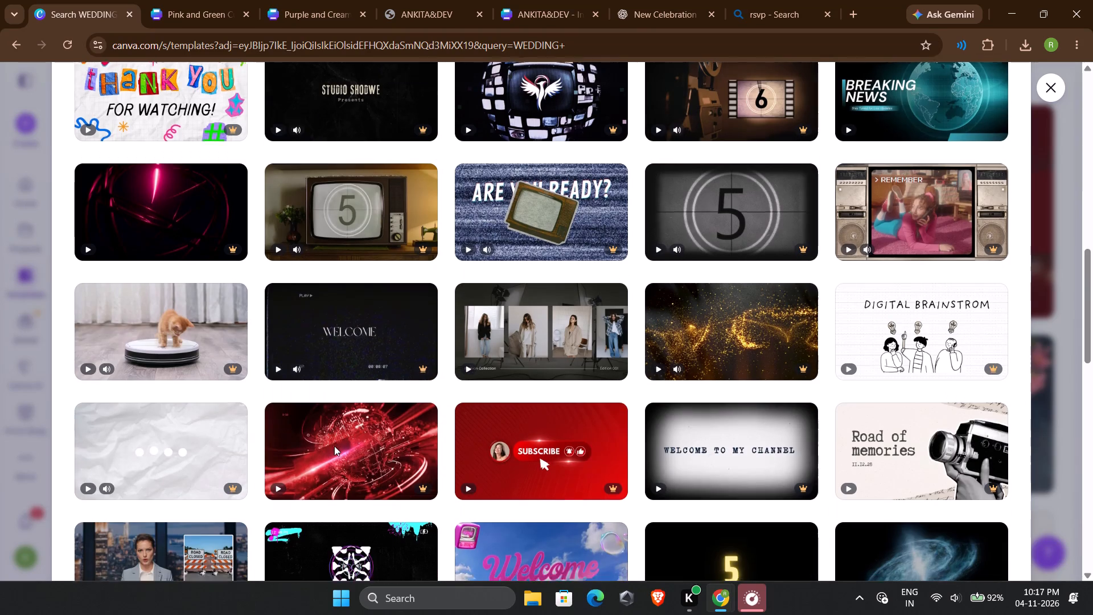
pyautogui.scroll(2, 334, 446)
pyautogui.click(1058, 99)
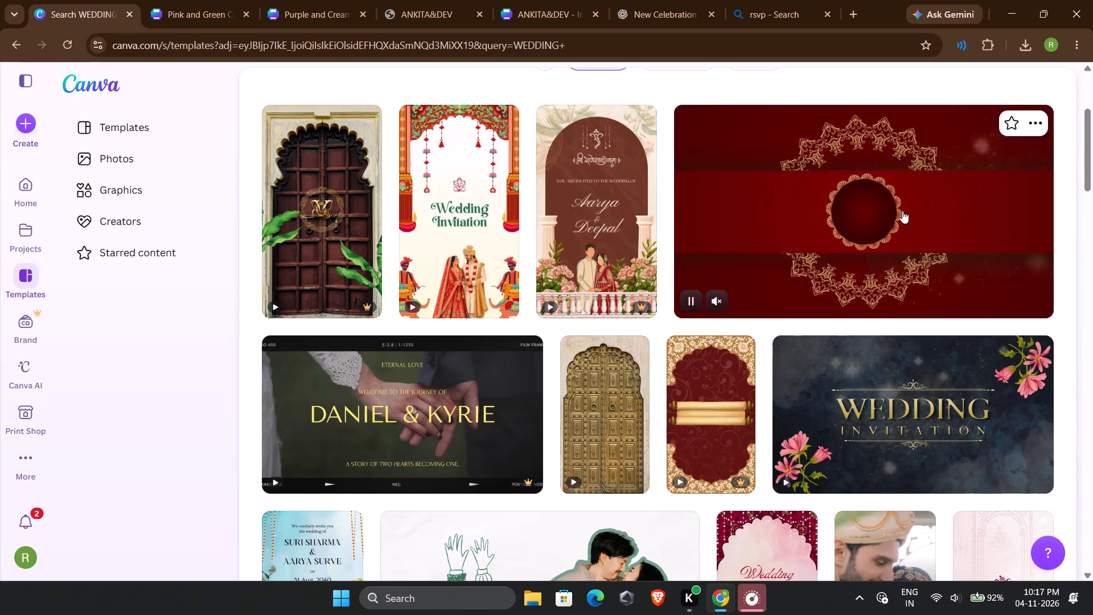
# Preview the Purple and White Traditional Floral Indian Wedding Invitation Mobile Video with sound and browse the templates similar to it.
pyautogui.scroll(-1, 430, 447)
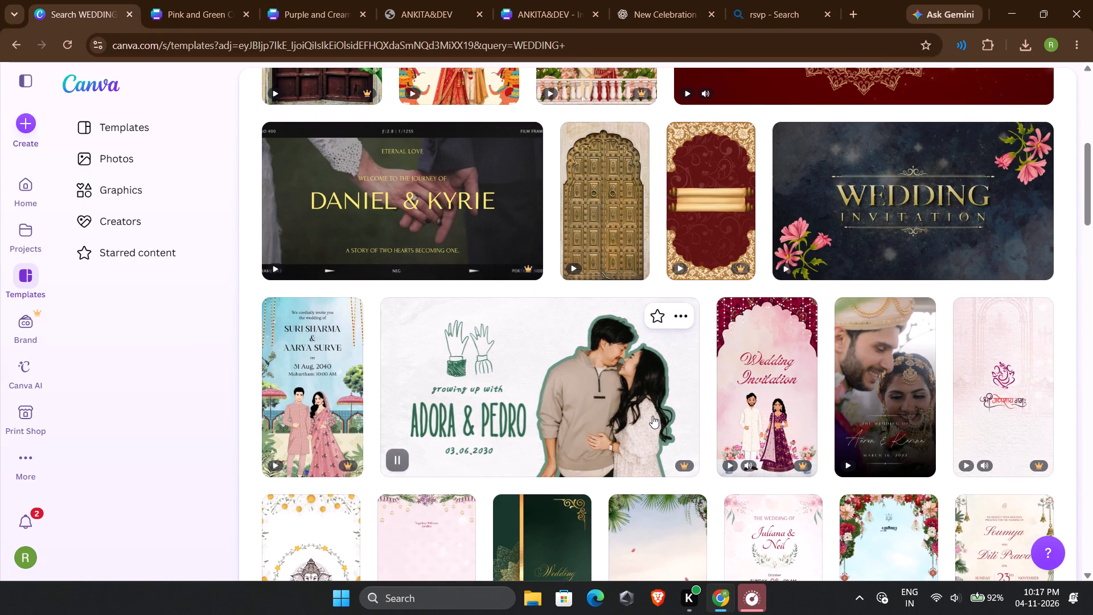
pyautogui.click(1000, 401)
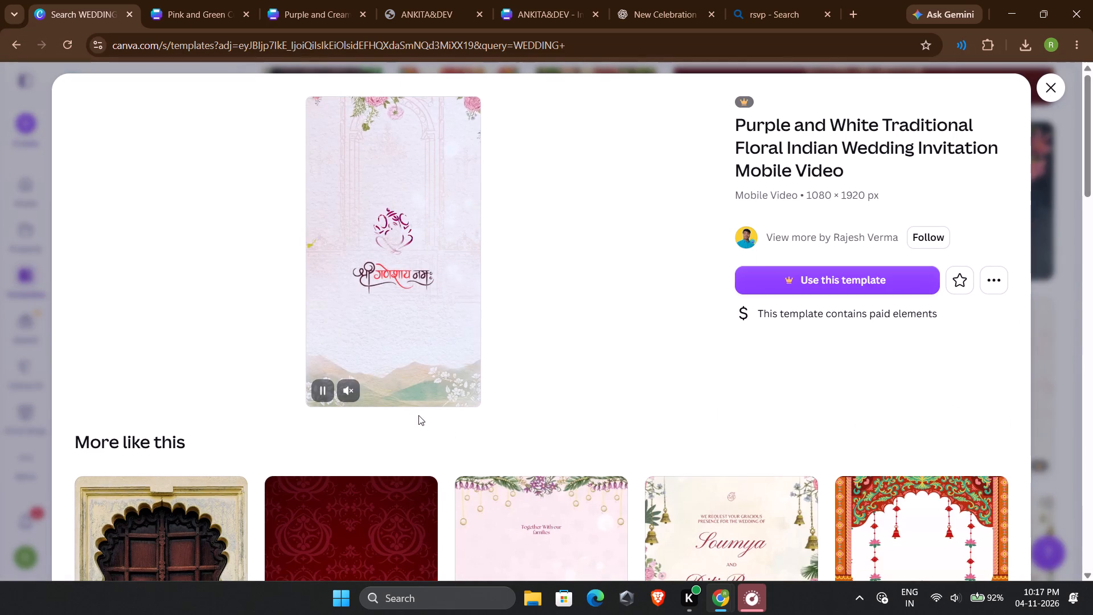
pyautogui.click(359, 383)
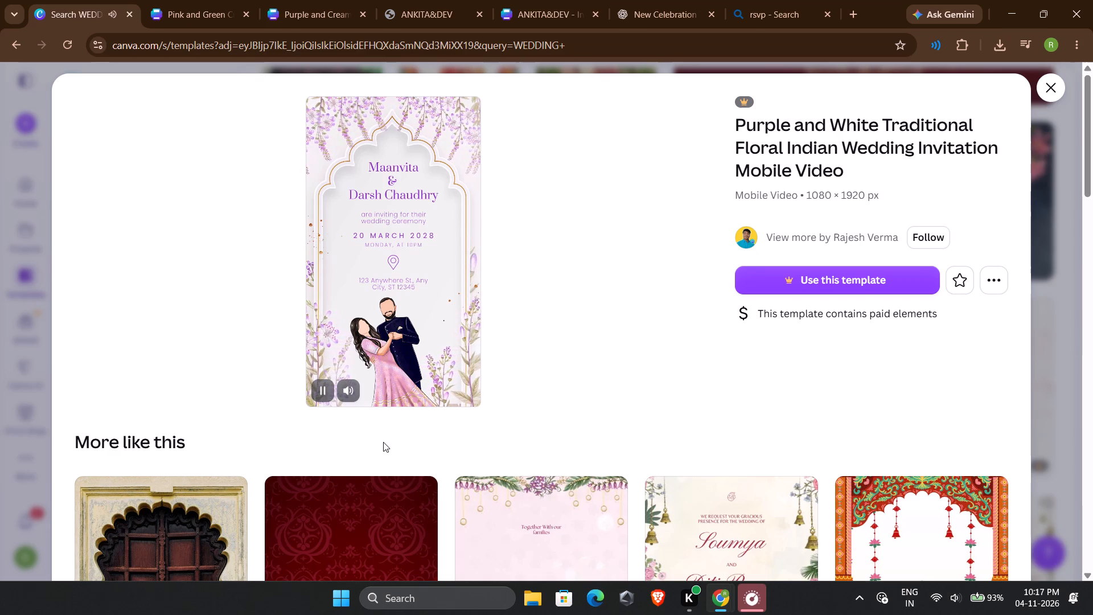
pyautogui.scroll(-2, 380, 436)
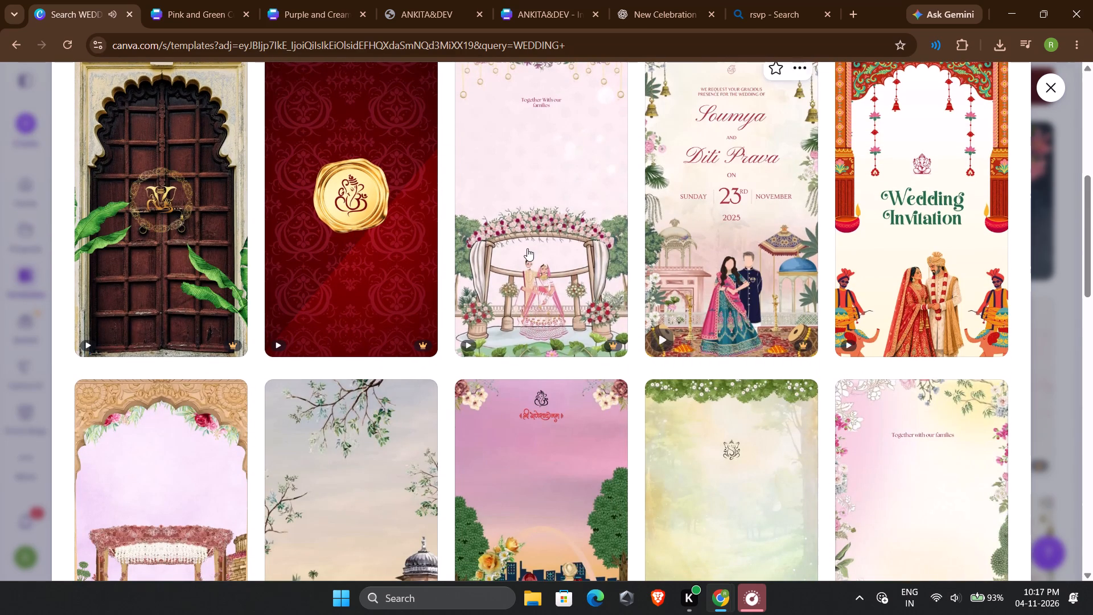
# Browse the templates listed as similar to the Purple and White Traditional Floral Indian Wedding Invitation Mobile Video.
pyautogui.scroll(2, 536, 263)
pyautogui.scroll(-2, 534, 272)
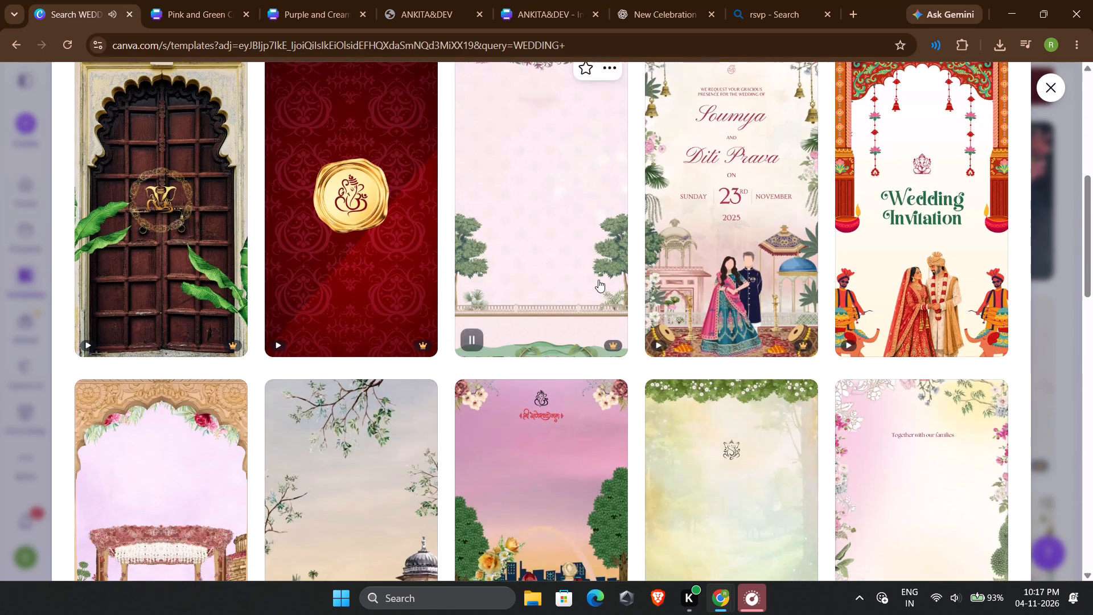
pyautogui.scroll(-2, 931, 249)
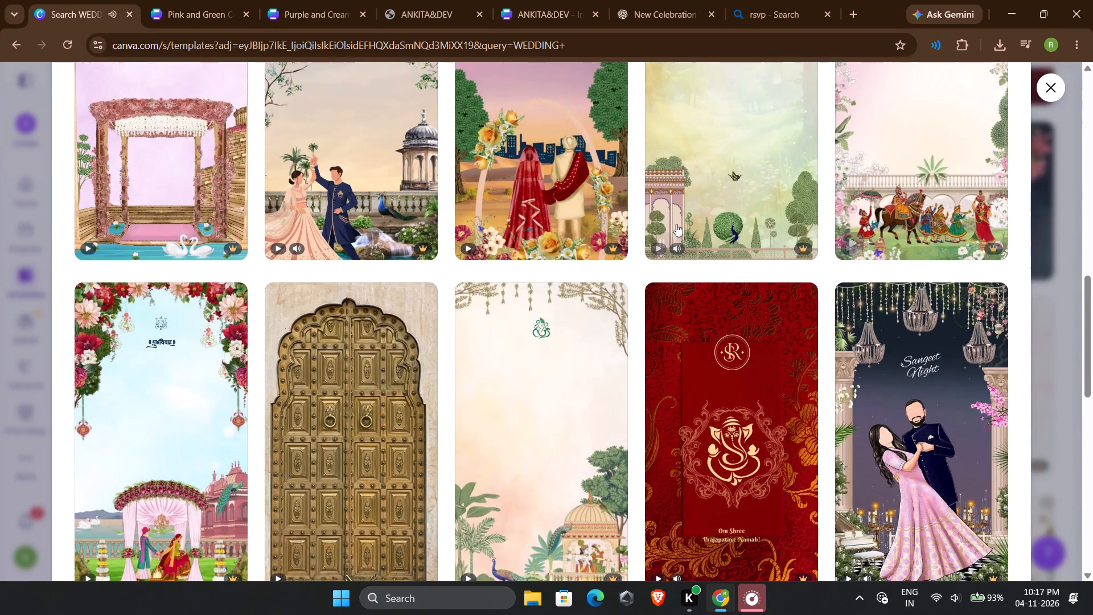
pyautogui.scroll(-2, 767, 239)
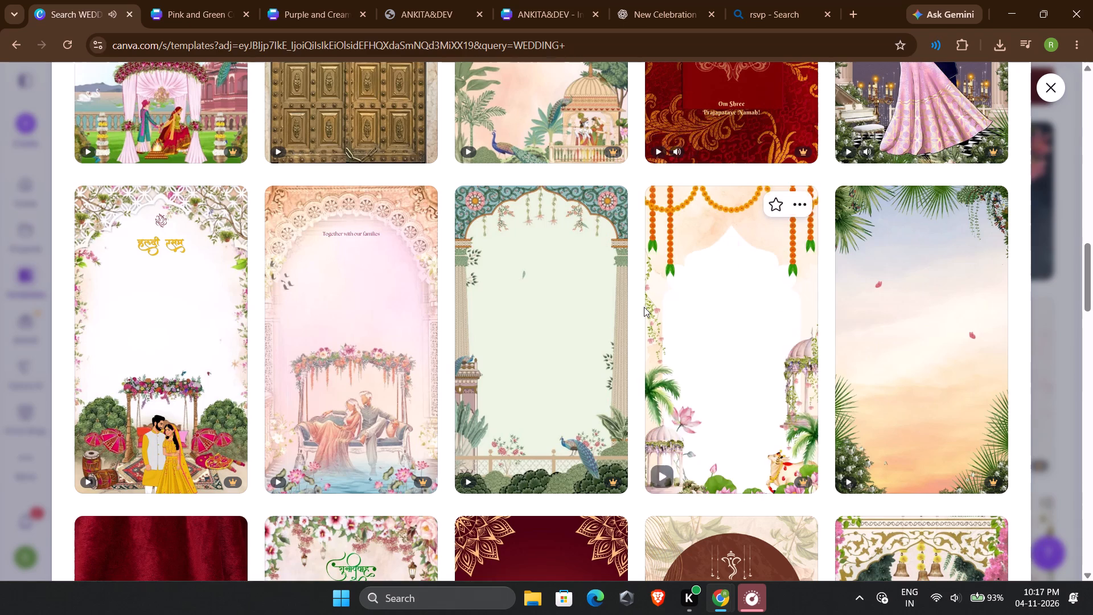
pyautogui.scroll(7, 732, 329)
# Try to use the purple and white template, view the Canva Pro and Canva Pro Lite trial offers, and dismiss the upgrade dialog.
pyautogui.click(861, 276)
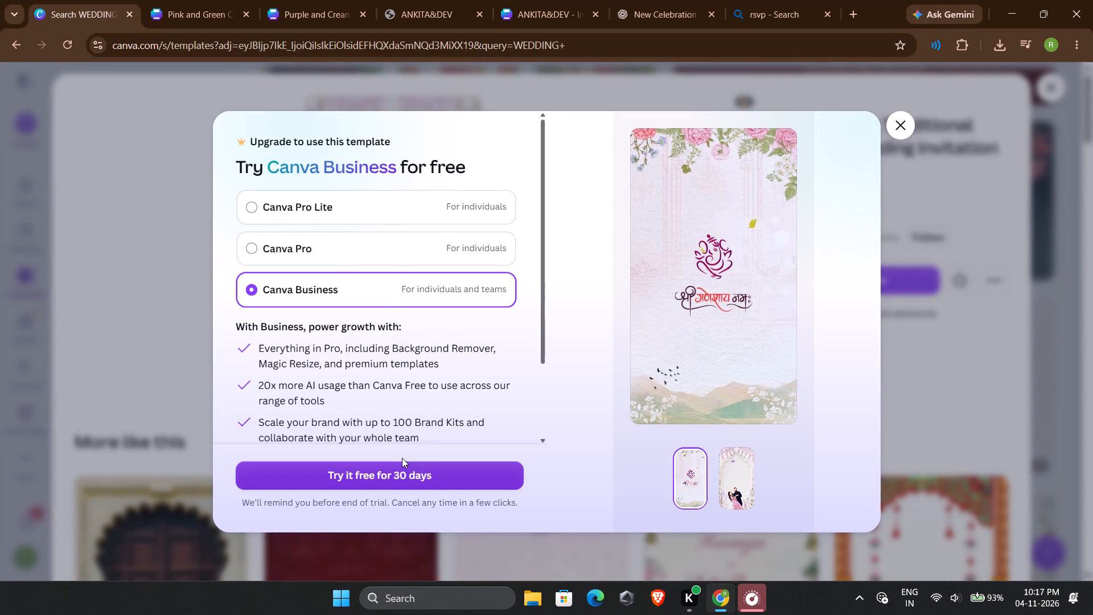
pyautogui.click(382, 247)
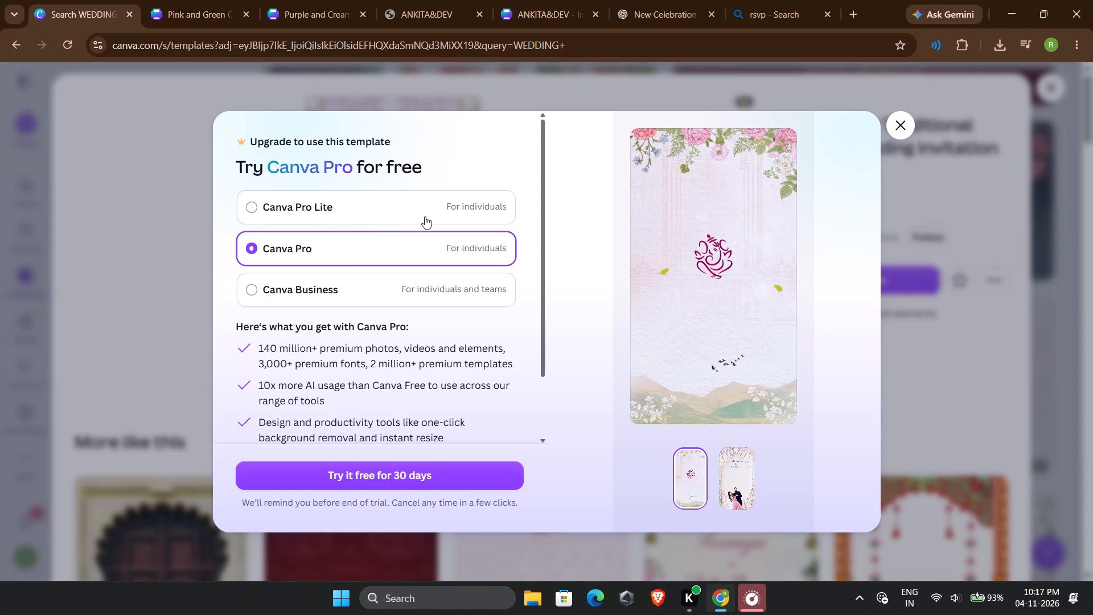
pyautogui.click(425, 216)
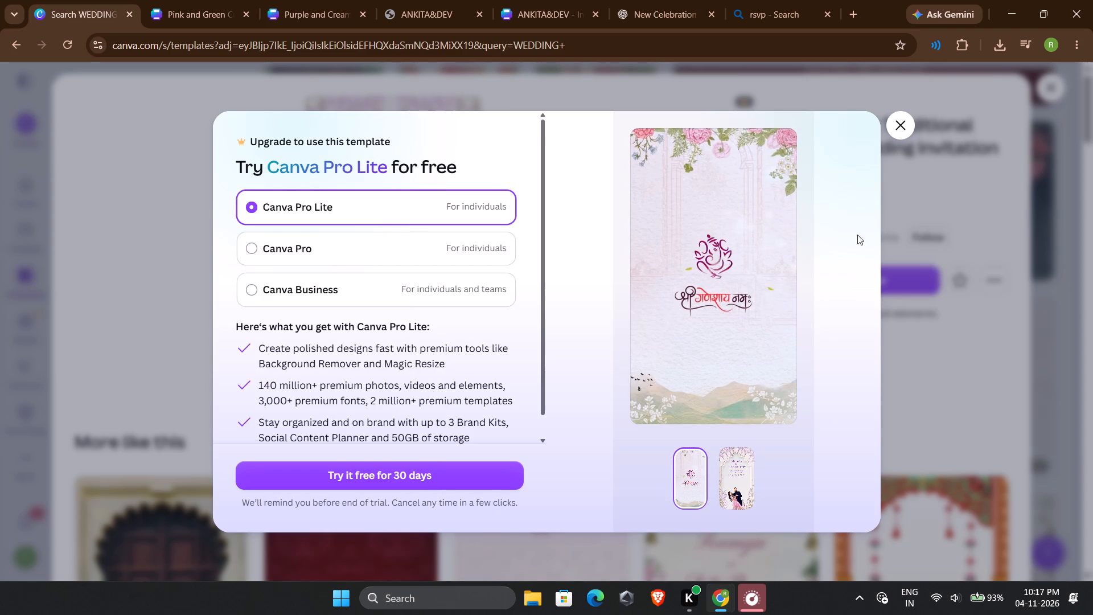
pyautogui.click(902, 131)
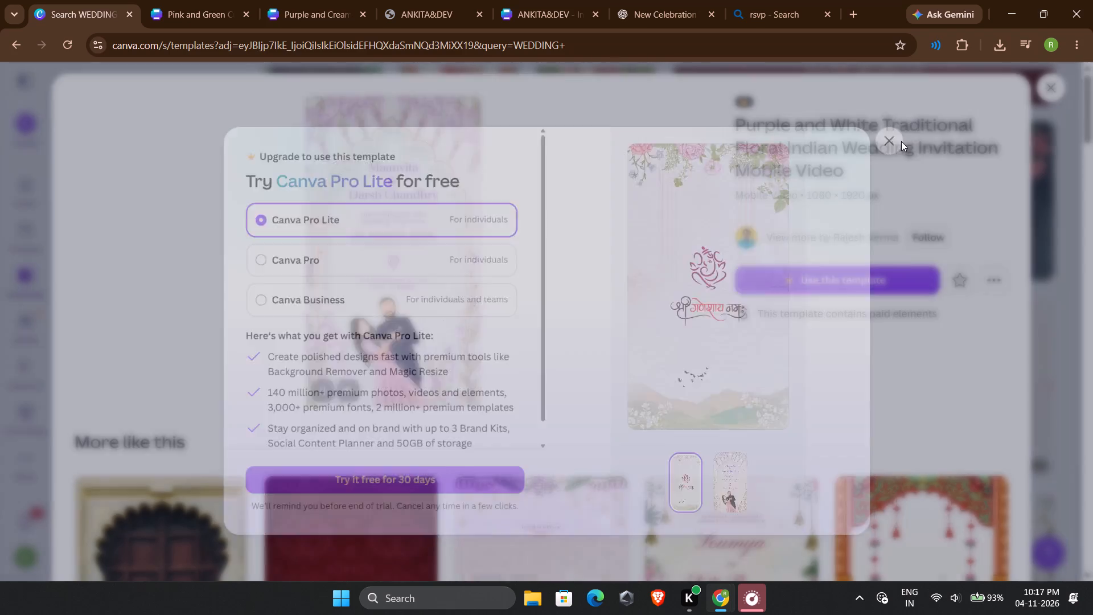
# Mute the template's video preview and check the template's additional options.
pyautogui.click(354, 389)
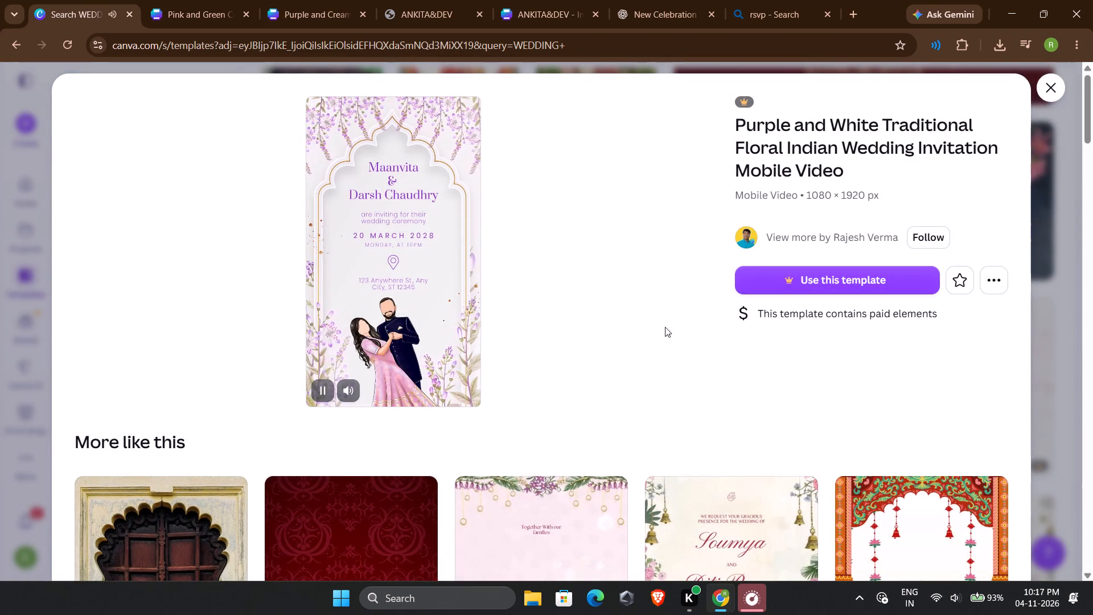
pyautogui.moveTo(876, 306); pyautogui.dragTo(947, 328)
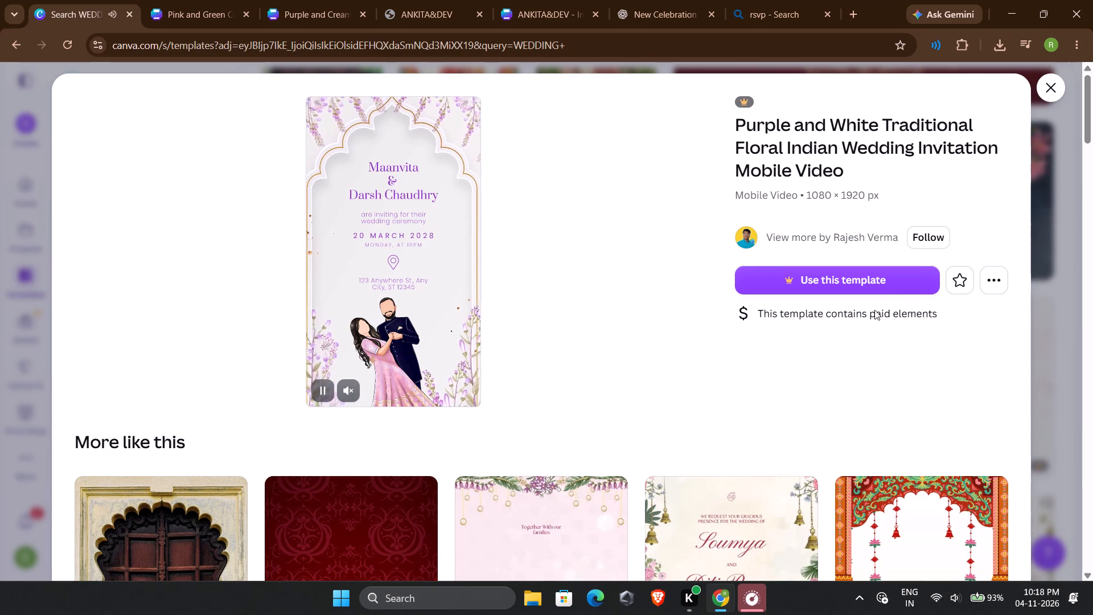
pyautogui.click(982, 287)
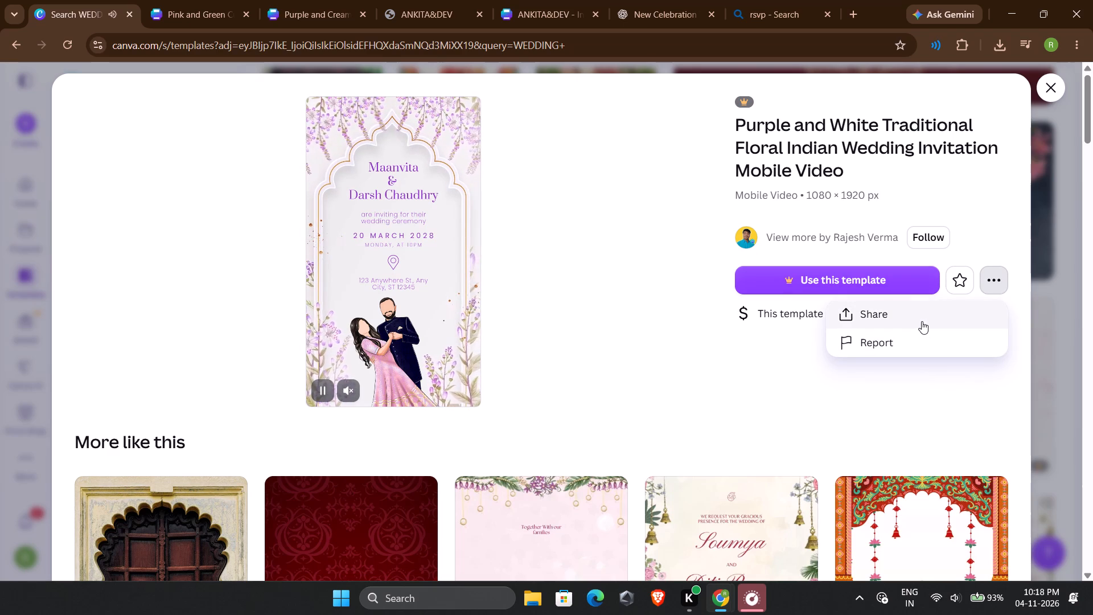
pyautogui.click(532, 351)
# Inspect the template's preview video element and examine its code for the video source address.
pyautogui.rightClick(435, 279)
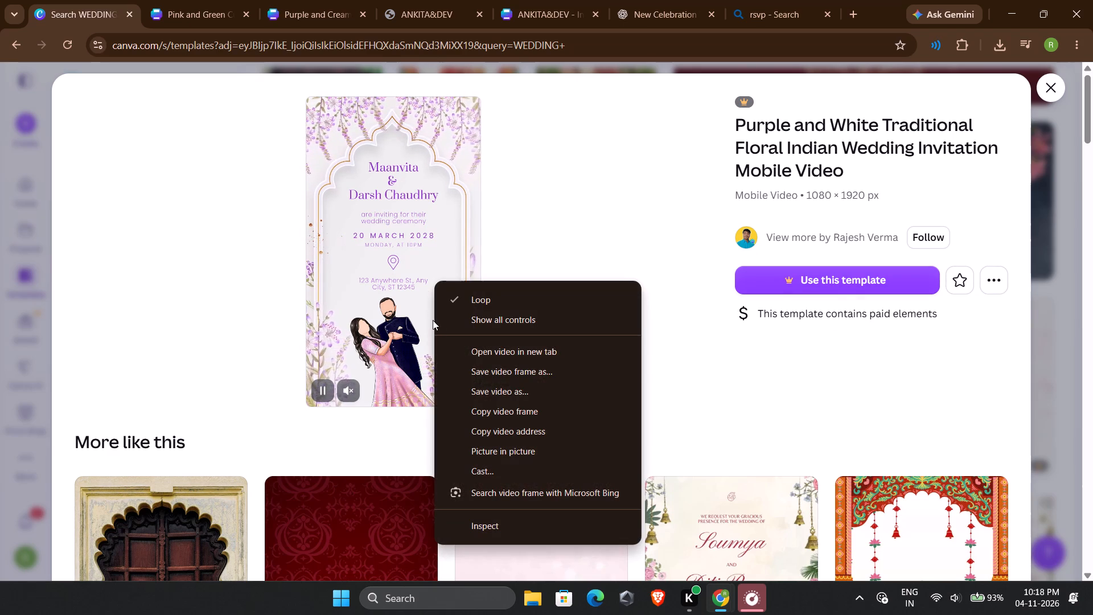
pyautogui.click(491, 523)
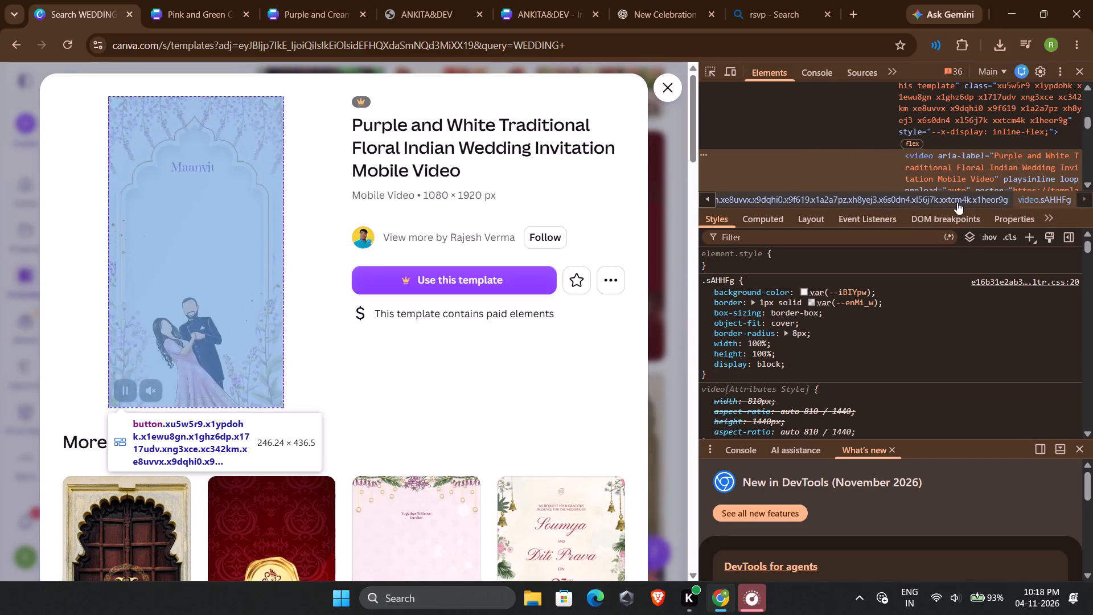
pyautogui.scroll(-1, 969, 167)
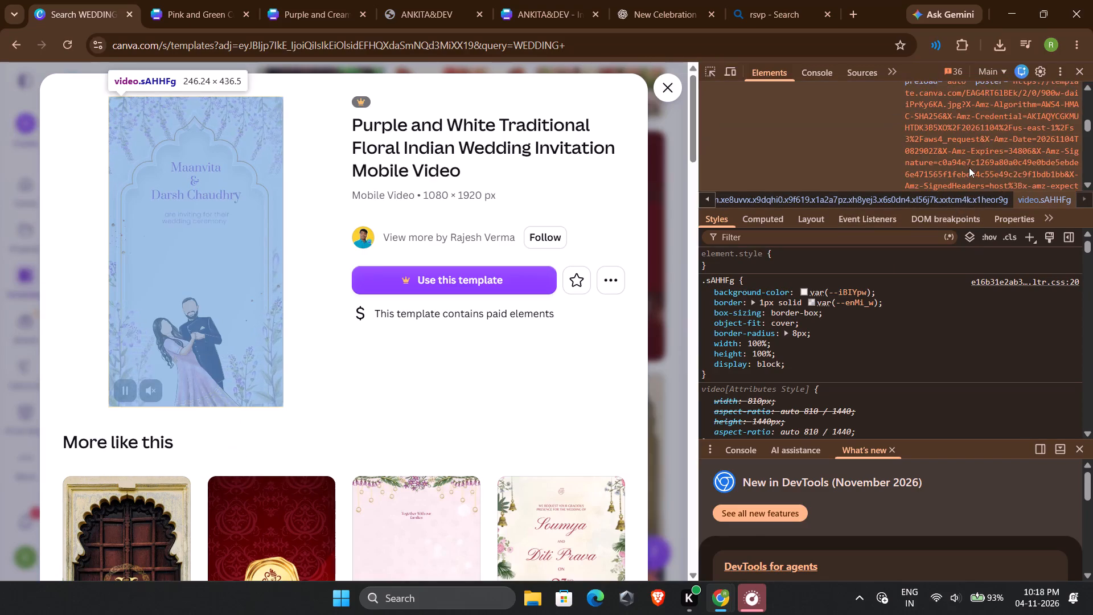
pyautogui.scroll(-1, 969, 167)
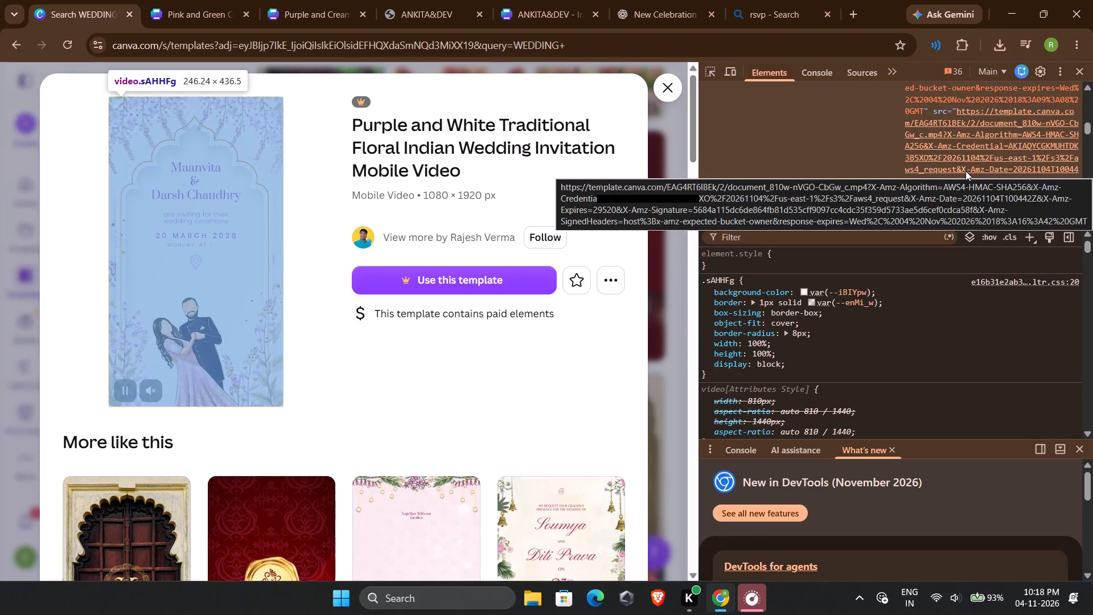
pyautogui.scroll(-1, 965, 171)
pyautogui.scroll(1, 965, 171)
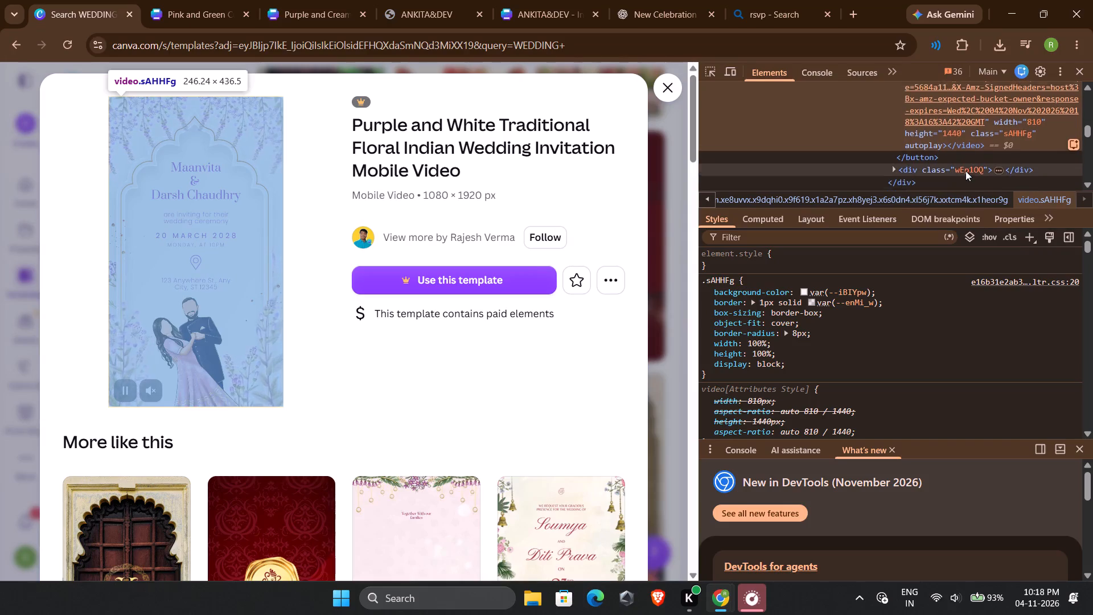
pyautogui.scroll(-2, 960, 161)
pyautogui.scroll(4, 961, 160)
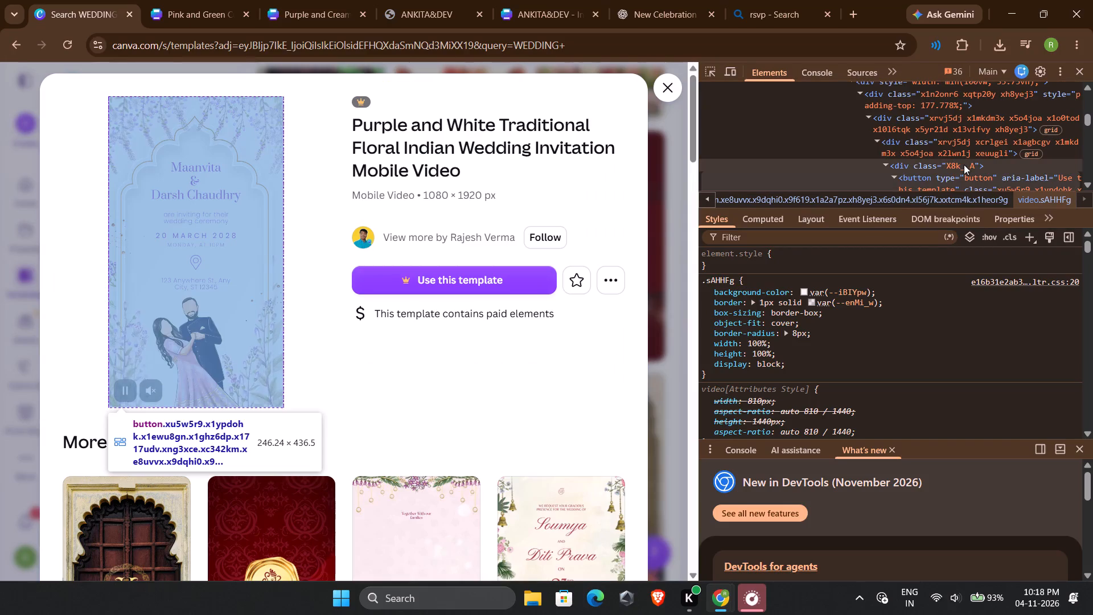
pyautogui.scroll(-2, 964, 165)
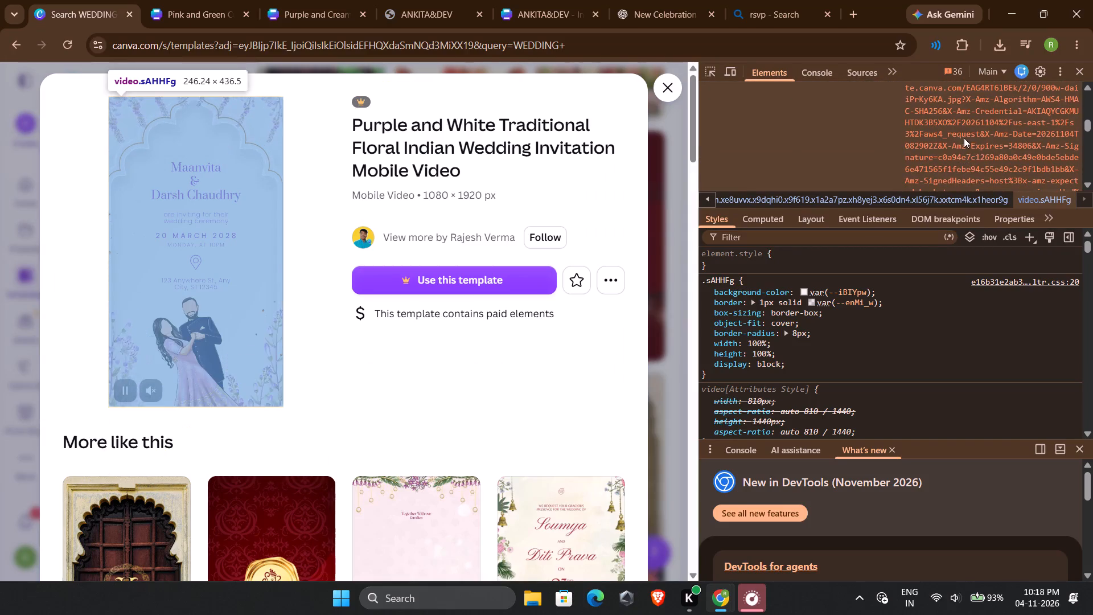
# Pick the preview video for inspection again and copy the MP4 address from its src attribute.
pyautogui.click(964, 136)
pyautogui.click(709, 75)
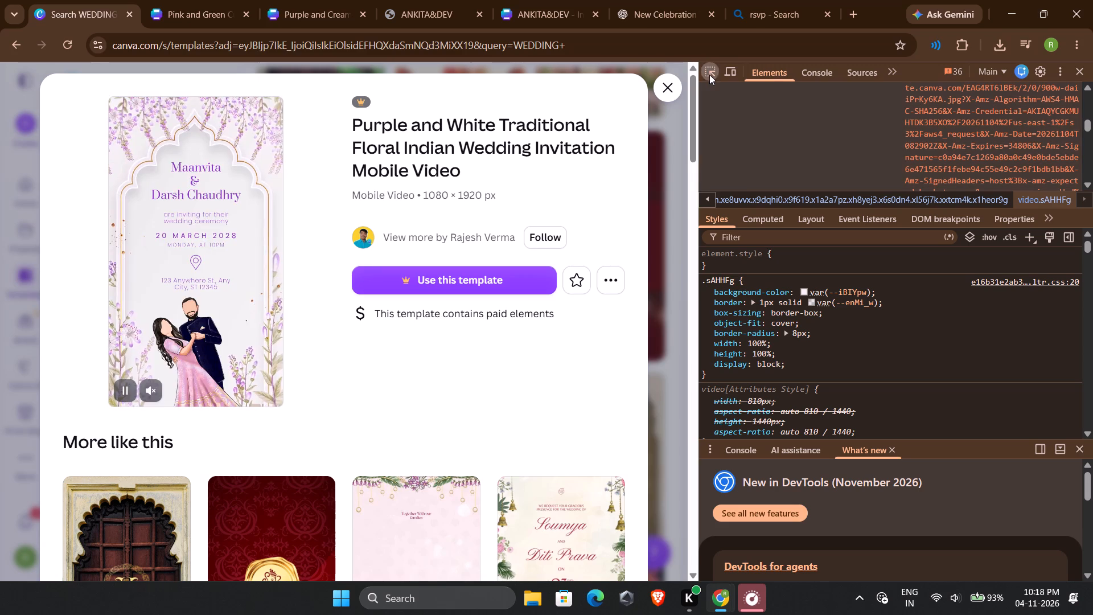
pyautogui.click(162, 259)
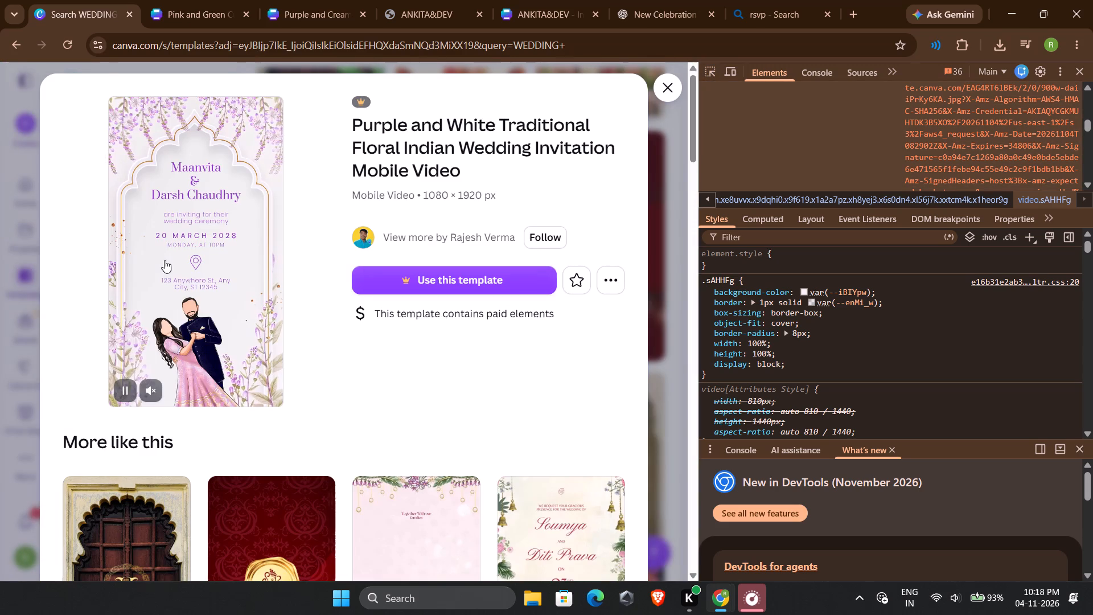
pyautogui.scroll(-2, 975, 163)
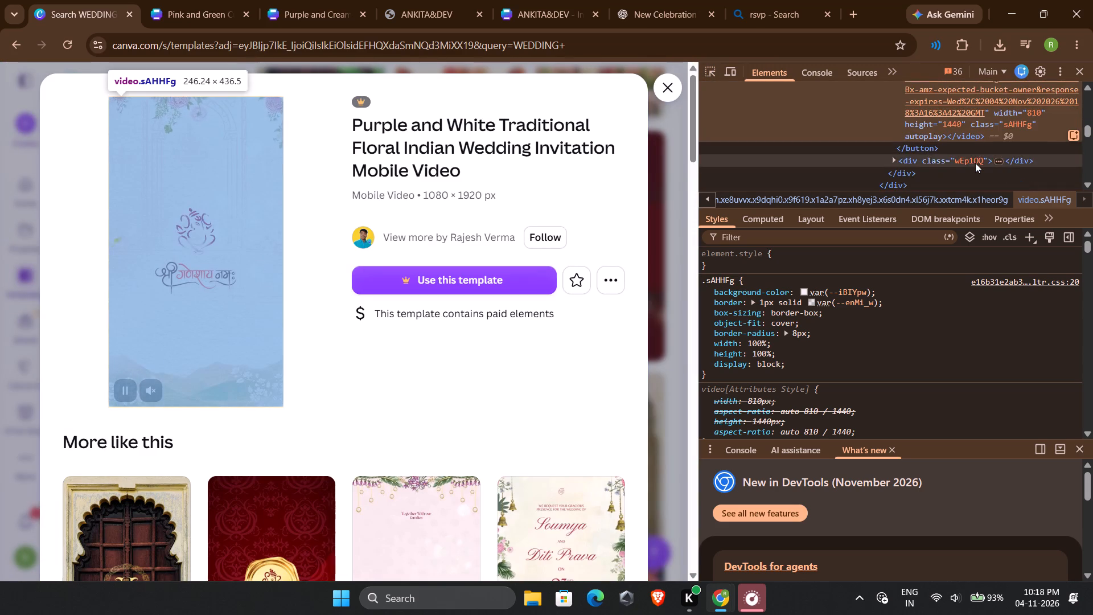
pyautogui.scroll(1, 975, 163)
pyautogui.scroll(-1, 975, 163)
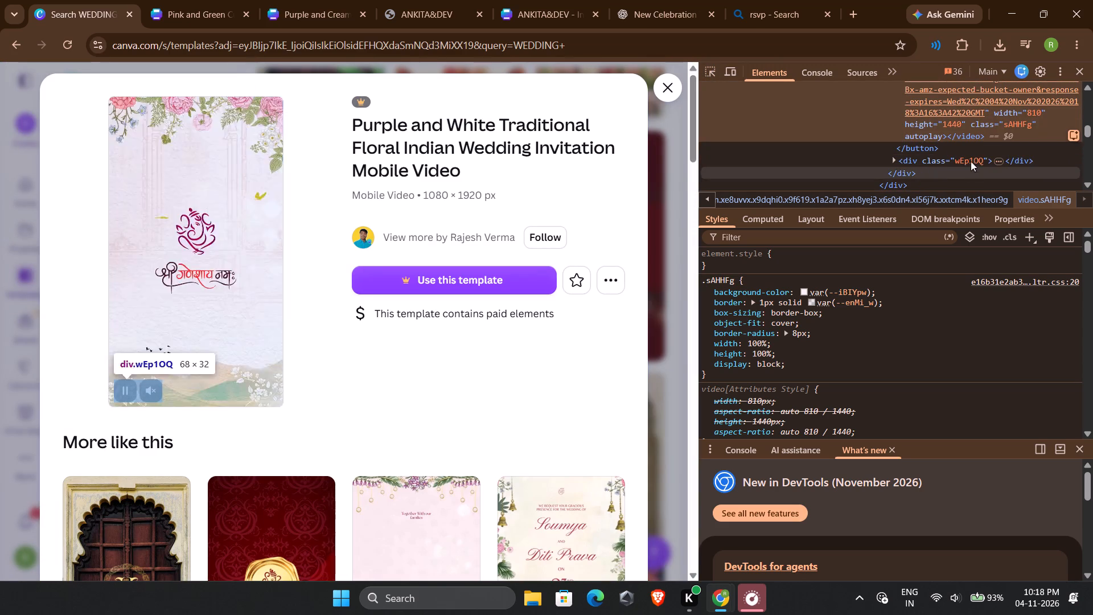
pyautogui.scroll(2, 971, 106)
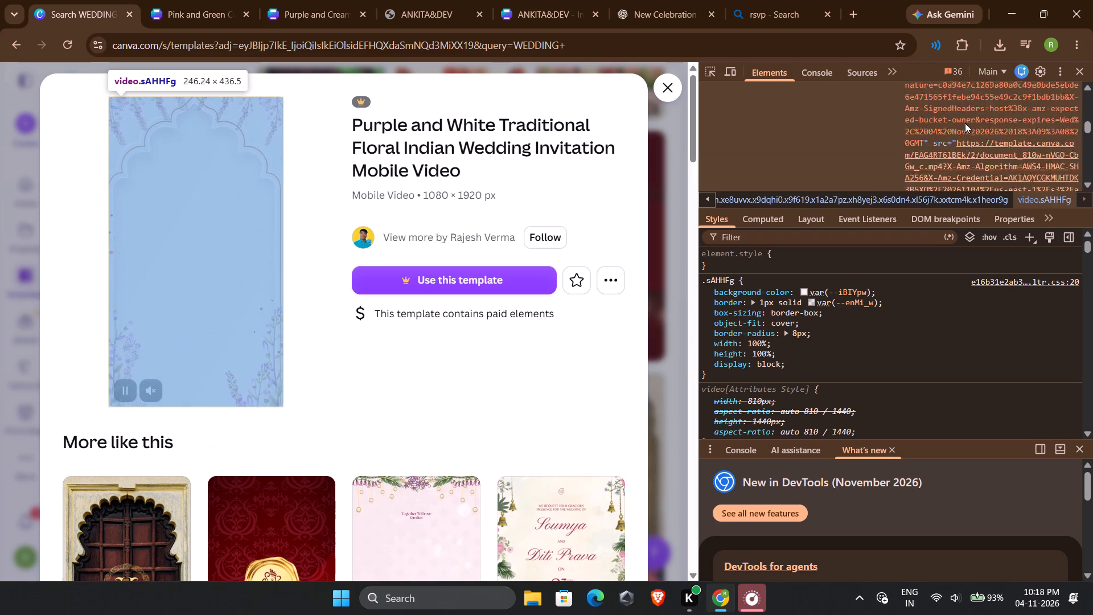
pyautogui.scroll(-1, 964, 124)
pyautogui.doubleClick(990, 143)
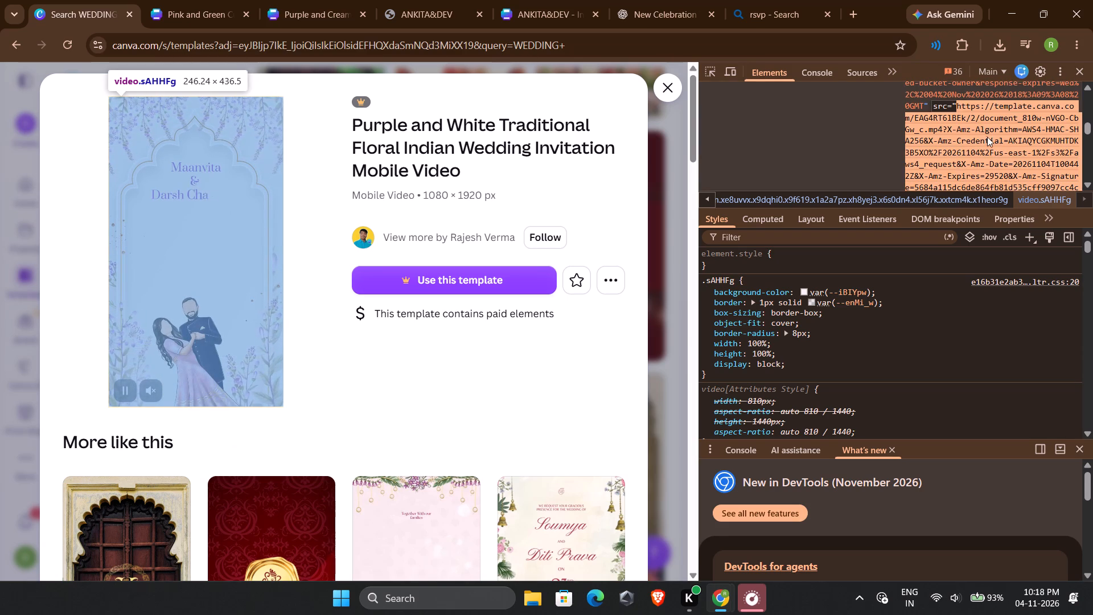
pyautogui.hotkey('ctrl', 'c')
# Play the copied video address in the rsvp search tab, including in full screen, pause it and close that tab.
pyautogui.click(792, 0)
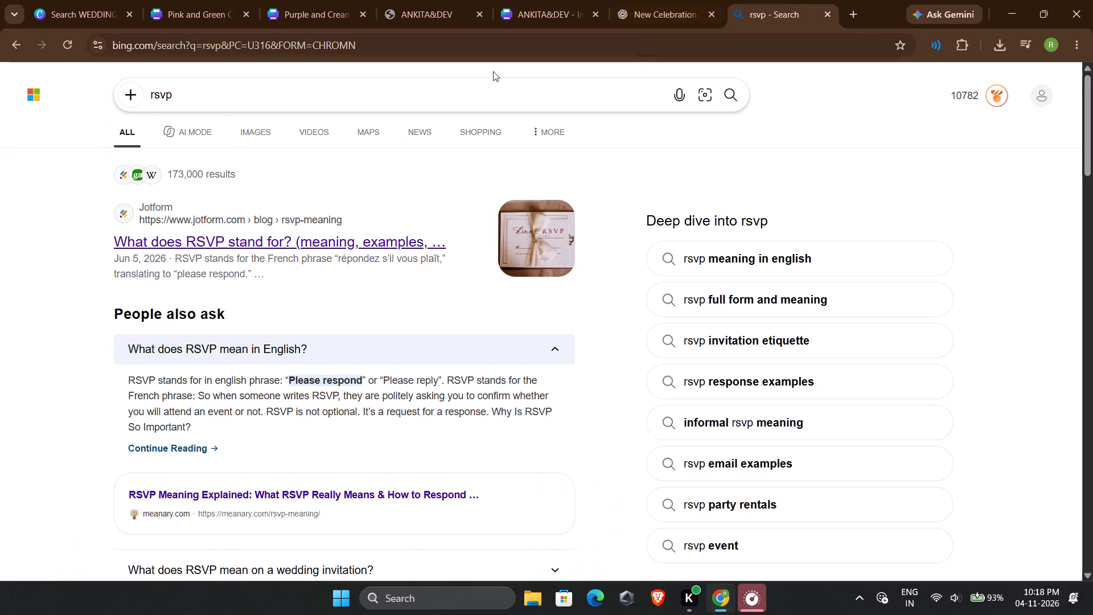
pyautogui.moveTo(487, 97); pyautogui.dragTo(26, 151)
pyautogui.click(192, 40)
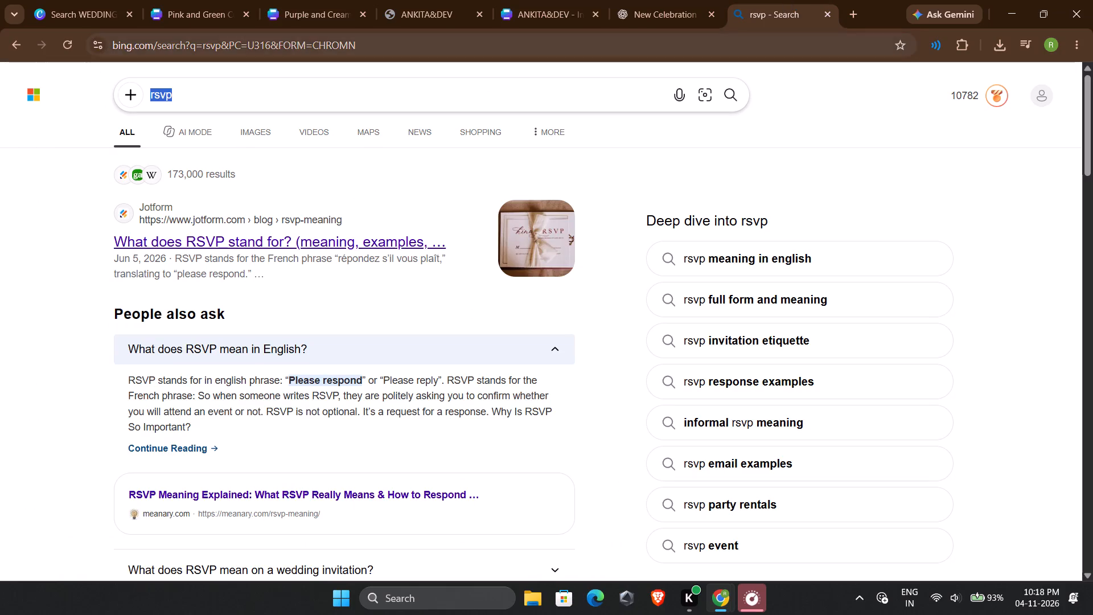
pyautogui.hotkey('ctrl', 'v')
pyautogui.click(755, 71)
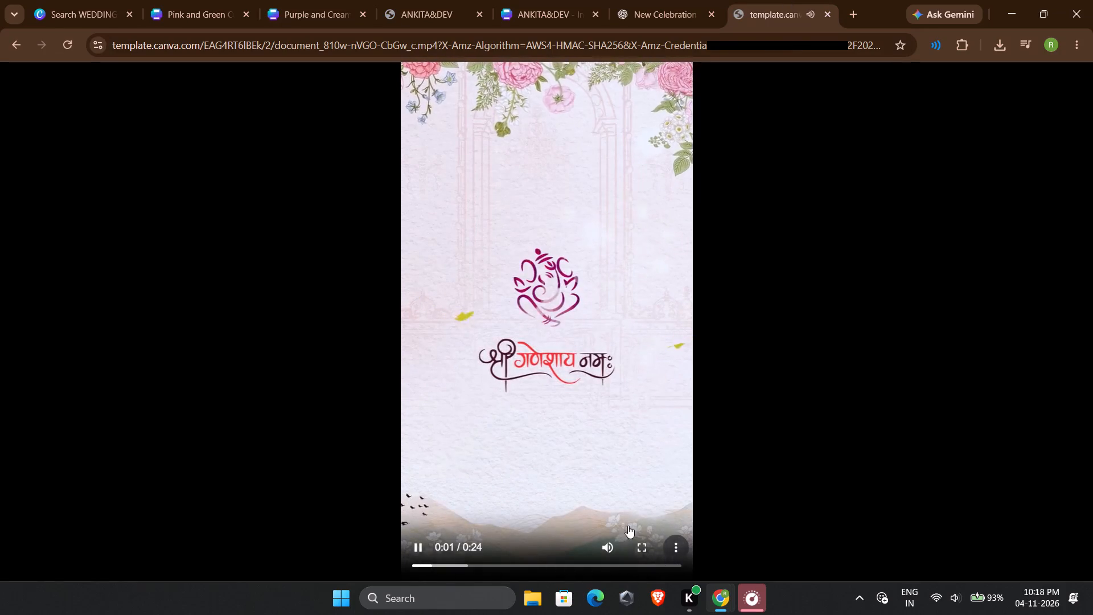
pyautogui.click(538, 392)
pyautogui.click(533, 397)
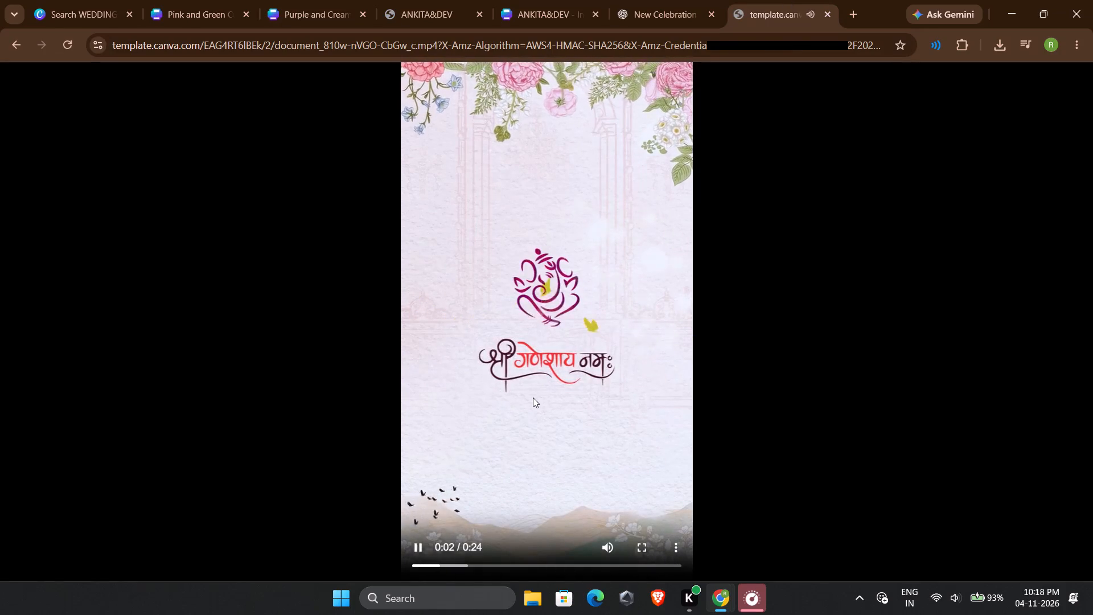
pyautogui.doubleClick(533, 397)
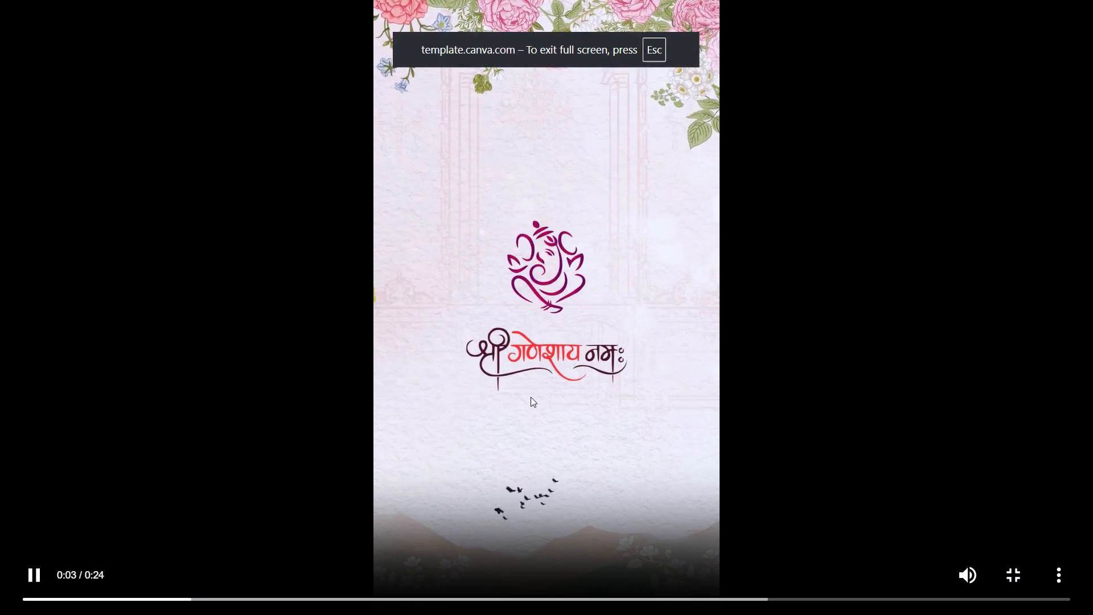
pyautogui.click(544, 49)
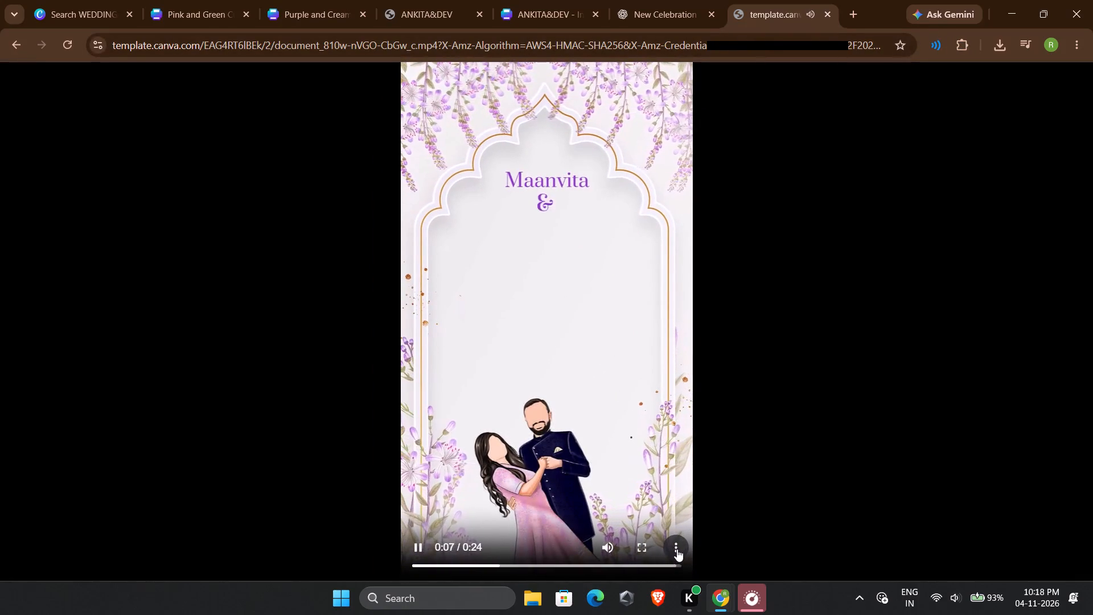
pyautogui.click(545, 359)
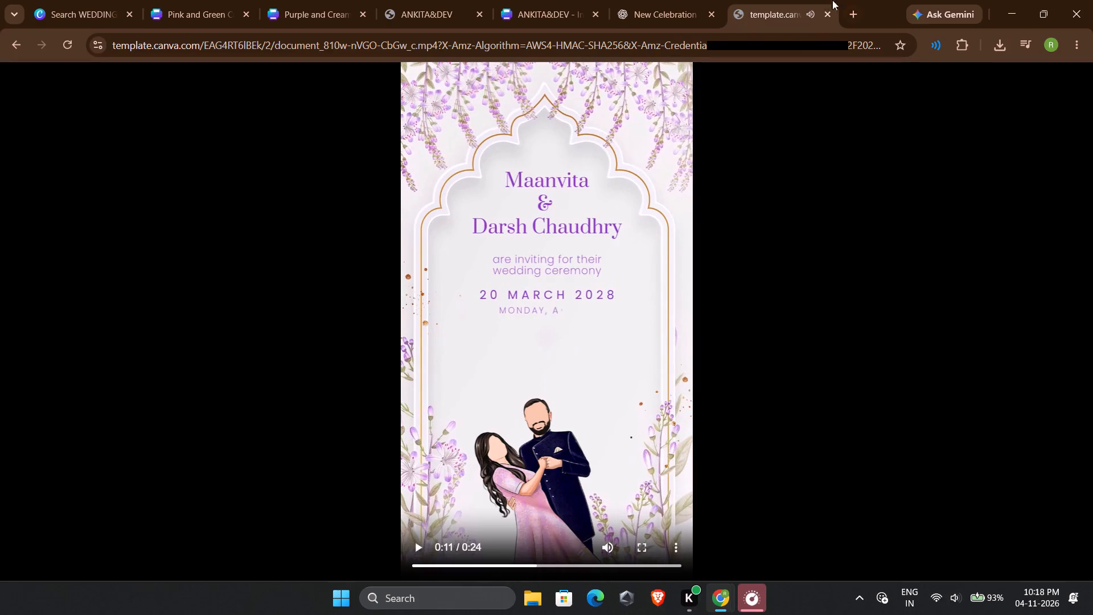
pyautogui.click(829, 18)
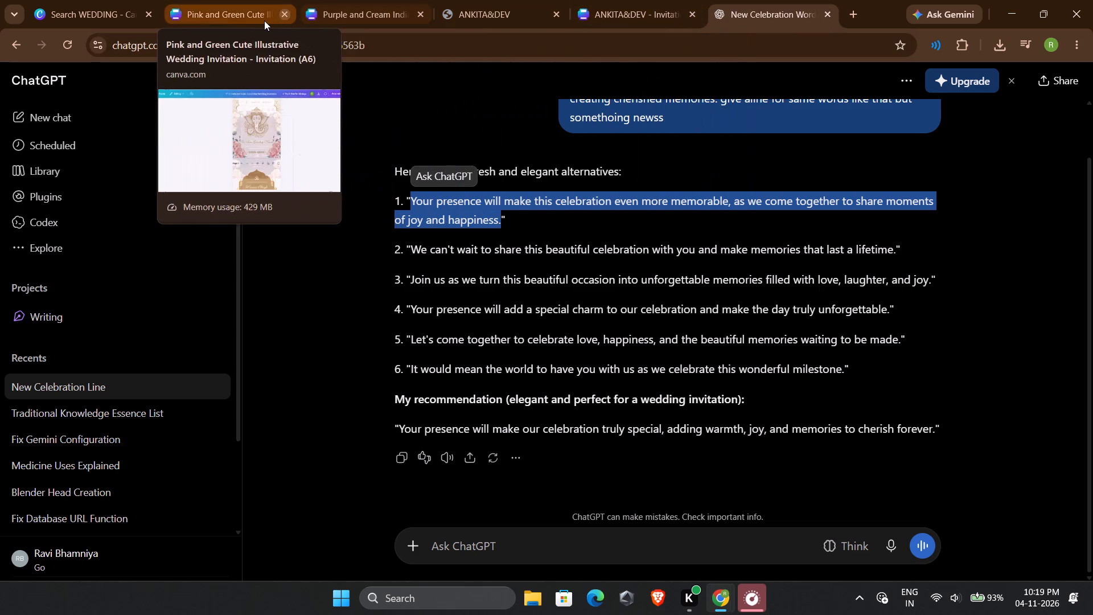
# Open the copied video address in a new tab and download the invitation video.
pyautogui.click(857, 5)
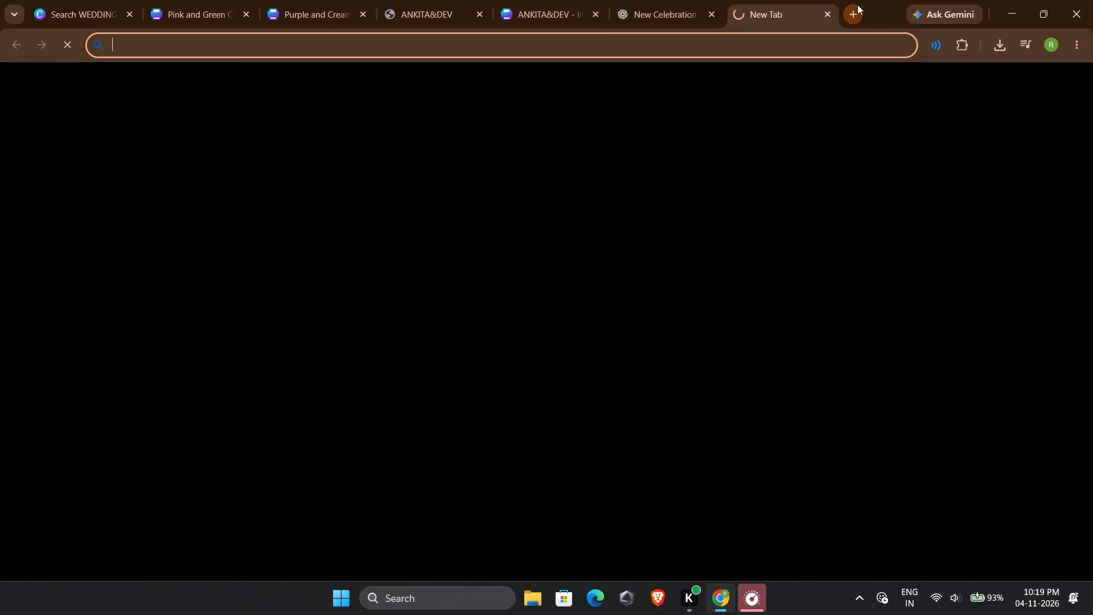
pyautogui.hotkey('ctrl', 'v')
pyautogui.click(803, 69)
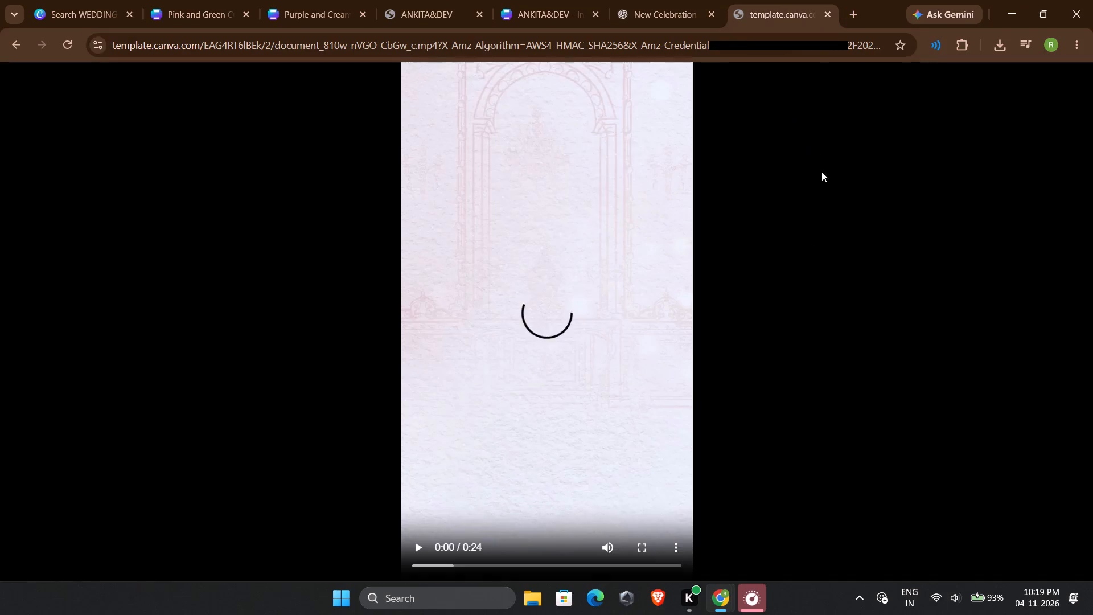
pyautogui.click(665, 547)
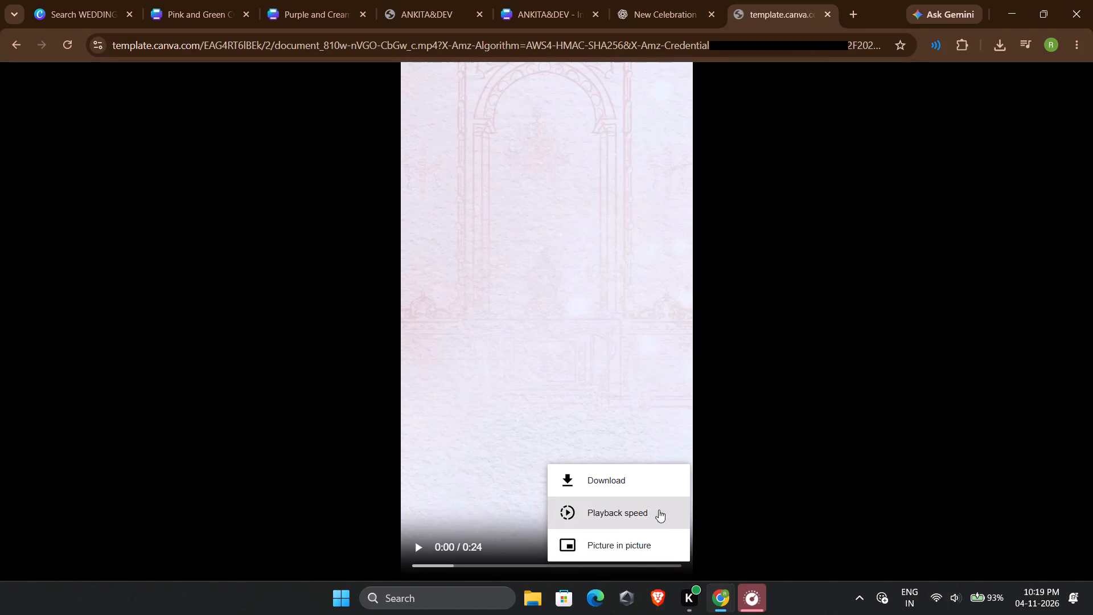
pyautogui.click(659, 479)
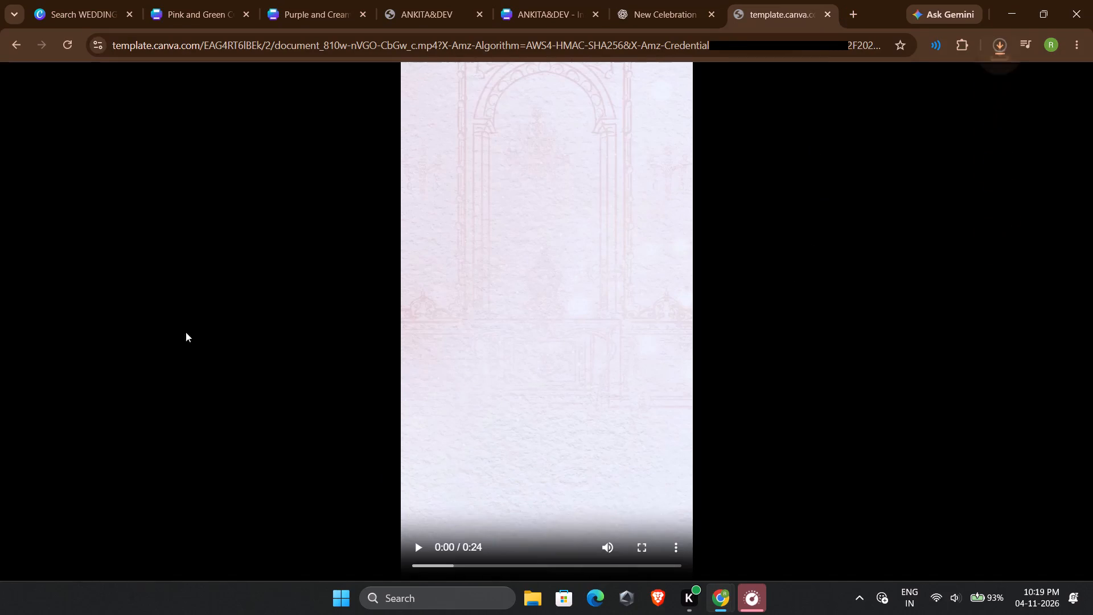
# Return to the Canva templates search, close the purple and white invitation's preview and close the developer tools.
pyautogui.click(93, 15)
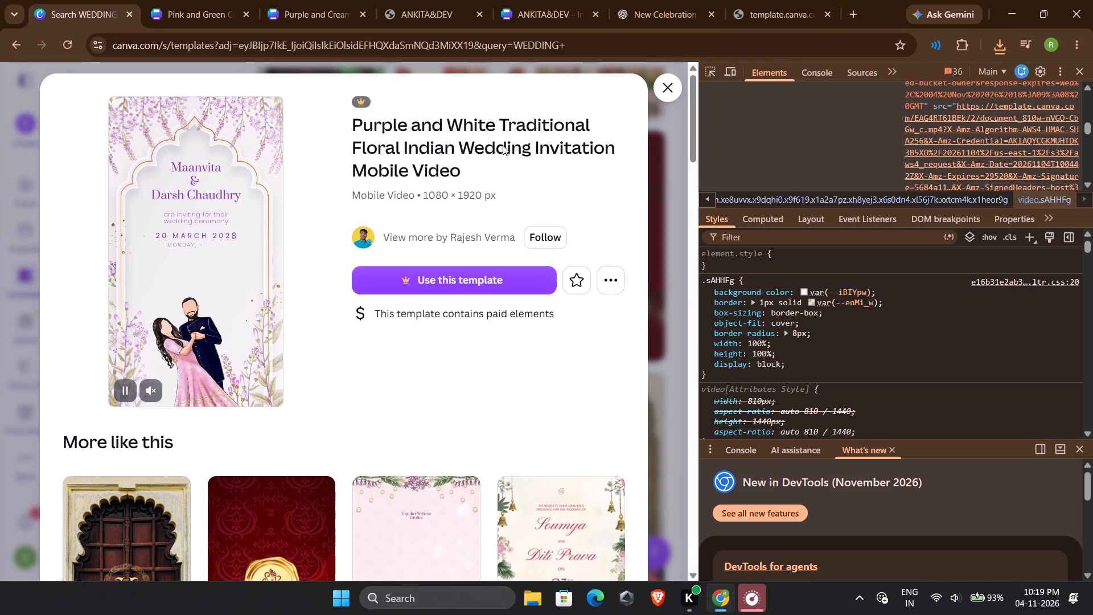
pyautogui.click(672, 94)
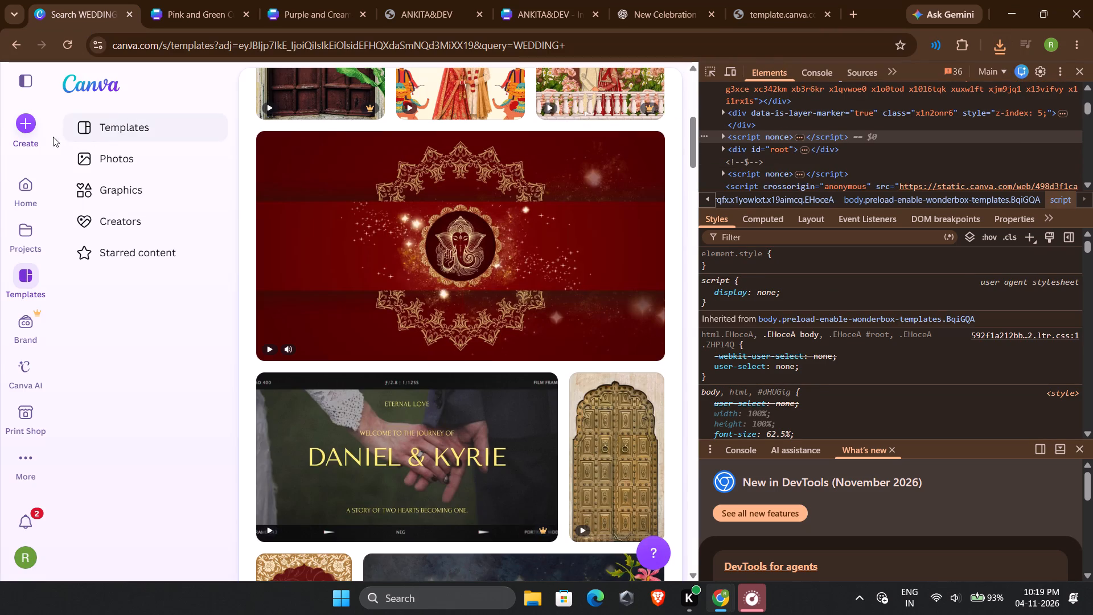
pyautogui.click(6, 136)
pyautogui.click(23, 128)
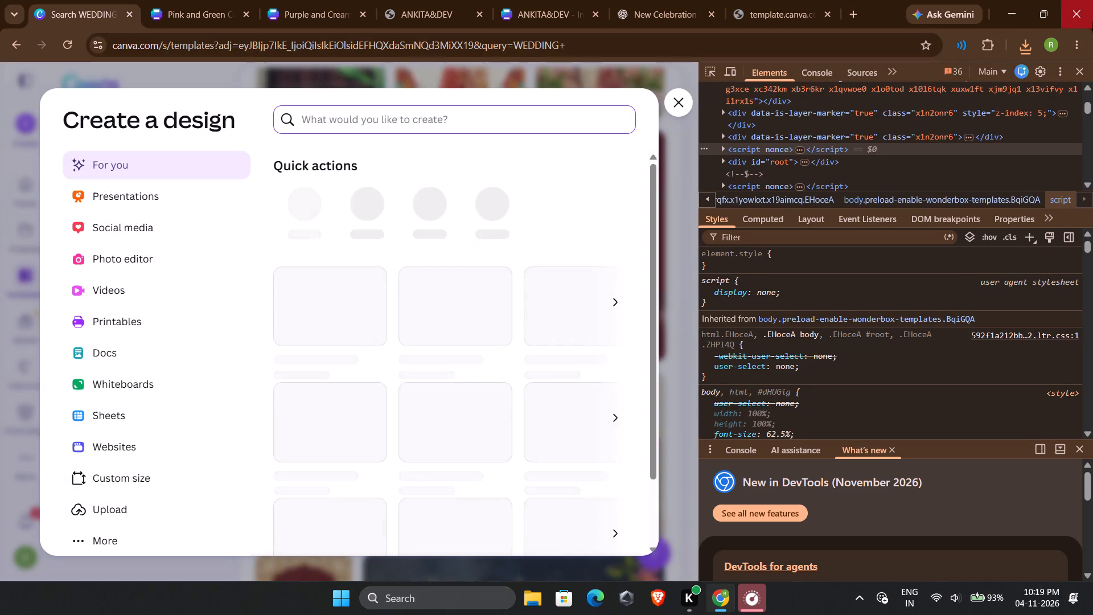
pyautogui.click(1082, 67)
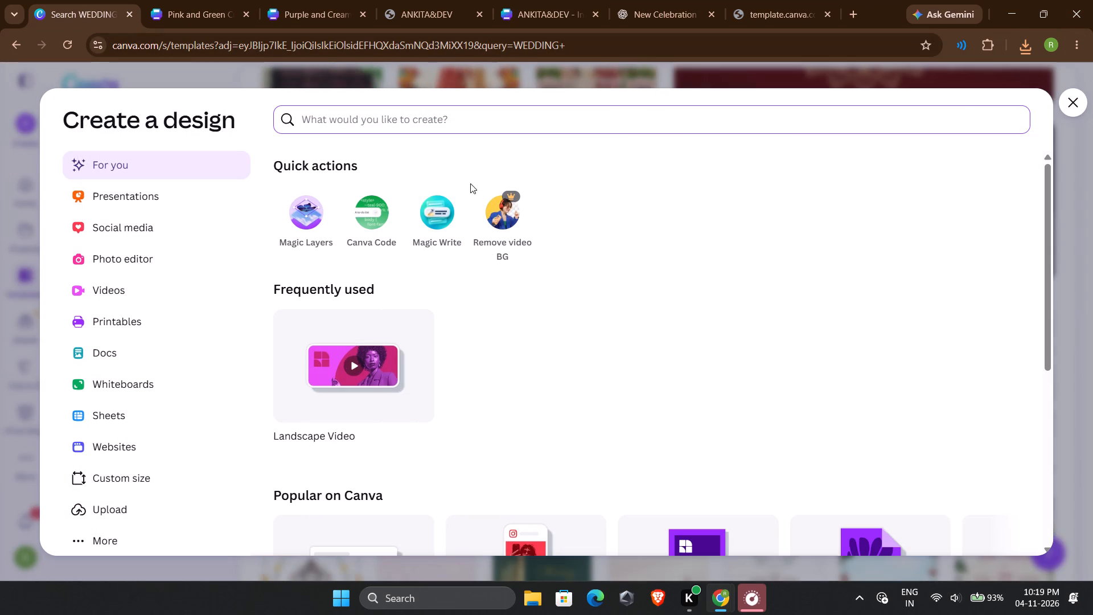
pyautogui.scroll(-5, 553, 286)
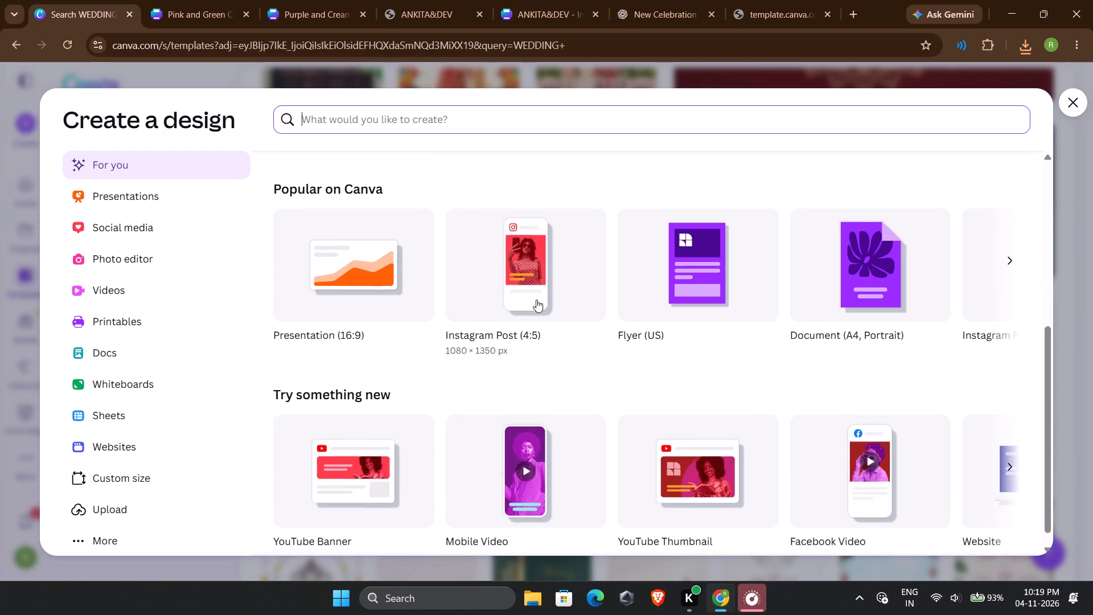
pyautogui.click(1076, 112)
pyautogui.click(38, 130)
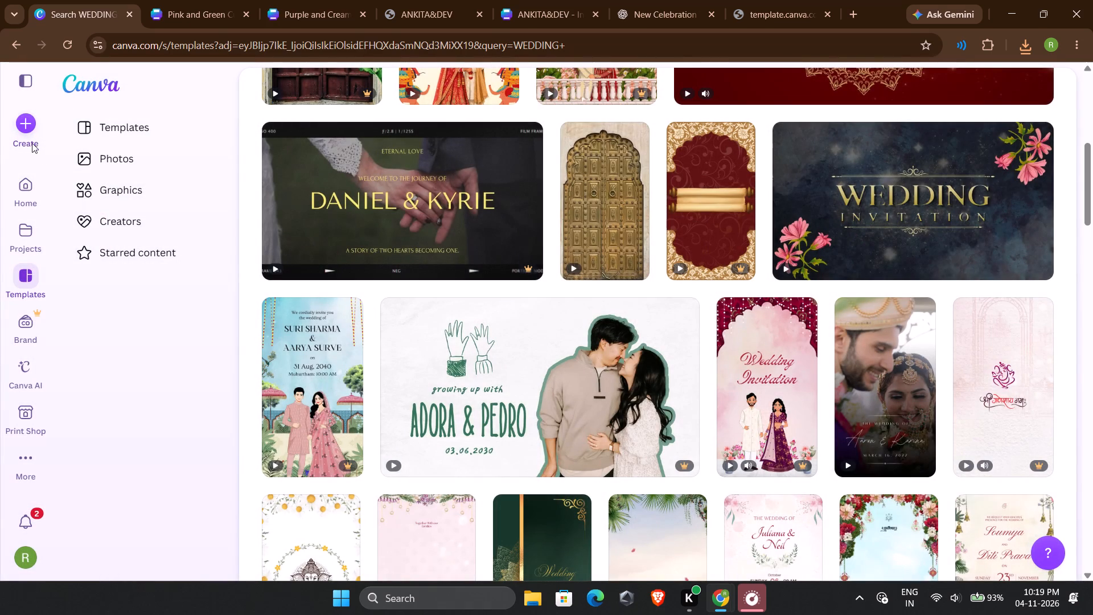
# From Canva's projects page, start a new design by uploading the video file document_810w-nVGO-CbGw_c from Downloads.
pyautogui.click(13, 219)
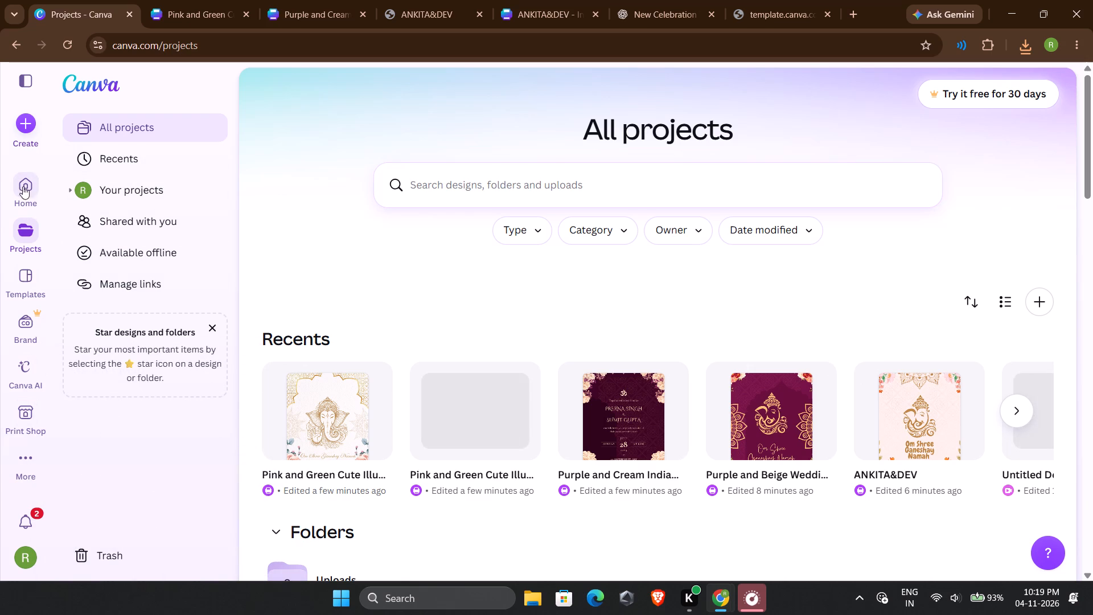
pyautogui.click(35, 136)
pyautogui.click(32, 121)
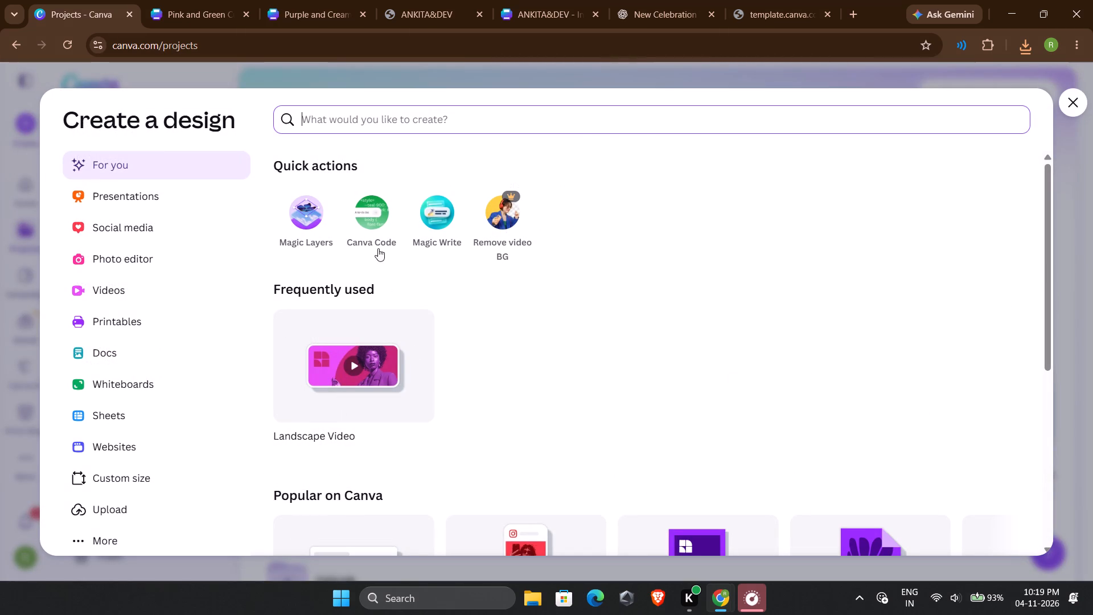
pyautogui.scroll(-4, 179, 301)
pyautogui.click(165, 510)
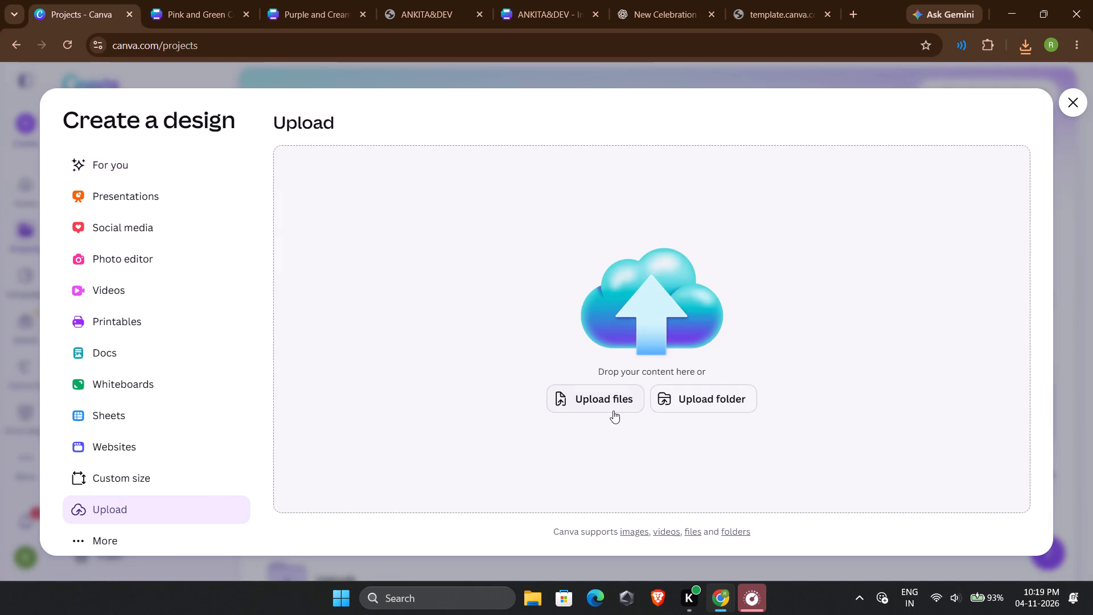
pyautogui.click(593, 400)
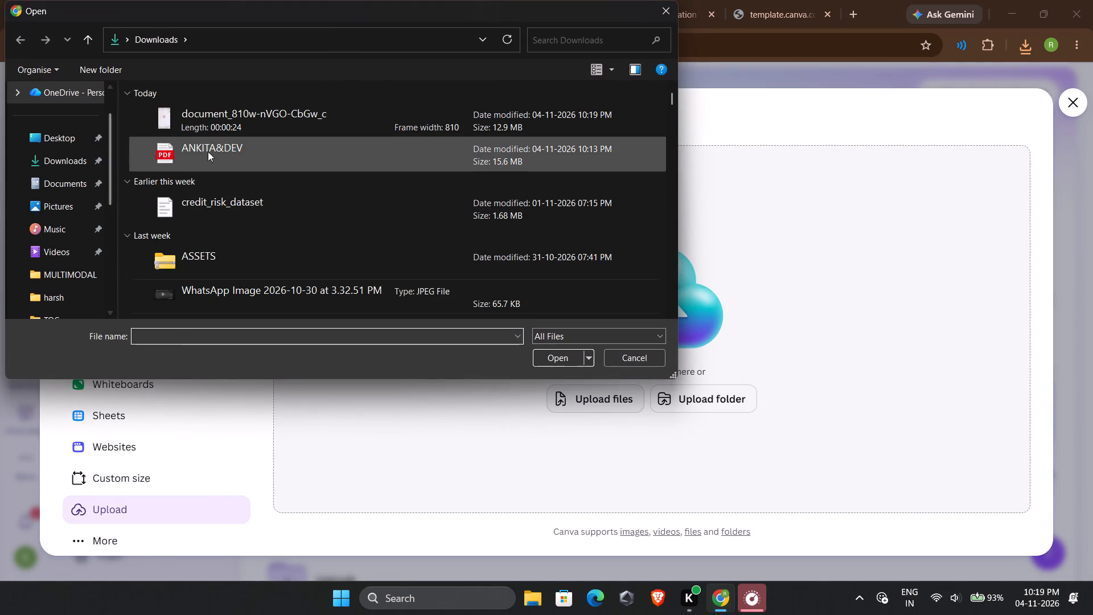
pyautogui.click(215, 143)
pyautogui.click(222, 122)
pyautogui.click(560, 351)
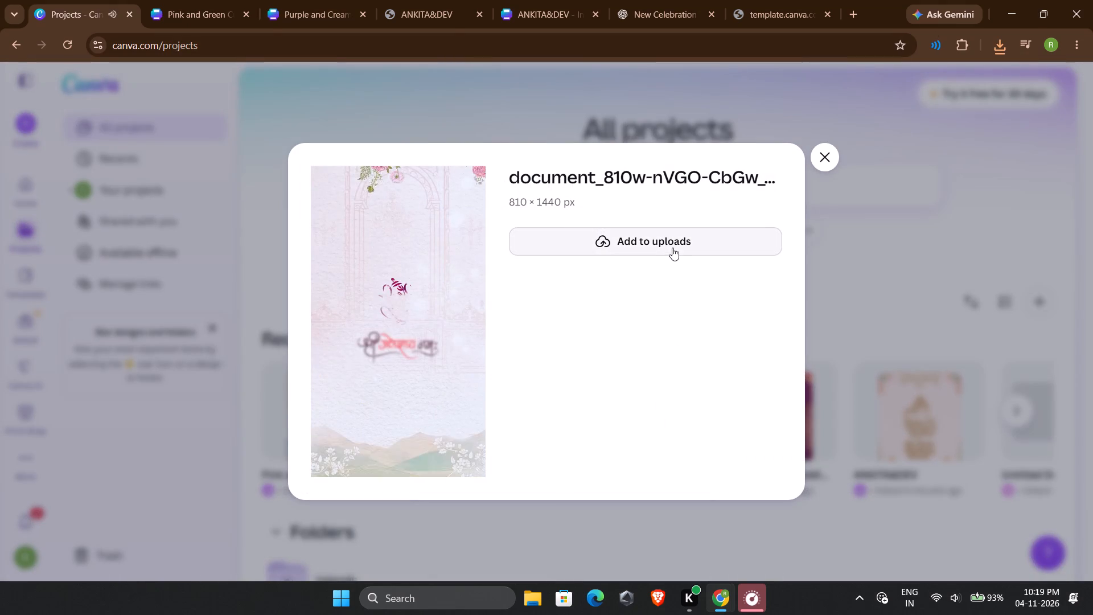
# Pause the video's preview, add it to uploads and open it in a new 810 × 1440 px design.
pyautogui.click(478, 310)
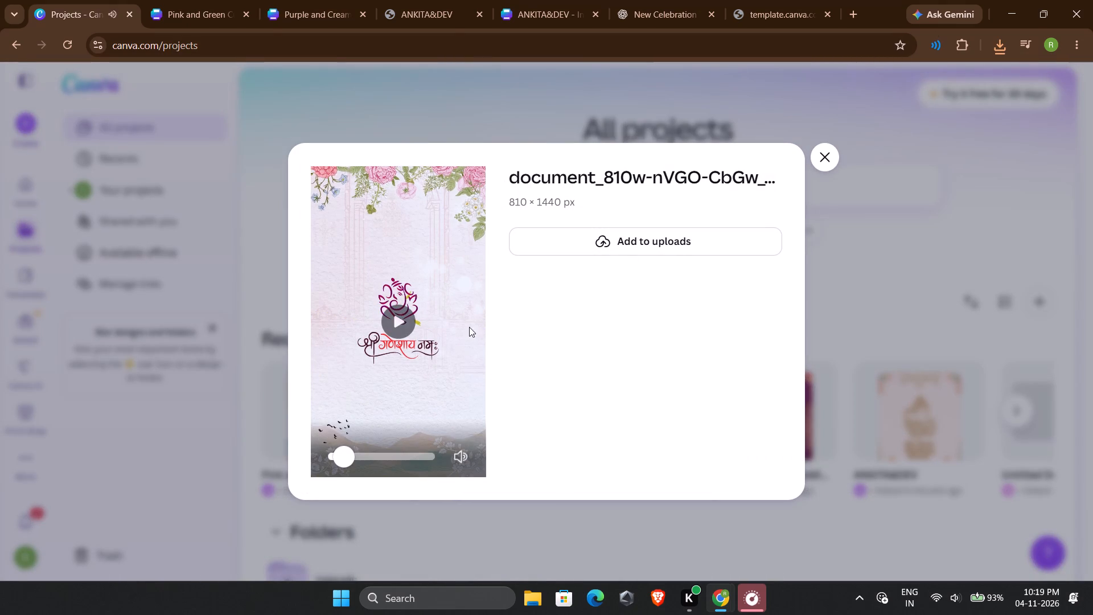
pyautogui.click(433, 304)
pyautogui.click(744, 235)
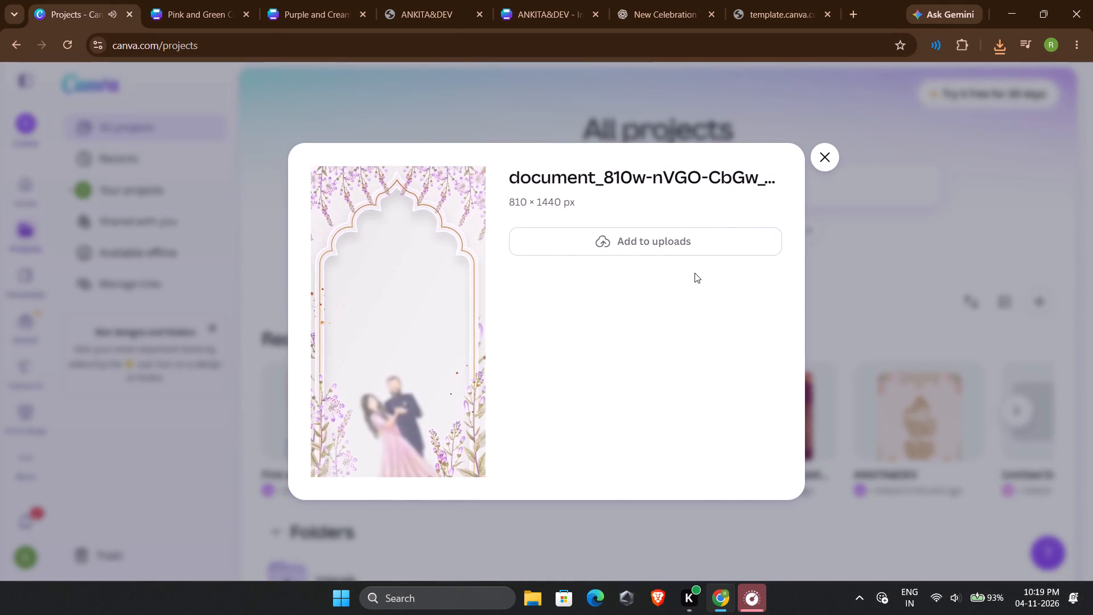
# Pause the preview of the video document_810w-nVGO-CbGw_c and add the video to uploads.
pyautogui.click(655, 235)
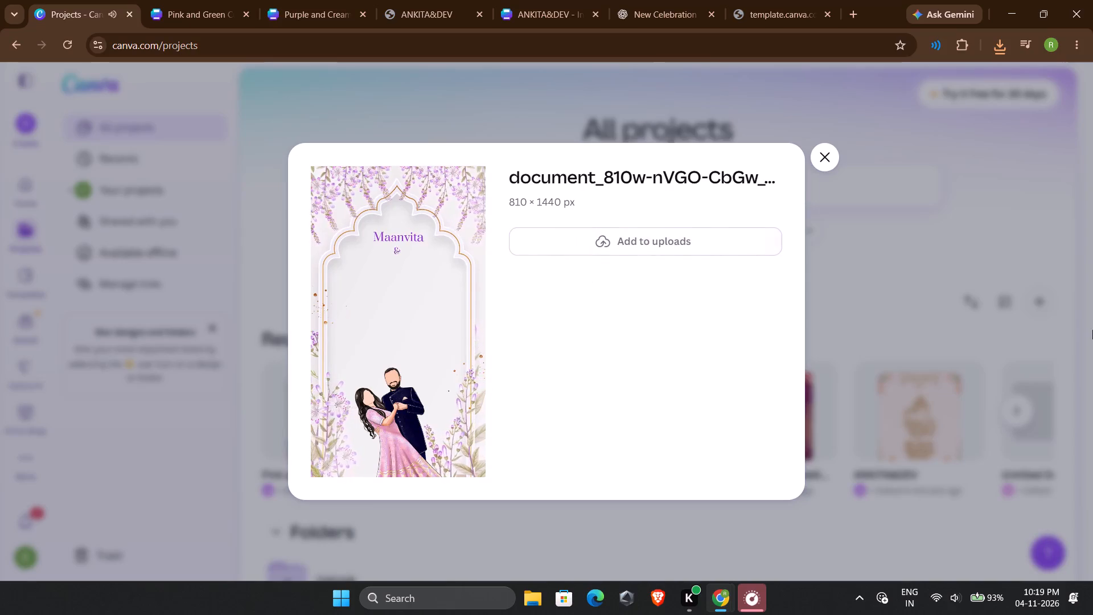
pyautogui.click(401, 314)
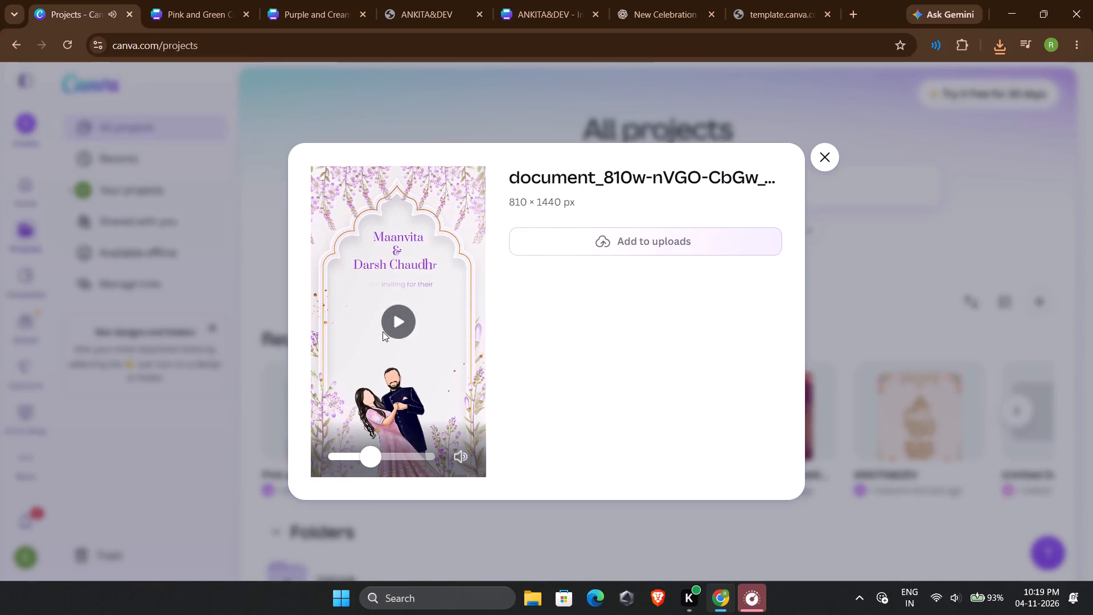
pyautogui.doubleClick(650, 236)
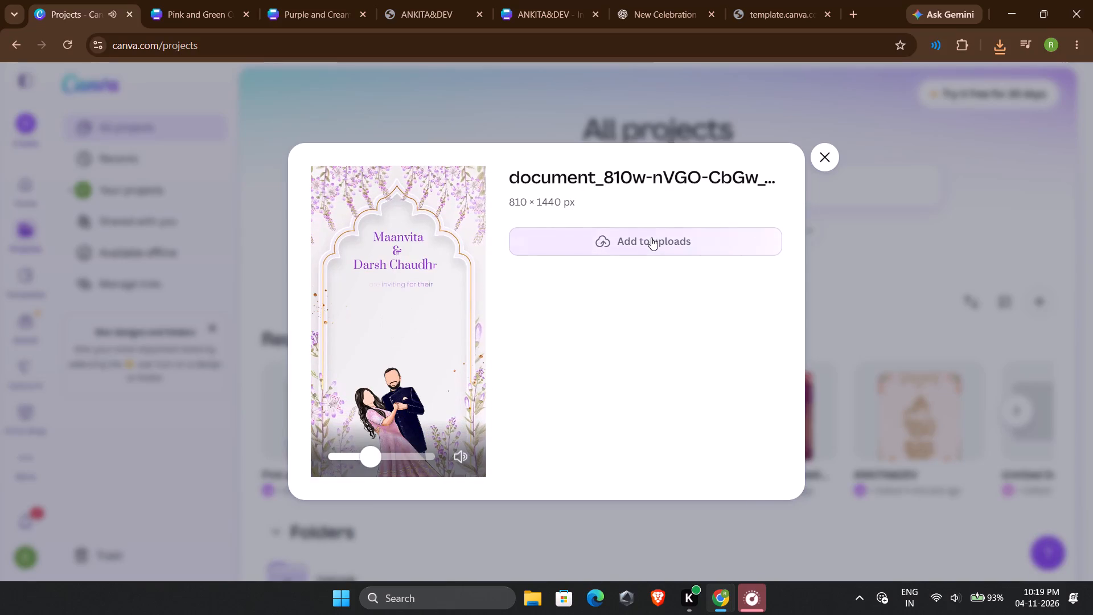
# Switch to the other browser window, open web.whatsapp.com in a new tab and minimise that window.
pyautogui.click(770, 0)
pyautogui.click(697, 0)
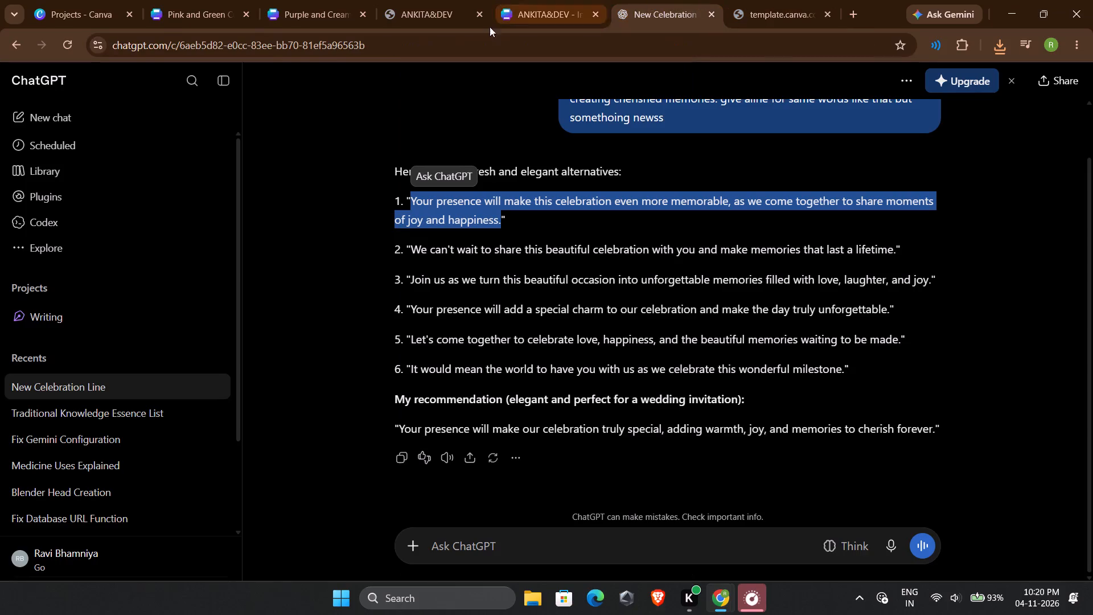
pyautogui.click(578, 16)
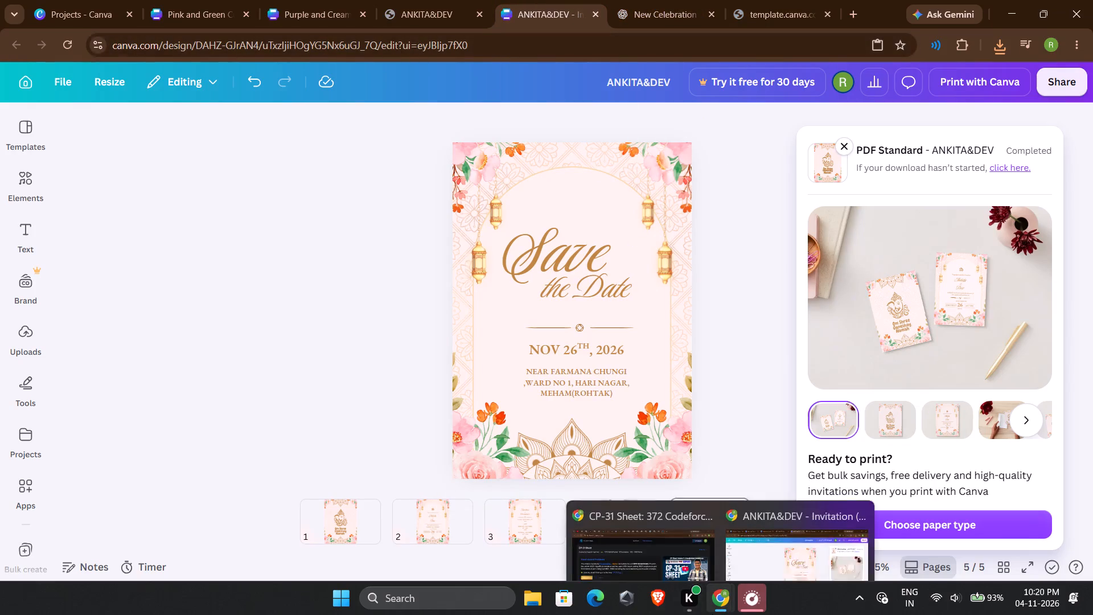
pyautogui.click(681, 543)
pyautogui.click(727, 15)
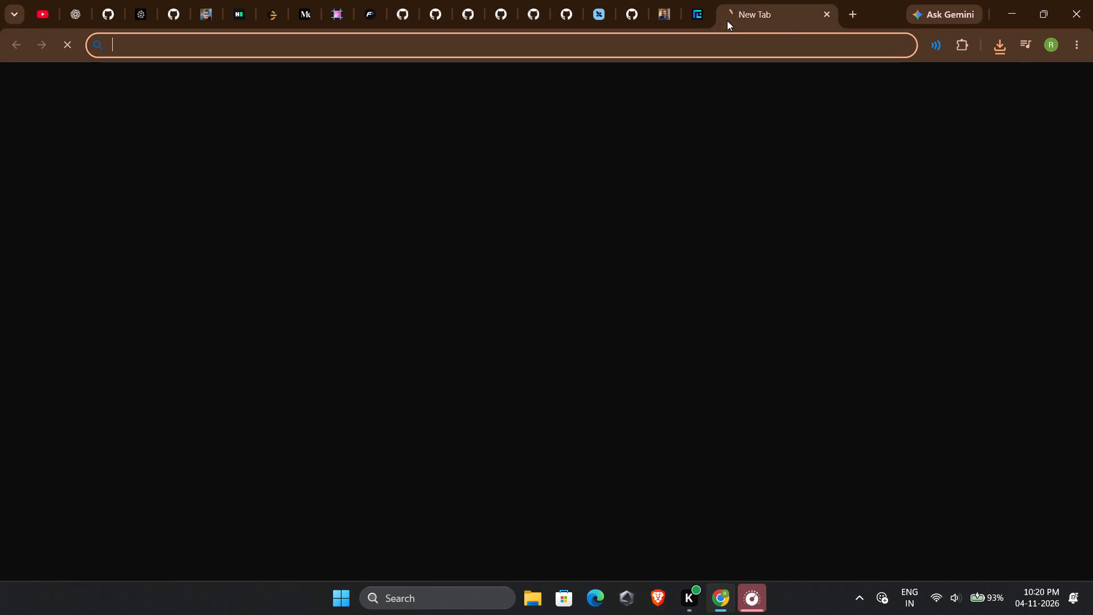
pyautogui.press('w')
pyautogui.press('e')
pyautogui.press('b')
pyautogui.click(570, 79)
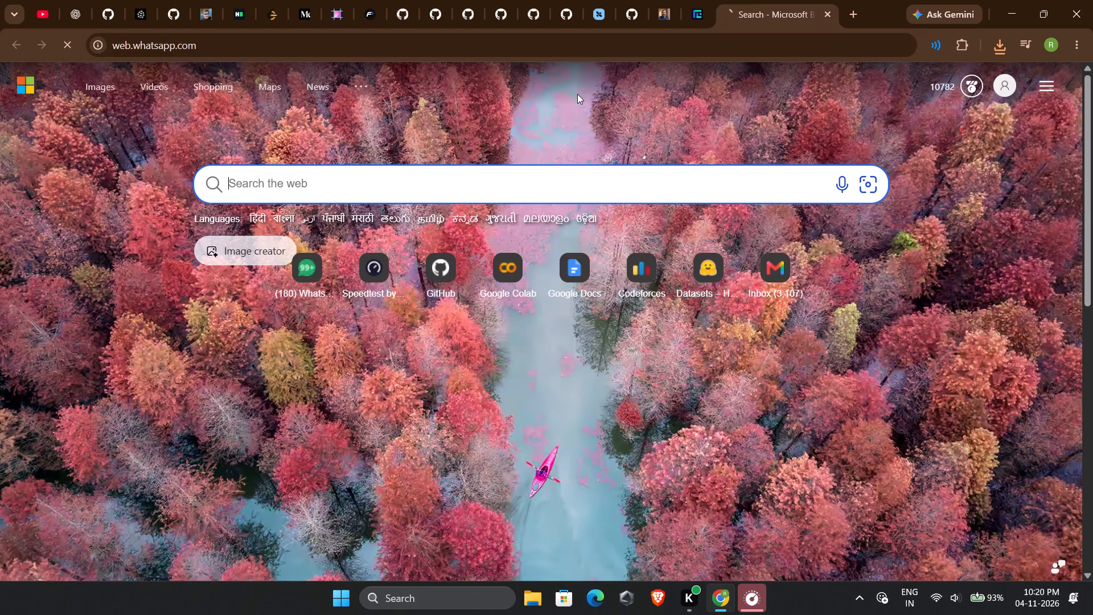
pyautogui.click(1018, 6)
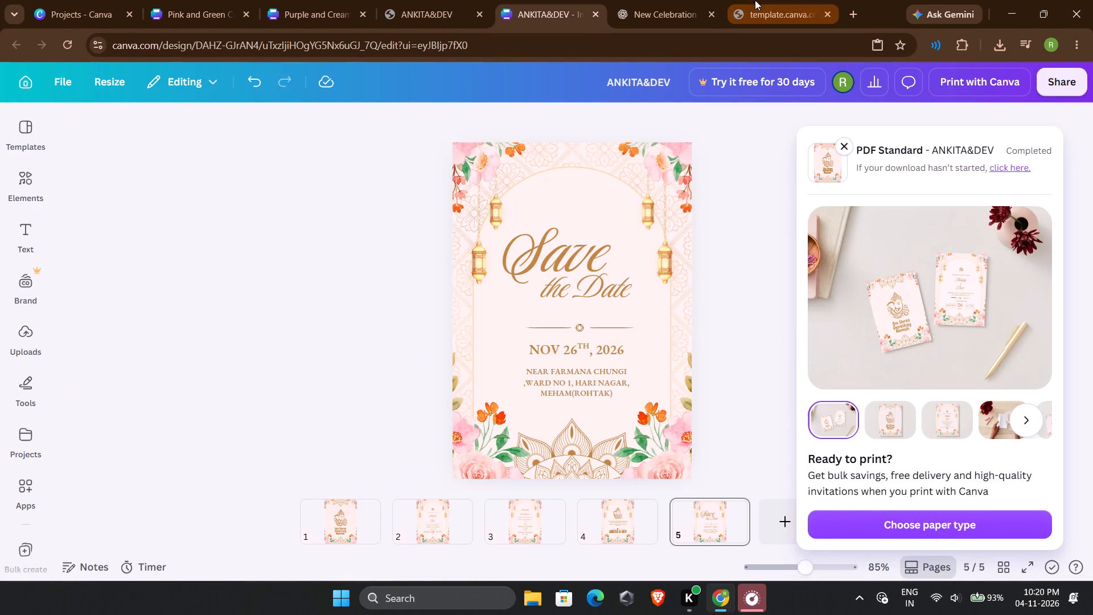
# Return to the Canva projects tab and open document_810w-nVGO-CbGw_c.mp4 from Uploads in the editor as a new 810 × 1440 px design.
pyautogui.click(95, 24)
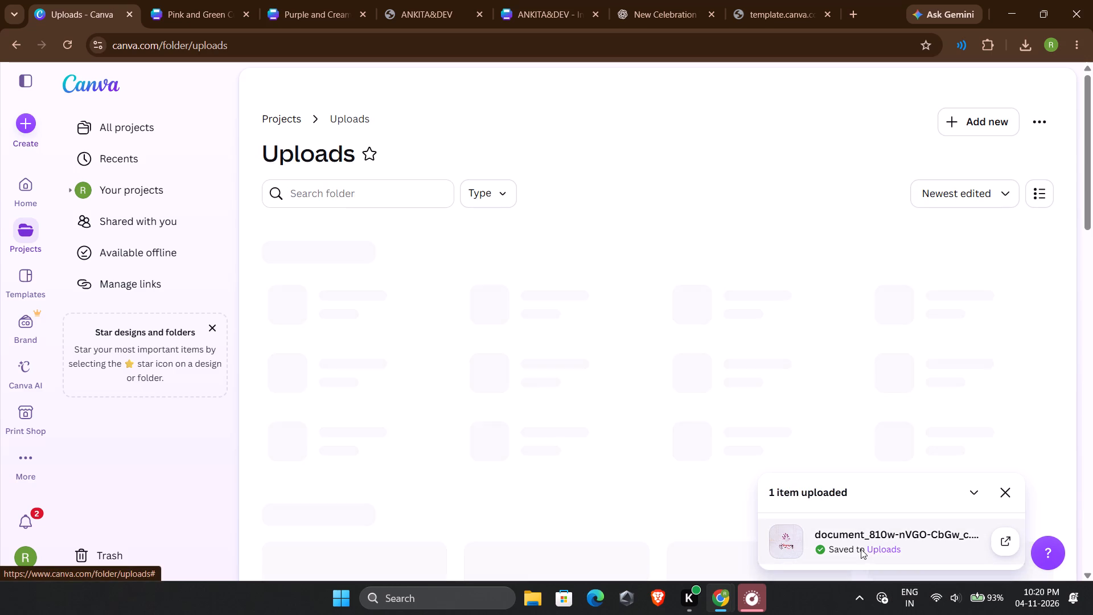
pyautogui.click(370, 320)
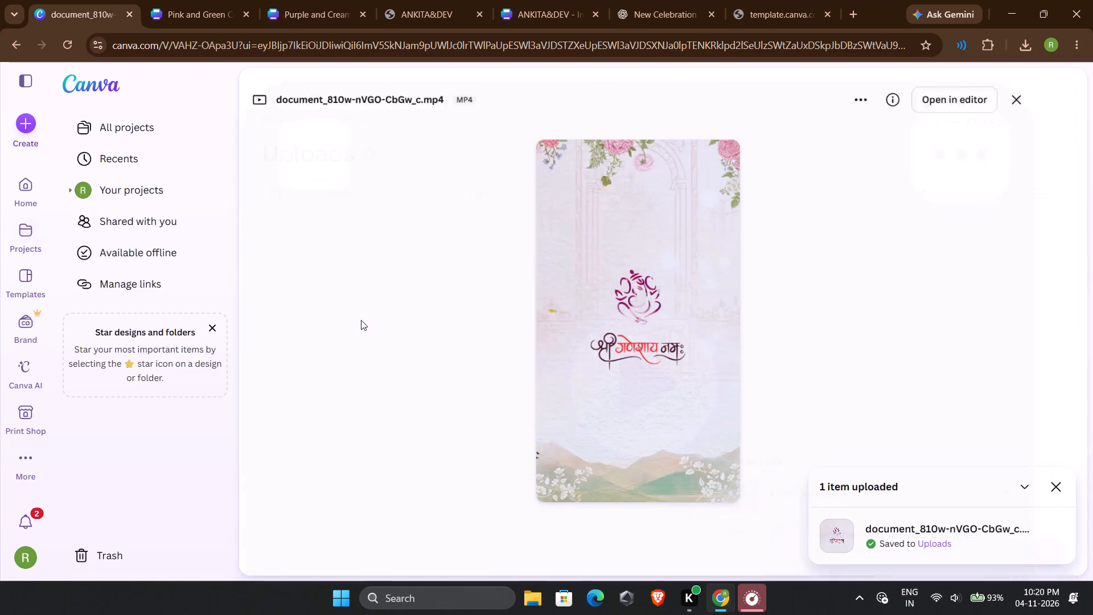
pyautogui.click(1051, 494)
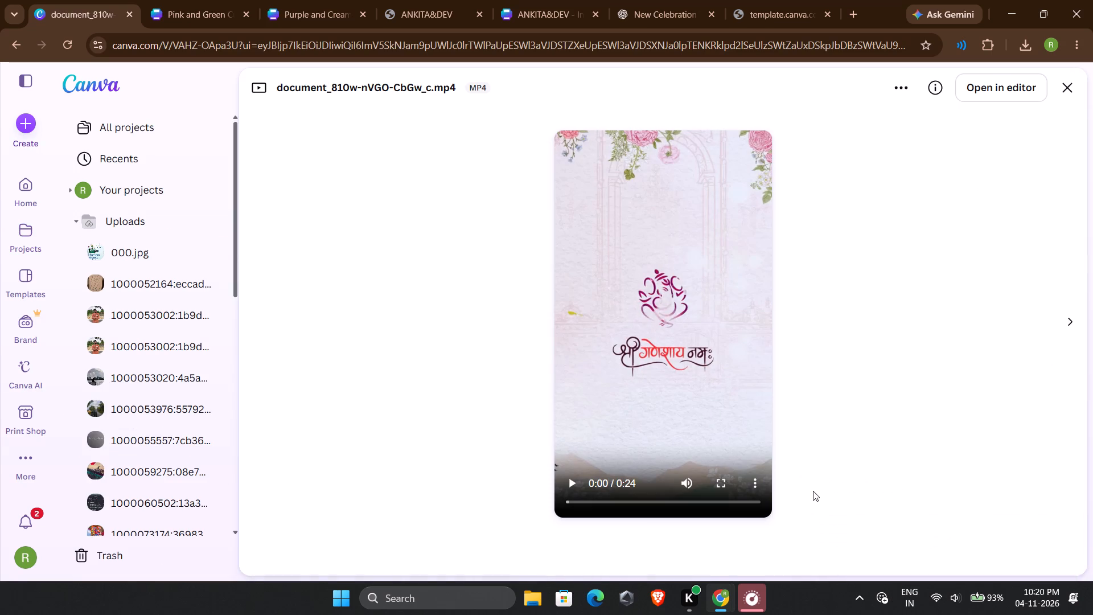
pyautogui.click(754, 485)
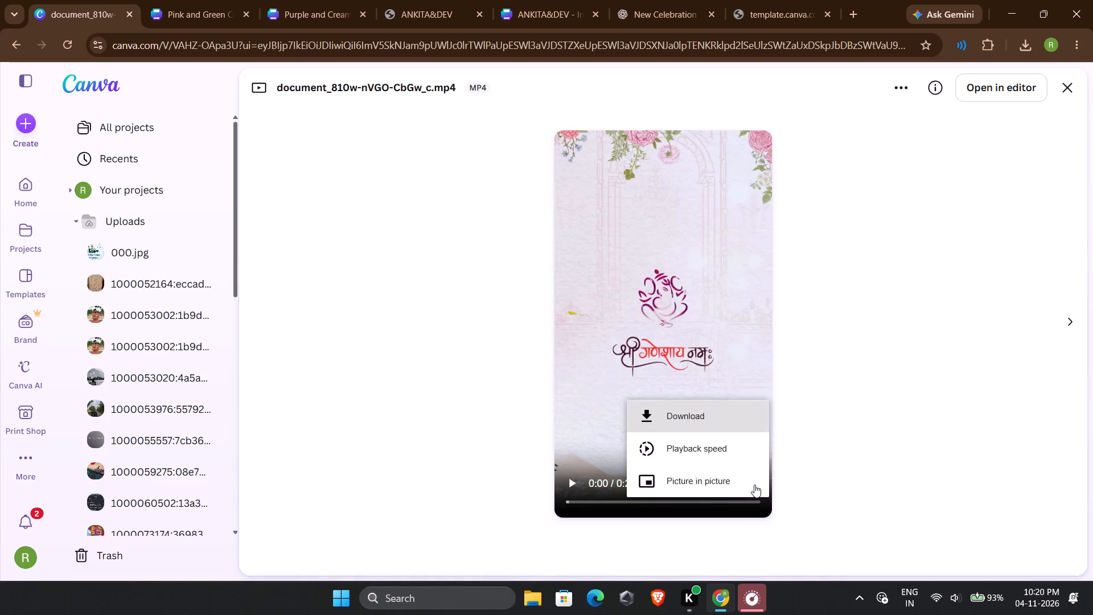
pyautogui.click(865, 440)
pyautogui.click(1013, 92)
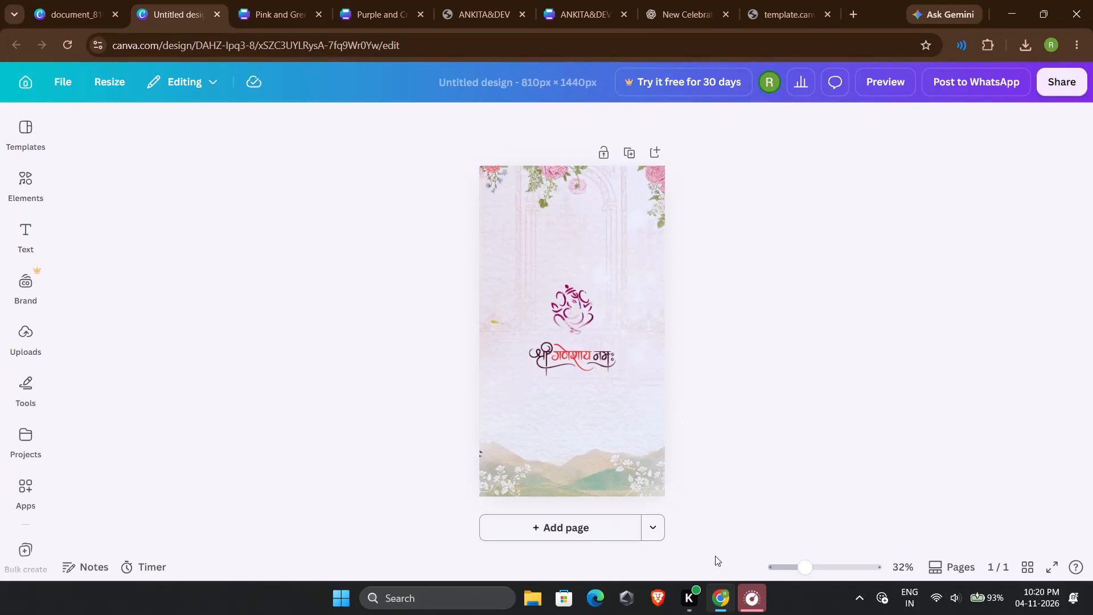
# Play the invitation video on the design page and examine the editing commands available for it.
pyautogui.press('space')
pyautogui.click(554, 342)
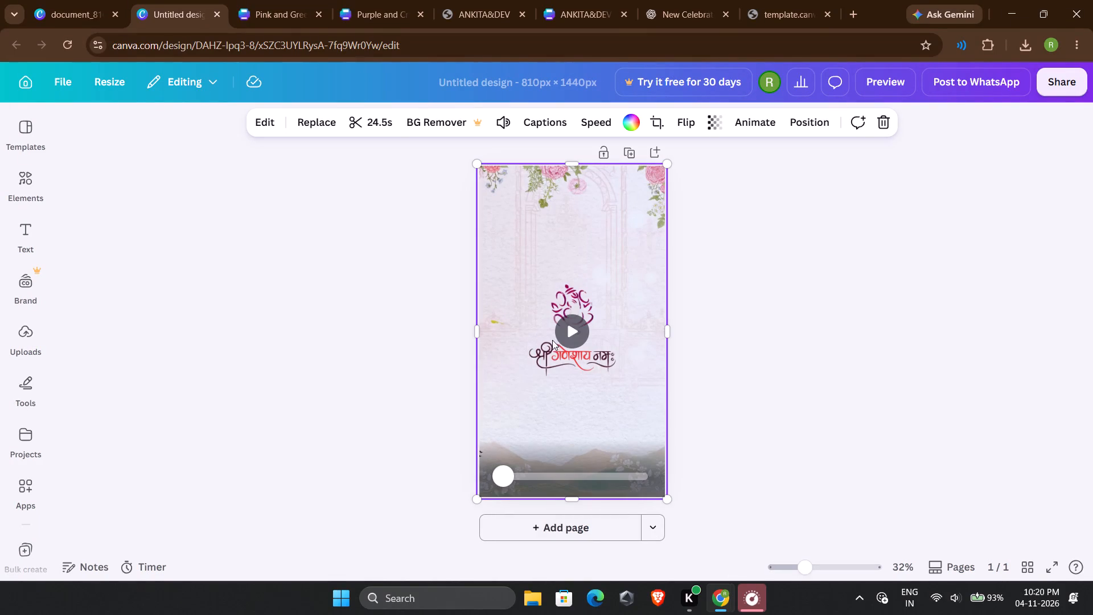
pyautogui.click(572, 325)
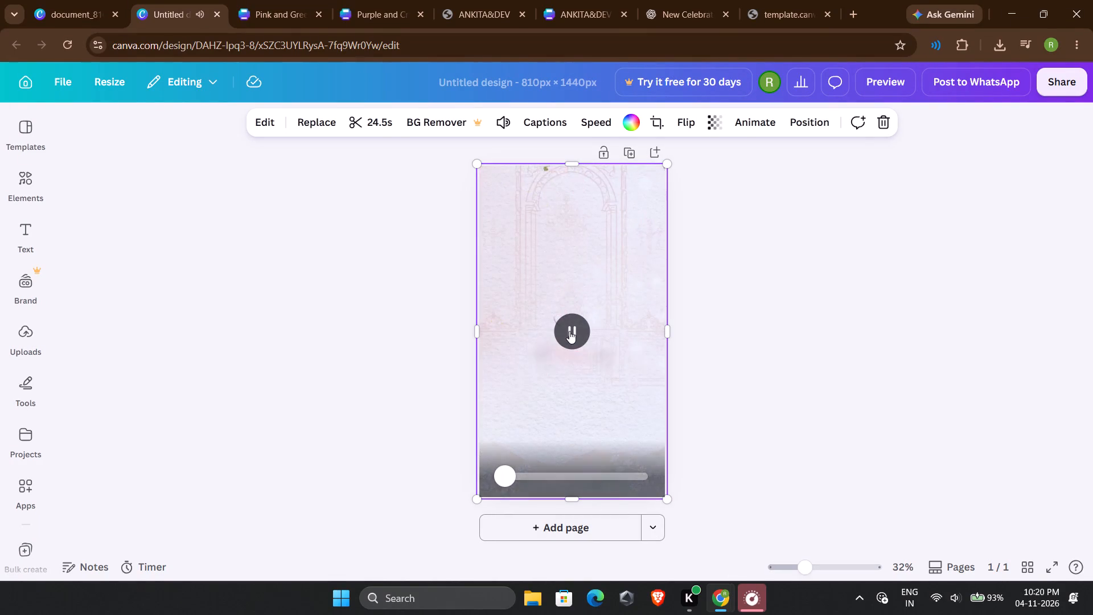
pyautogui.press('space')
pyautogui.rightClick(625, 384)
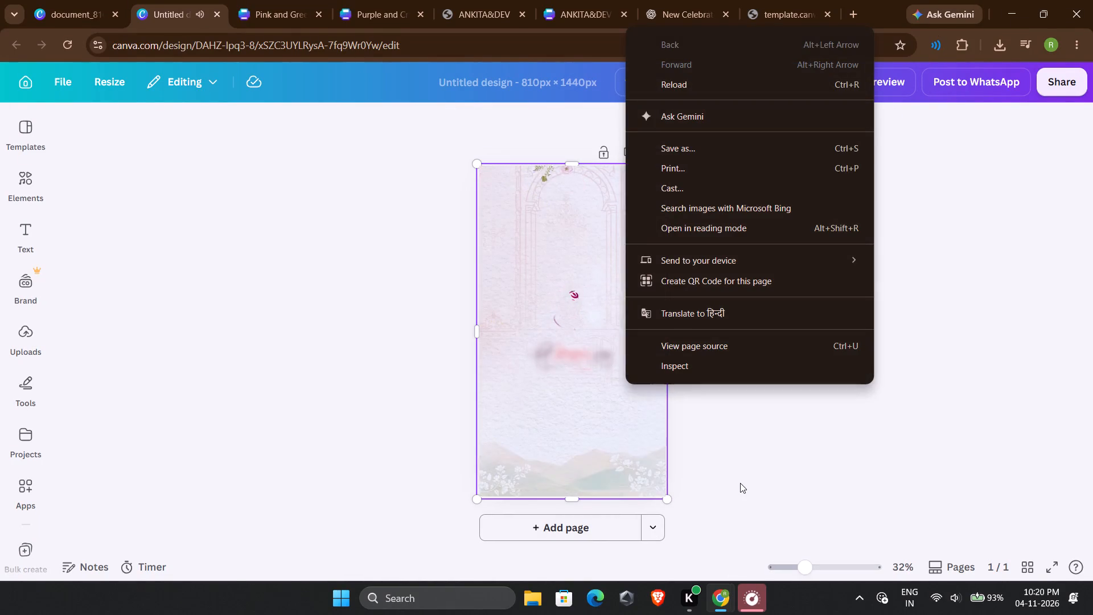
pyautogui.click(740, 484)
pyautogui.moveTo(802, 577); pyautogui.dragTo(652, 578)
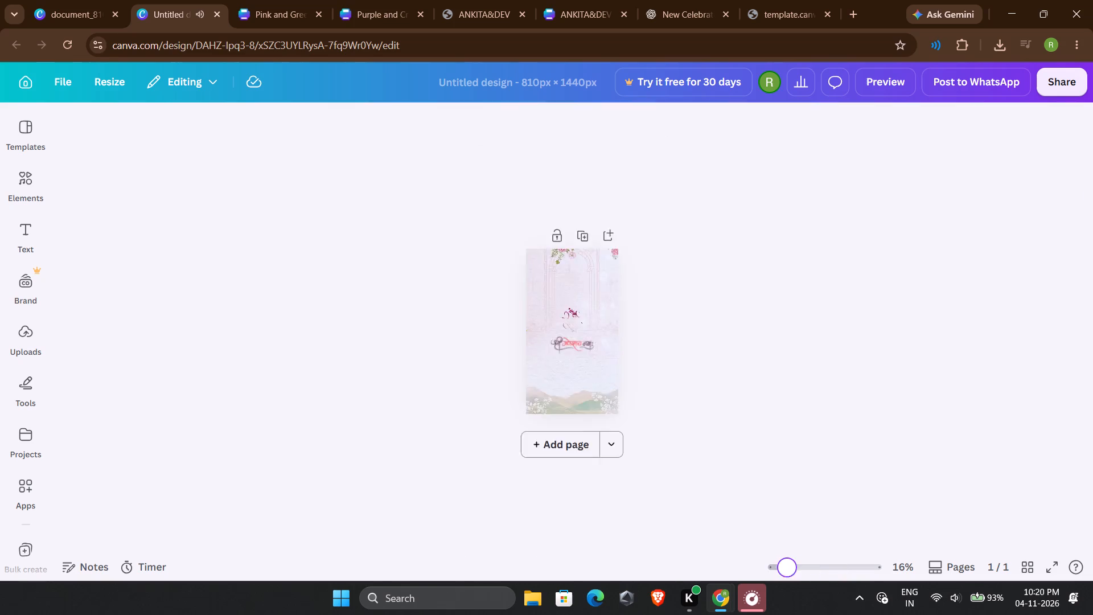
pyautogui.moveTo(652, 578); pyautogui.dragTo(630, 578)
pyautogui.moveTo(770, 570); pyautogui.dragTo(790, 577)
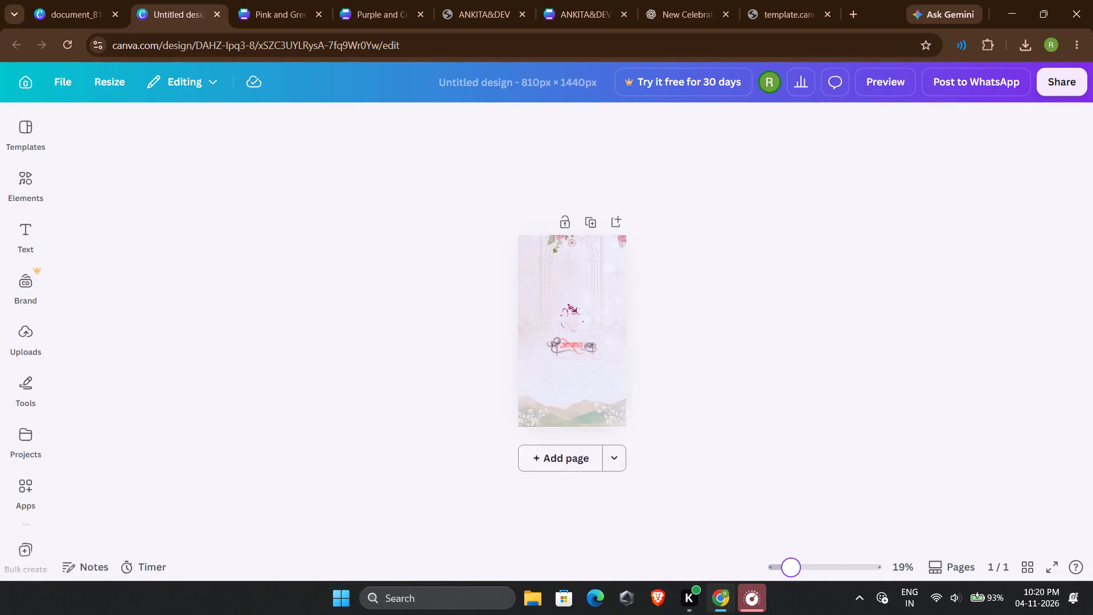
pyautogui.moveTo(790, 577); pyautogui.dragTo(802, 583)
pyautogui.rightClick(601, 417)
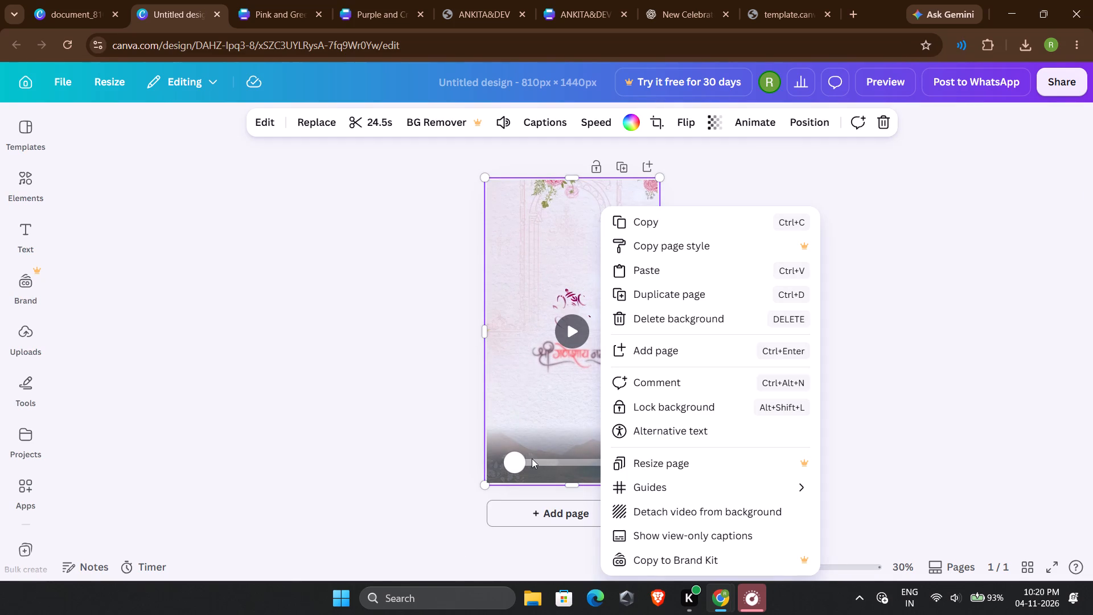
pyautogui.click(387, 420)
pyautogui.rightClick(562, 336)
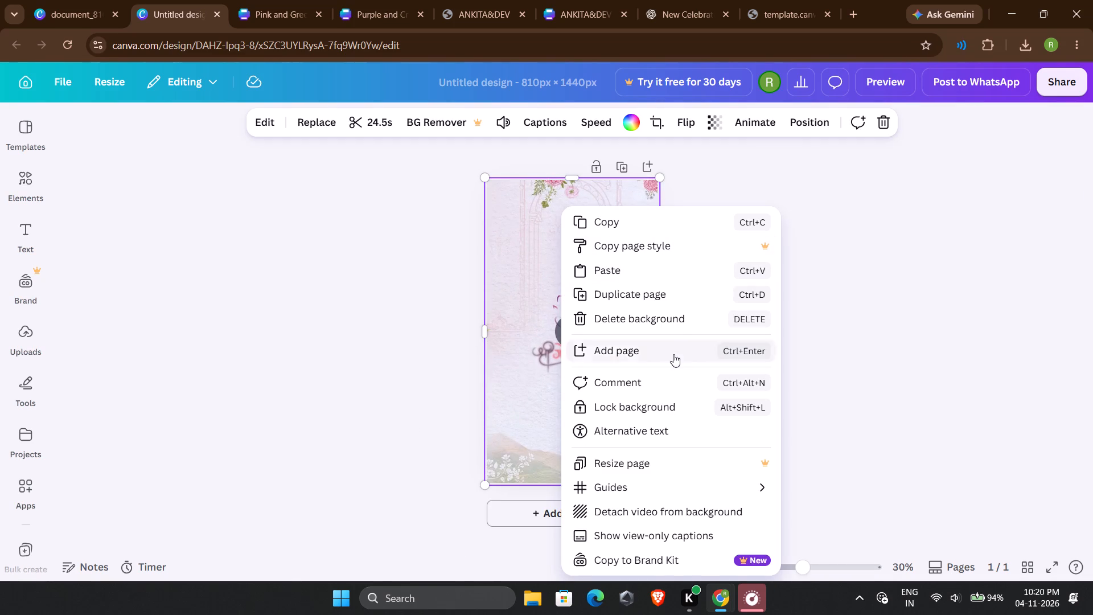
pyautogui.click(956, 403)
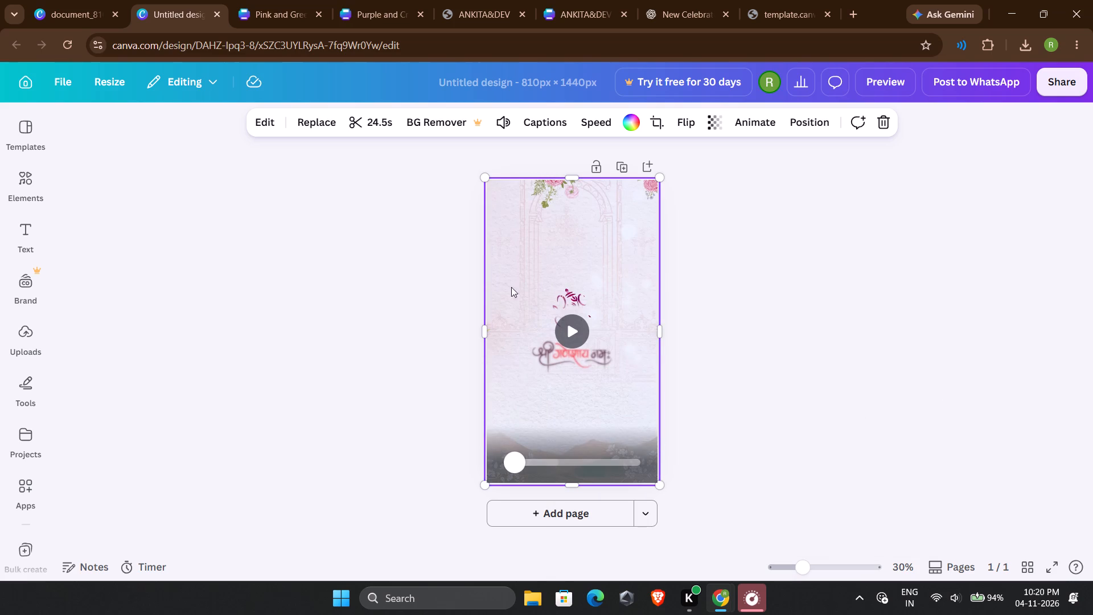
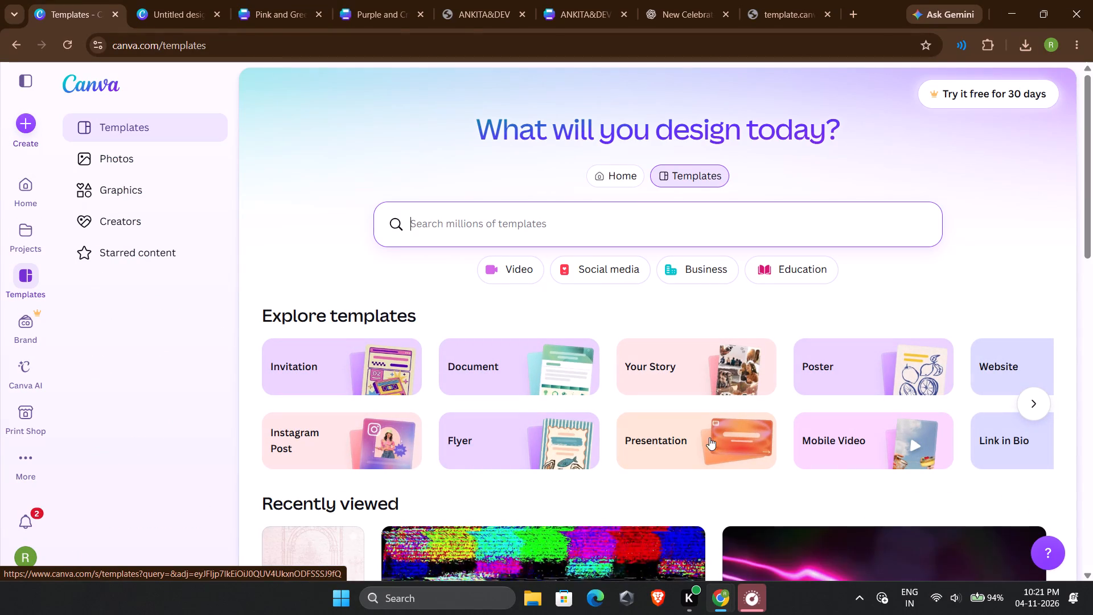
# Examine the template categories and the suggested, trending and recommended templates on the Canva Templates page.
pyautogui.click(1039, 408)
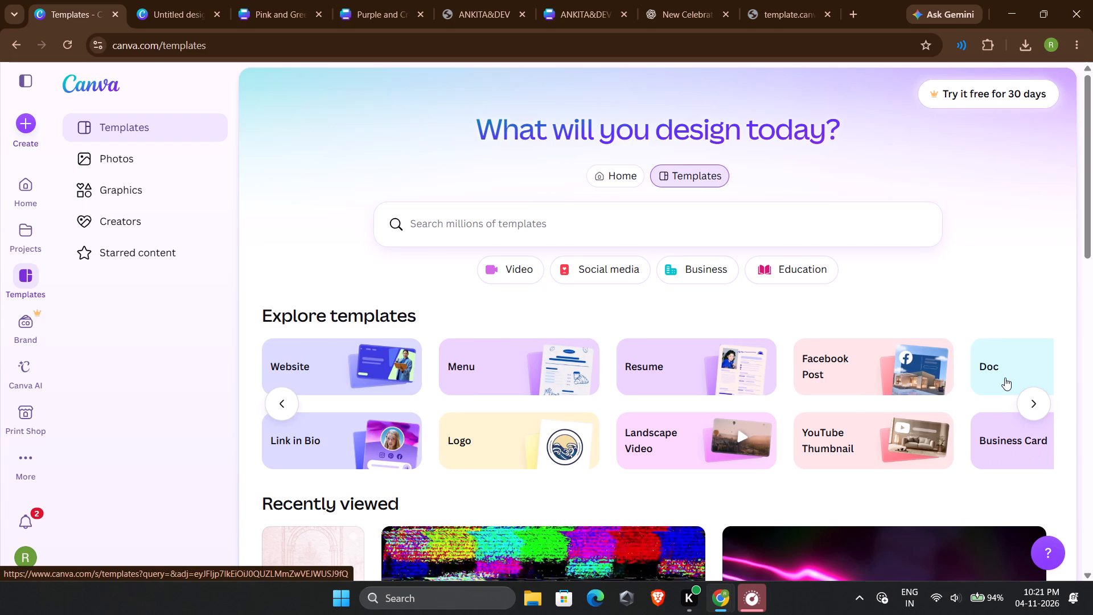
pyautogui.click(1042, 412)
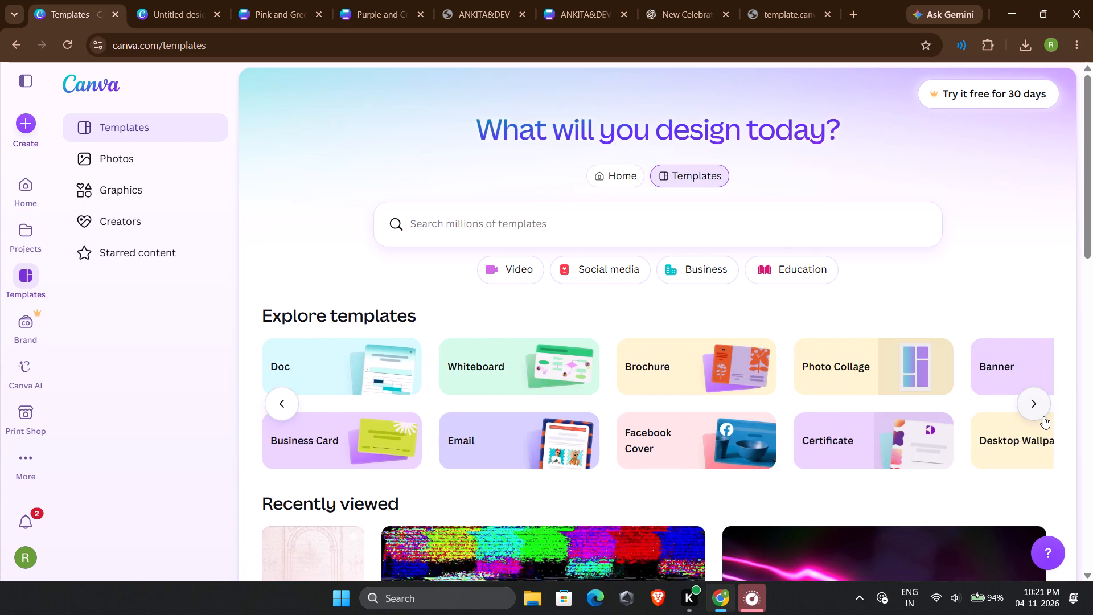
pyautogui.click(1043, 416)
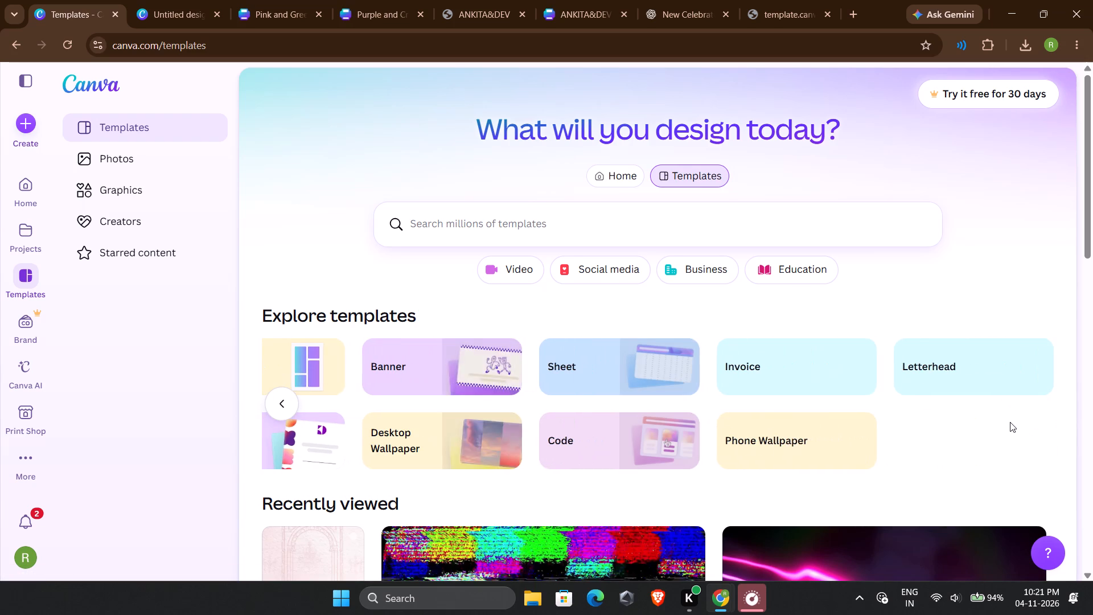
pyautogui.scroll(-3, 819, 353)
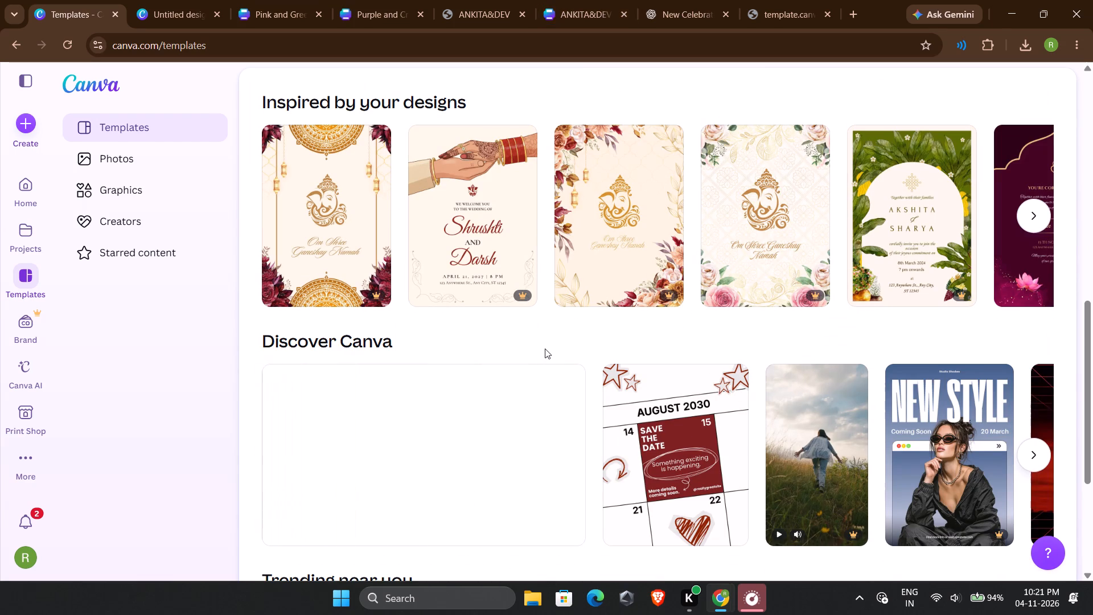
pyautogui.scroll(-2, 527, 356)
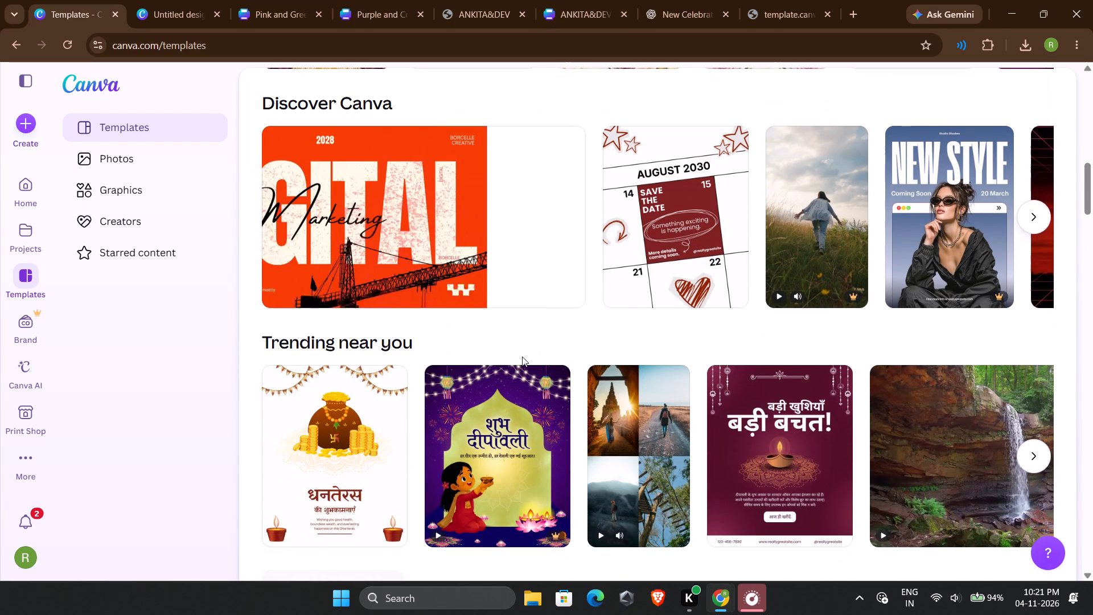
pyautogui.scroll(-2, 511, 369)
pyautogui.scroll(1, 511, 371)
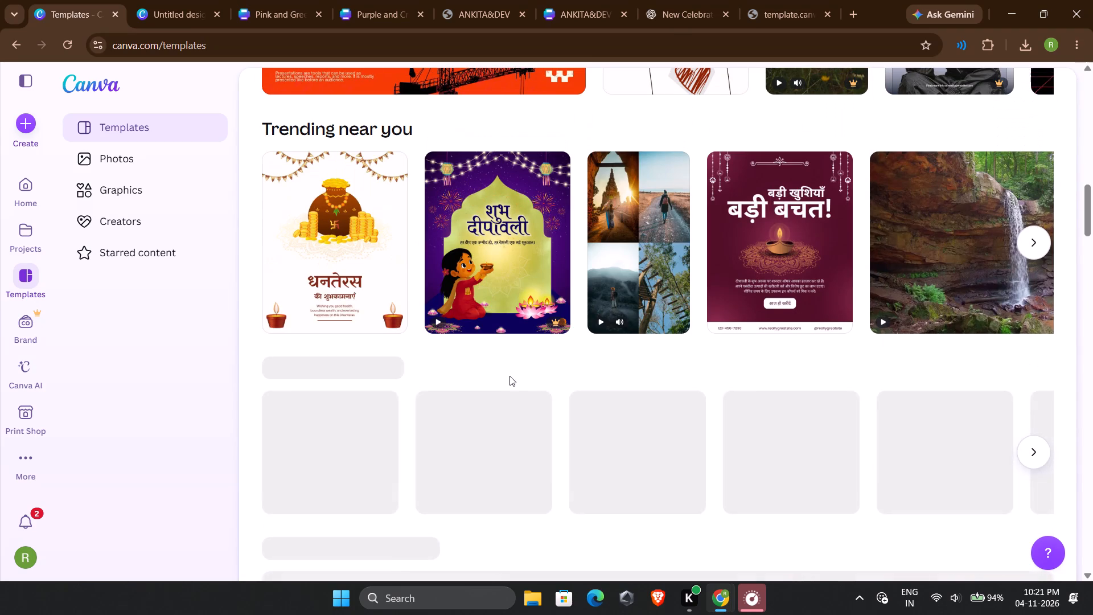
pyautogui.scroll(-2, 540, 374)
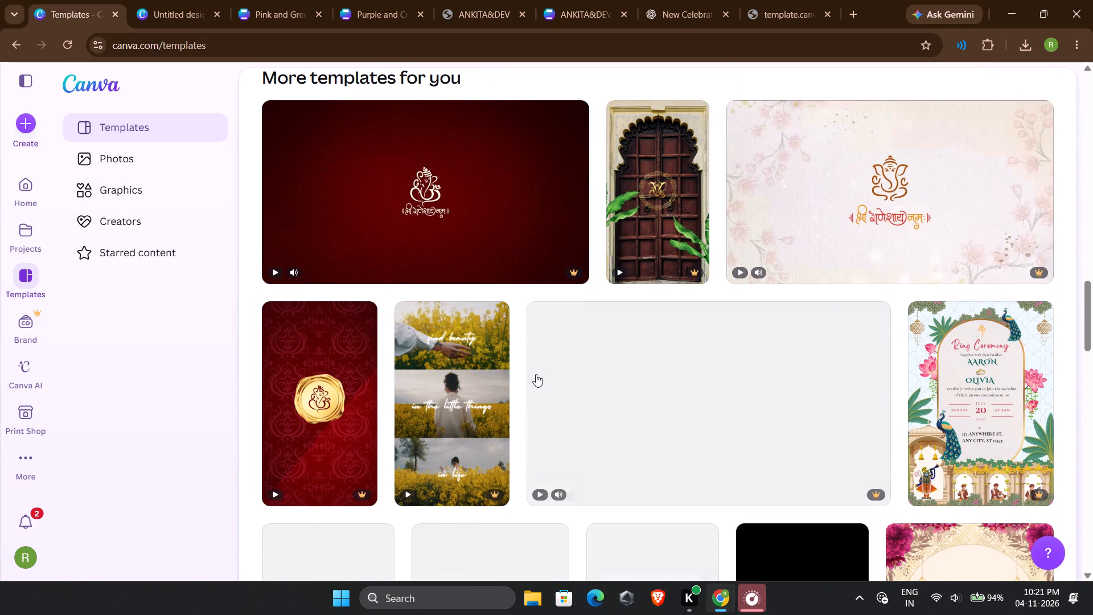
pyautogui.scroll(-2, 527, 386)
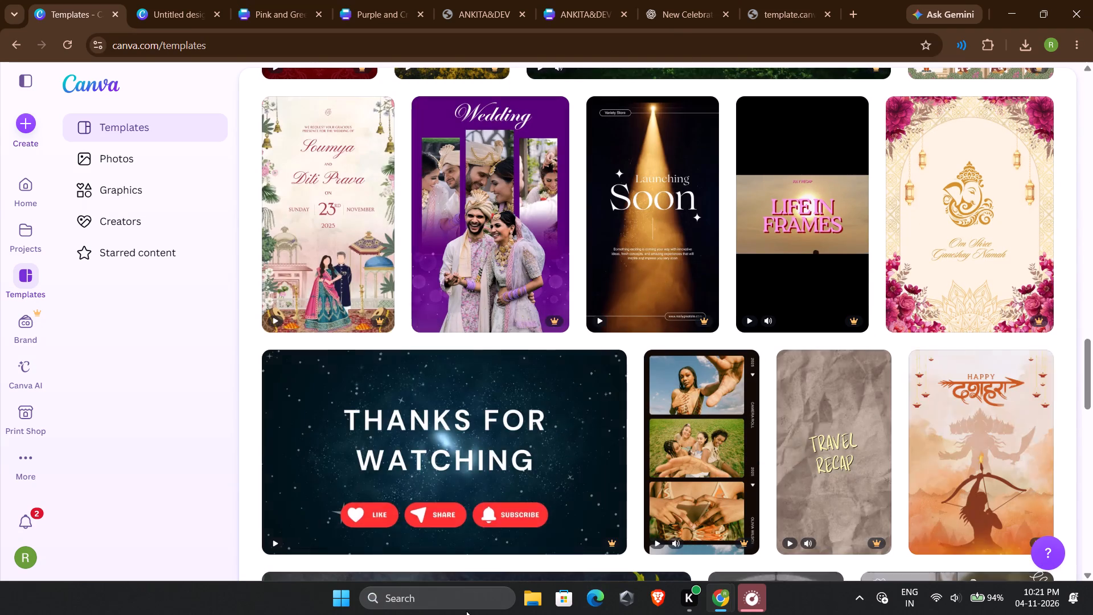
# Find the CapCut app on the computer by searching for "ca" and launch it.
pyautogui.click(461, 602)
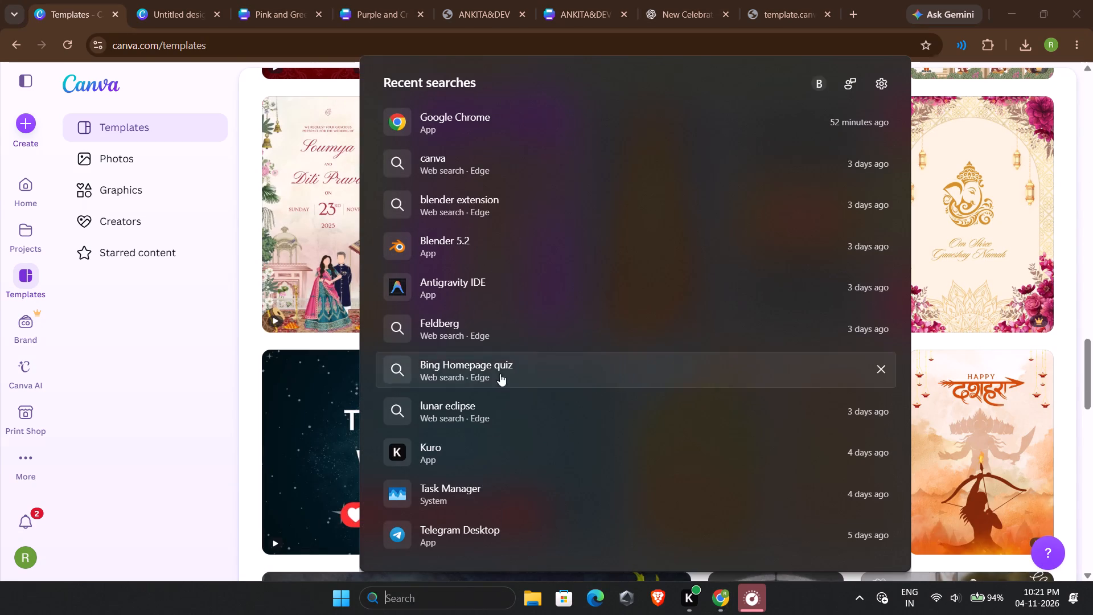
pyautogui.press('c')
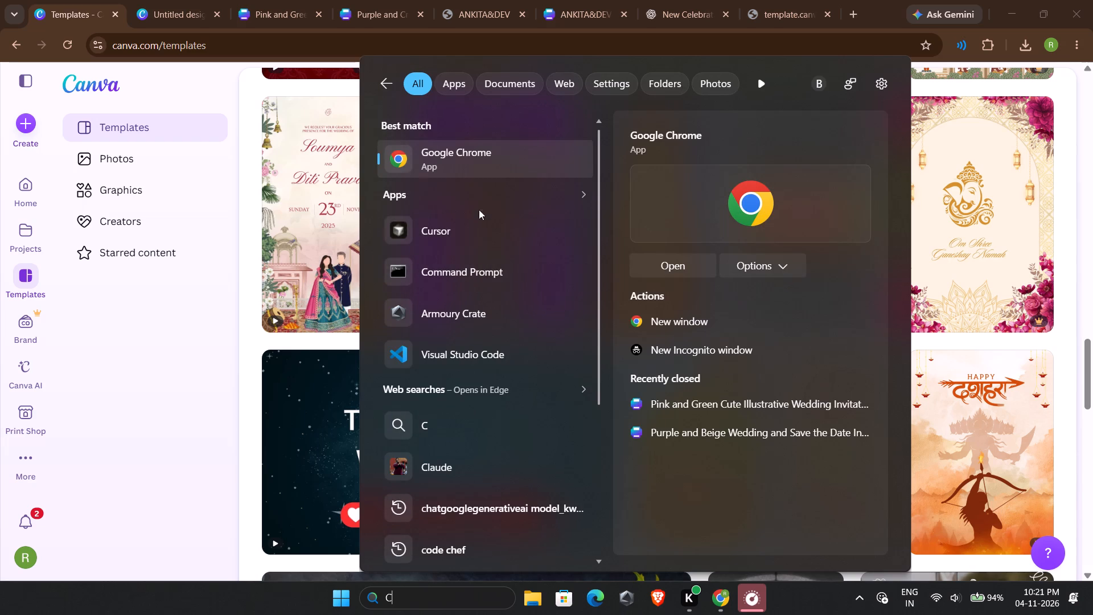
pyautogui.press('a')
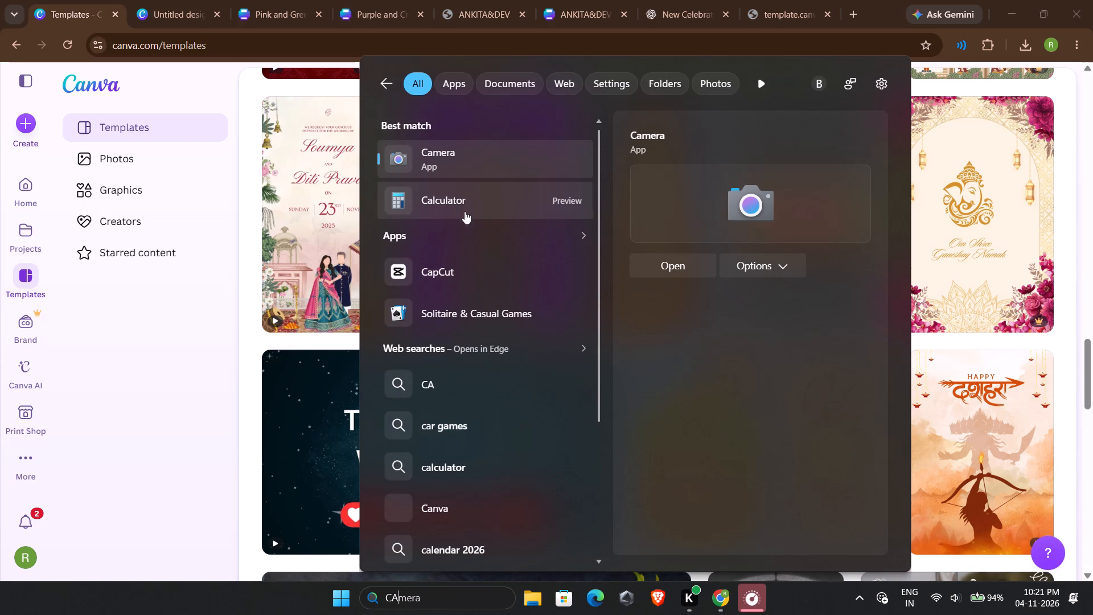
pyautogui.click(468, 284)
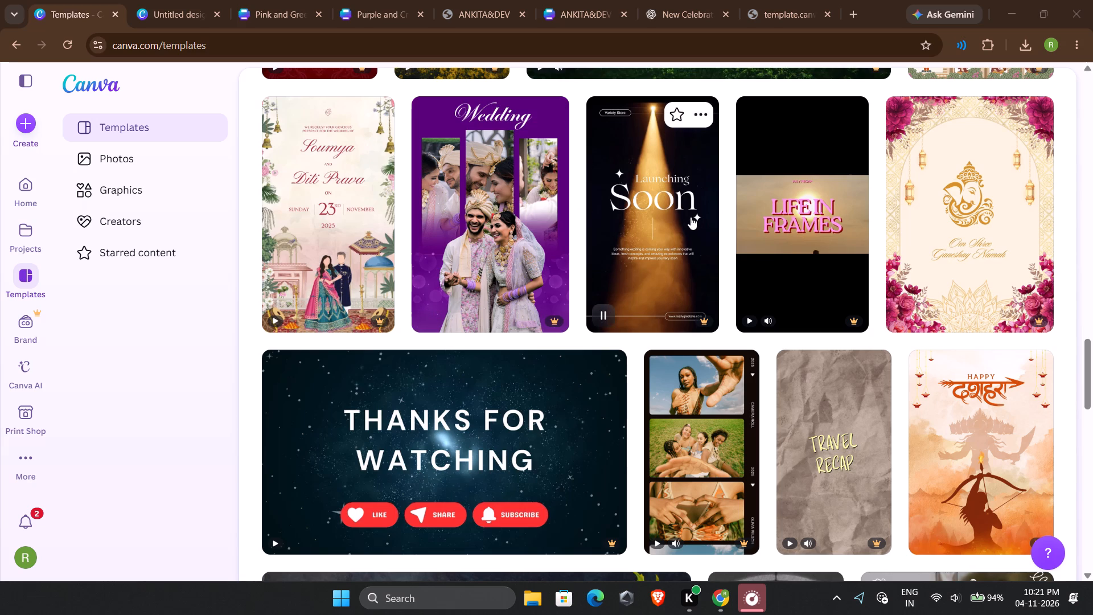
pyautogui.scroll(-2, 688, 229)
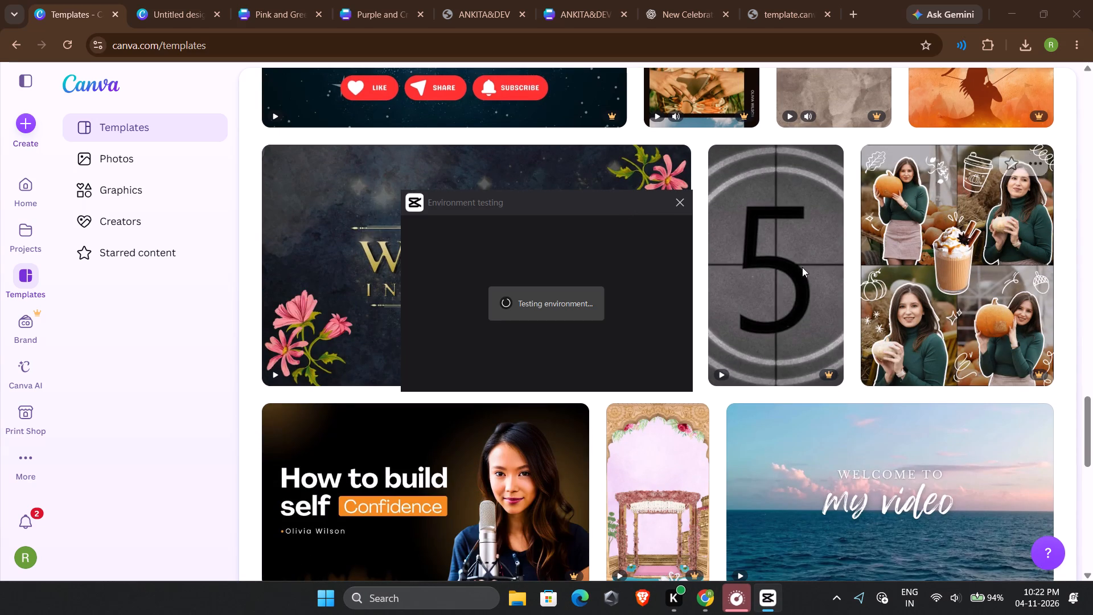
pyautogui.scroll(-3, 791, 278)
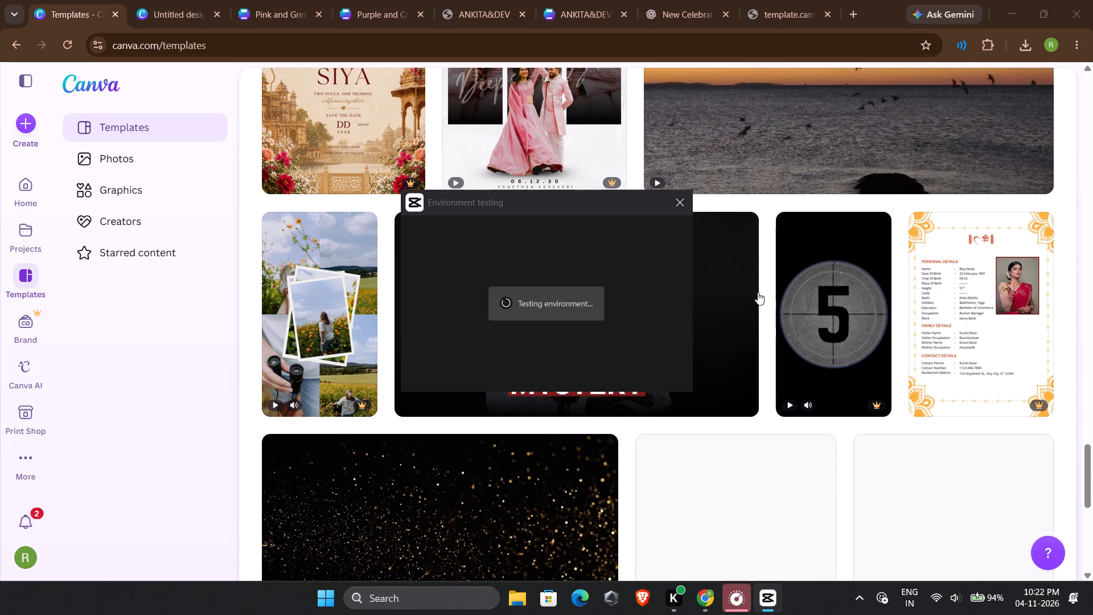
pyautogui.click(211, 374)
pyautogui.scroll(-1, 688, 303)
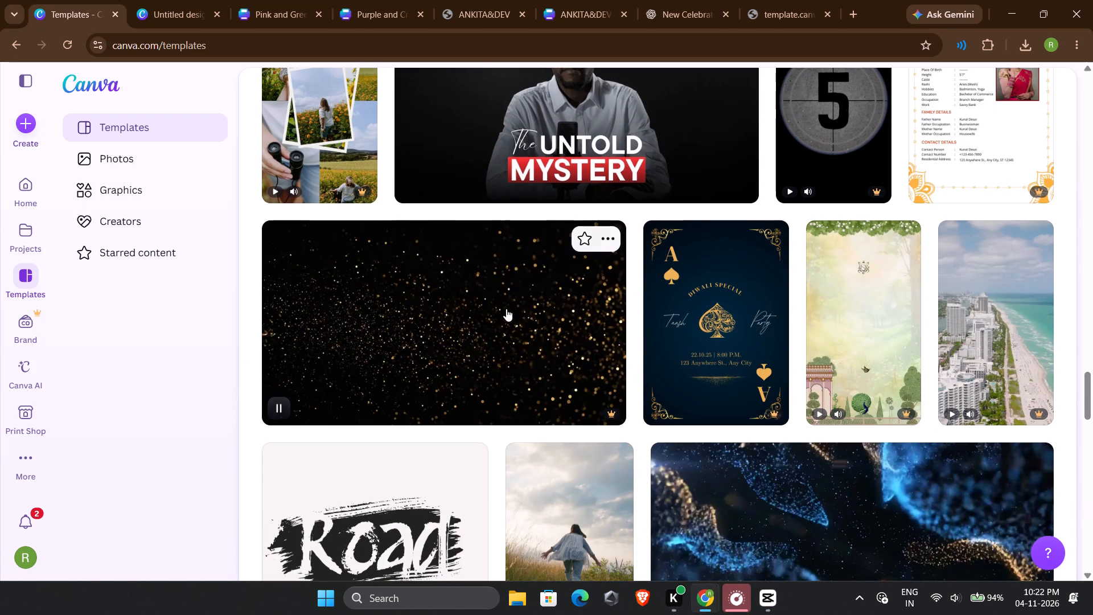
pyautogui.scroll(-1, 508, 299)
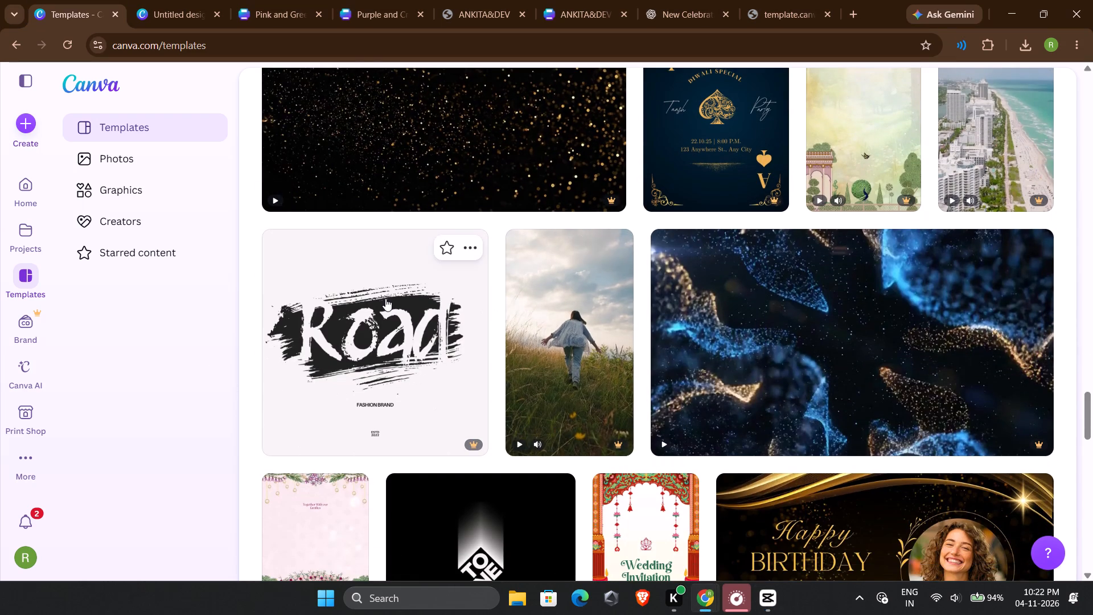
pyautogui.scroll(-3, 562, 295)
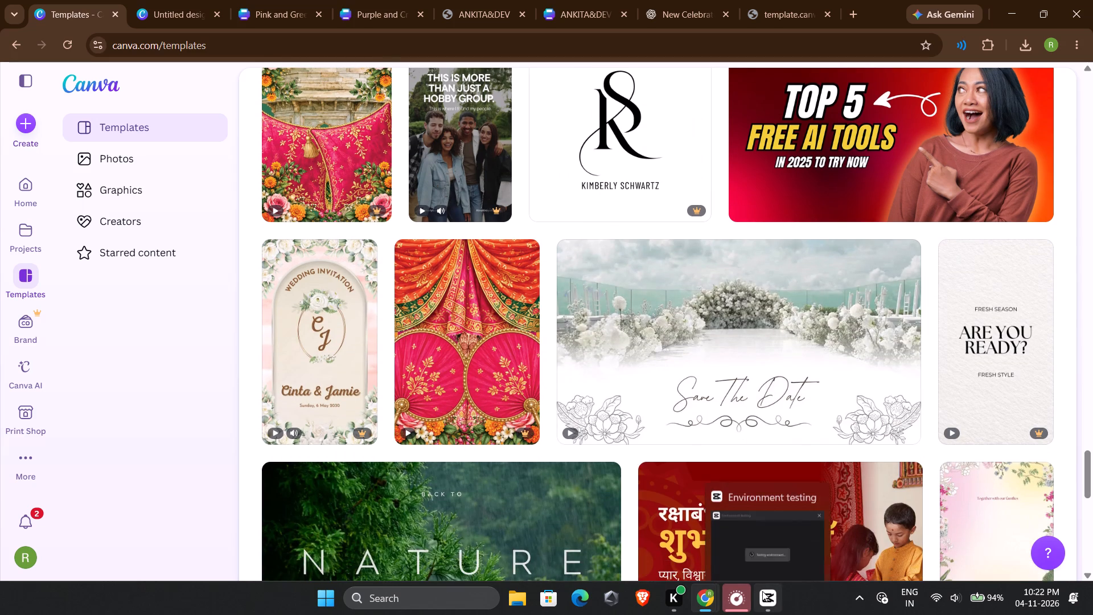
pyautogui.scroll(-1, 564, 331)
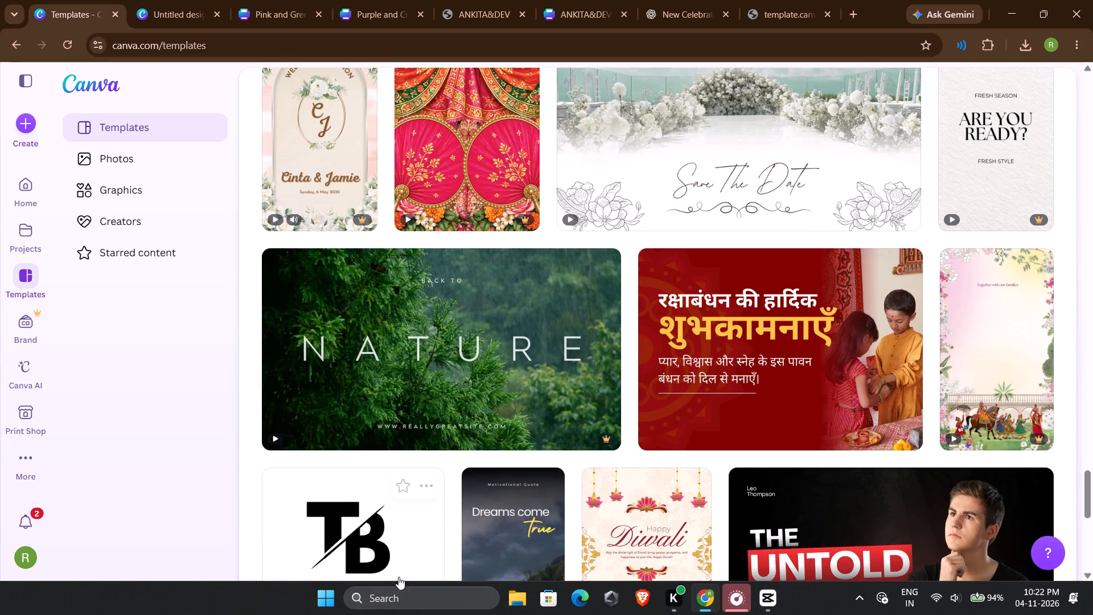
# Find the VPN Proxy: Fast & Unlimited app on the computer by searching for "vpn" and launch it.
pyautogui.click(412, 601)
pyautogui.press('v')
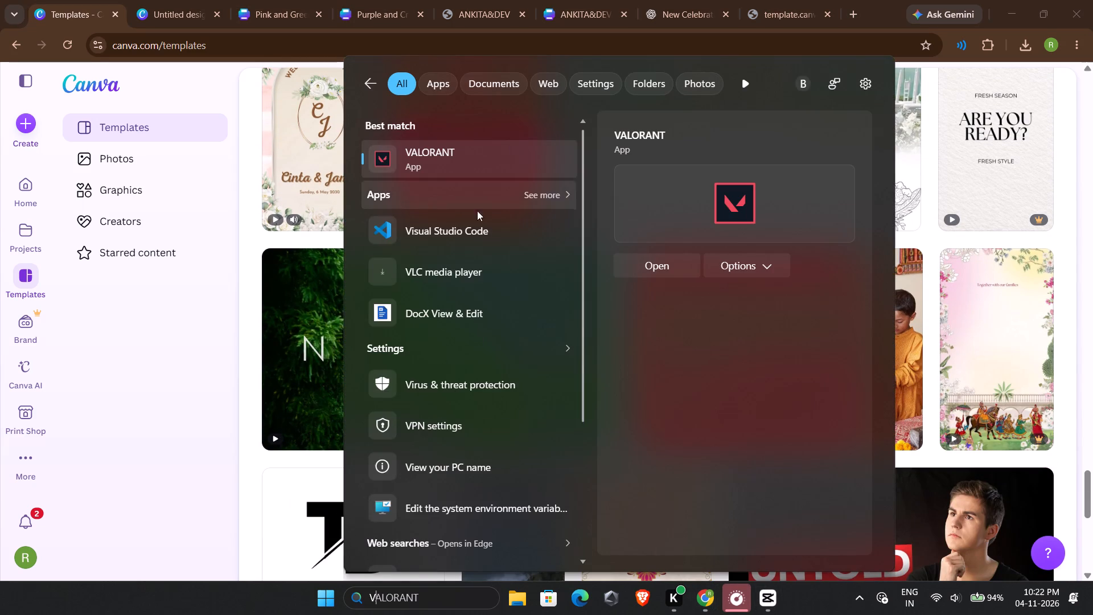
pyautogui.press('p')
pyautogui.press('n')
pyautogui.click(454, 160)
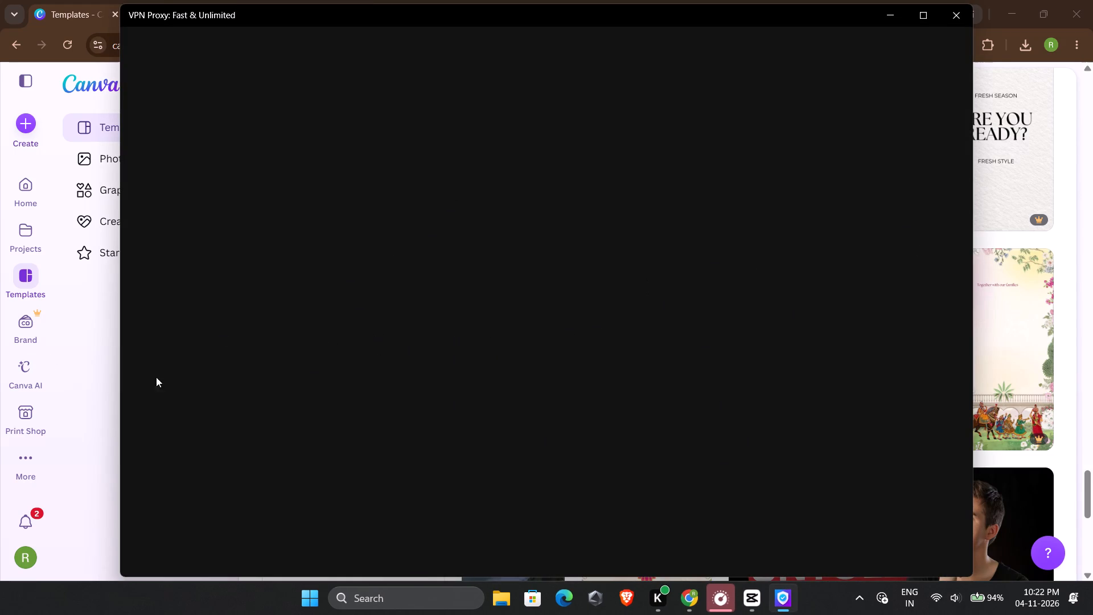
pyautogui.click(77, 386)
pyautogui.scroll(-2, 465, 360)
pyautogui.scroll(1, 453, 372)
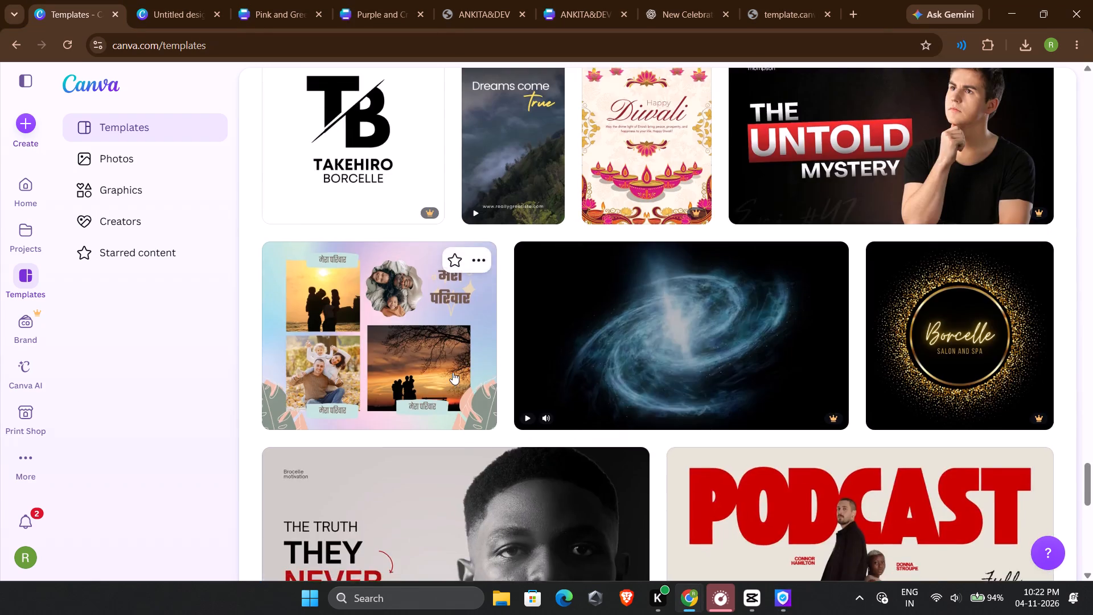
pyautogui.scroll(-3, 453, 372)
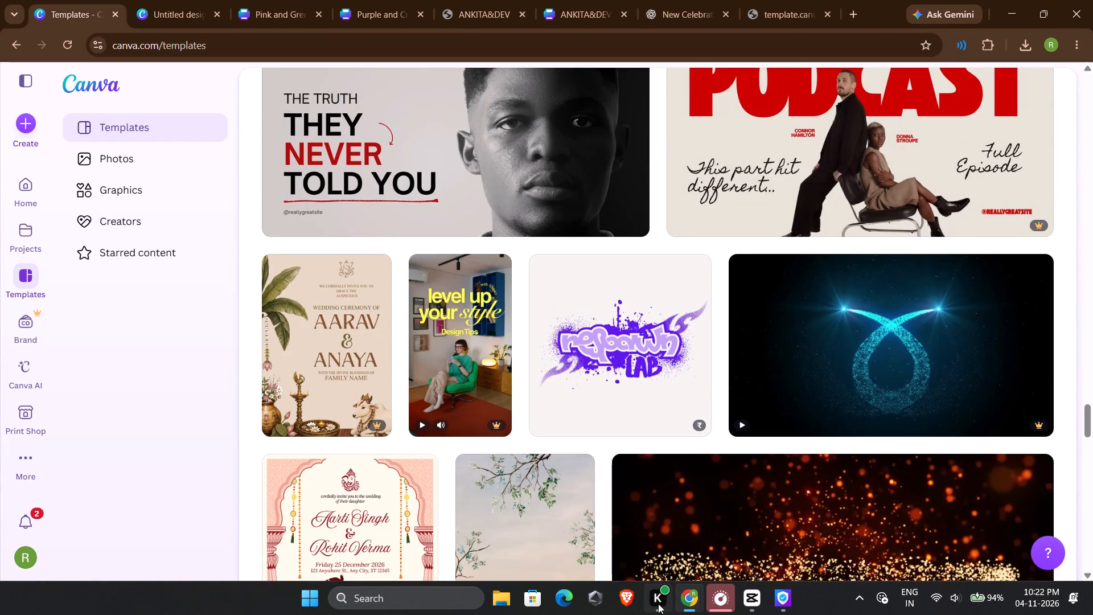